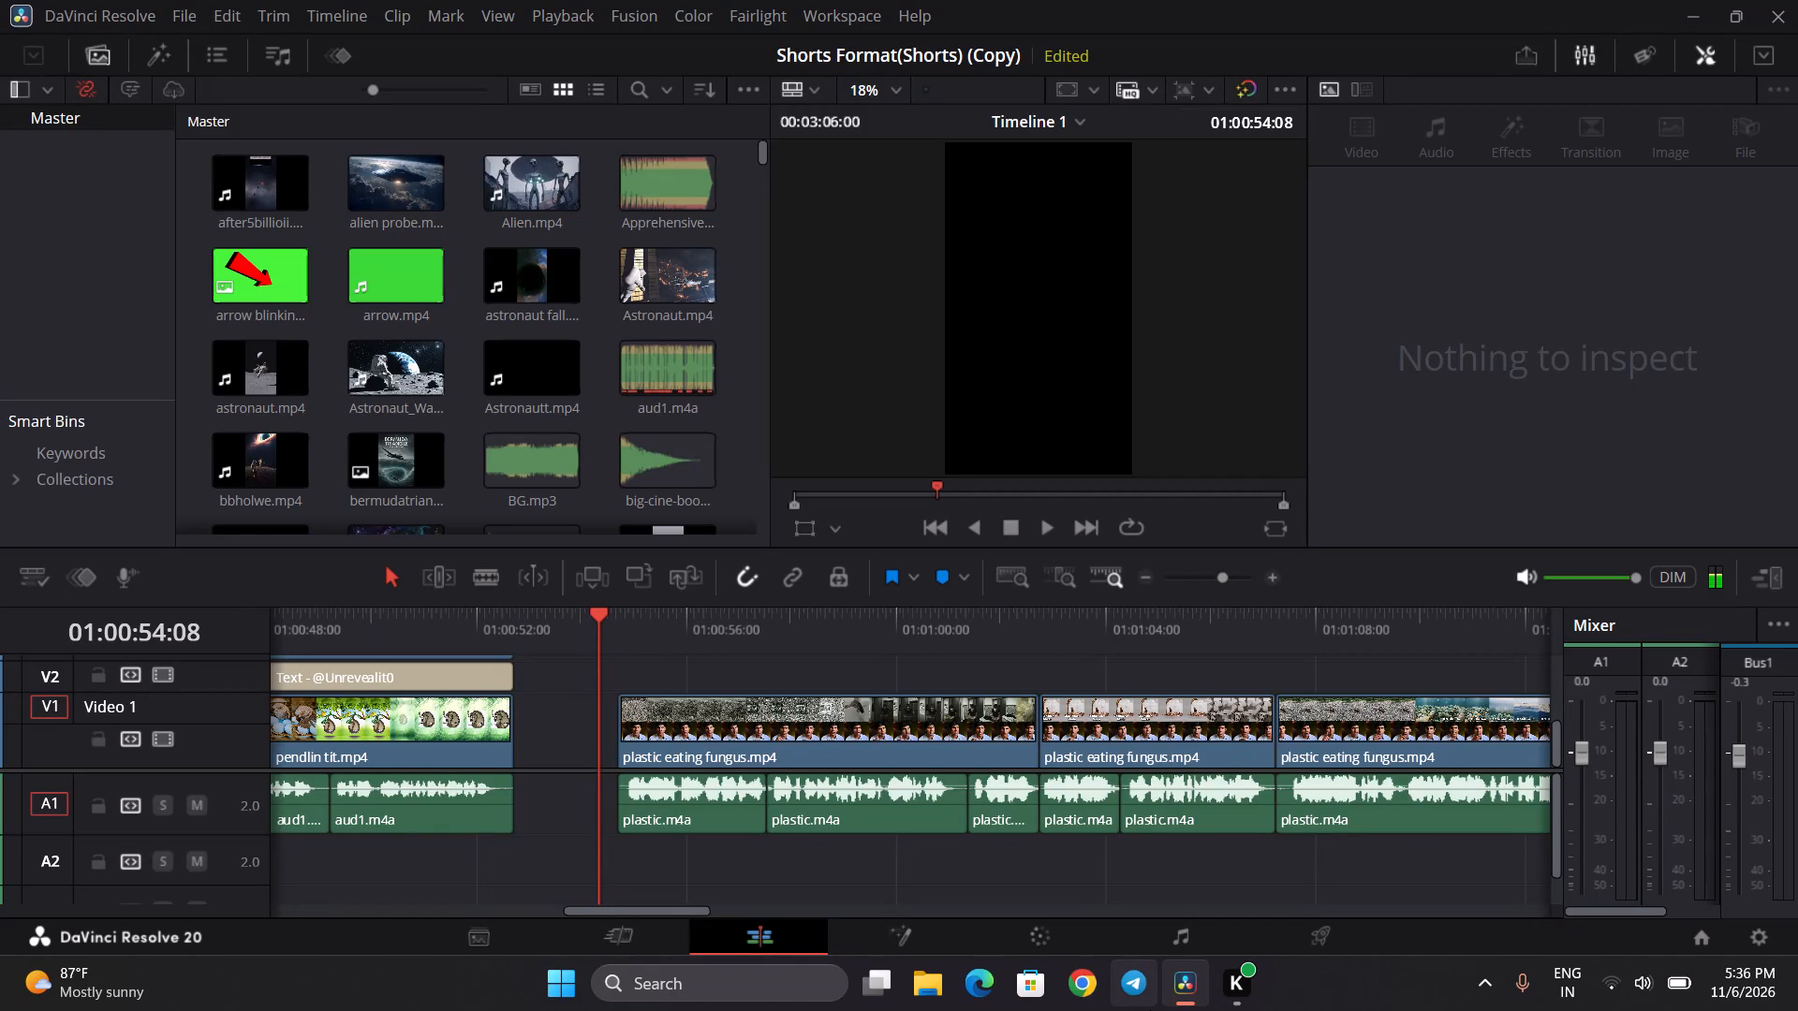
Review the plastic eating fungus clips against their narration, starting from the gap at 01:00:54:08 and continuing to about 01:01:13.
{"action": "key", "text": "space"}
{"action": "key", "text": "space"}
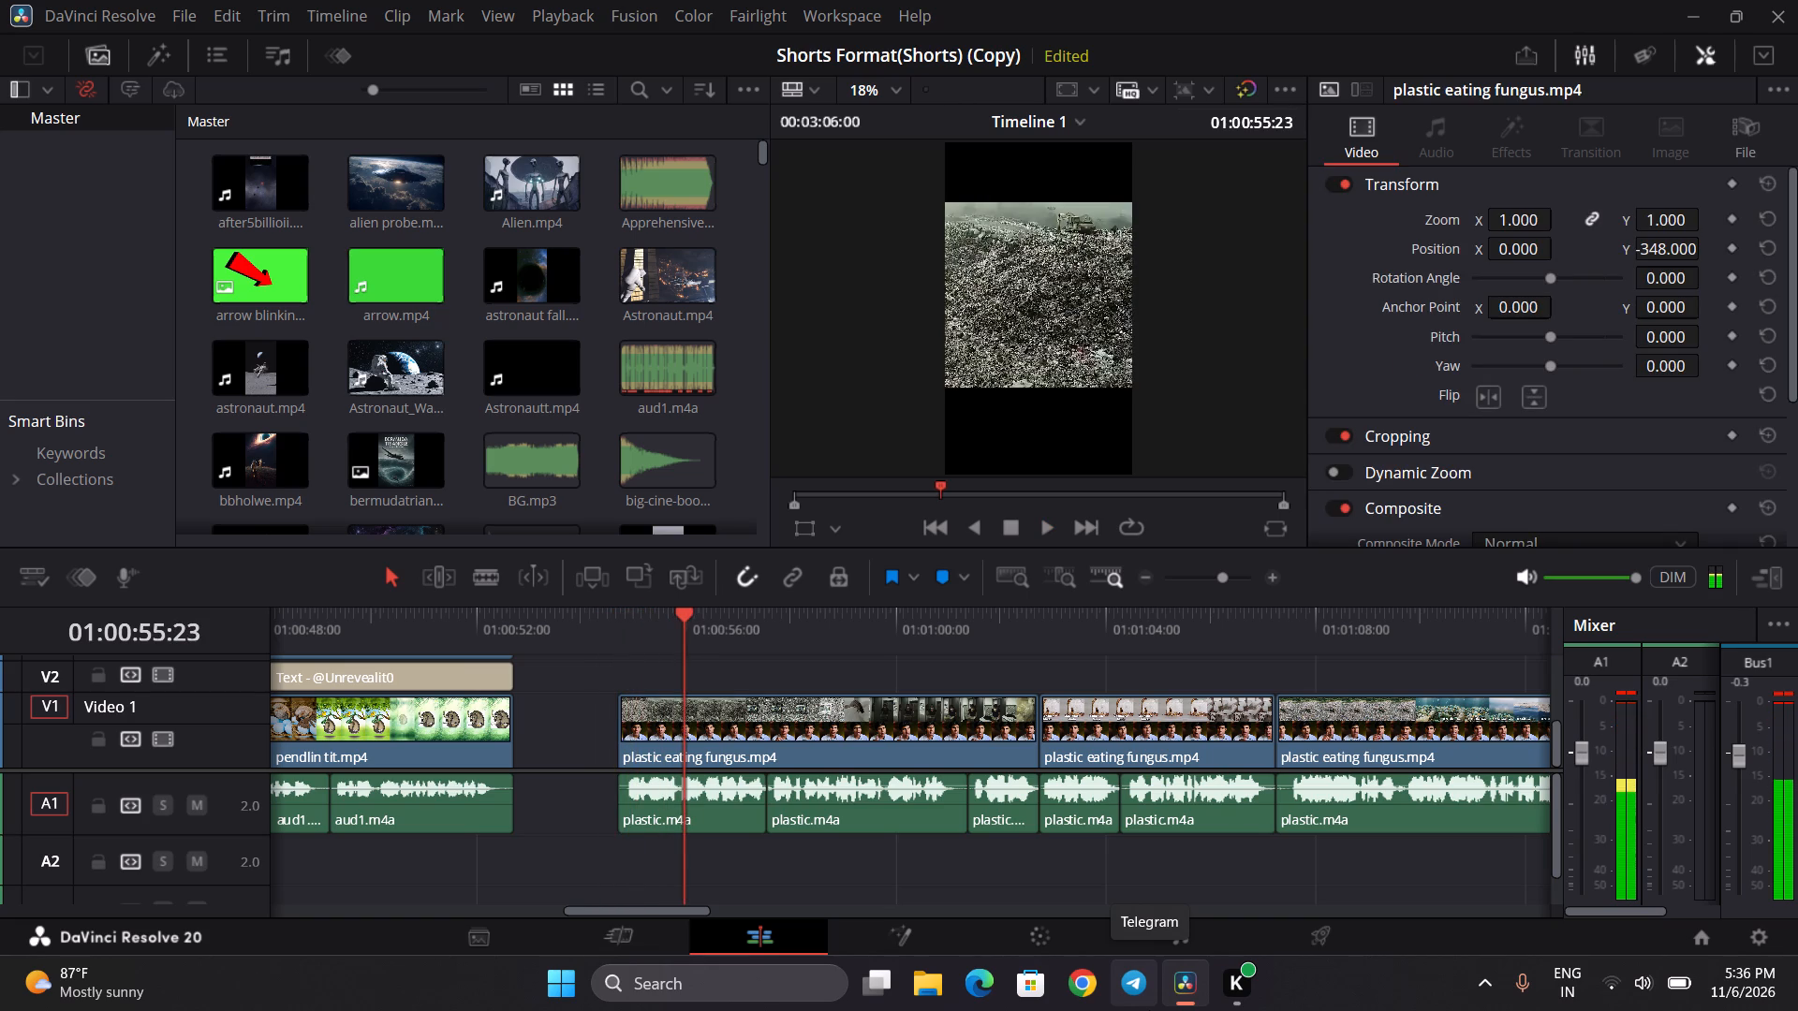
{"action": "key", "text": "space"}
{"action": "key", "text": "space"}
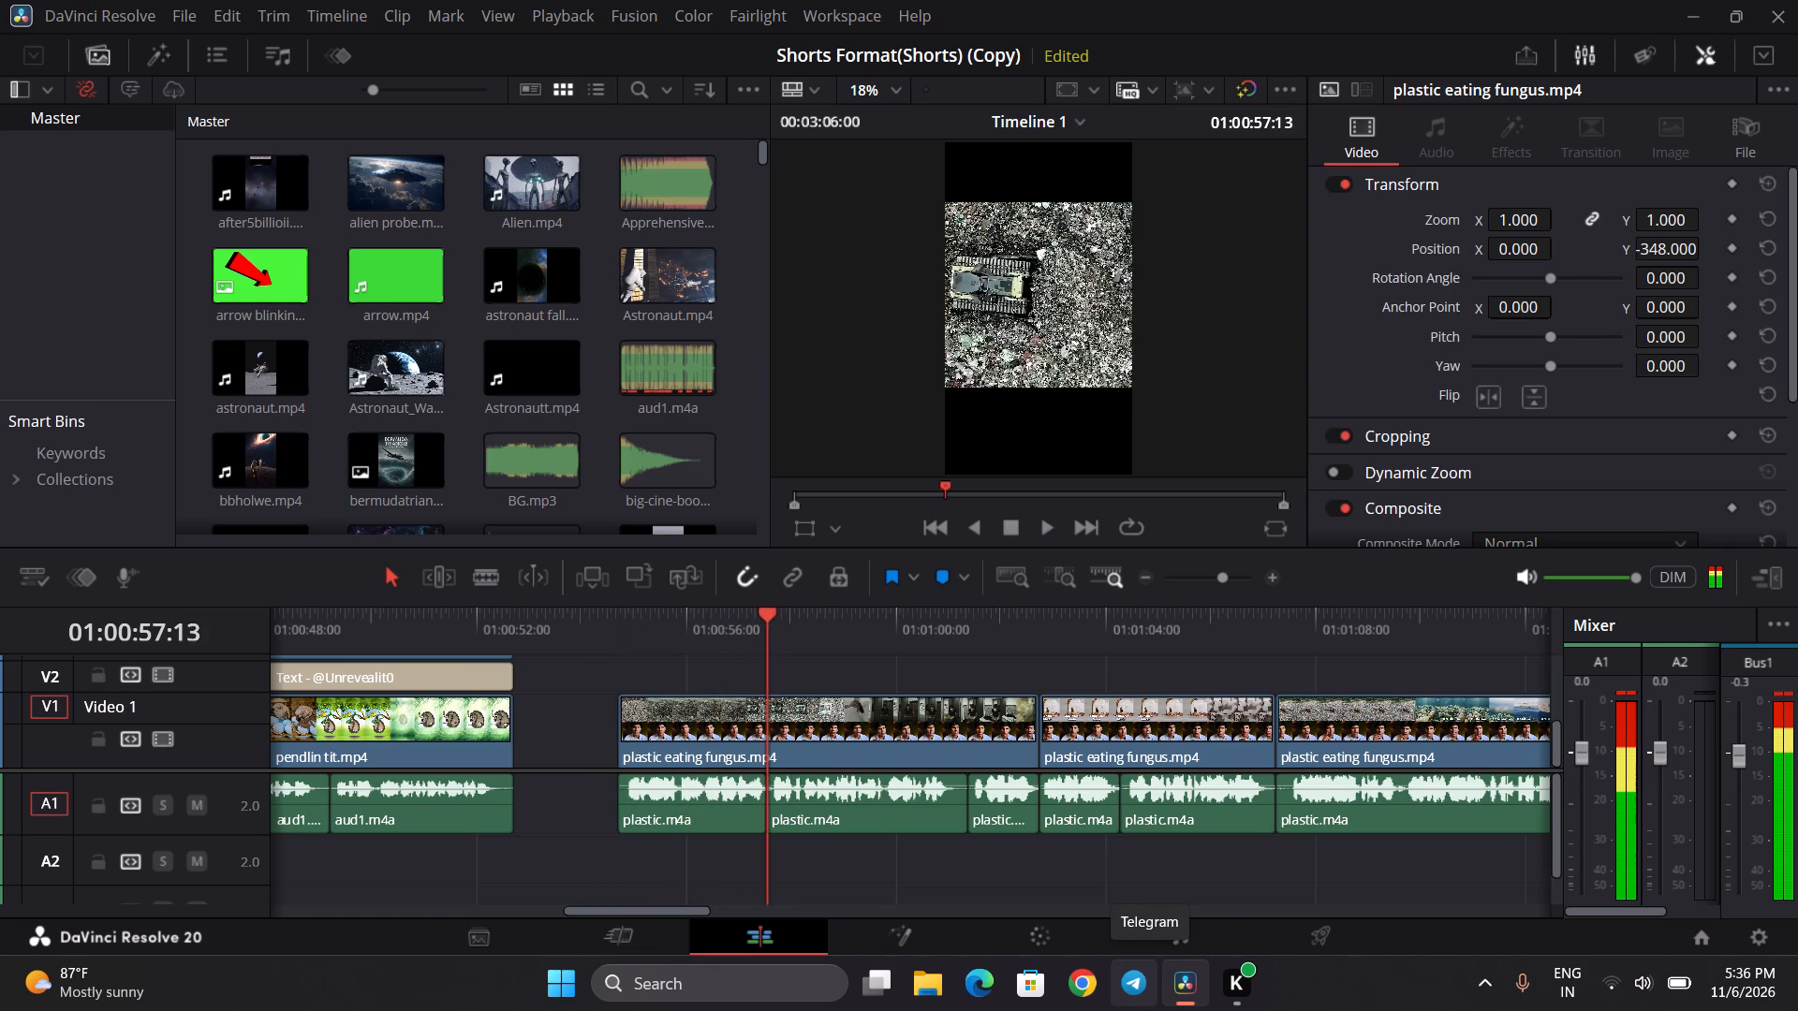
{"action": "key", "text": "space"}
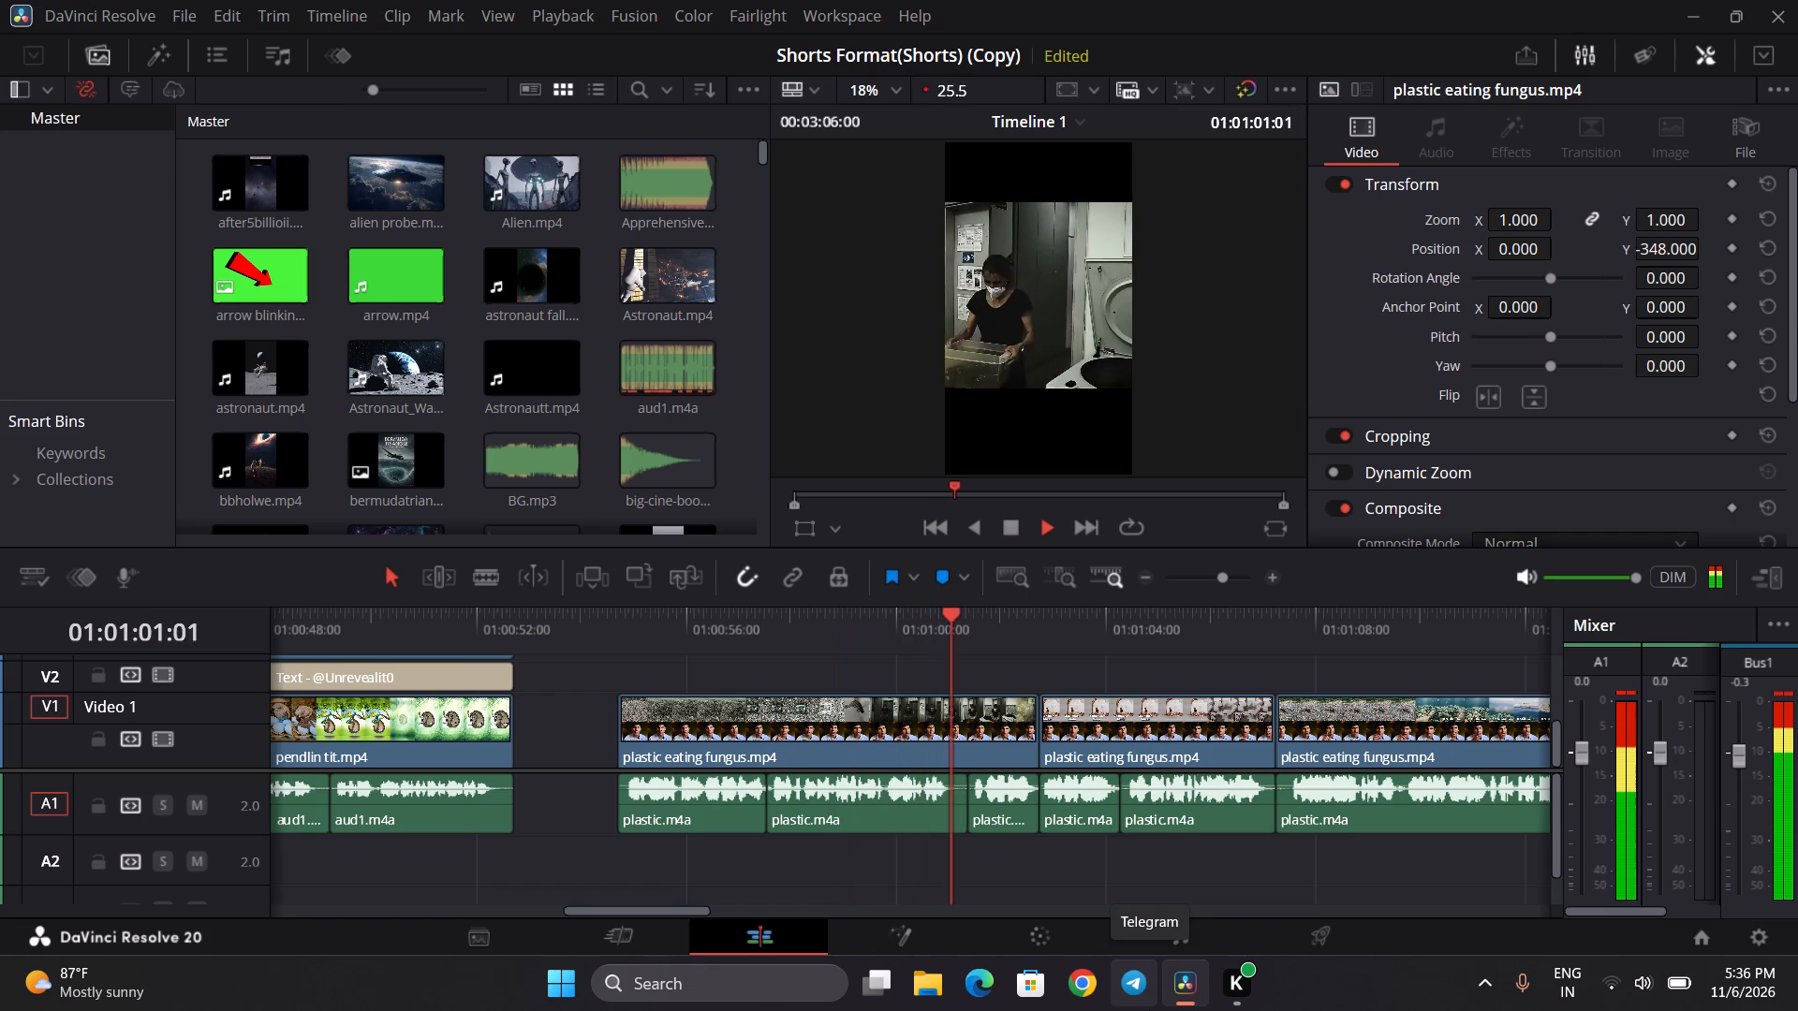
{"action": "key", "text": "space"}
{"action": "key", "text": "space"}
{"action": "key", "text": "space"}
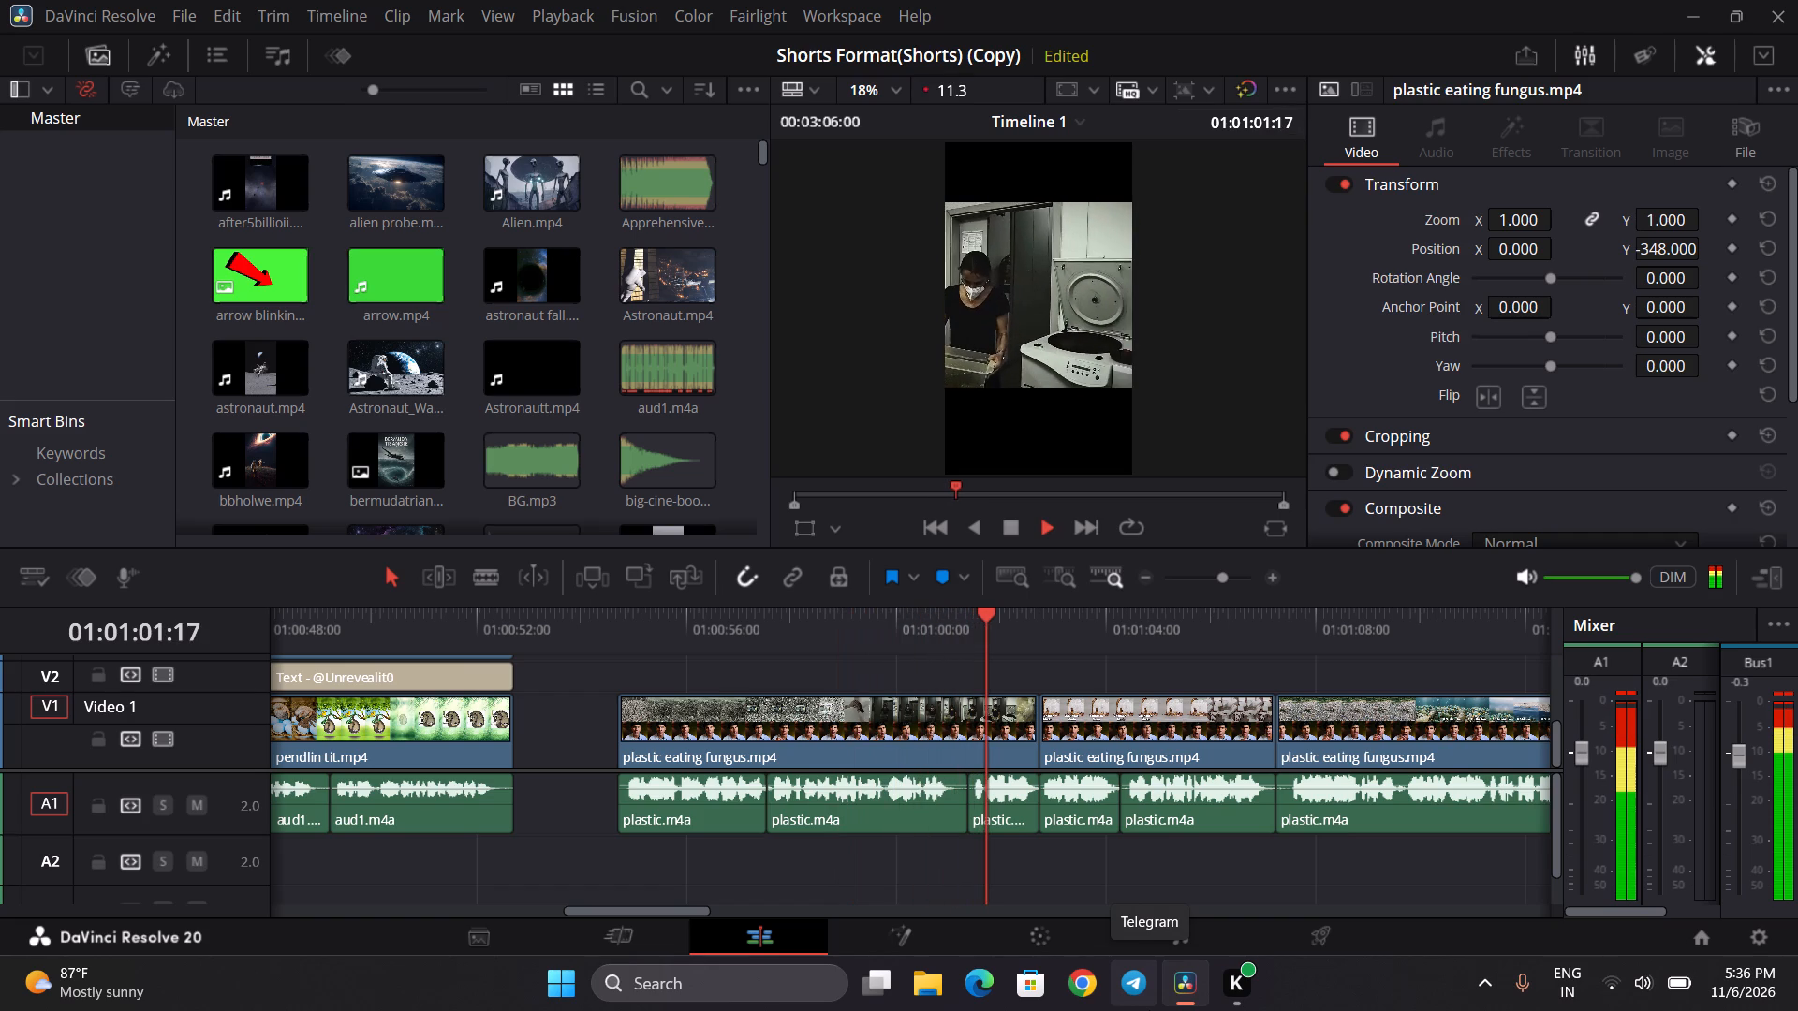
{"action": "key", "text": "space"}
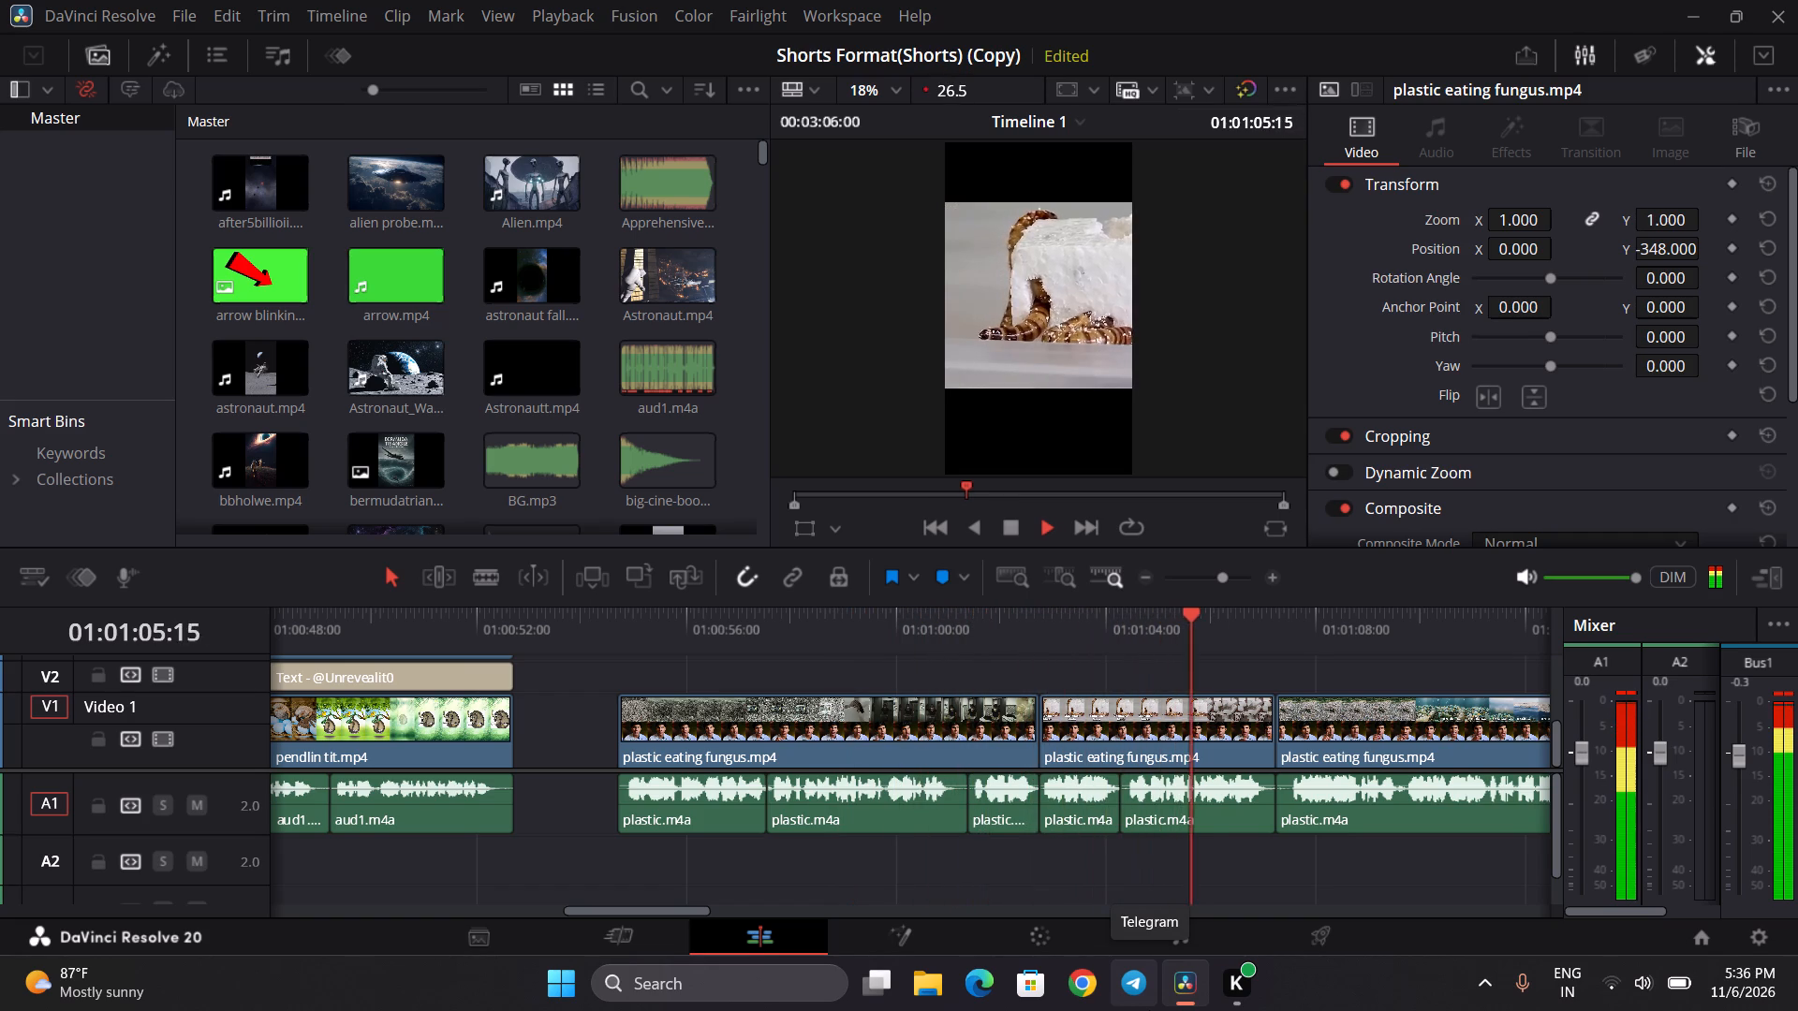
{"action": "key", "text": "space"}
{"action": "key", "text": "space"}
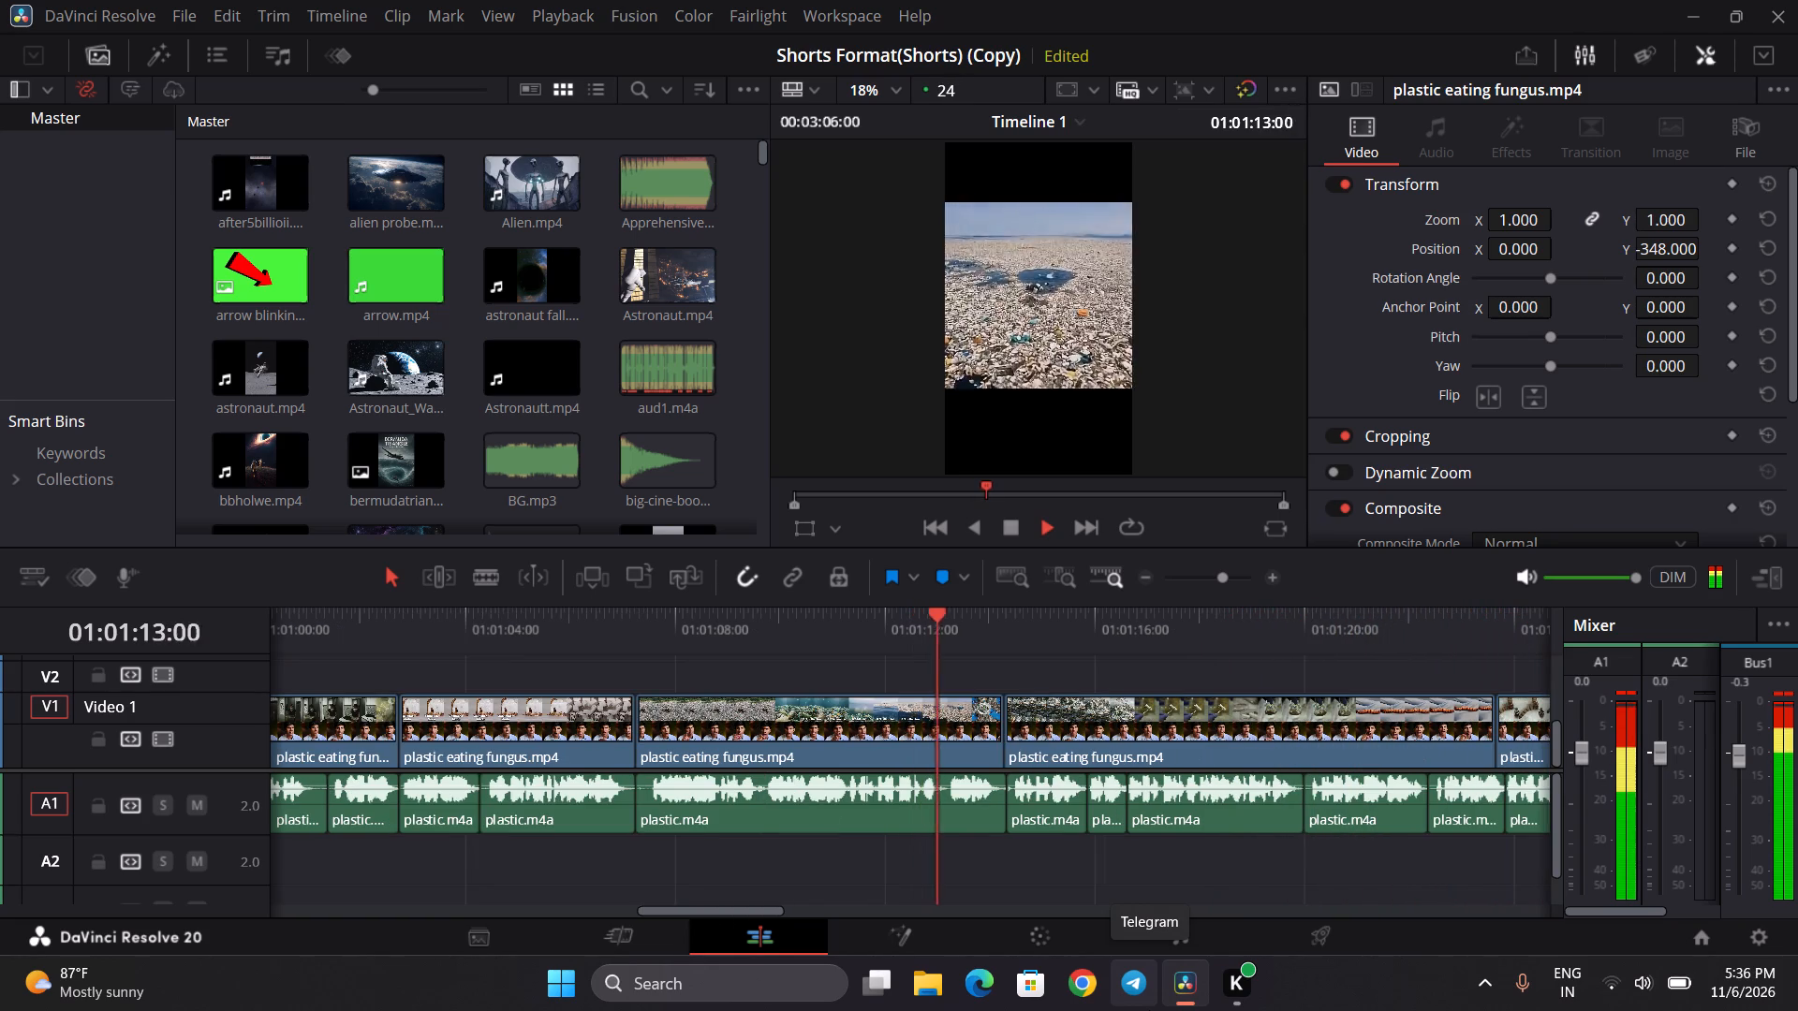
Play on in short stretches to about 01:01:34, examining how the plastic waste and larvae shots match the plastic.m4a narration.
{"action": "key", "text": "space"}
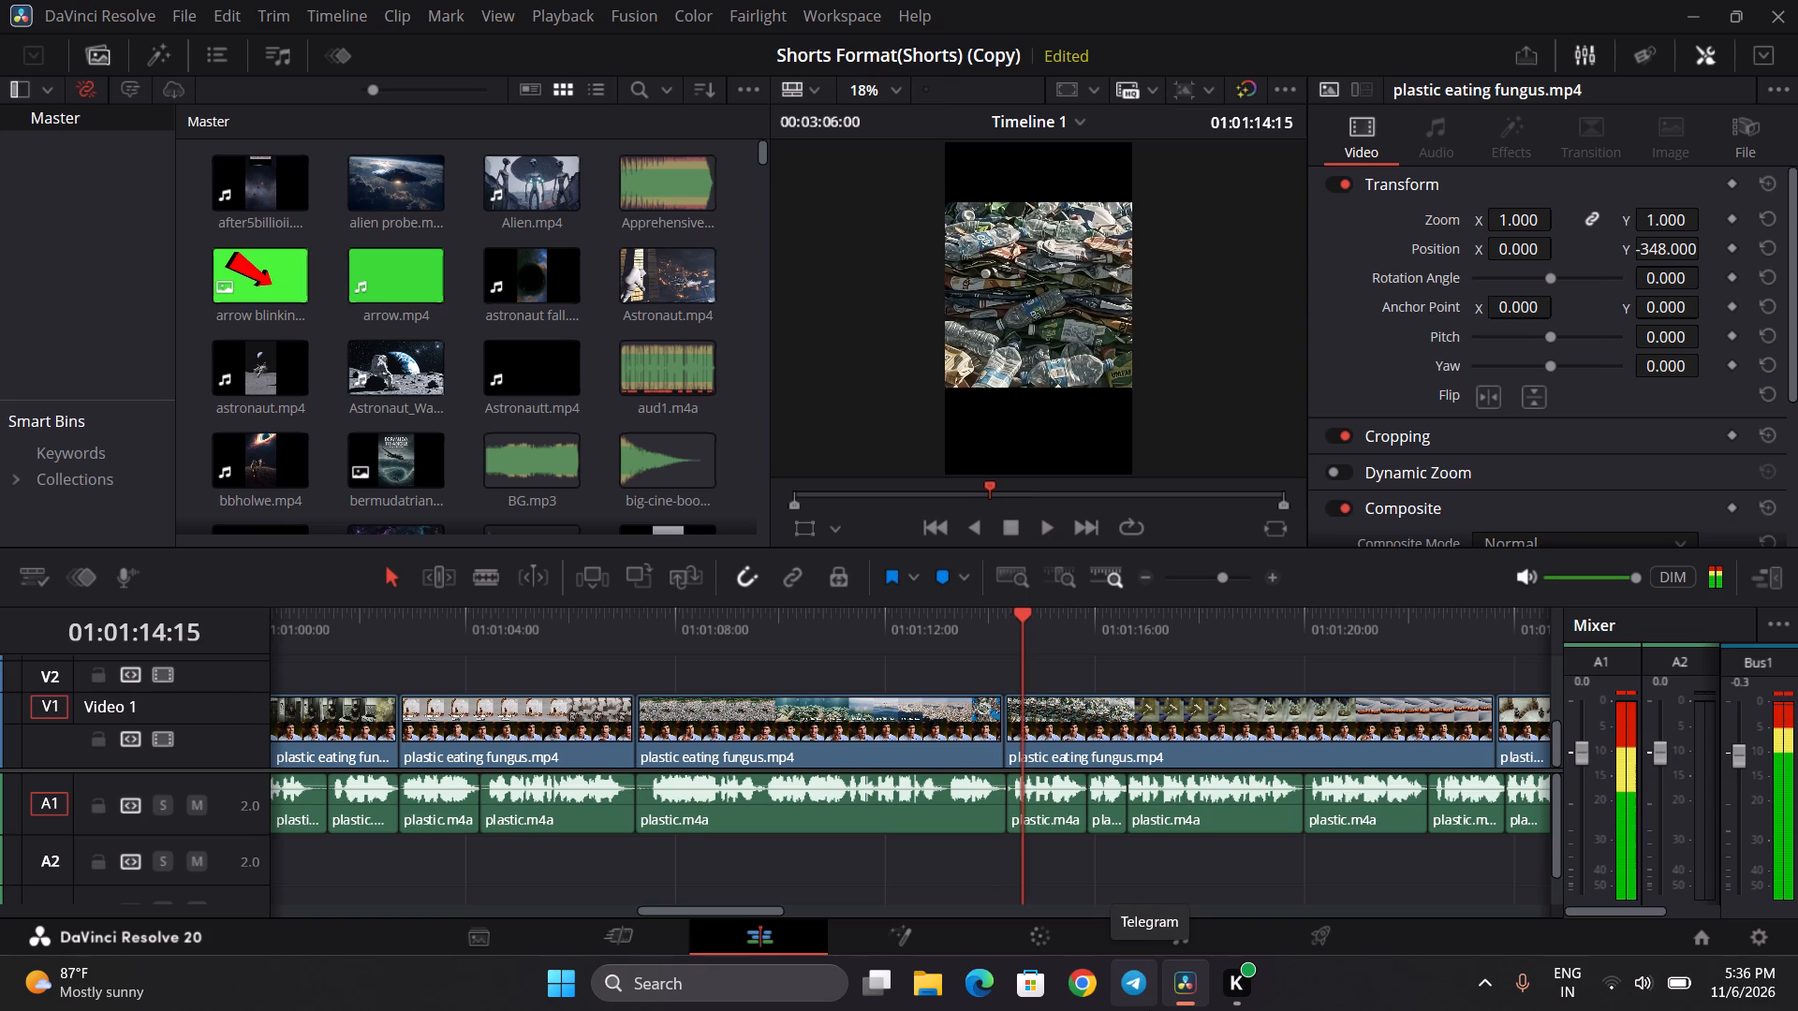
{"action": "key", "text": "space"}
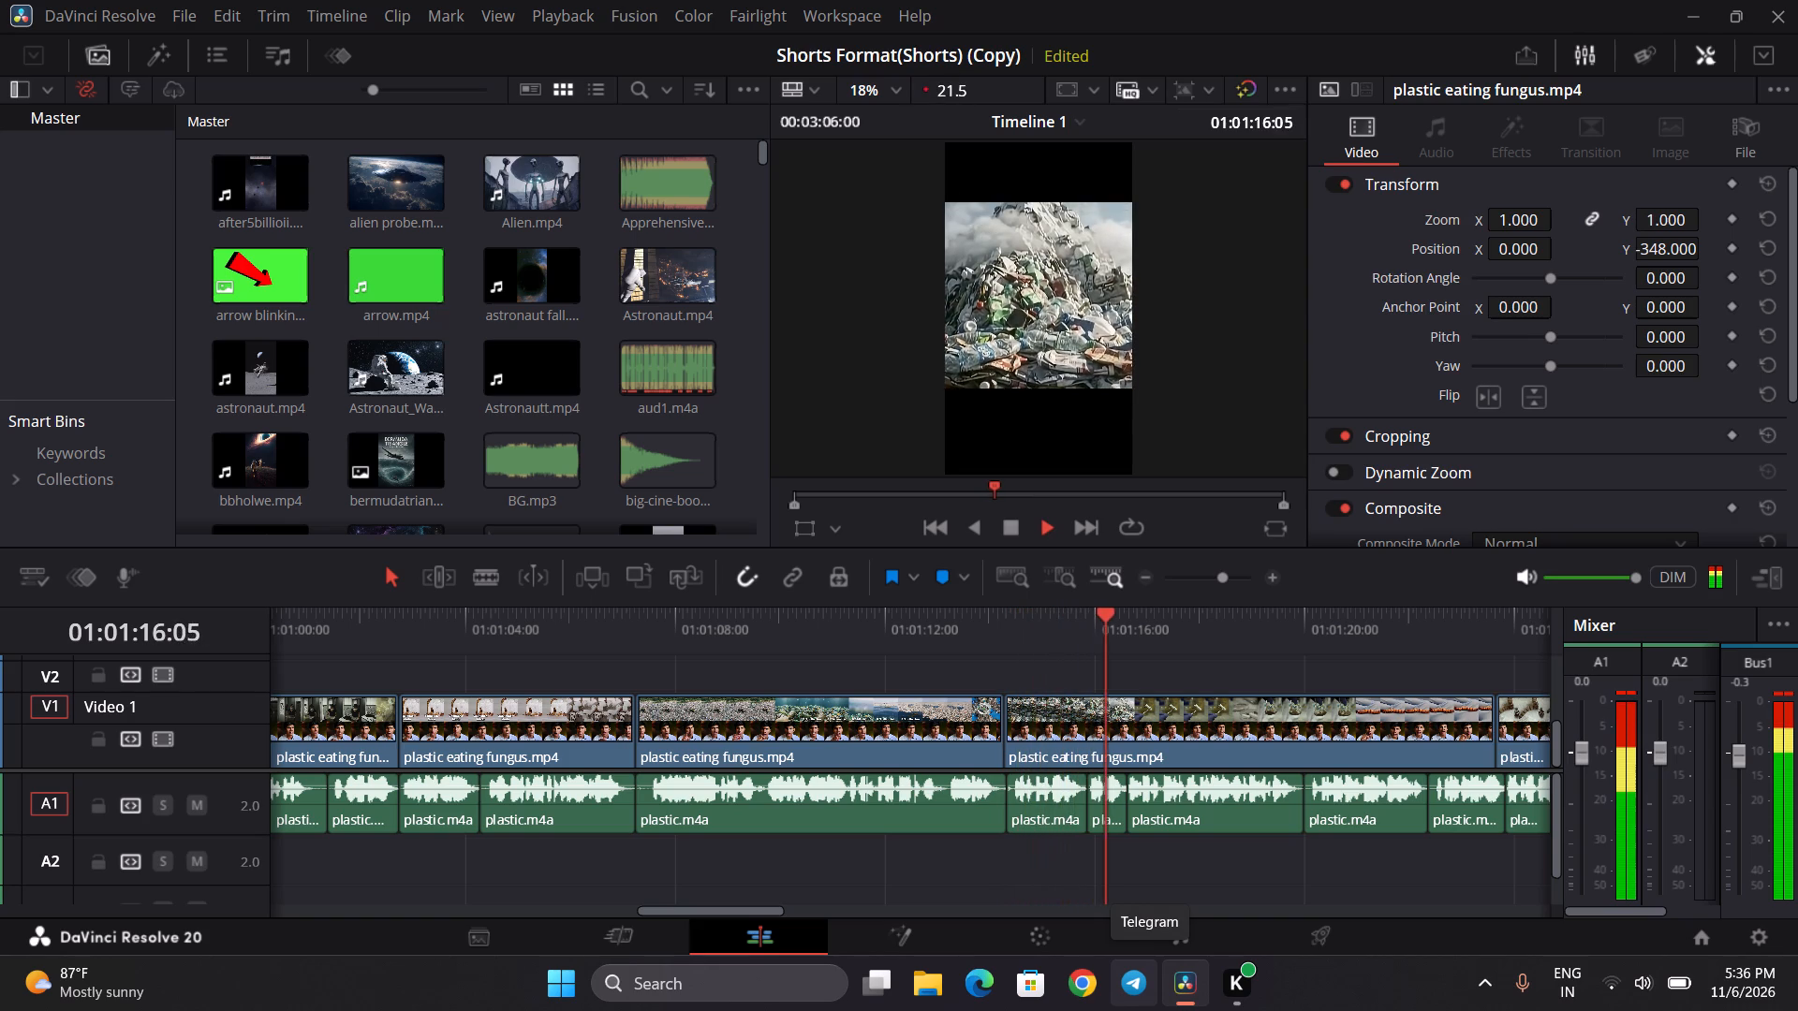
{"action": "key", "text": "space"}
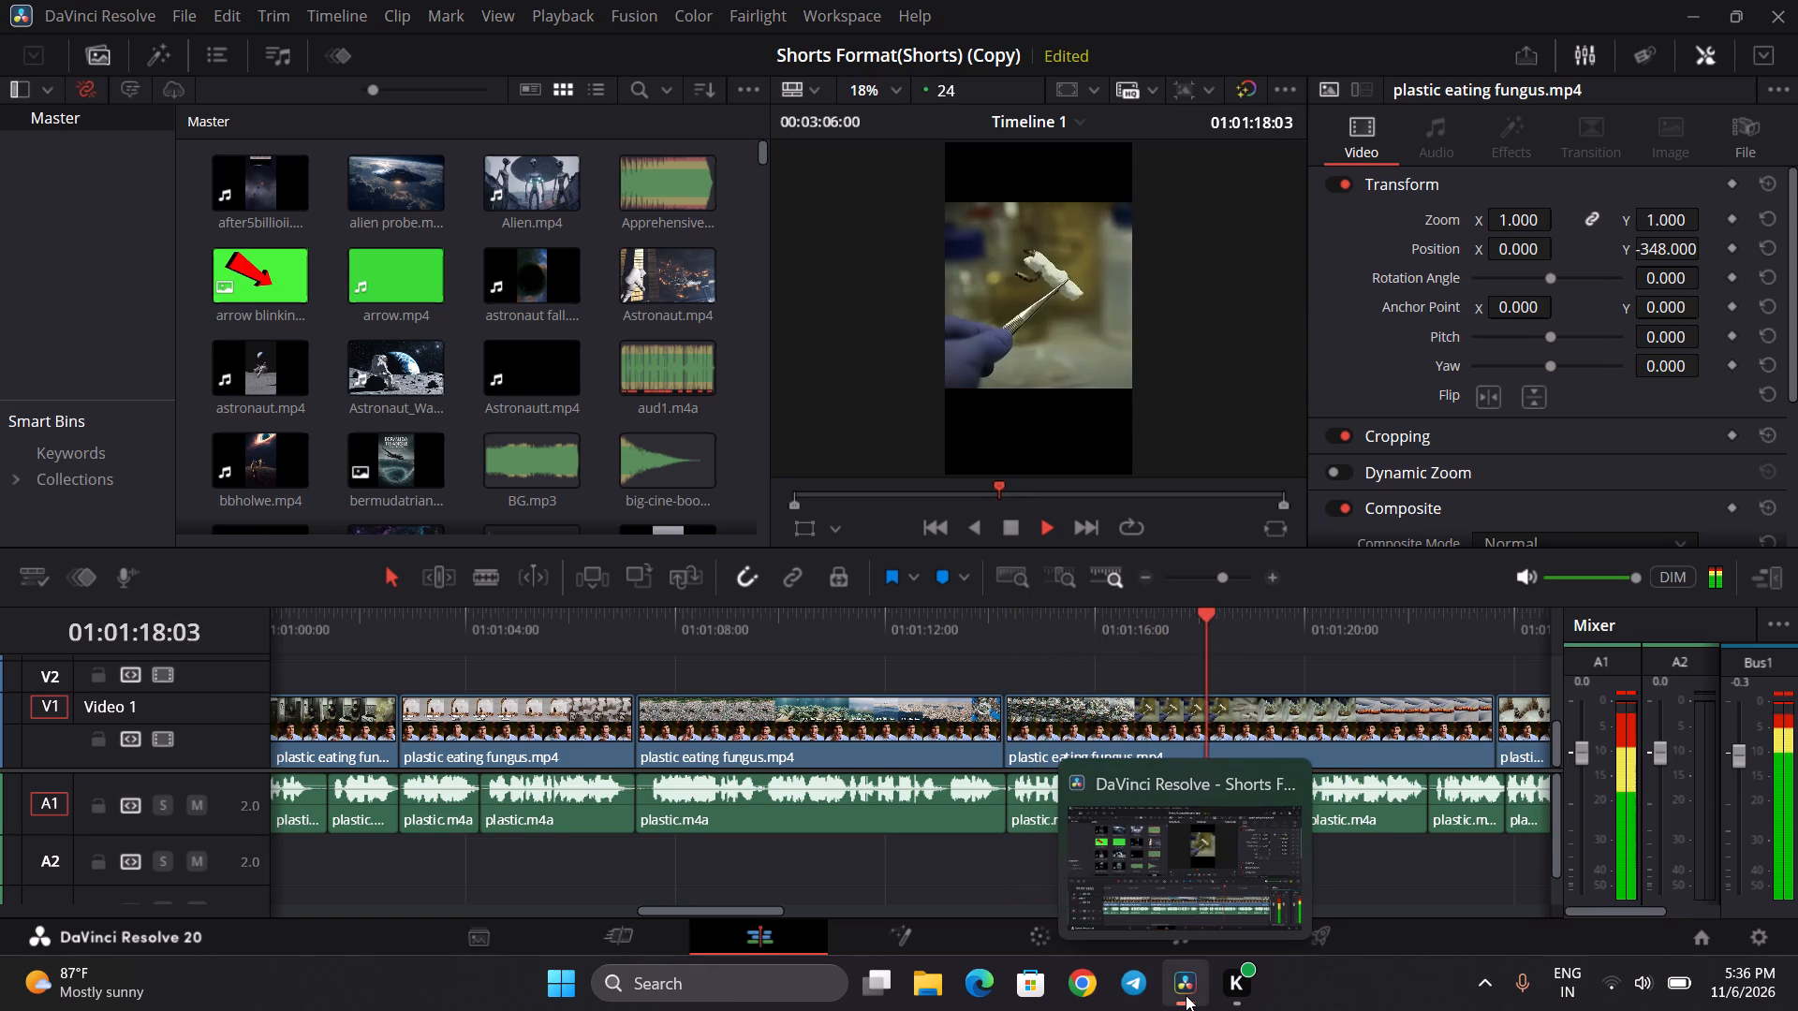
{"action": "key", "text": "space"}
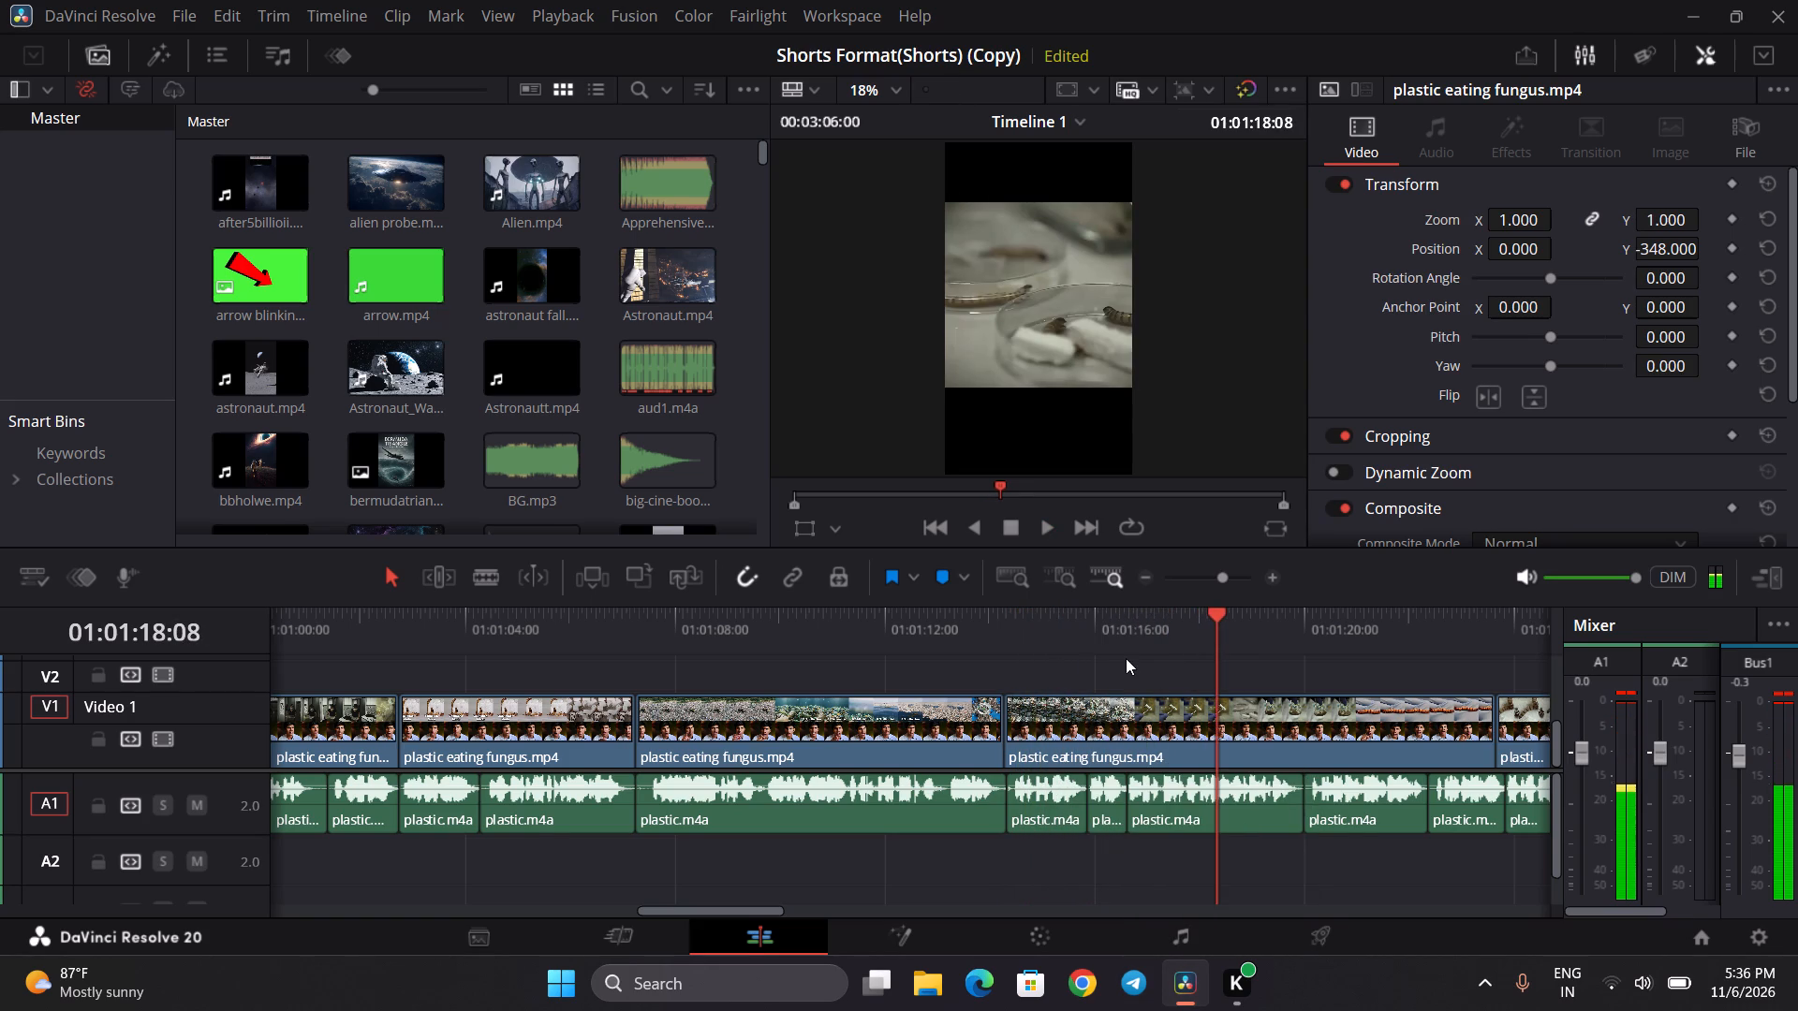
{"action": "key", "text": "space"}
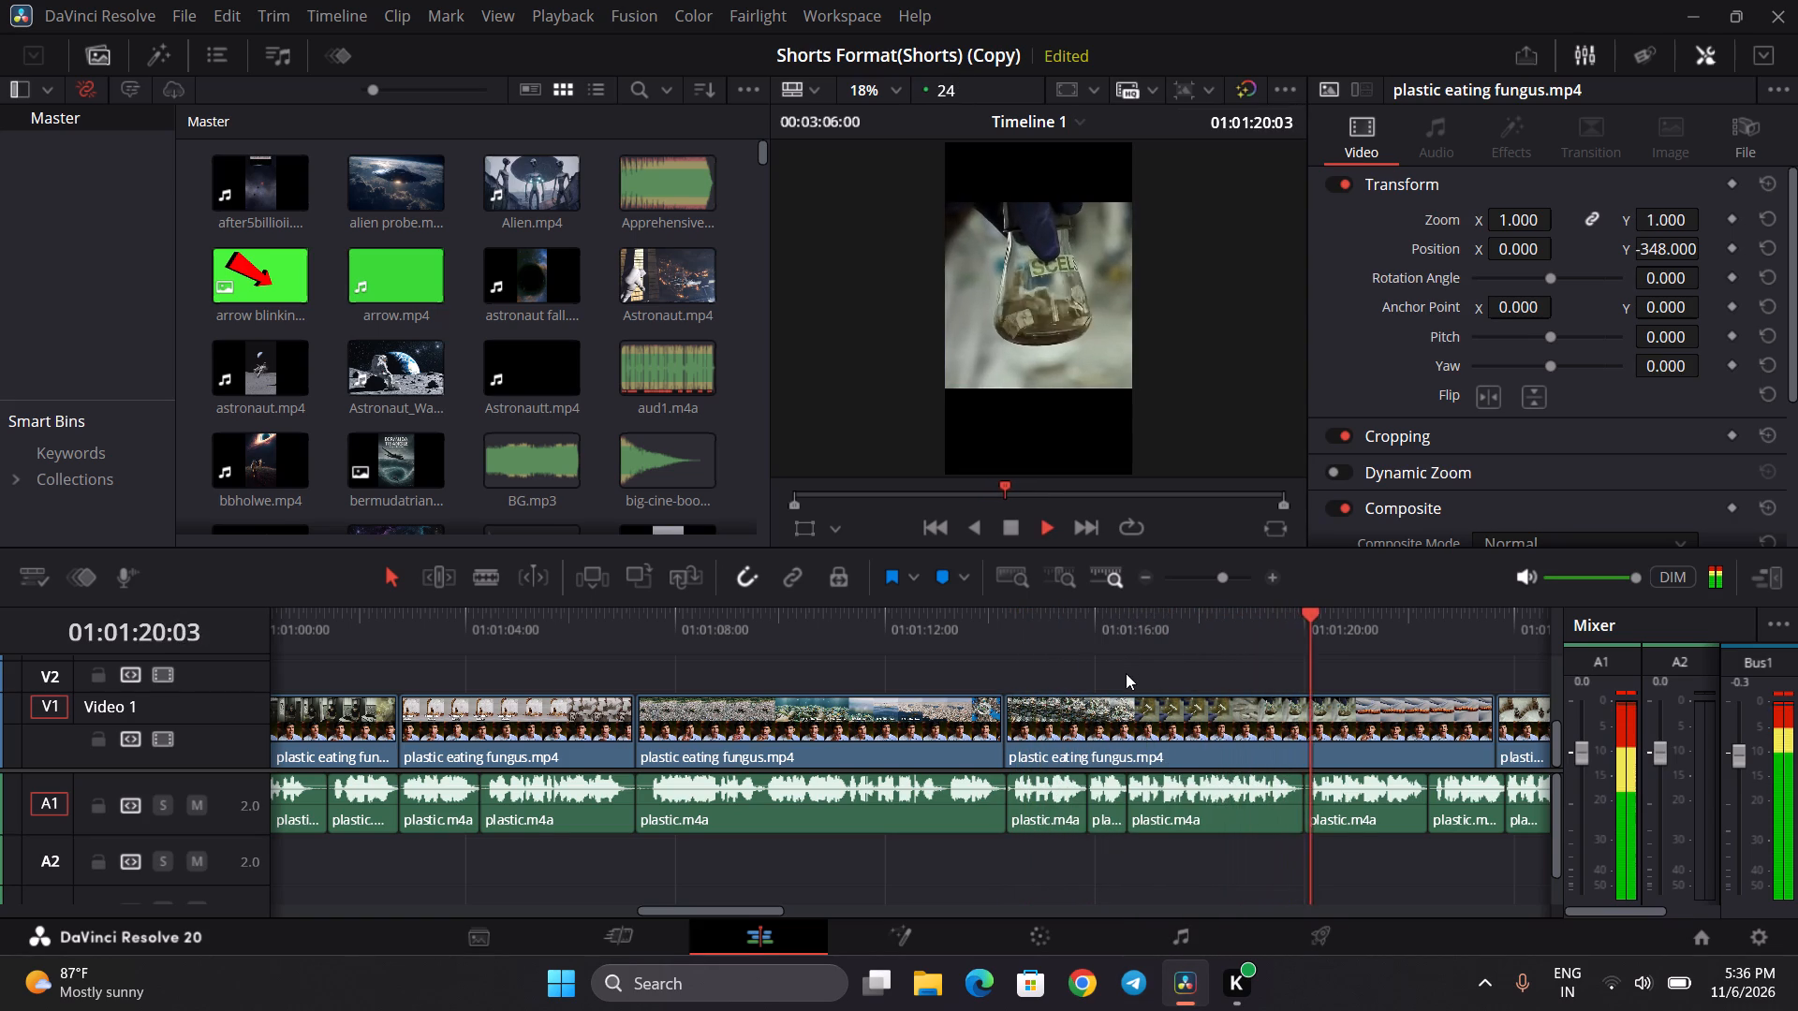
{"action": "key", "text": "space"}
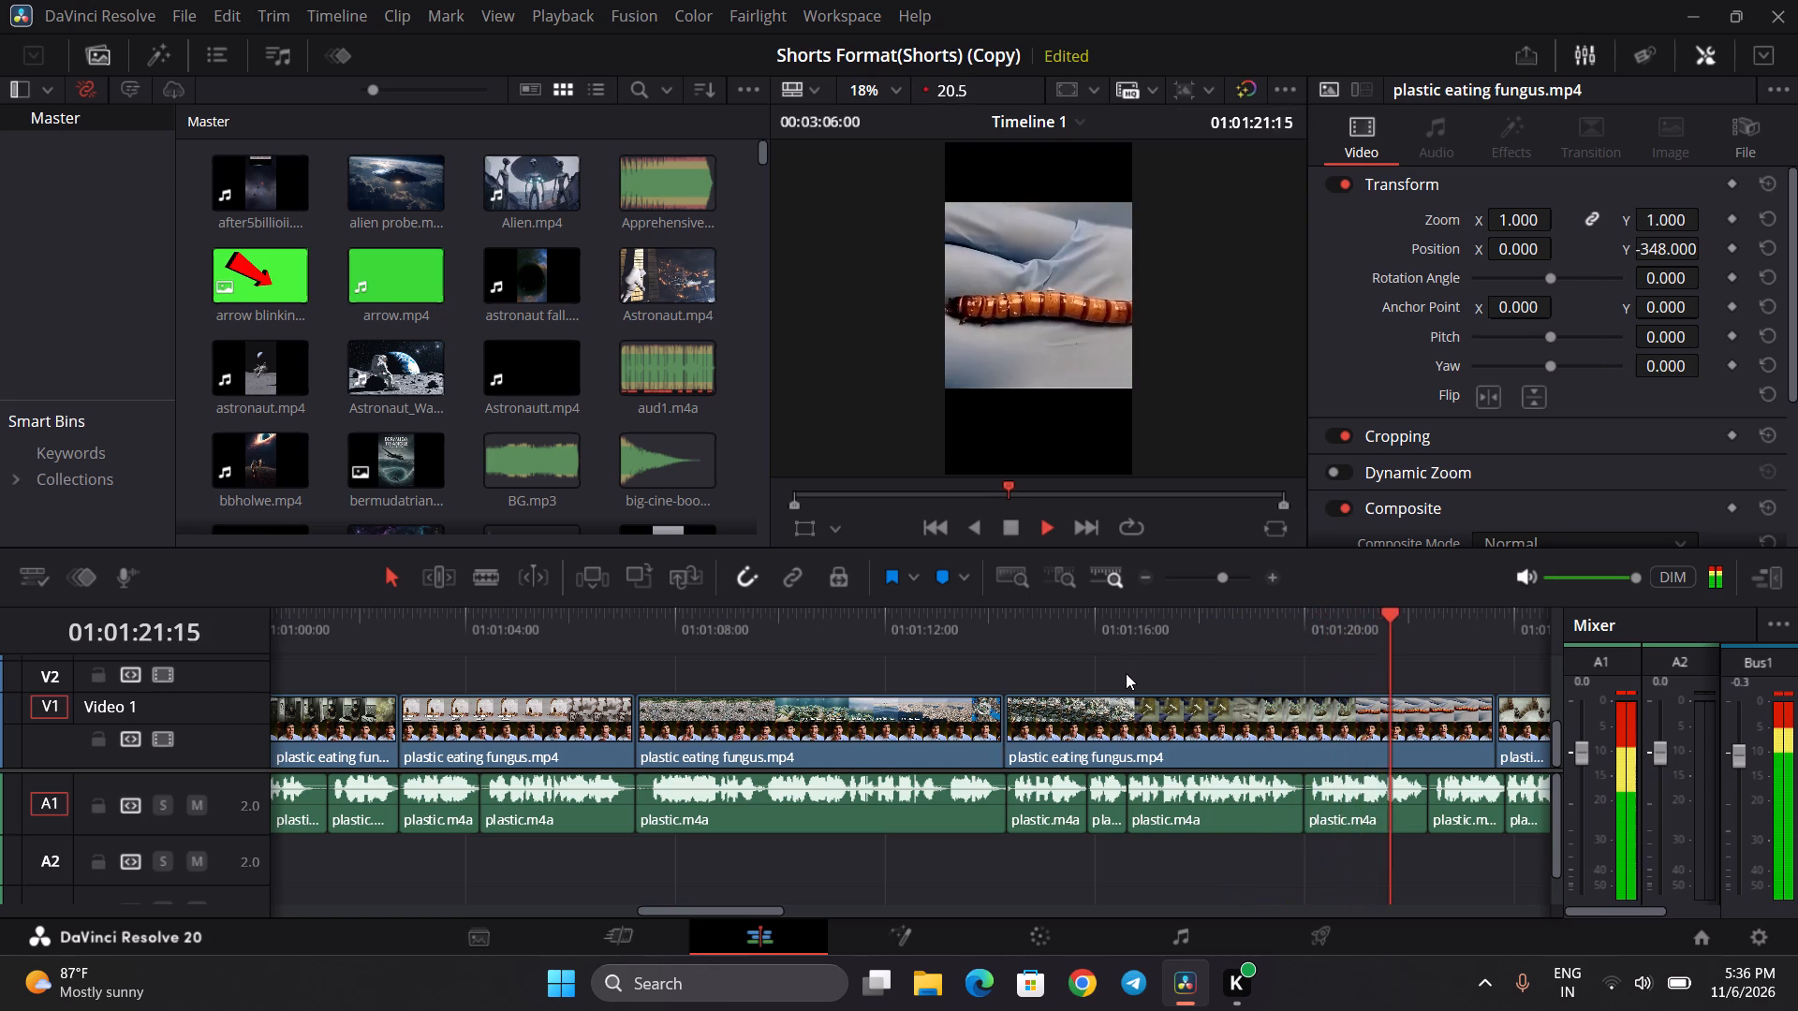
{"action": "key", "text": "space"}
{"action": "key", "text": "space"}
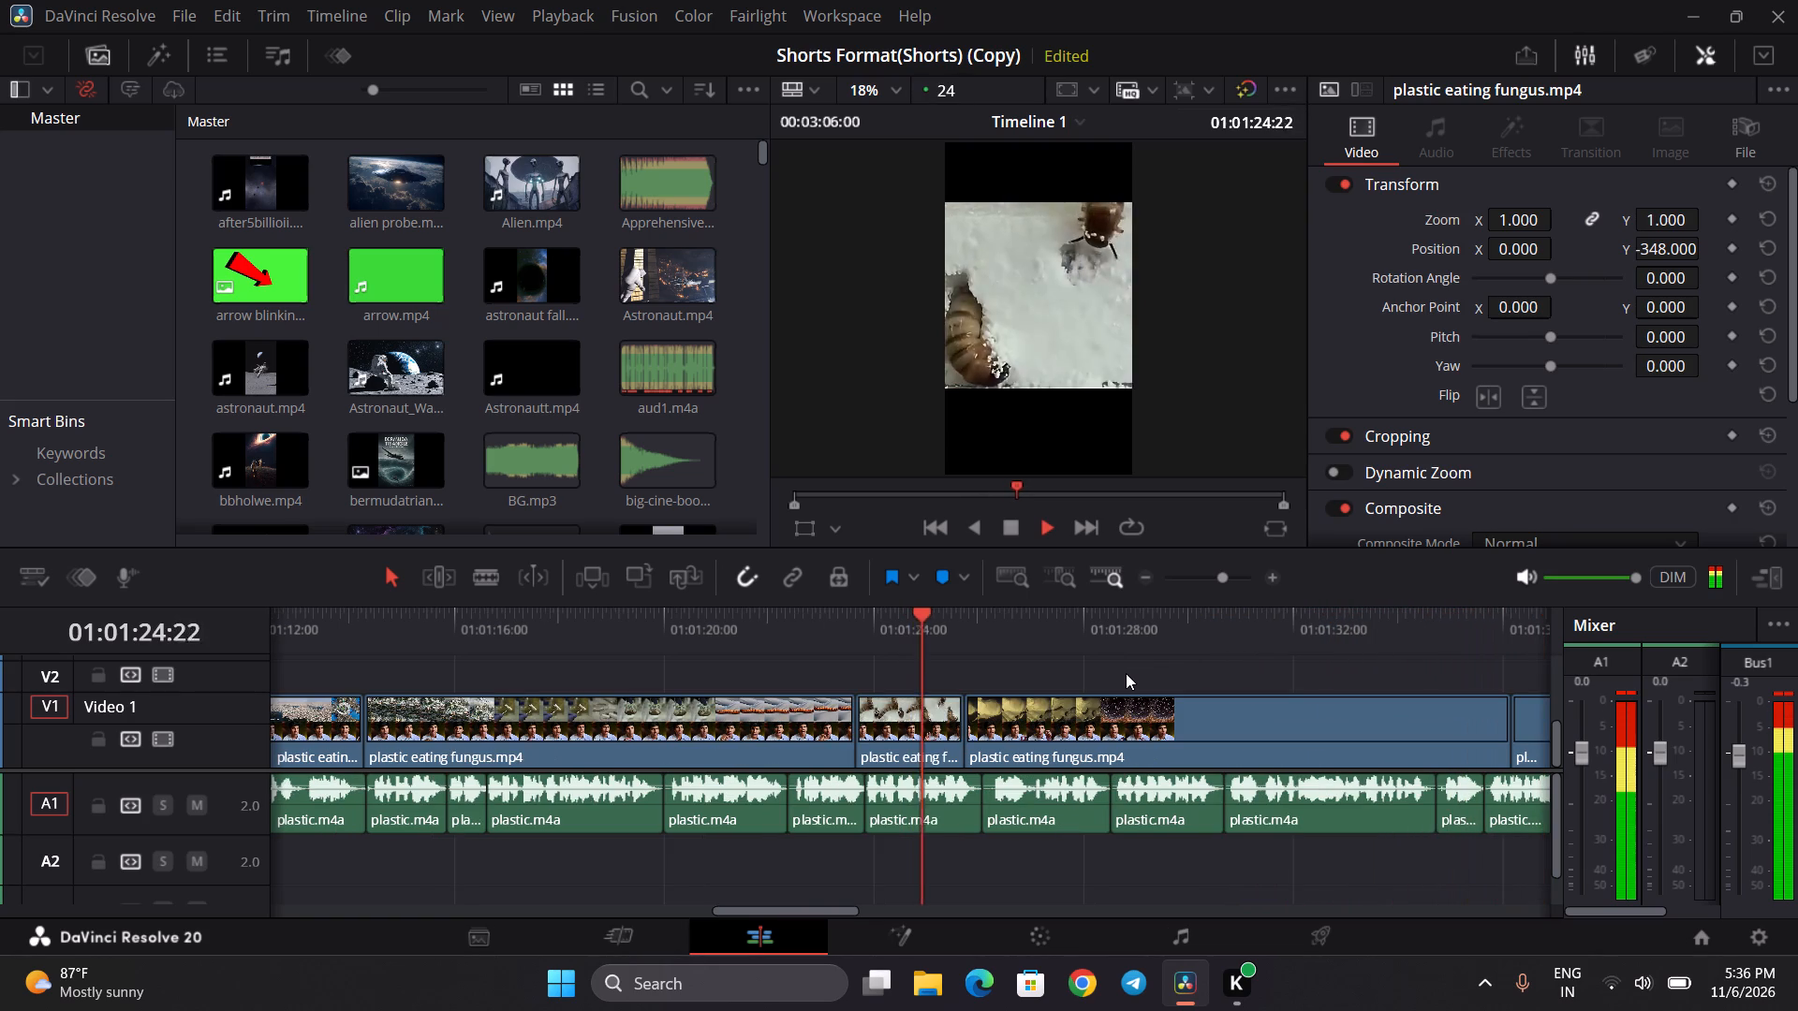
{"action": "key", "text": "space"}
{"action": "key", "text": "space"}
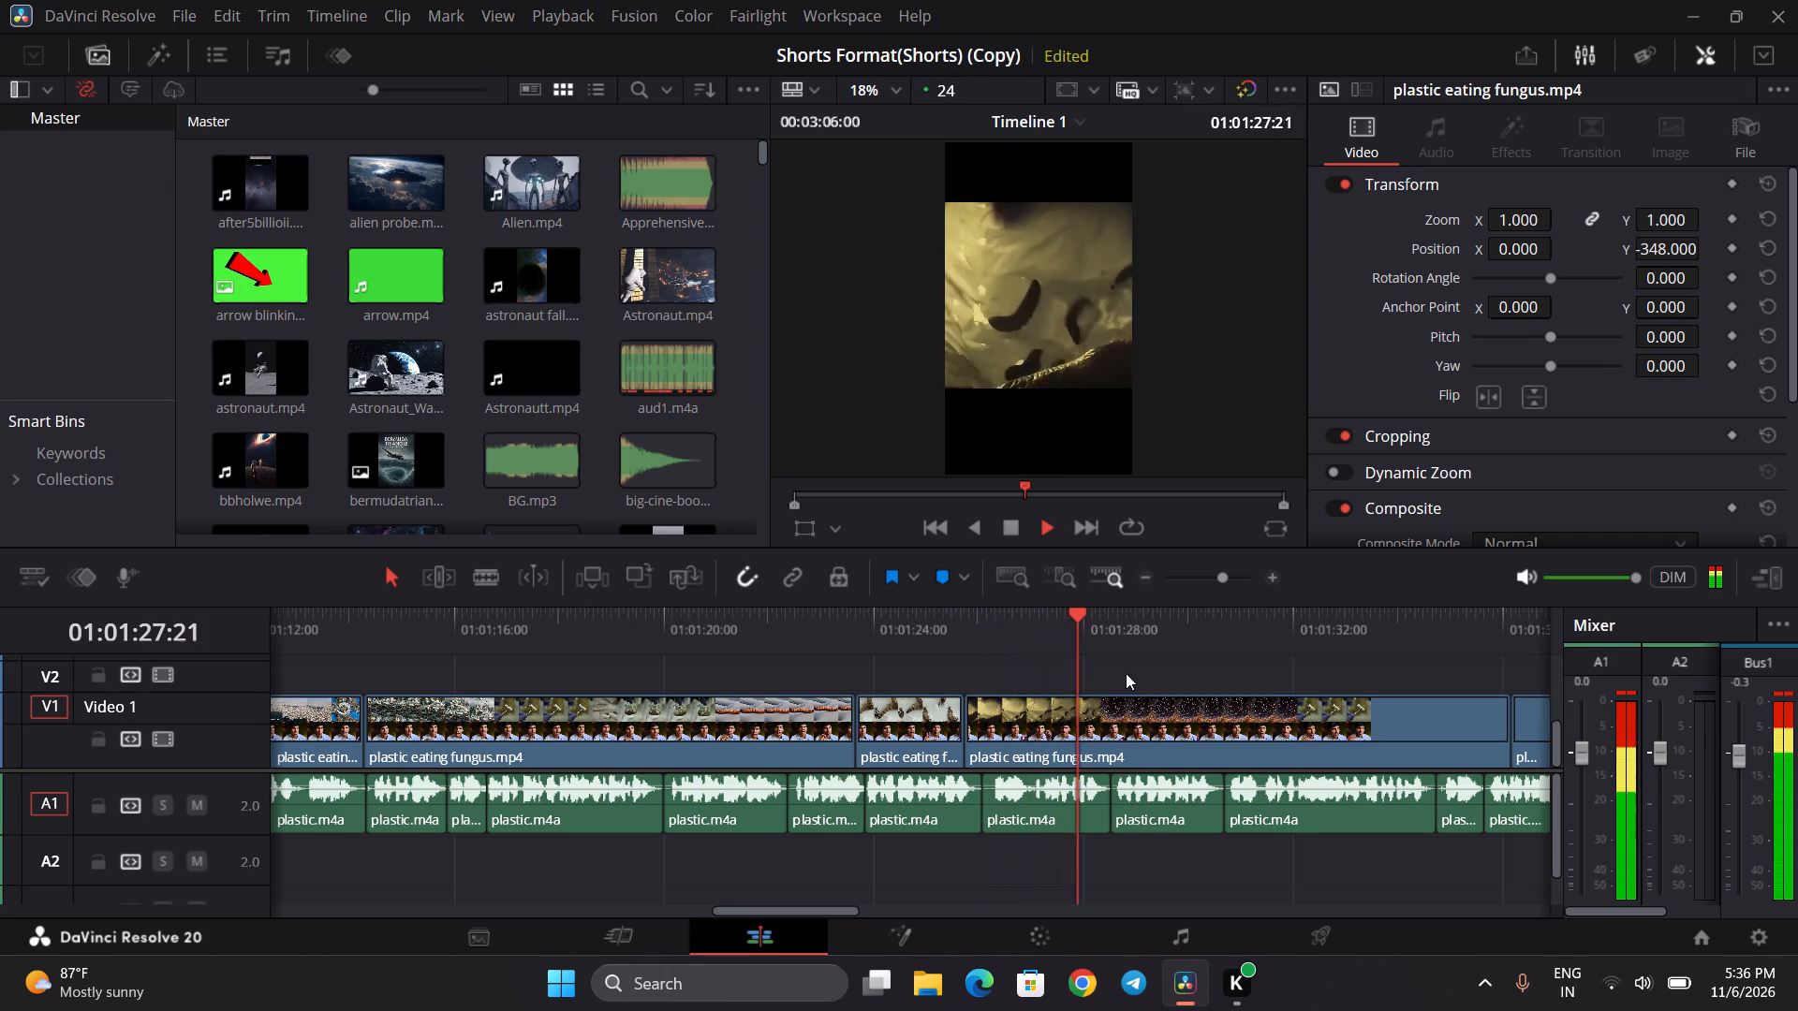
{"action": "key", "text": "space"}
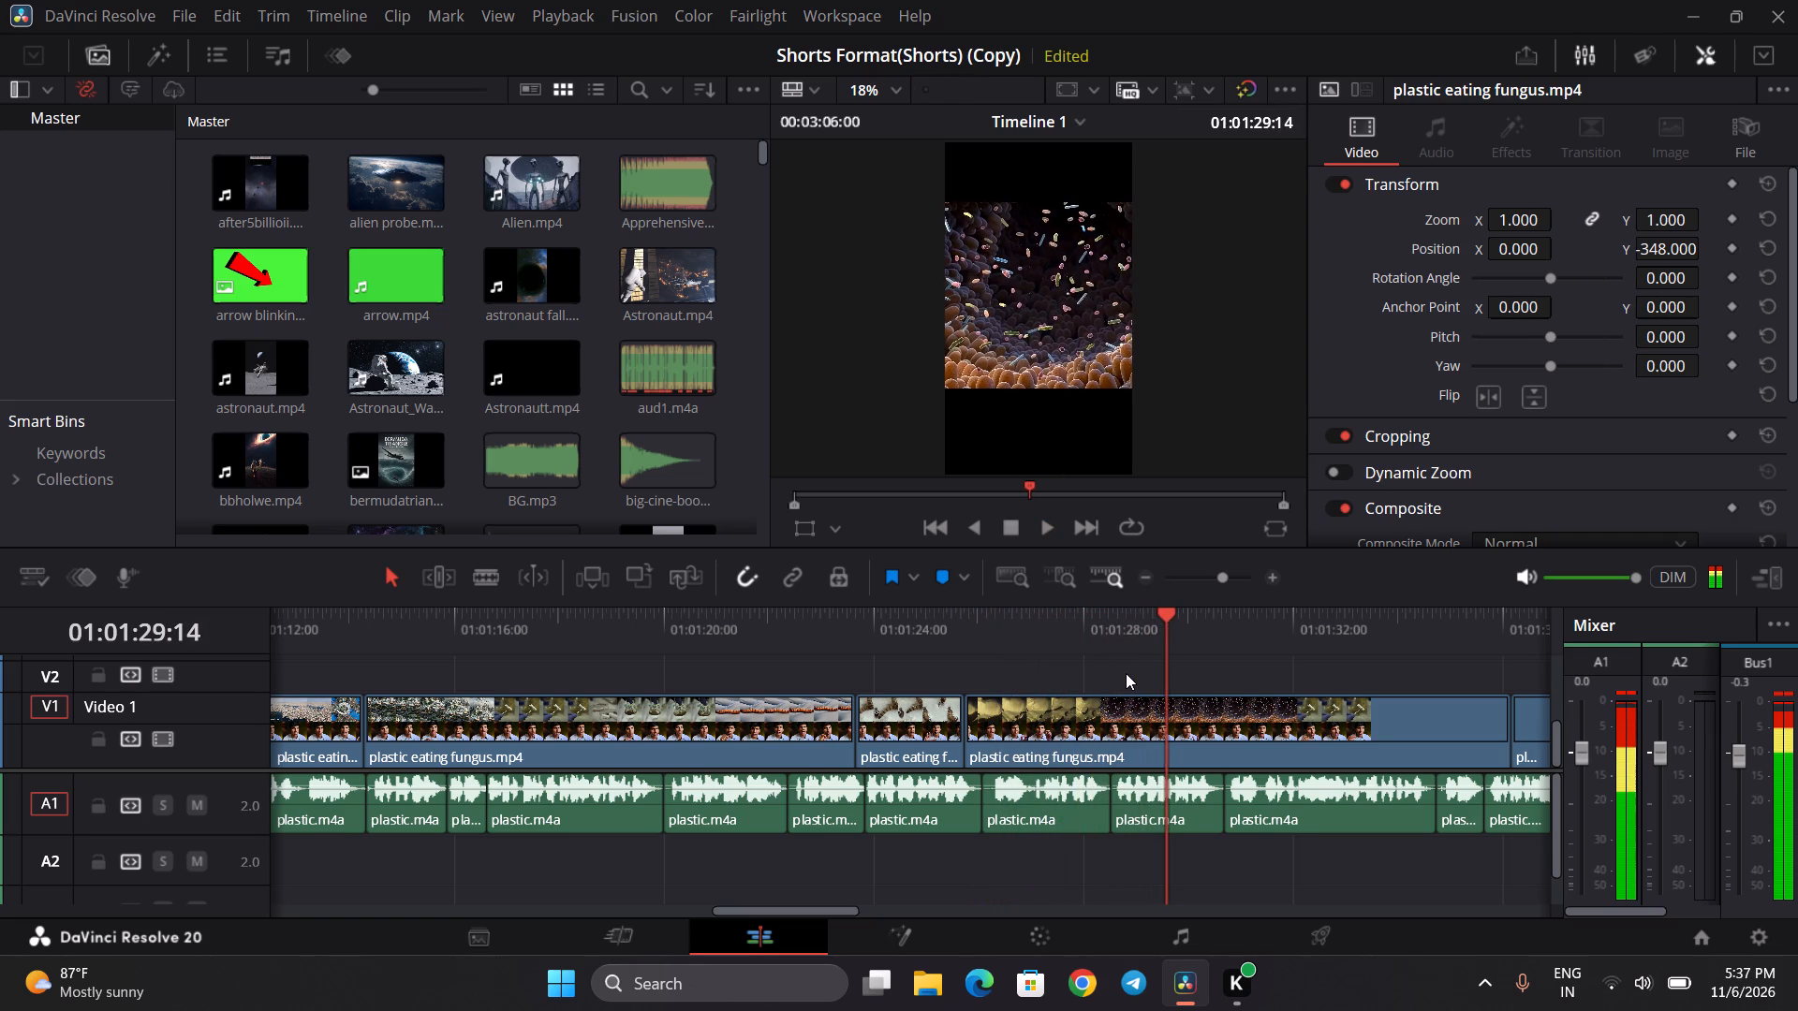
{"action": "key", "text": "space"}
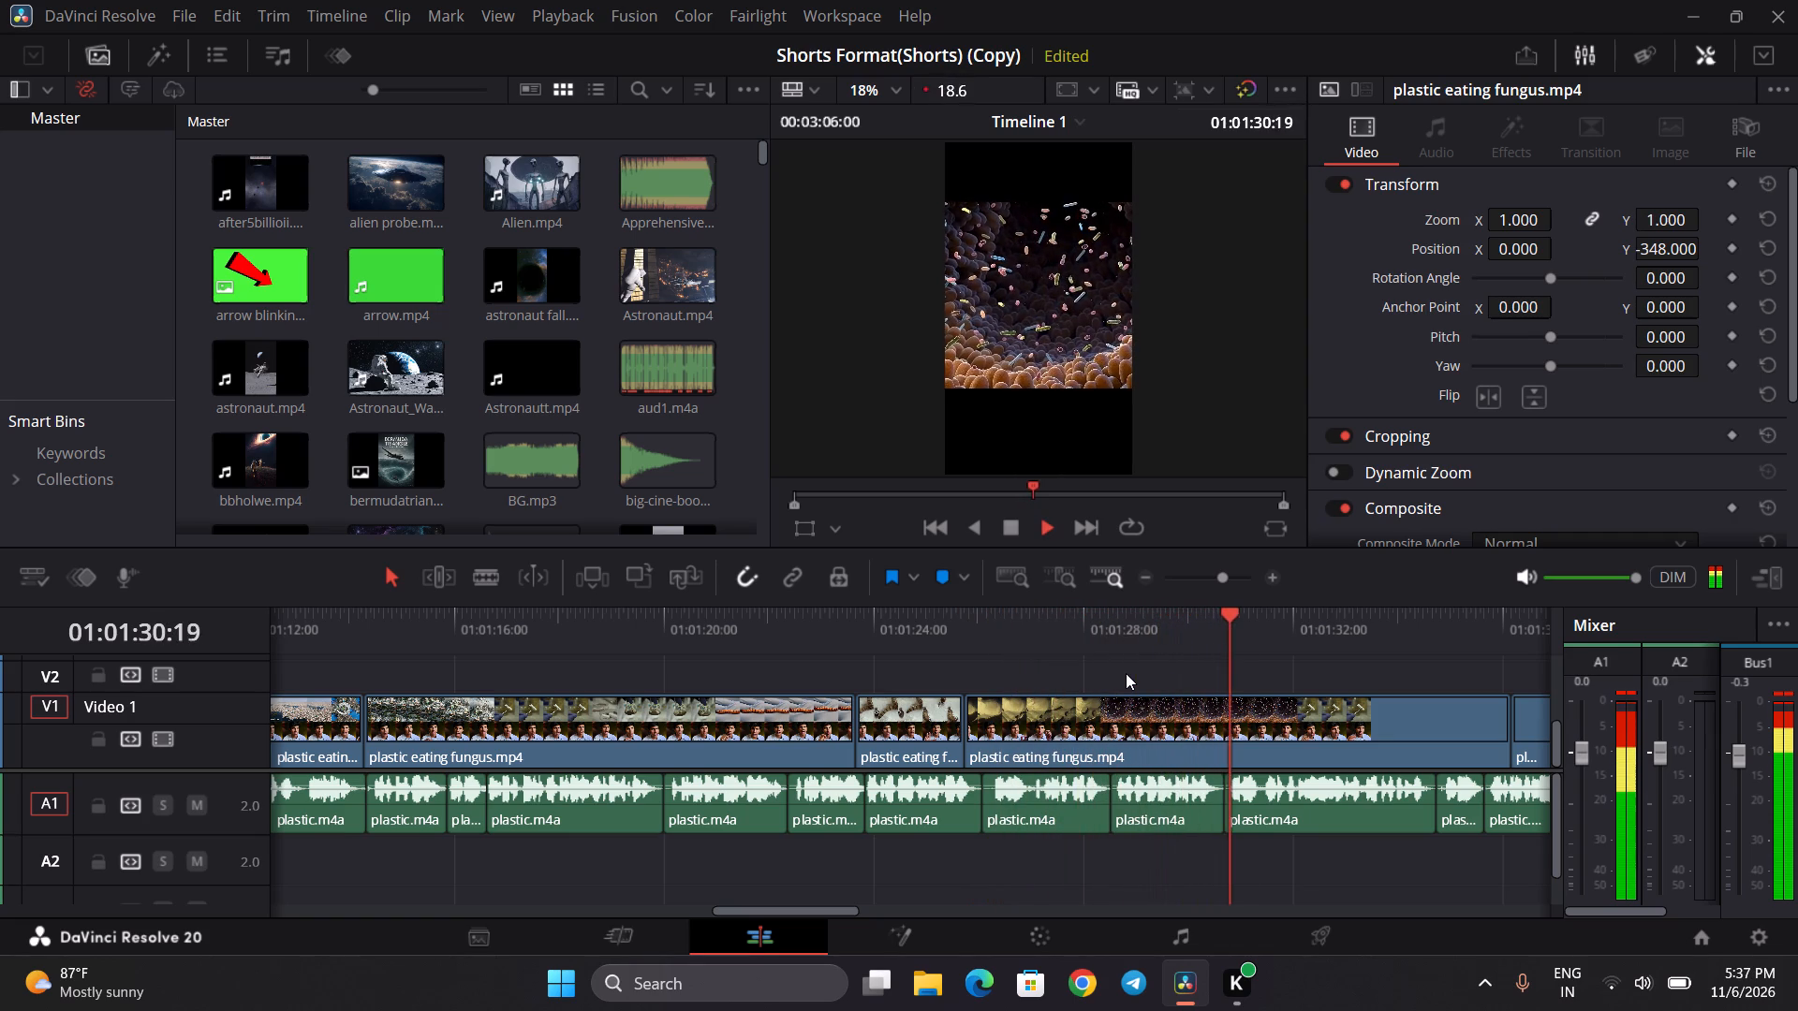
{"action": "key", "text": "space"}
{"action": "key", "text": "space"}
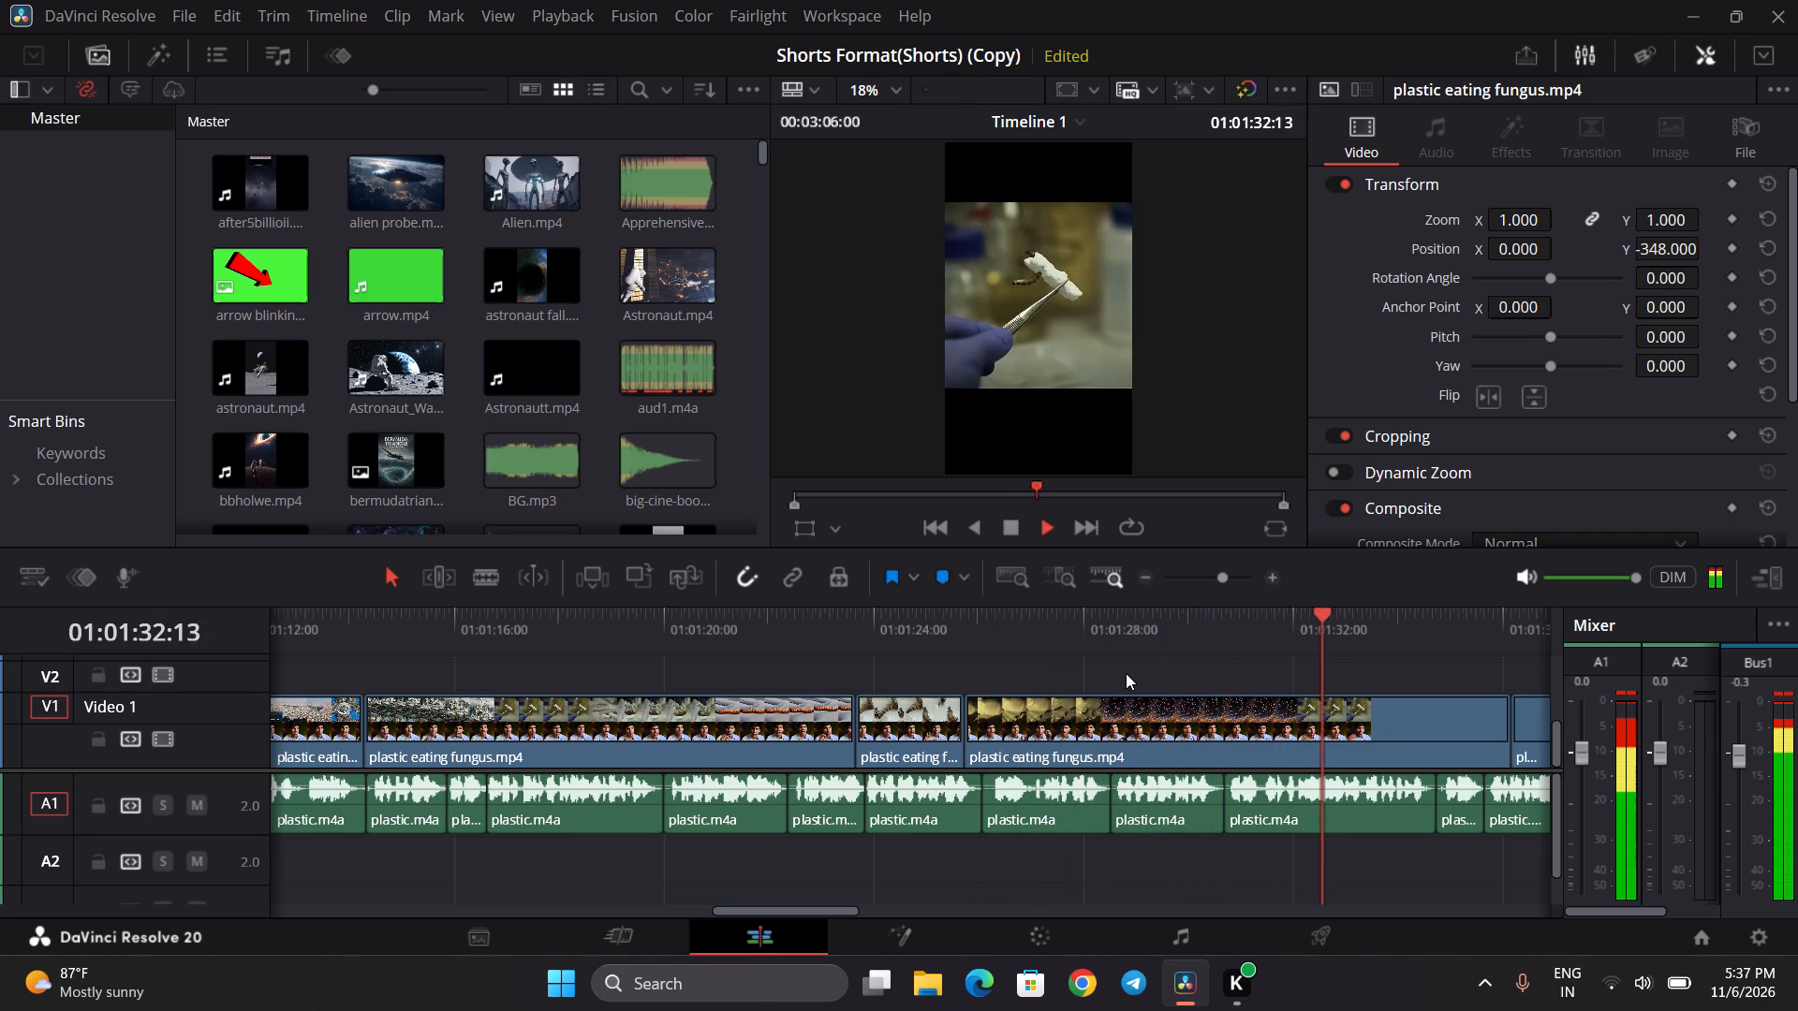
{"action": "key", "text": "space"}
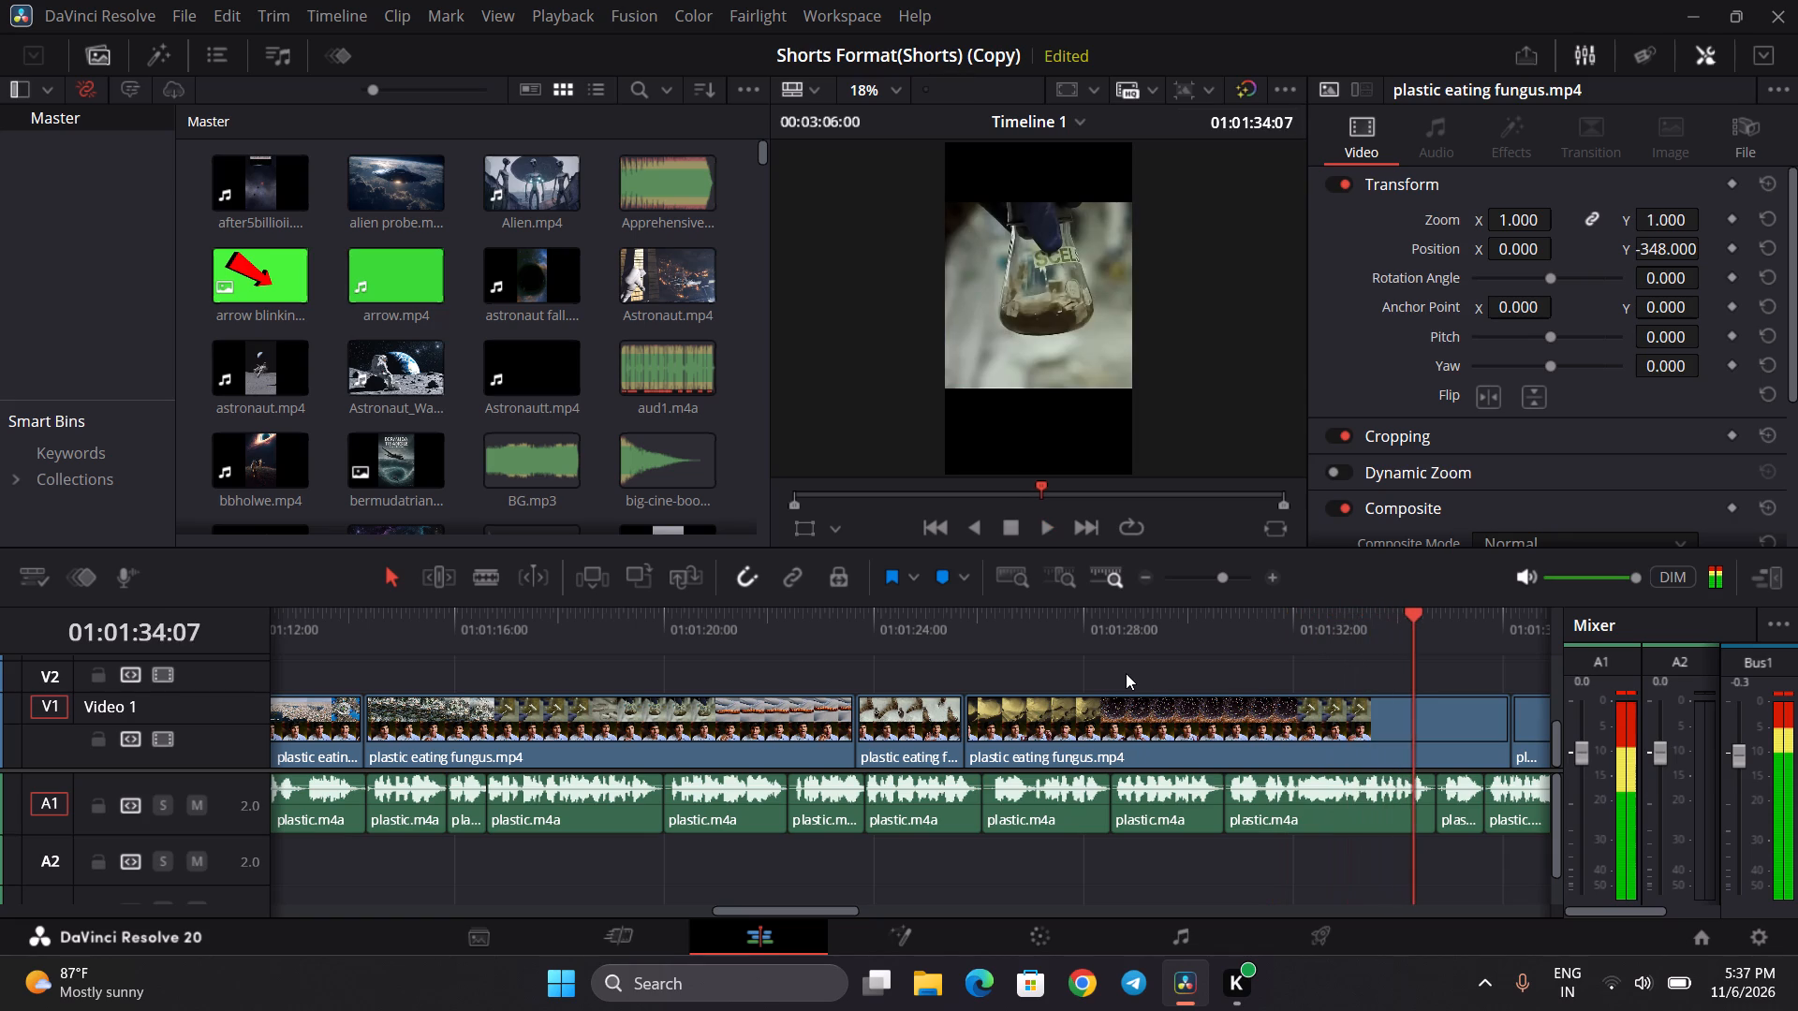
Review the flask, larvae, yellow fungus and blue bacteria shots with their narration, up to about 01:01:43.
{"action": "scroll", "coordinate": [1126, 673], "scroll_direction": "left", "scroll_amount": 4}
{"action": "key", "text": "space"}
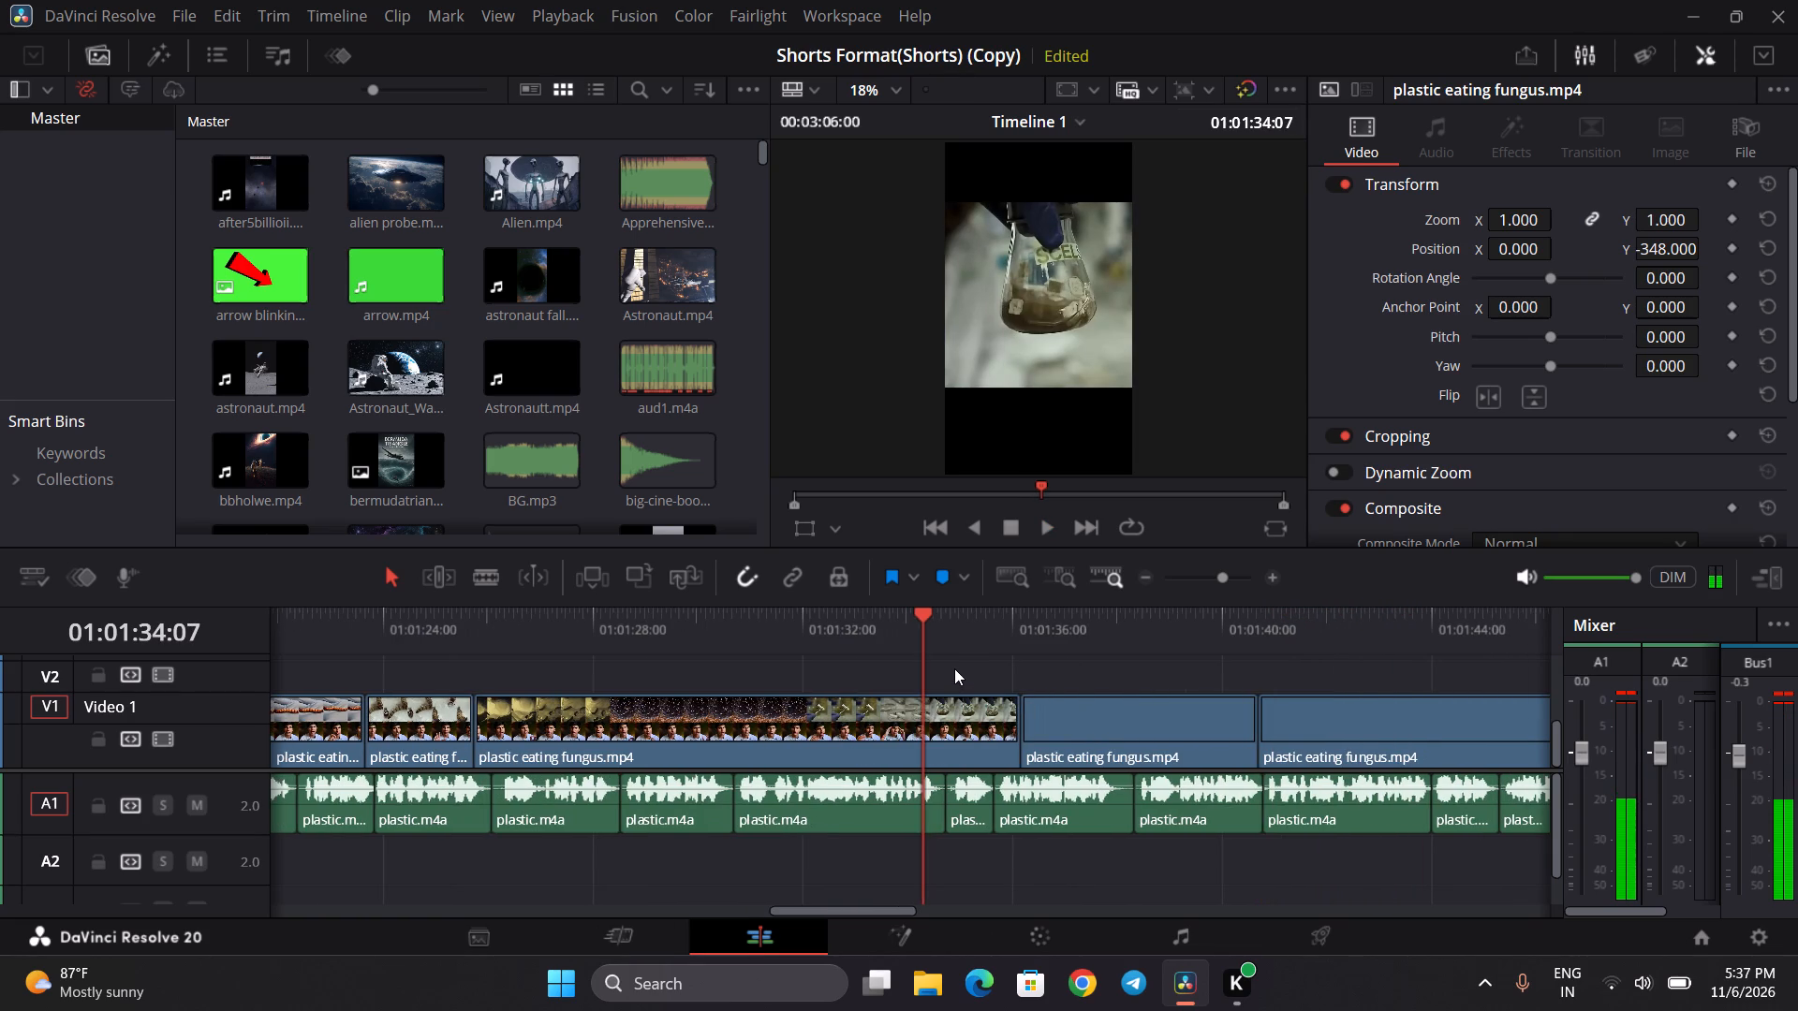
{"action": "key", "text": "space"}
{"action": "key", "text": "space"}
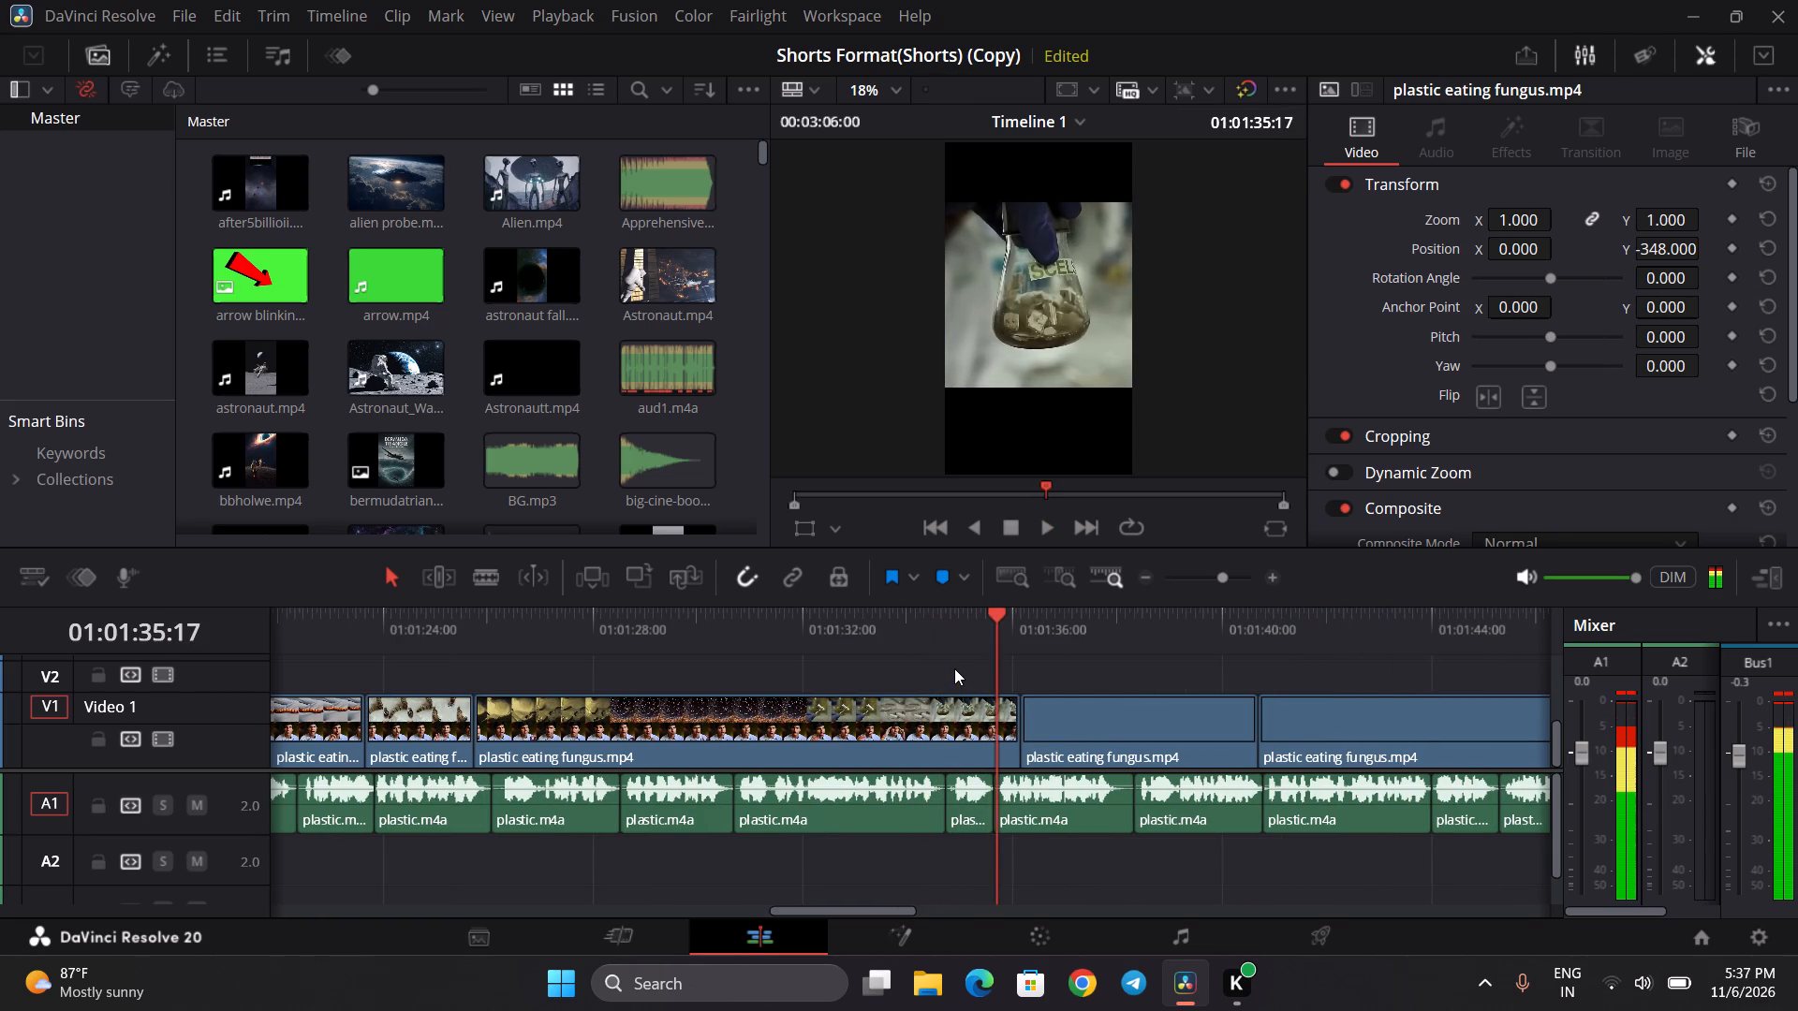
{"action": "key", "text": "space"}
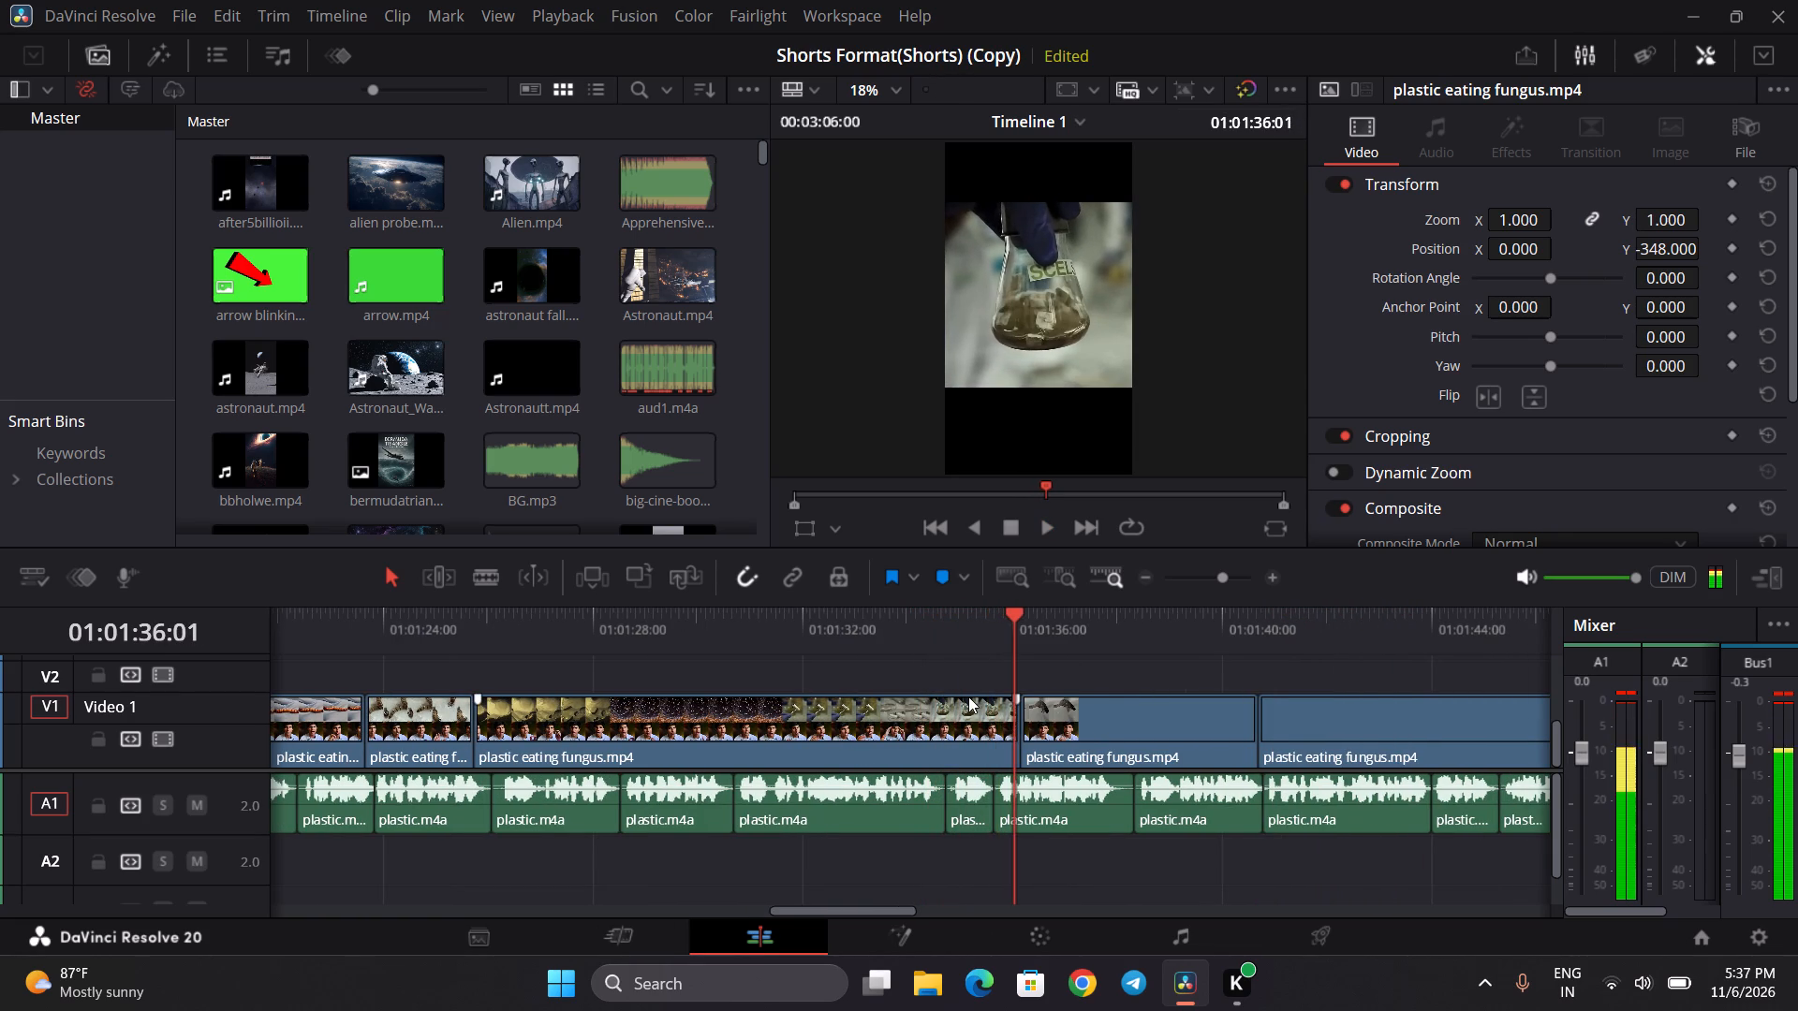
{"action": "scroll", "coordinate": [968, 696], "scroll_direction": "left", "scroll_amount": 1}
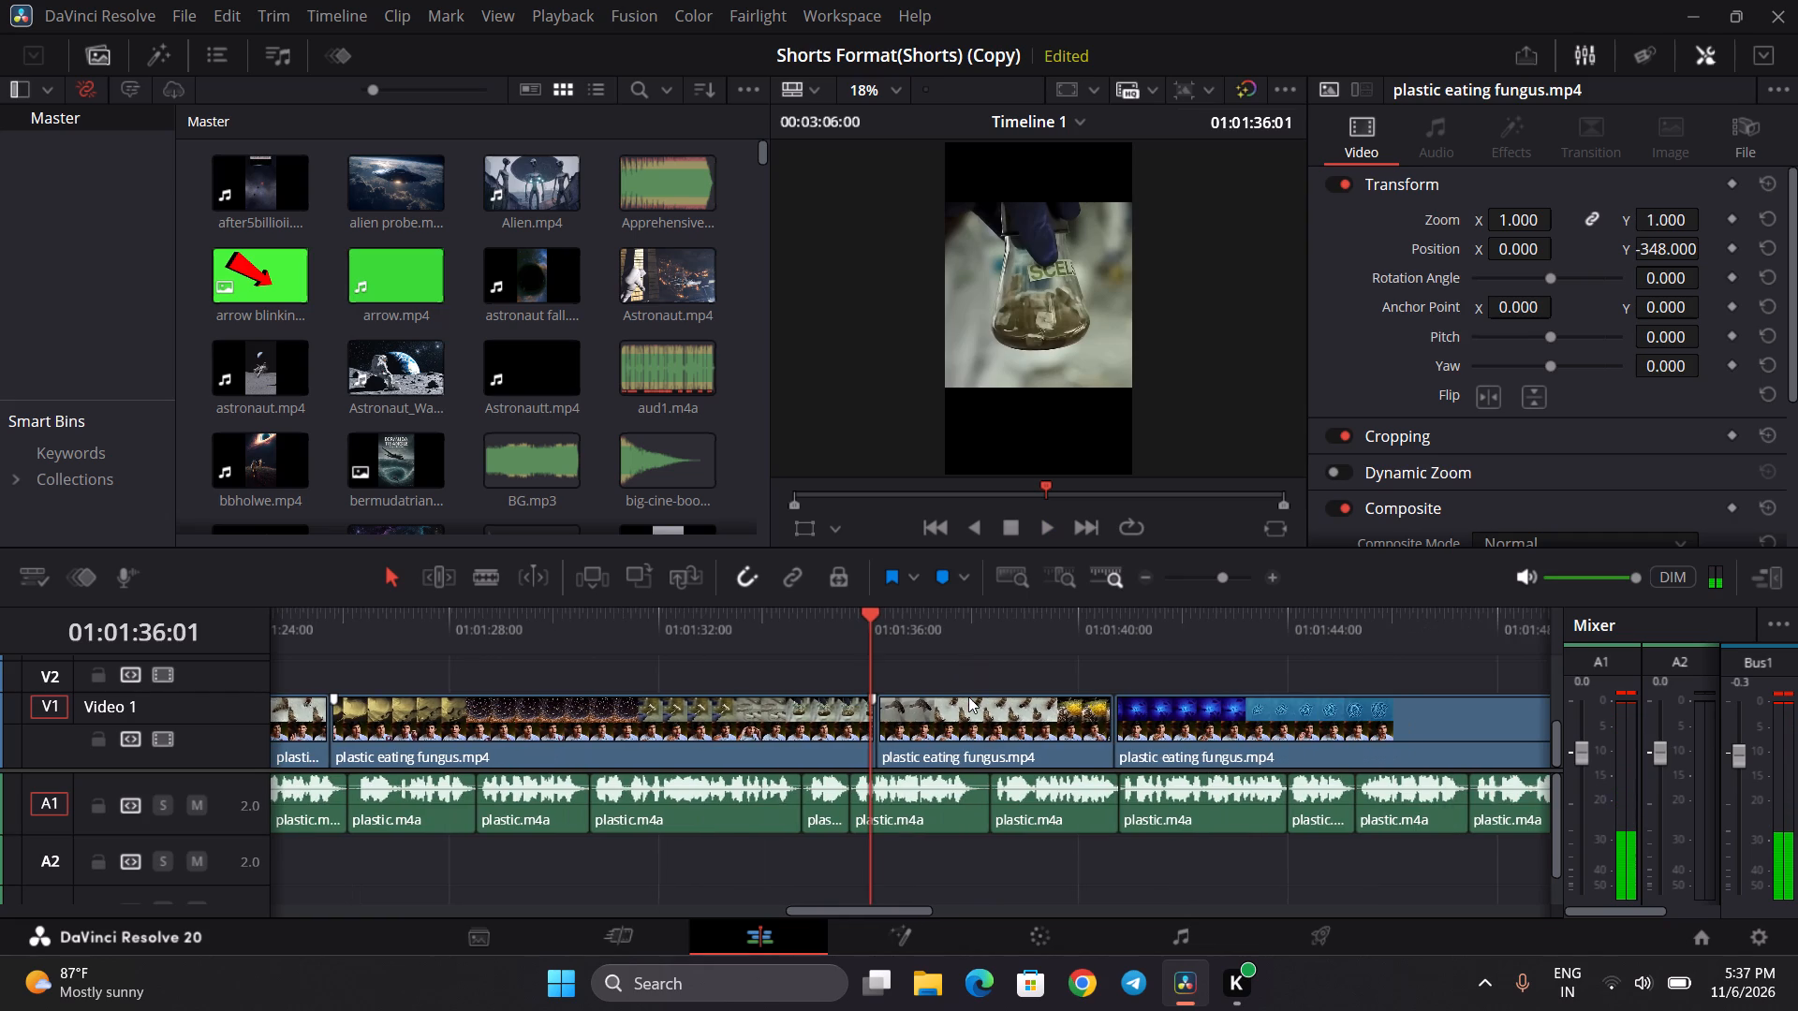
{"action": "scroll", "coordinate": [968, 696], "scroll_direction": "left", "scroll_amount": 1}
{"action": "key", "text": "space"}
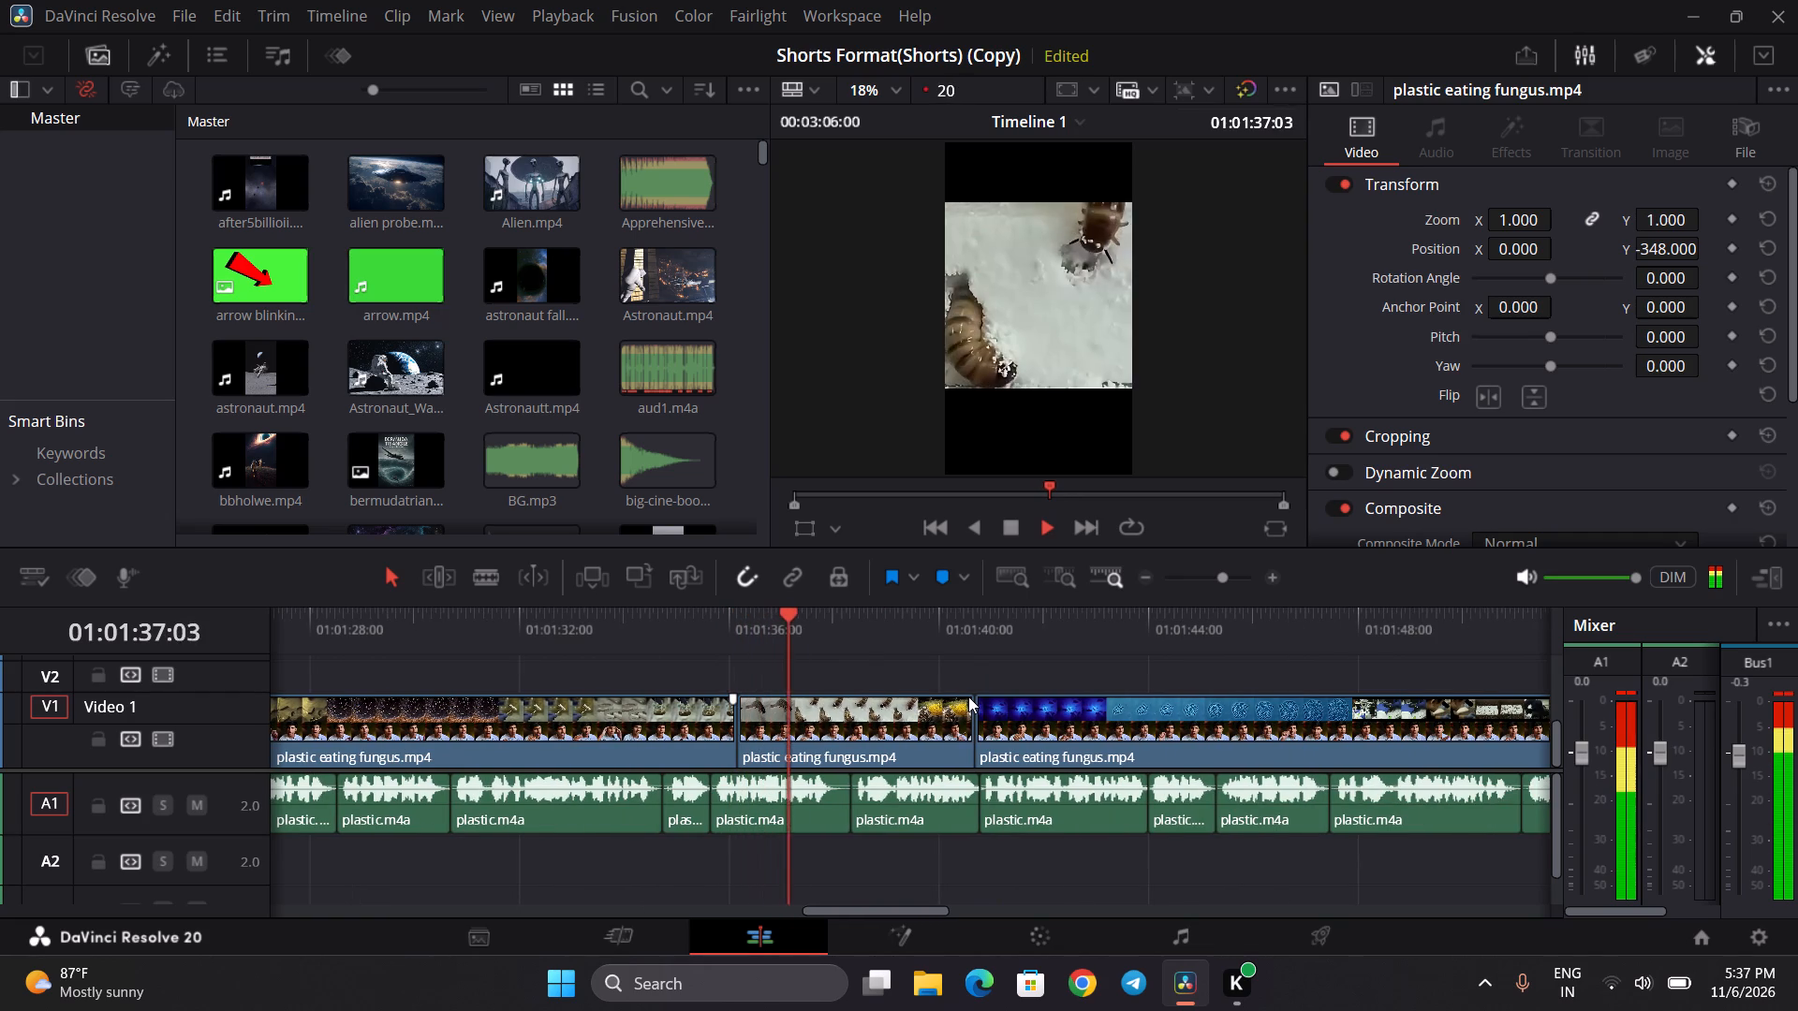
{"action": "key", "text": "space"}
{"action": "key", "text": "space"}
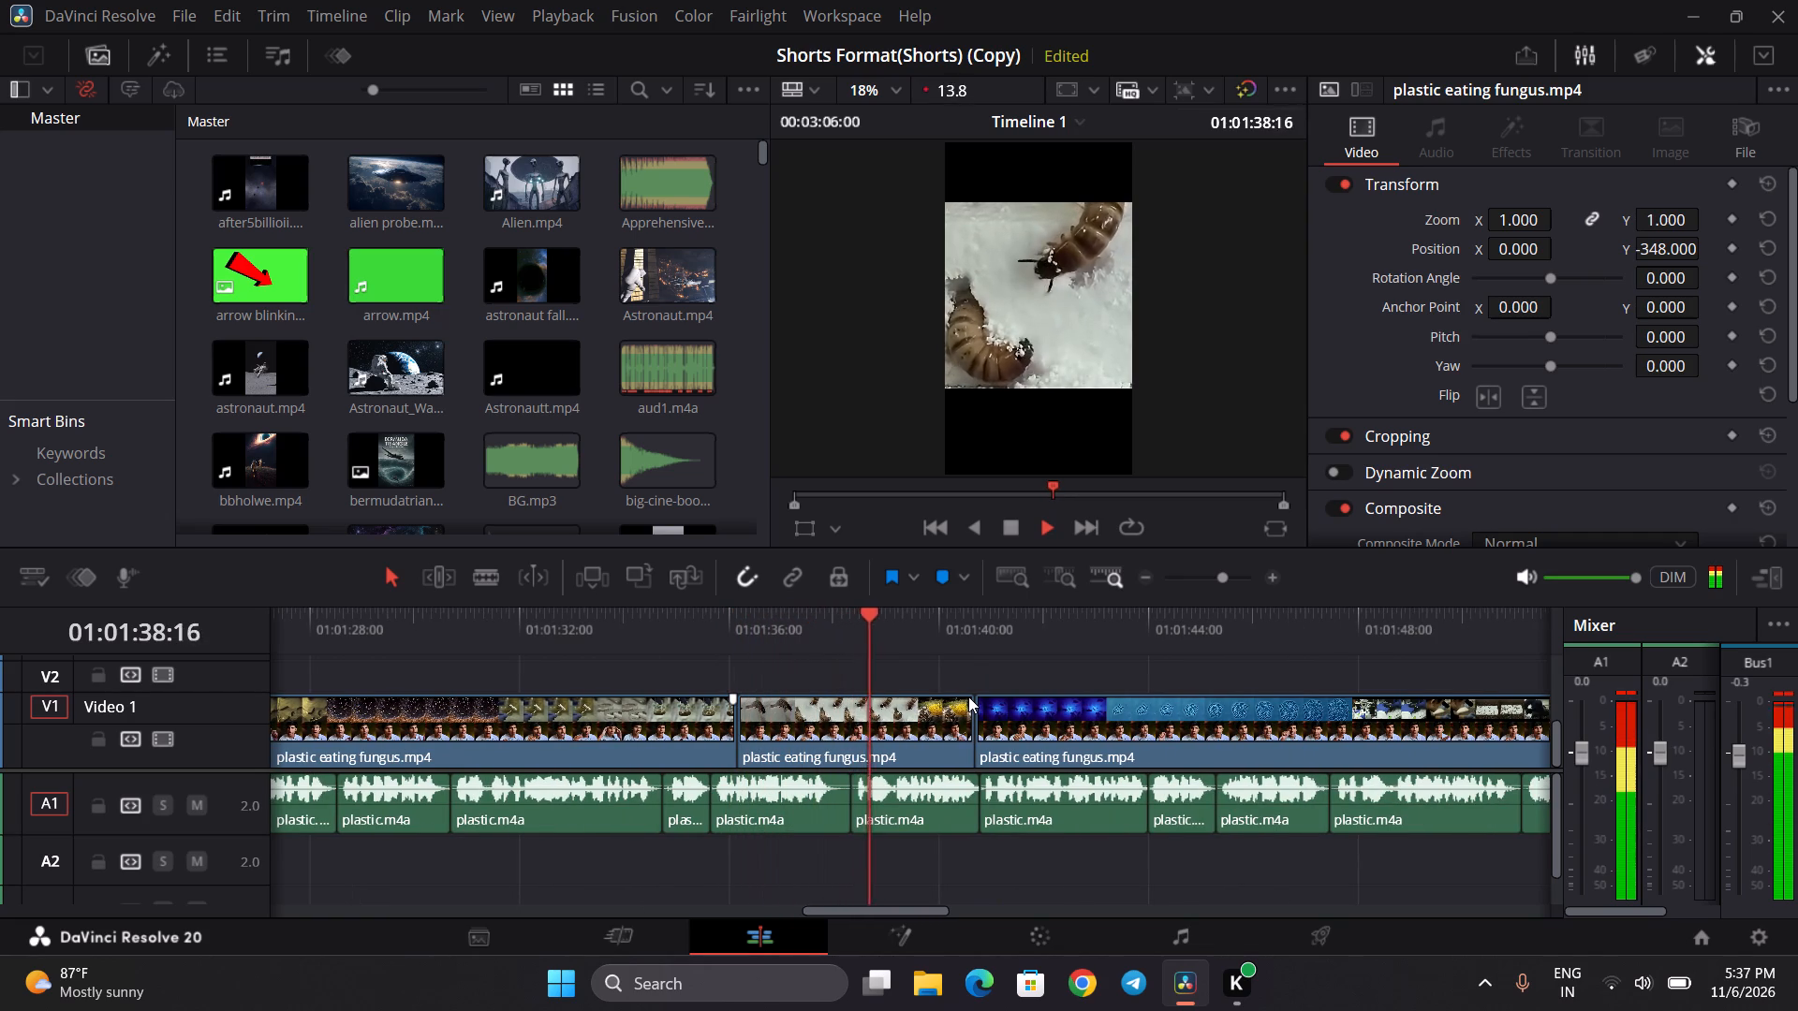
{"action": "key", "text": "space"}
{"action": "key", "text": "space"}
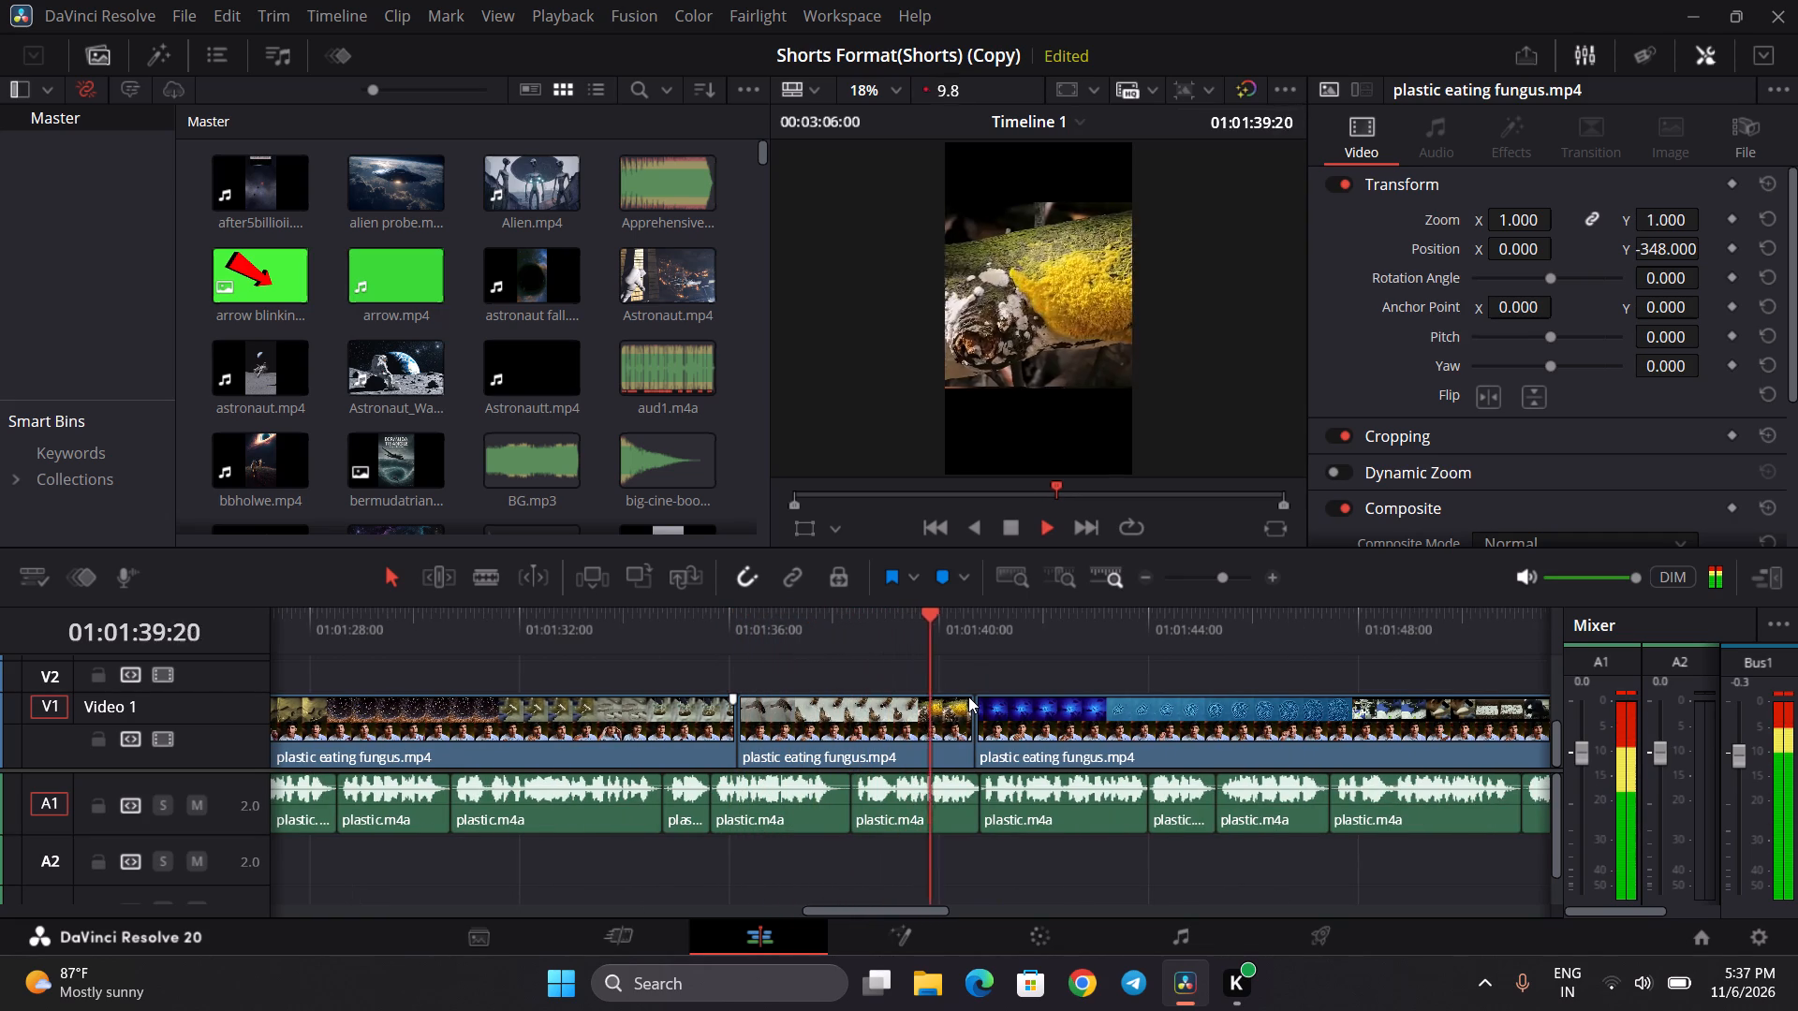
{"action": "key", "text": "space"}
{"action": "key", "text": "space"}
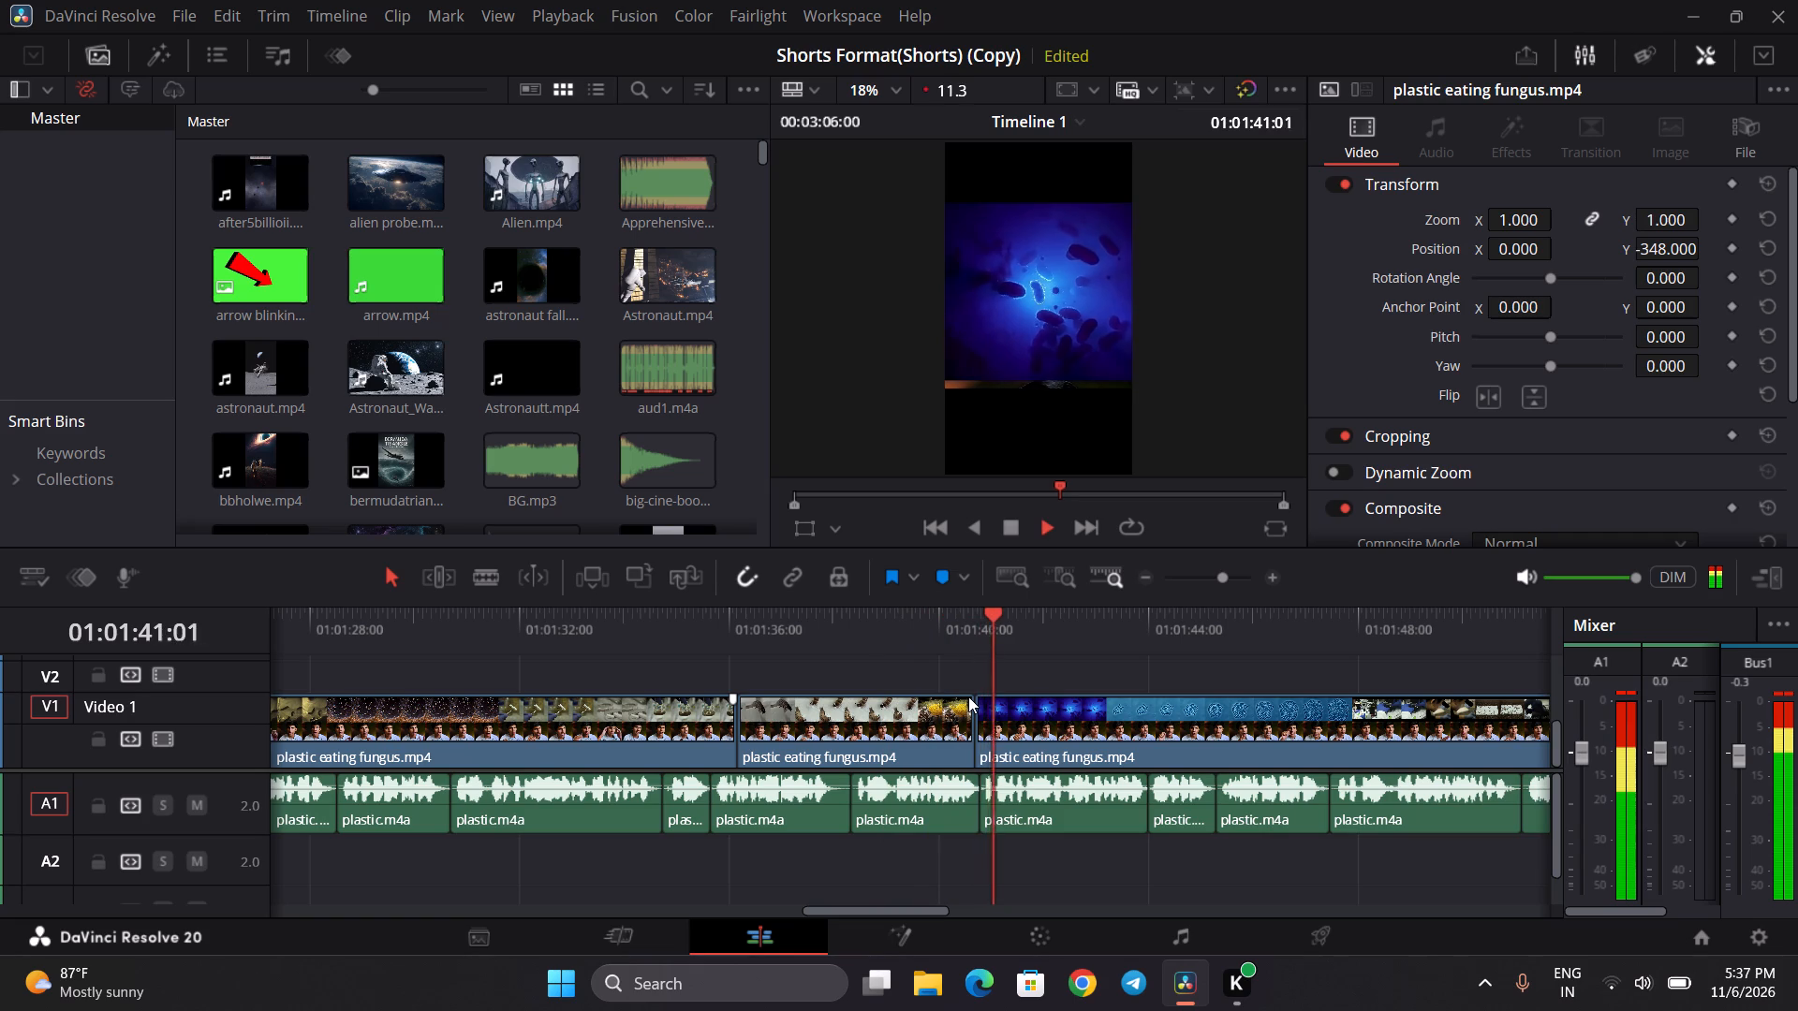
{"action": "key", "text": "space"}
{"action": "key", "text": "space"}
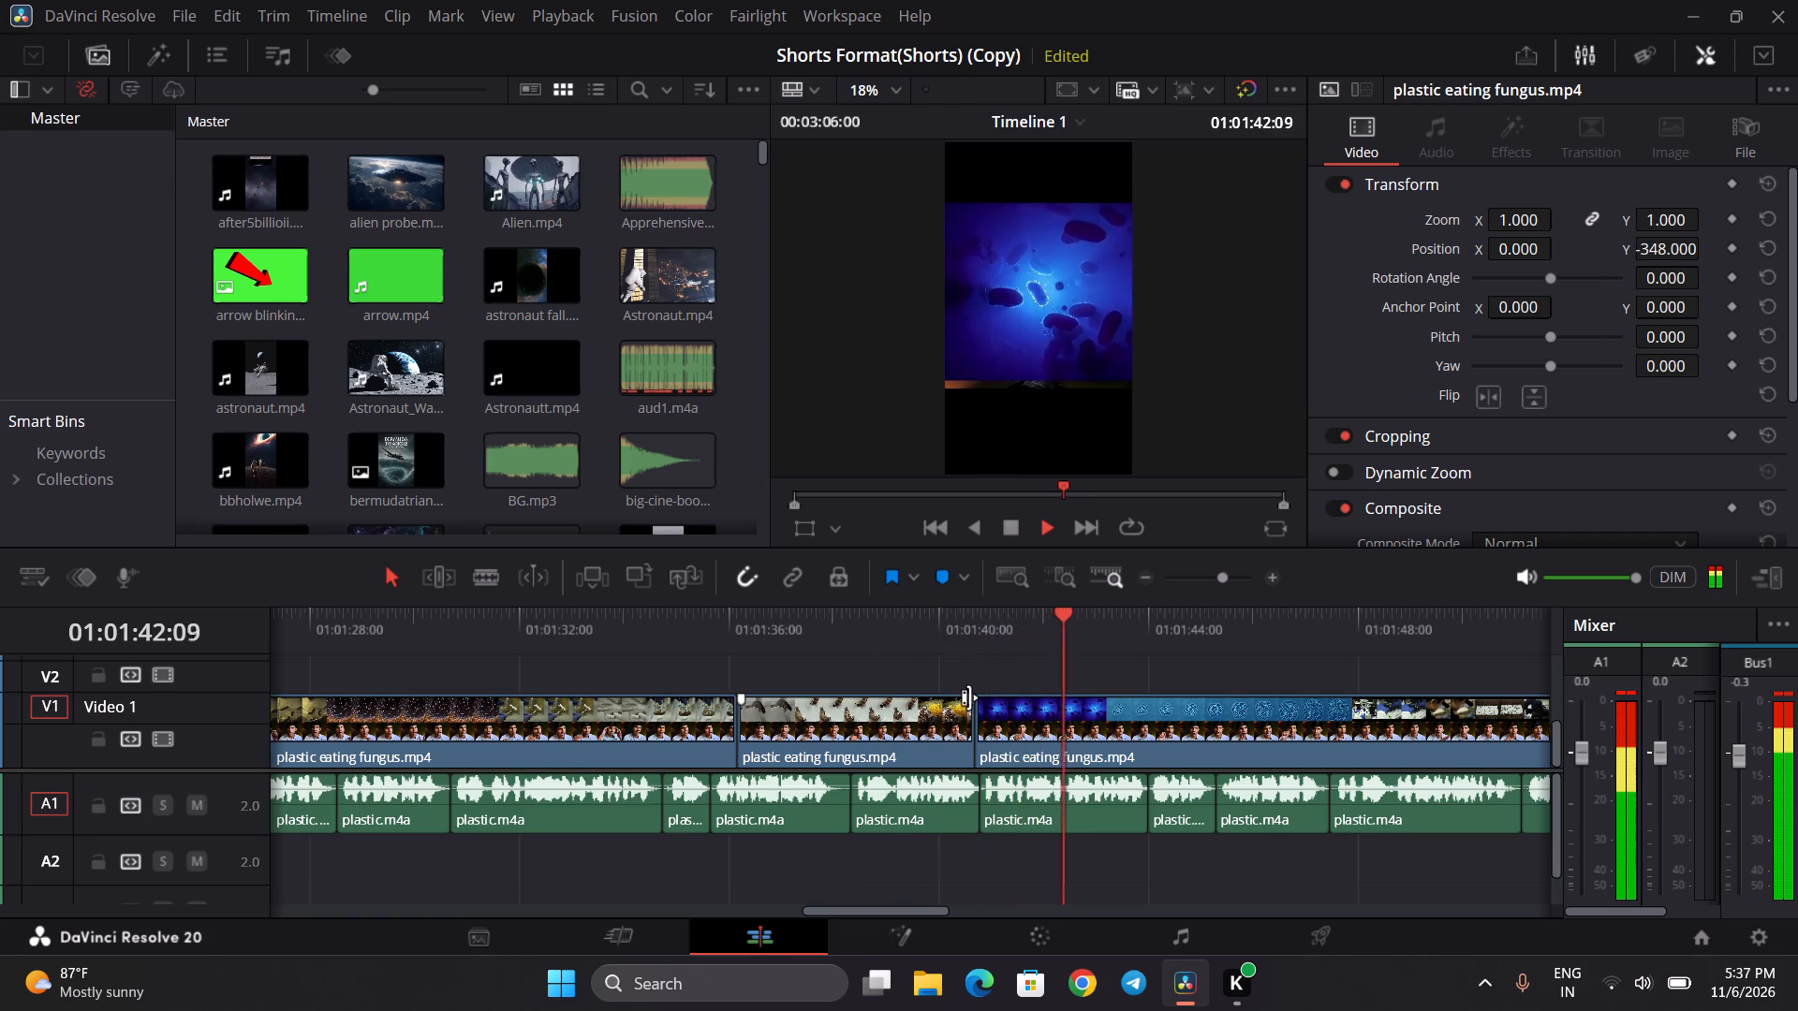
{"action": "key", "text": "space"}
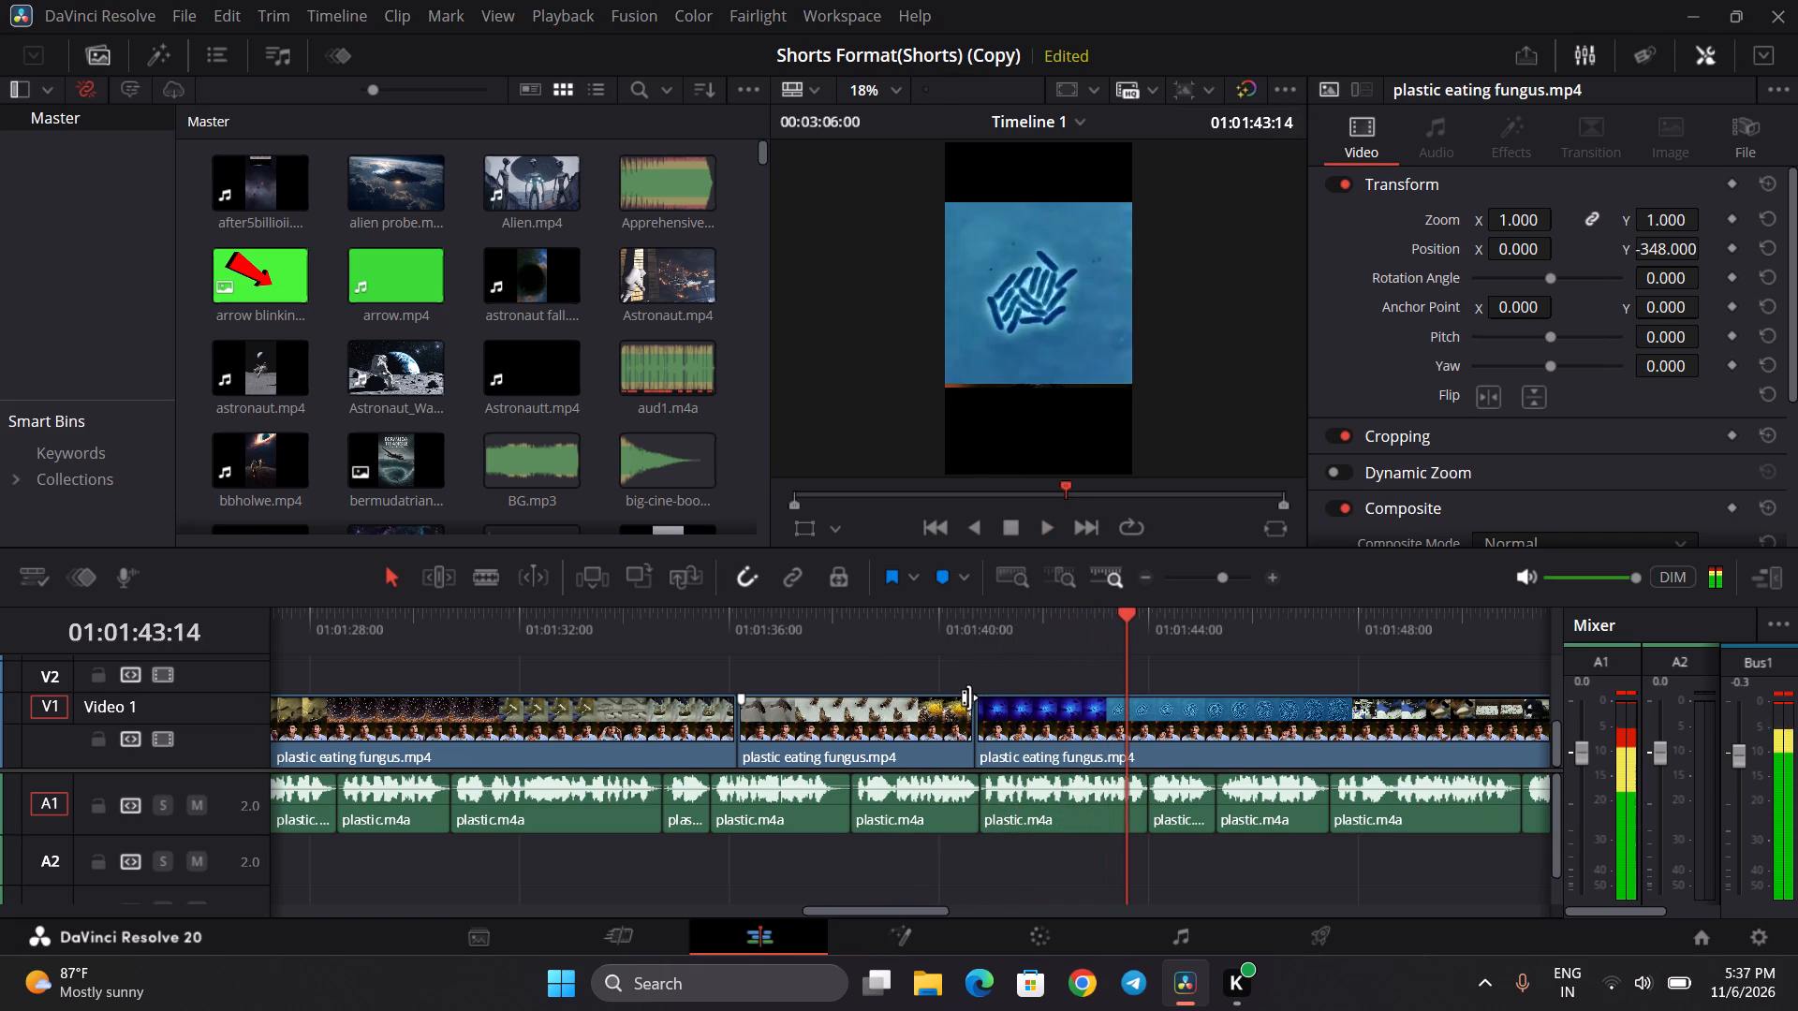
Play on in short stretches to about 01:01:54, examining how the bacteria, lab, larvae and flask shots match the plastic.m4a narration.
{"action": "scroll", "coordinate": [972, 697], "scroll_direction": "left", "scroll_amount": 1}
{"action": "left_click", "coordinate": [1003, 713]}
{"action": "key", "text": "space"}
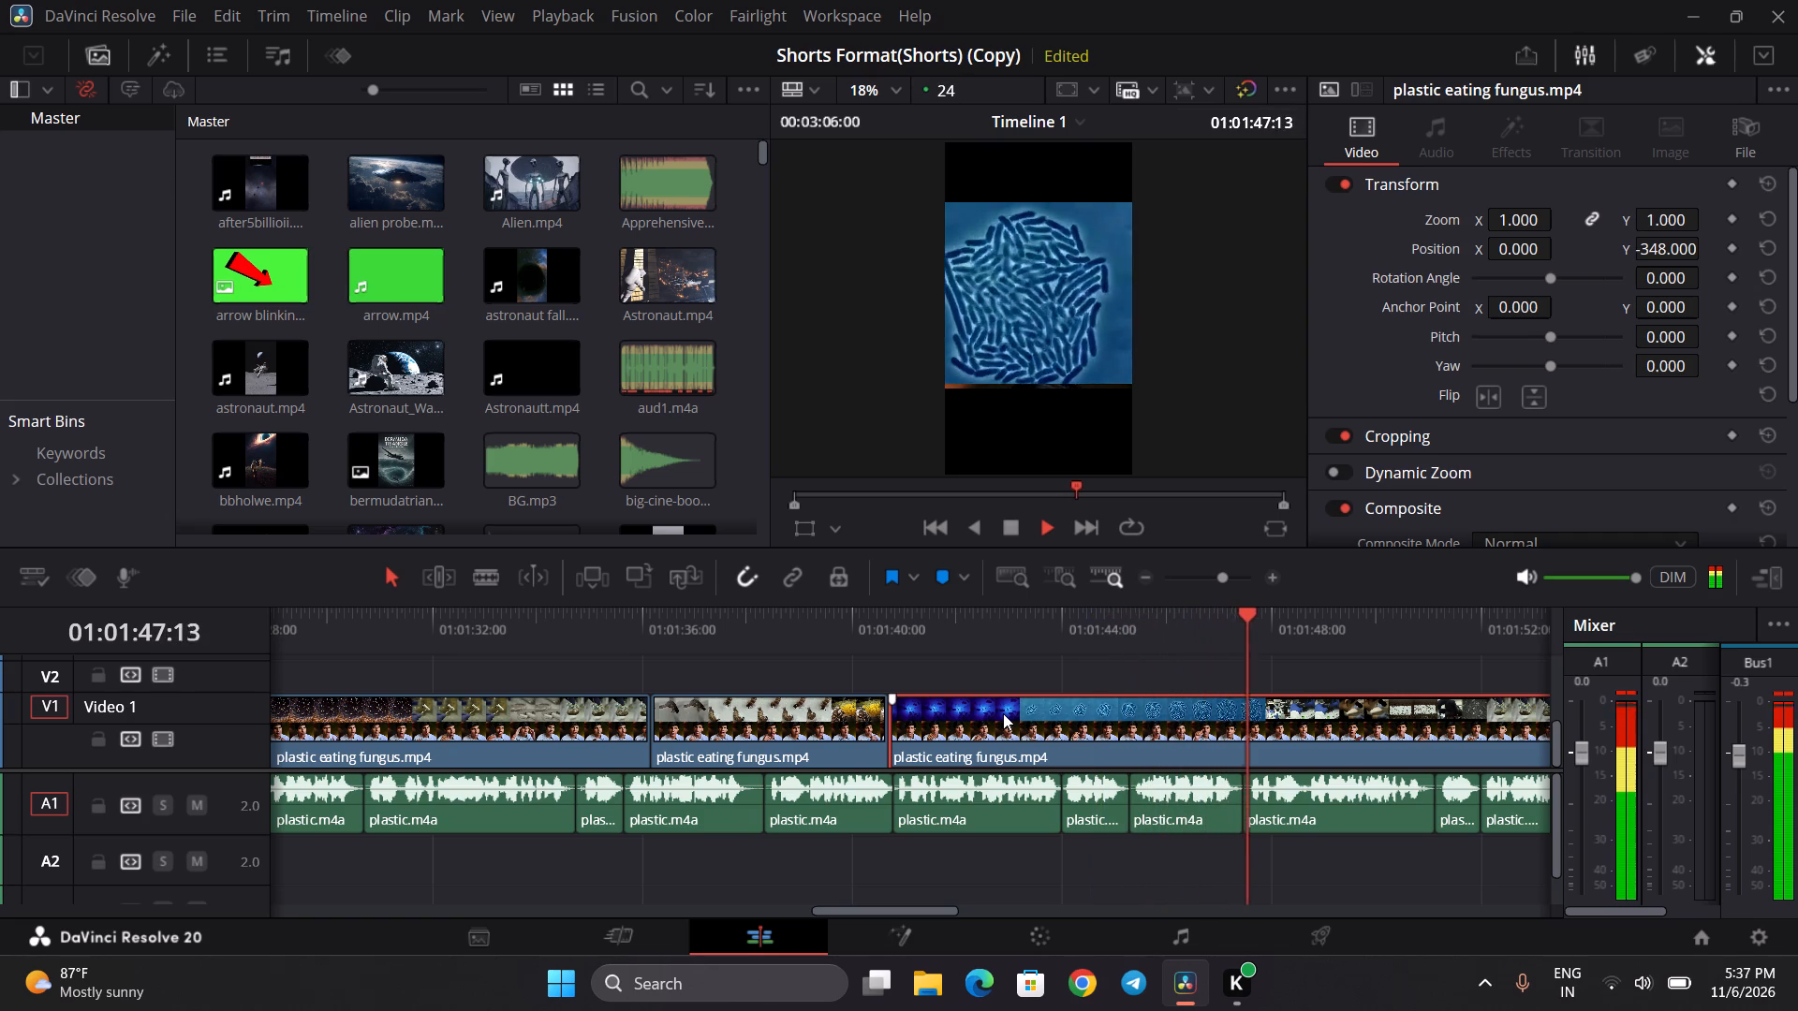
{"action": "key", "text": "space"}
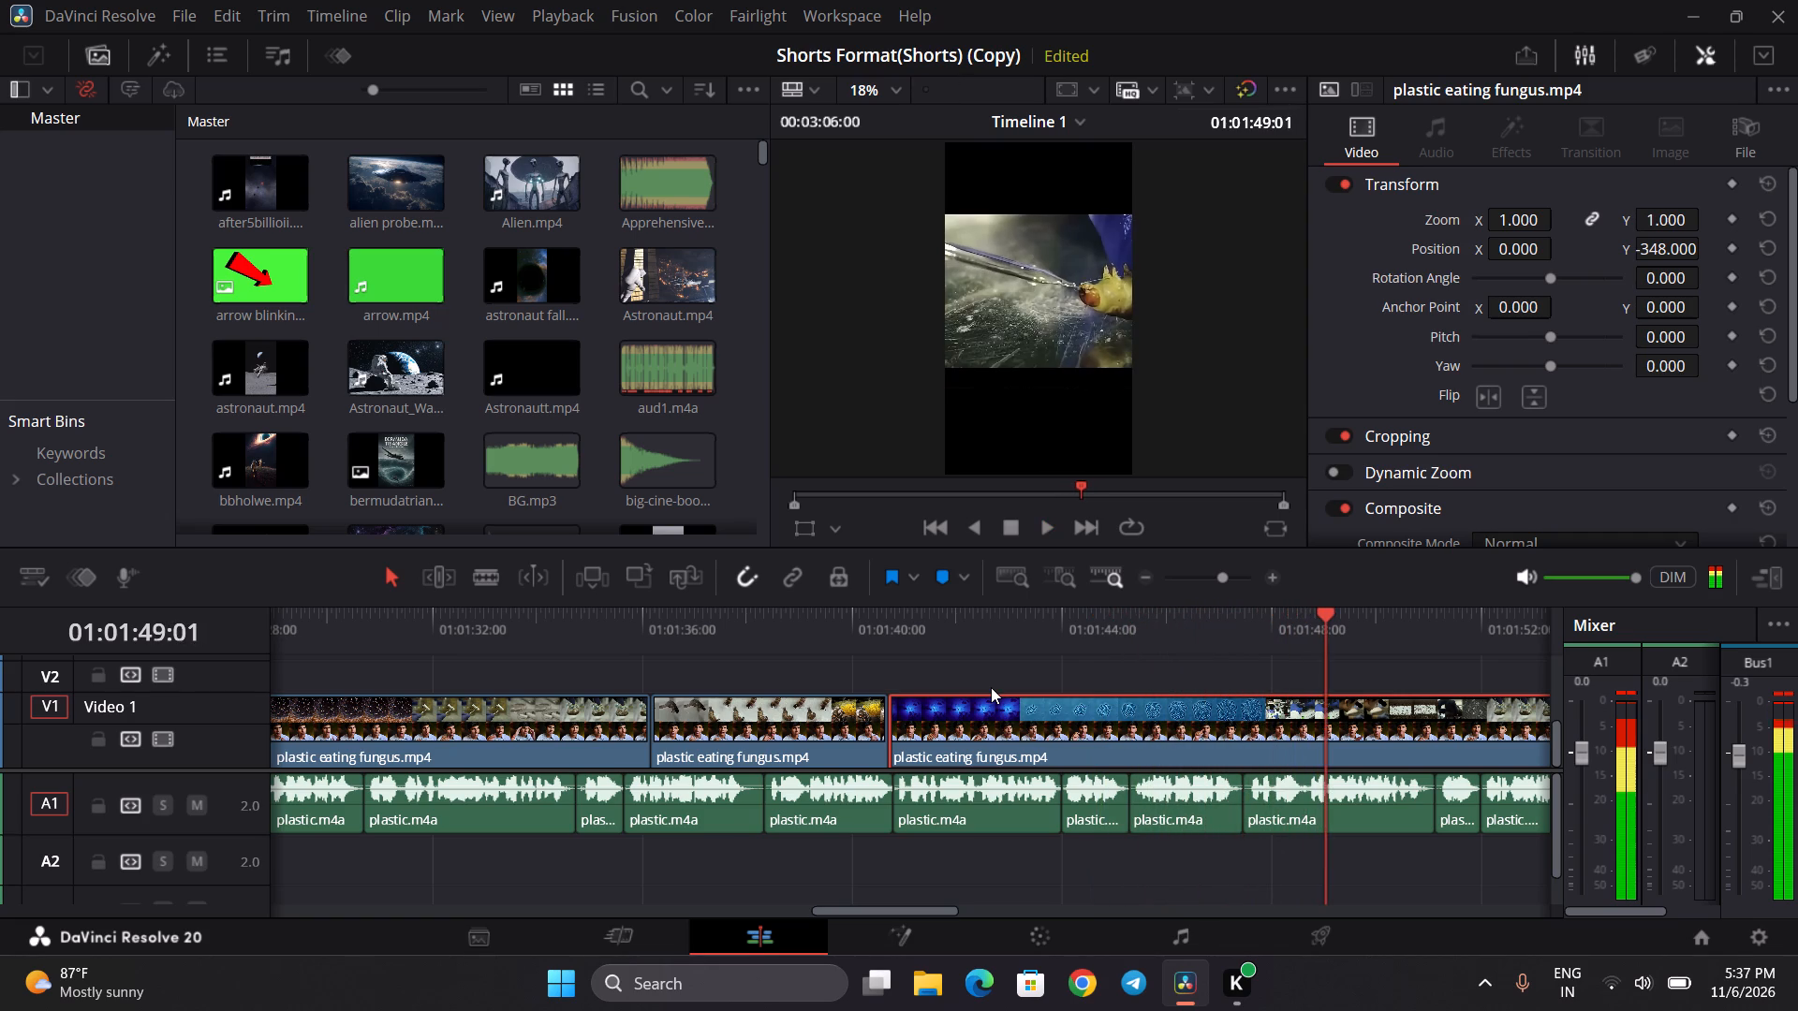
{"action": "key", "text": "space"}
{"action": "key", "text": "space"}
{"action": "key", "text": "space"}
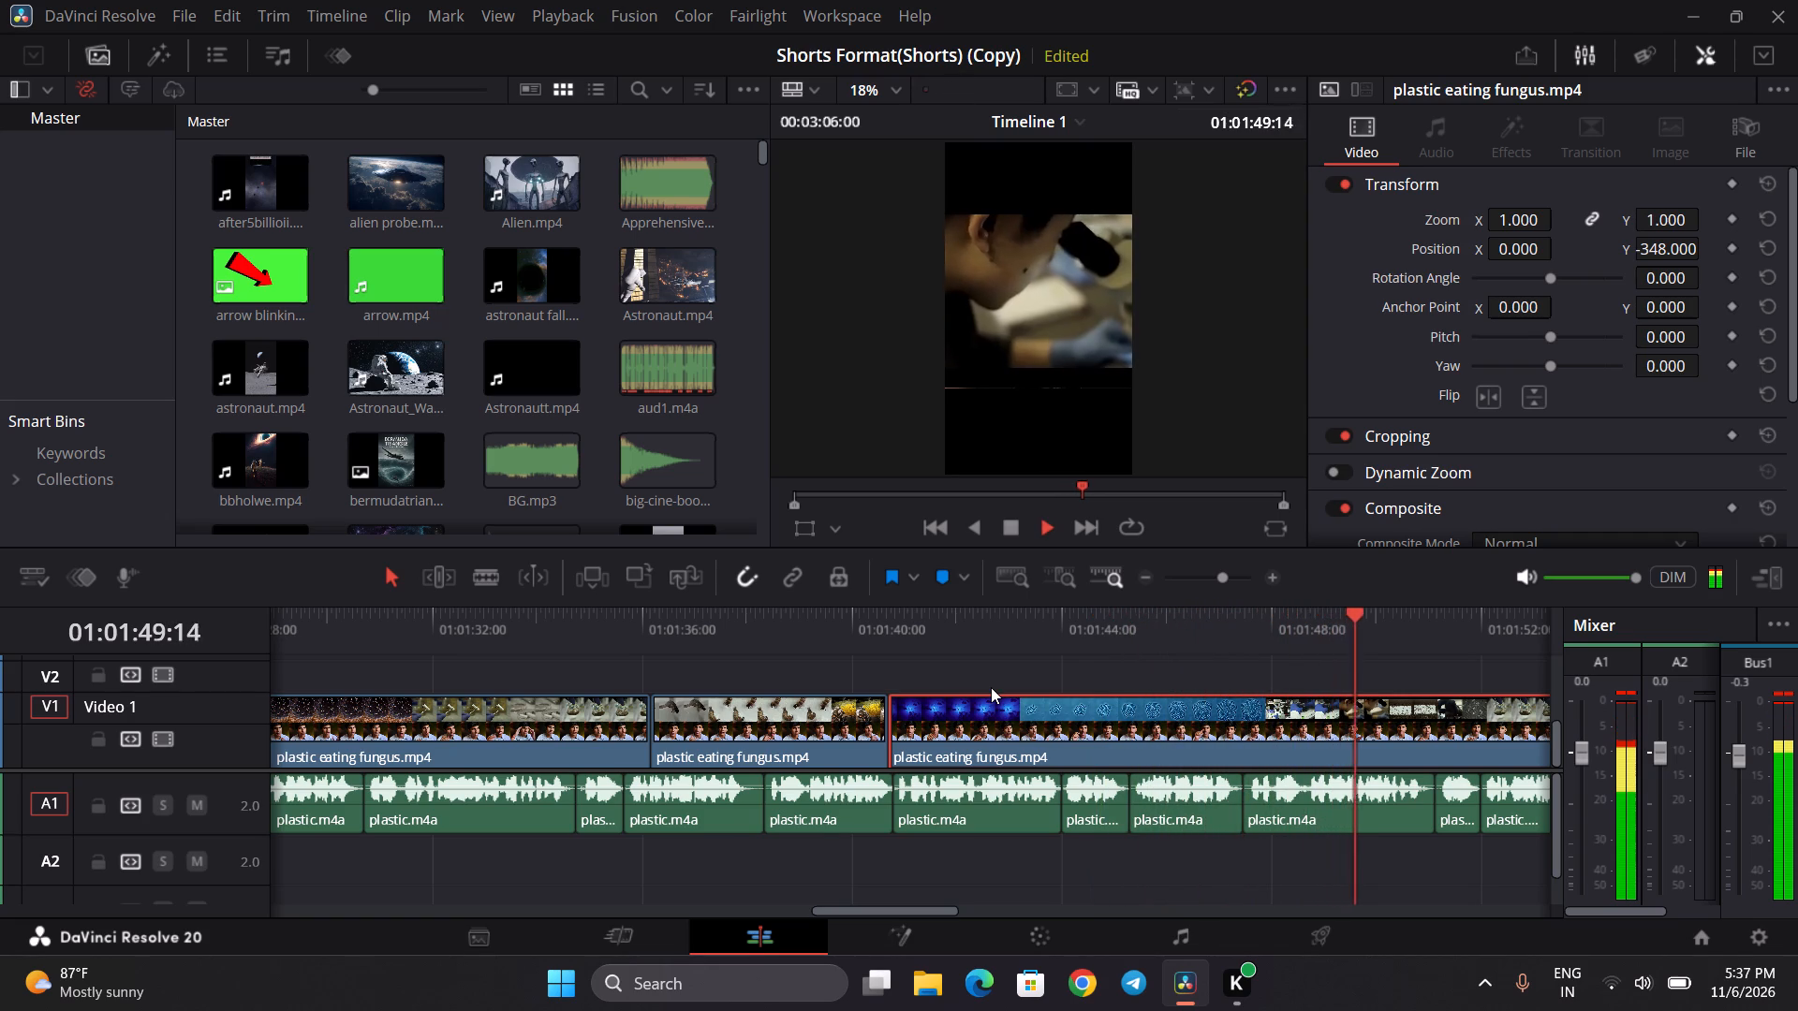
{"action": "key", "text": "space"}
{"action": "key", "text": "space"}
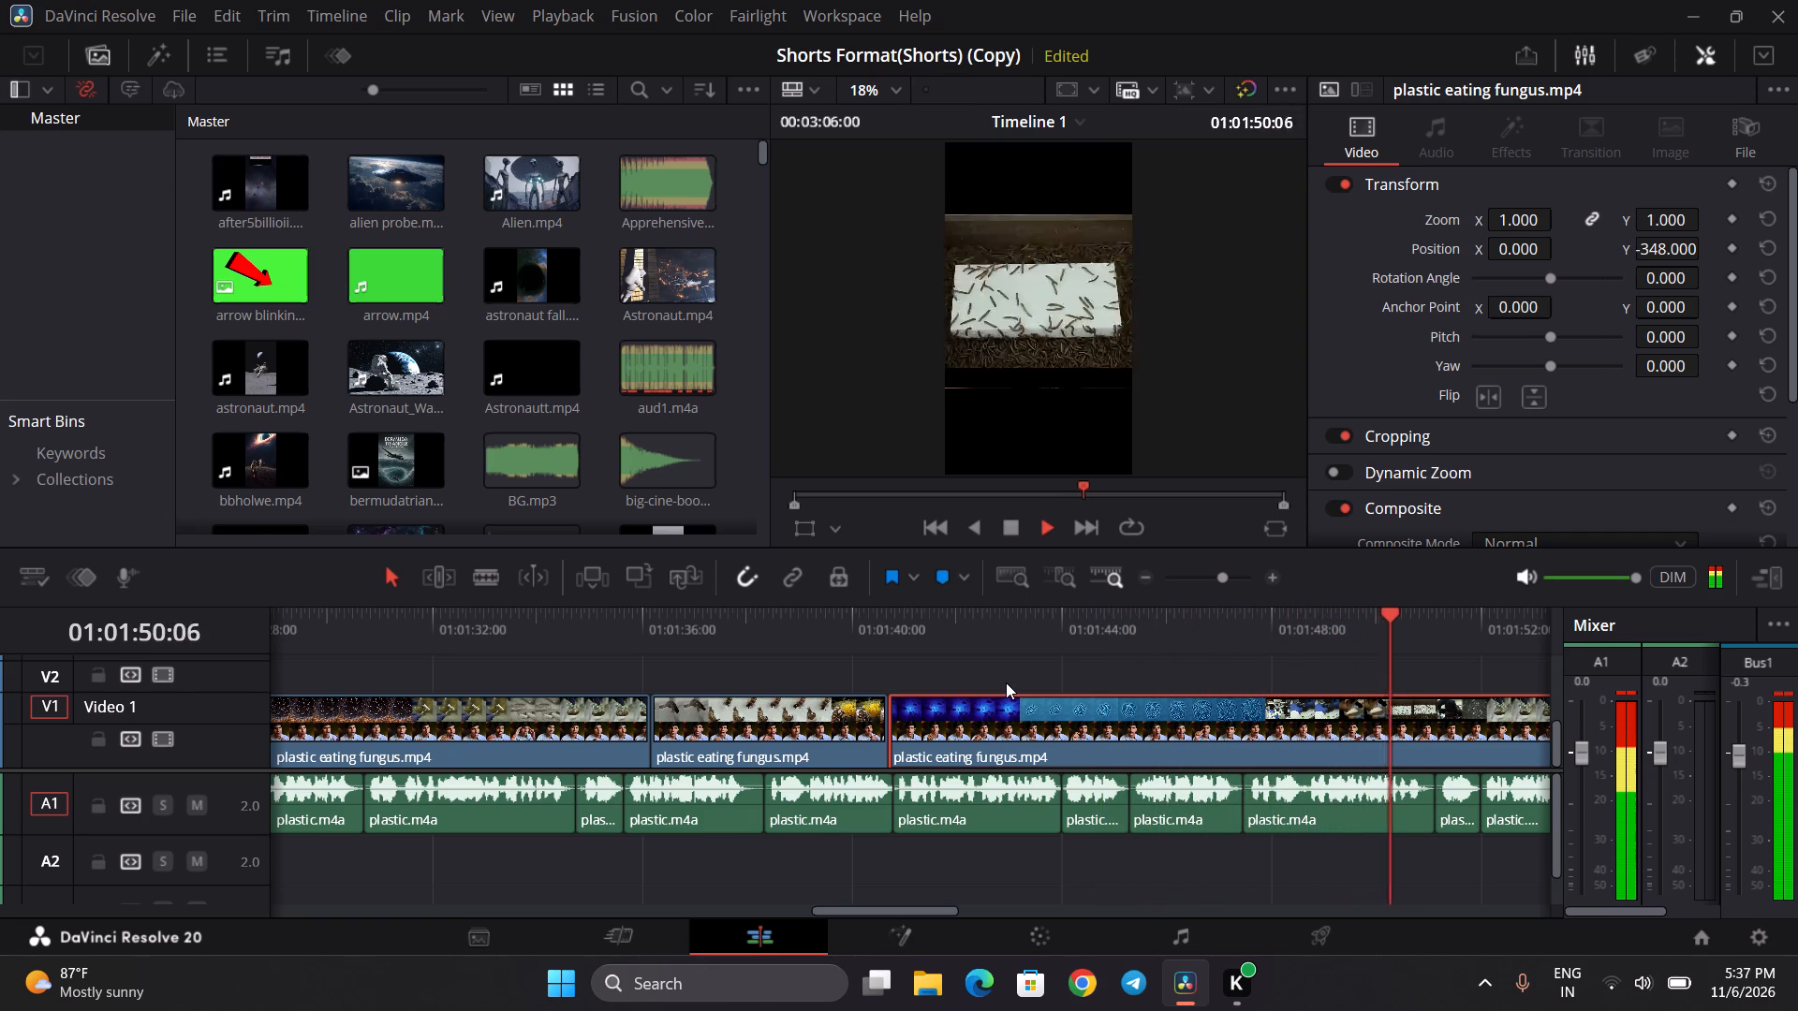
{"action": "key", "text": "space"}
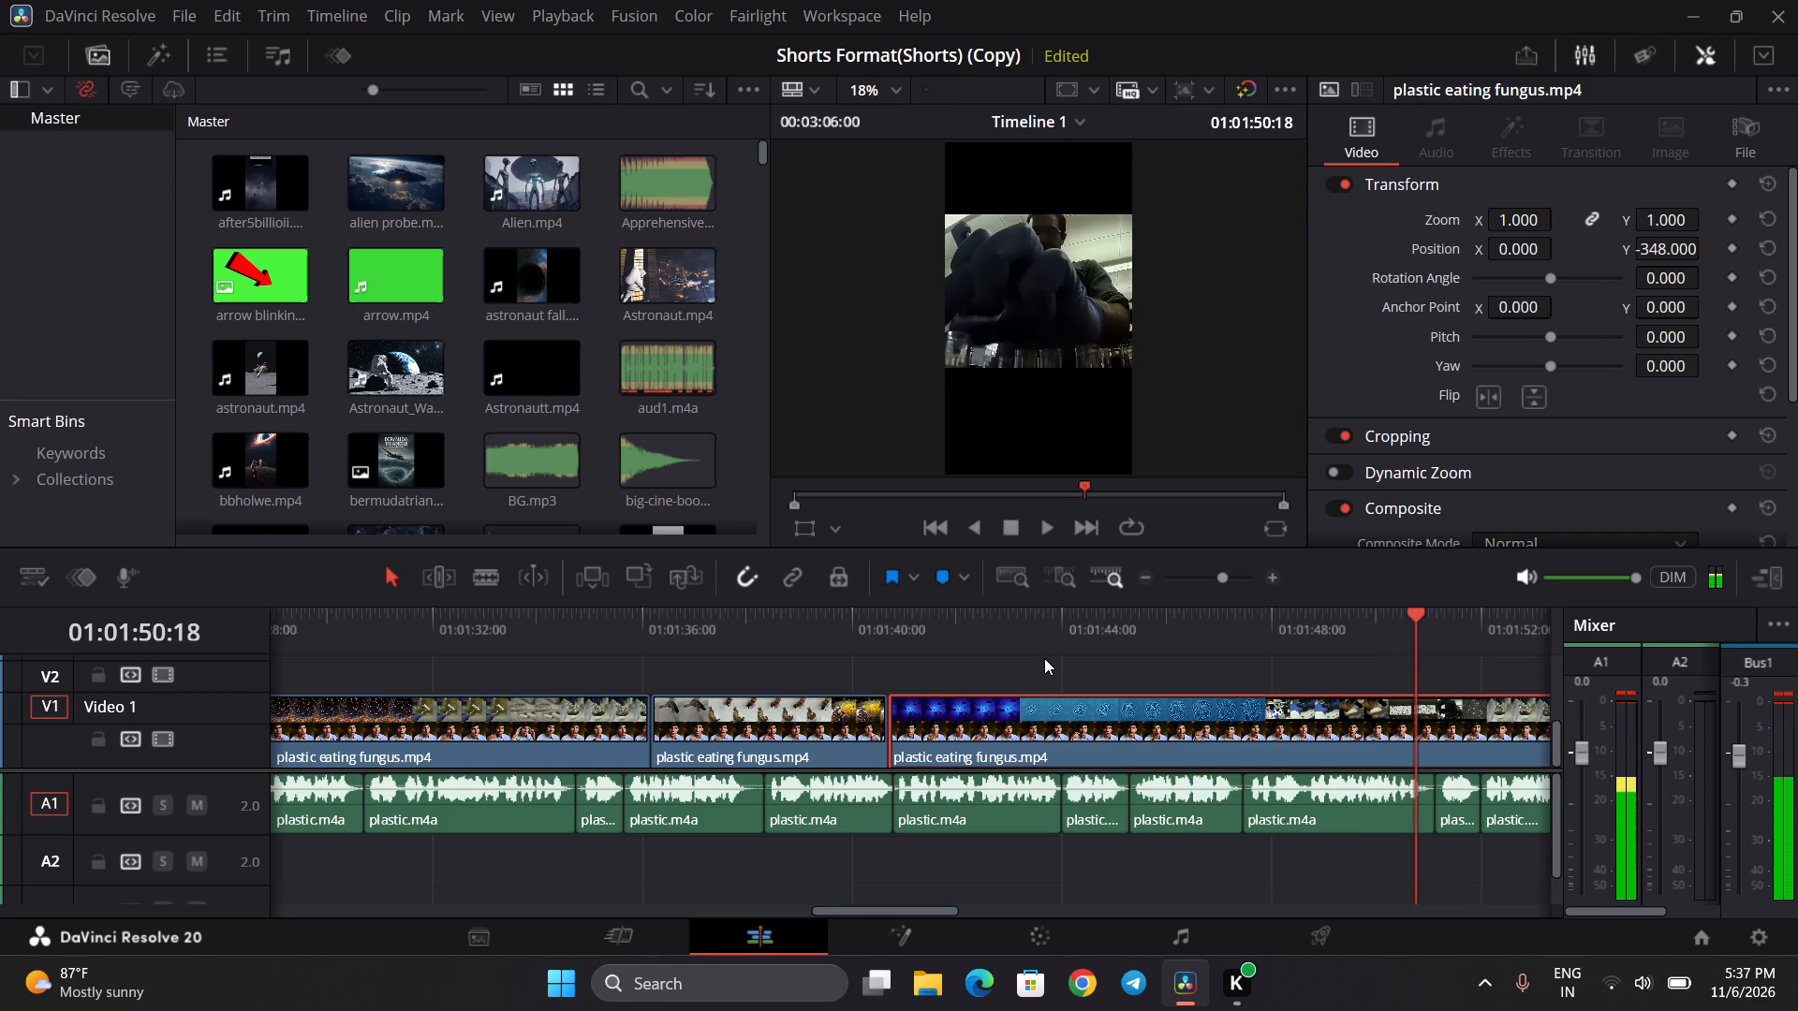
{"action": "key", "text": "space"}
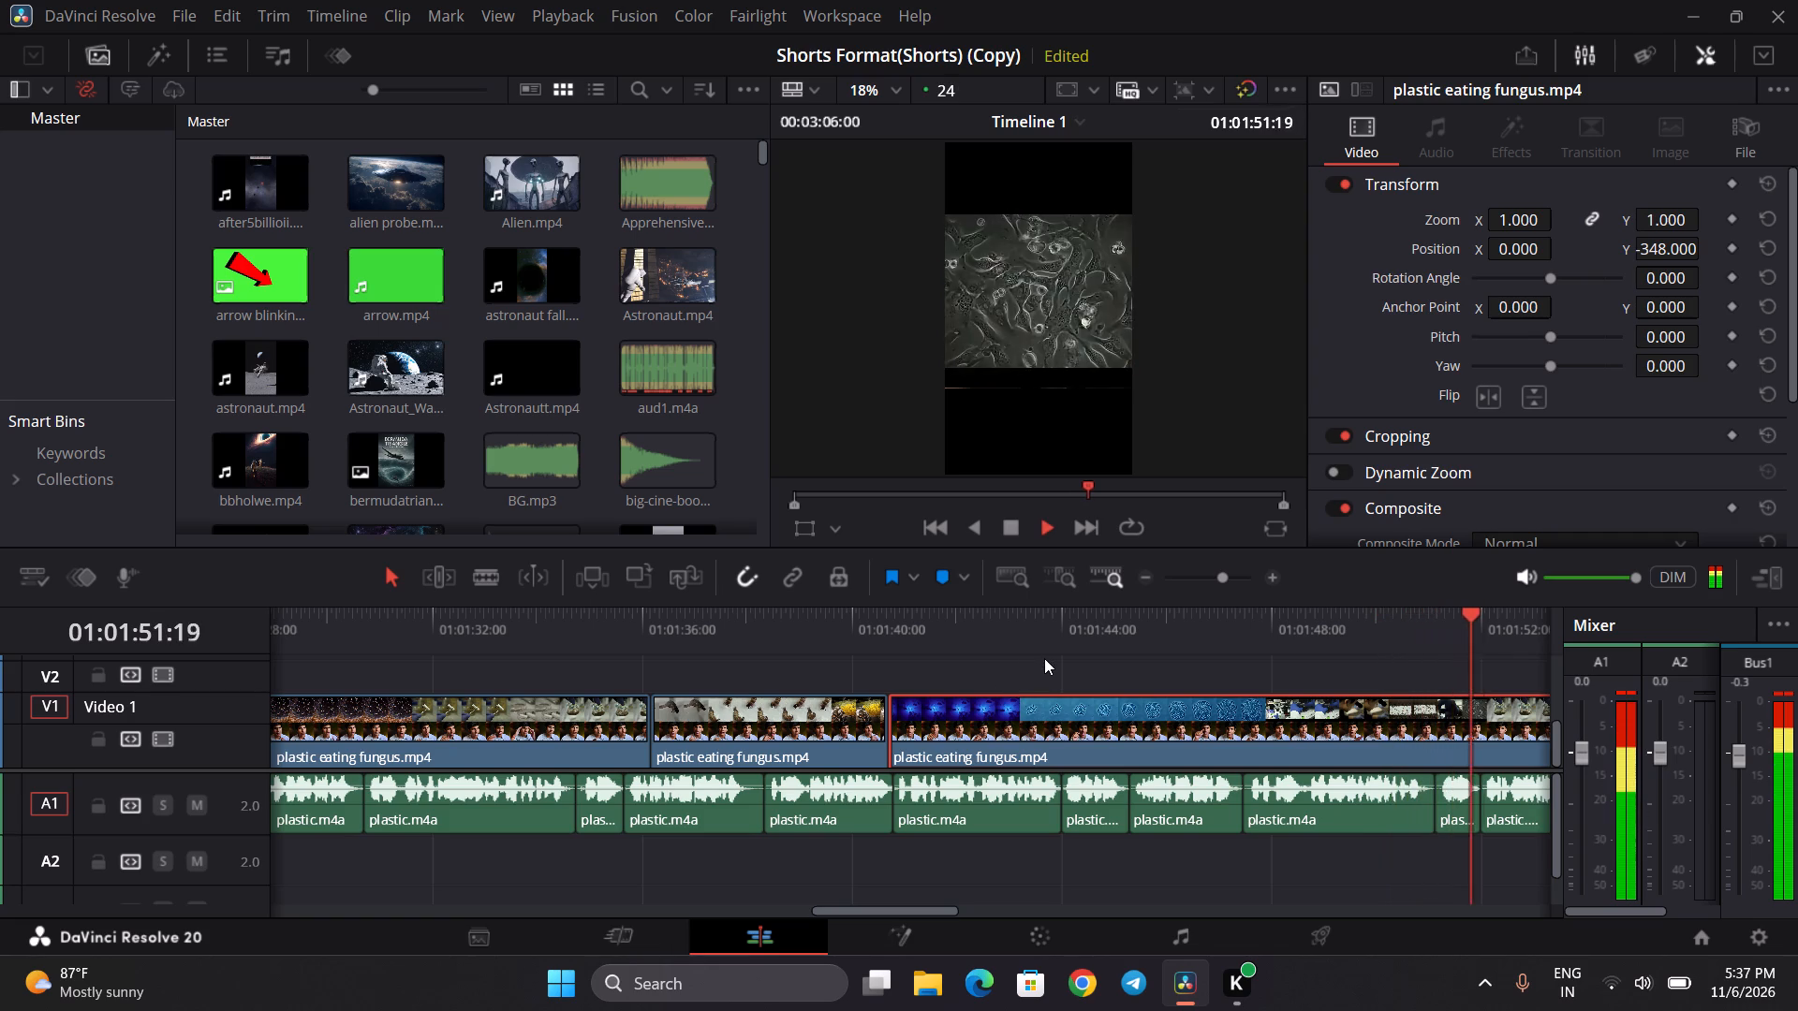
{"action": "key", "text": "space"}
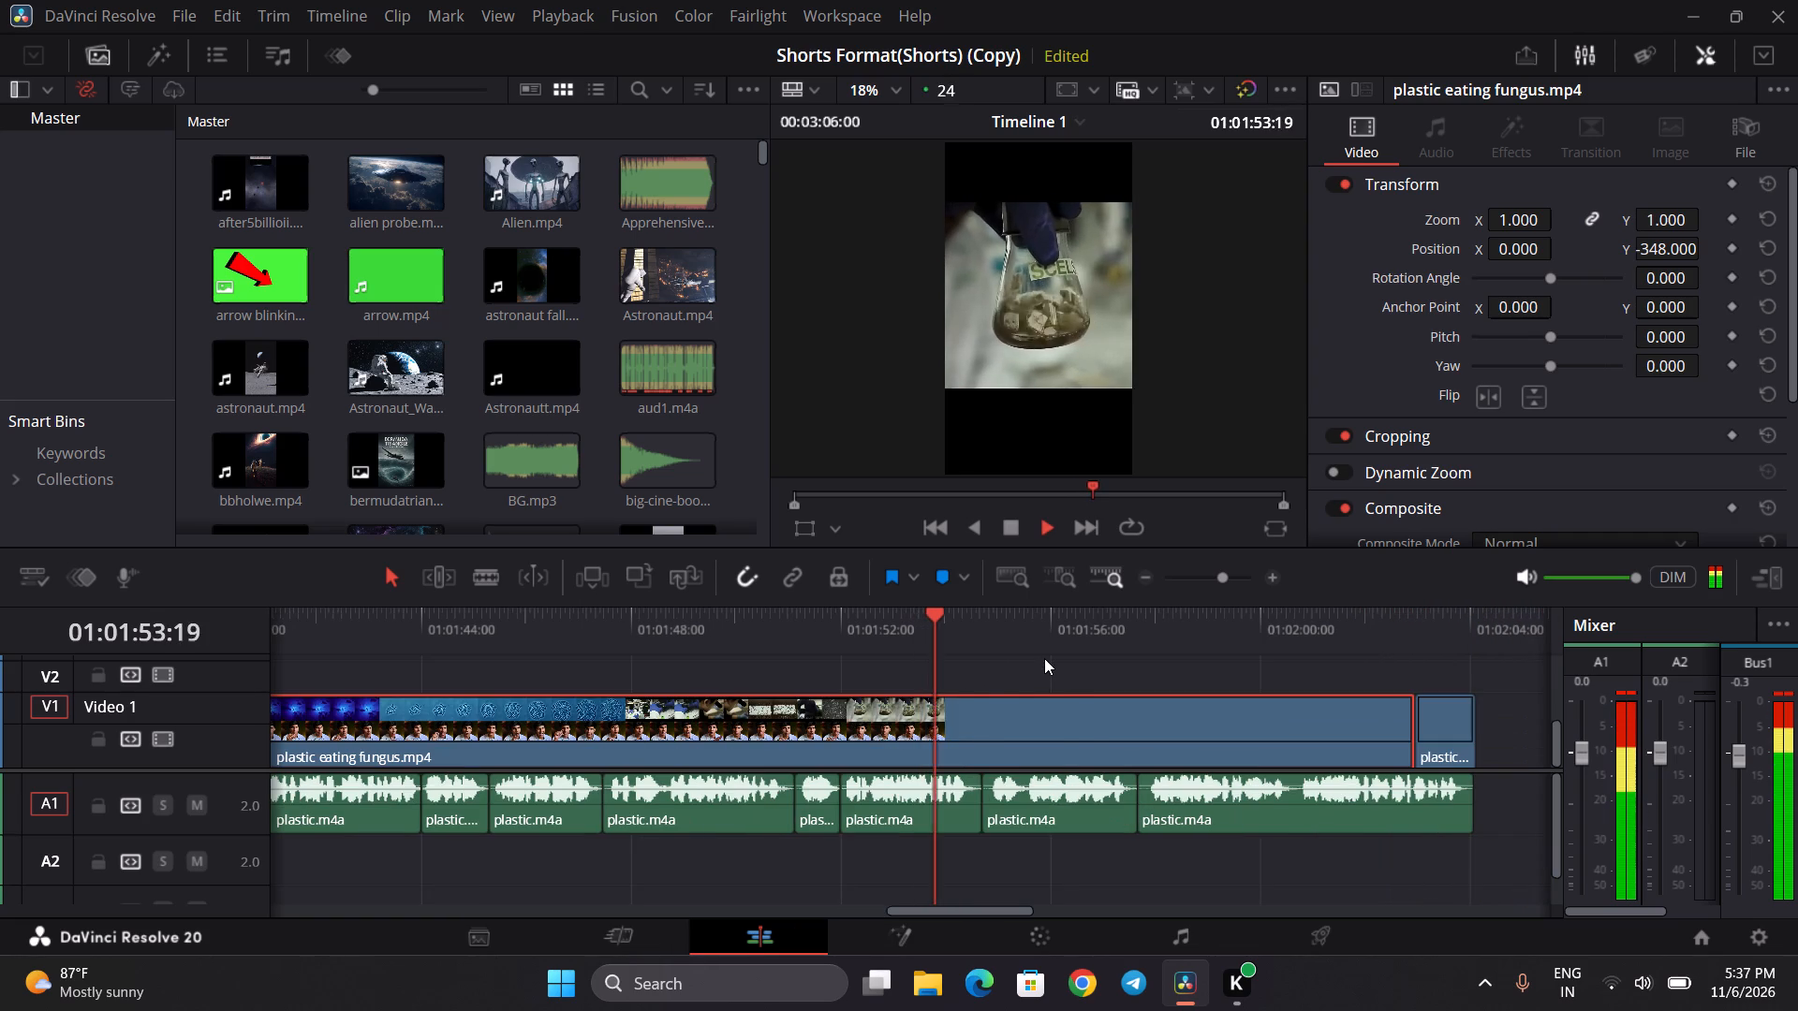
{"action": "key", "text": "space"}
{"action": "key", "text": "space"}
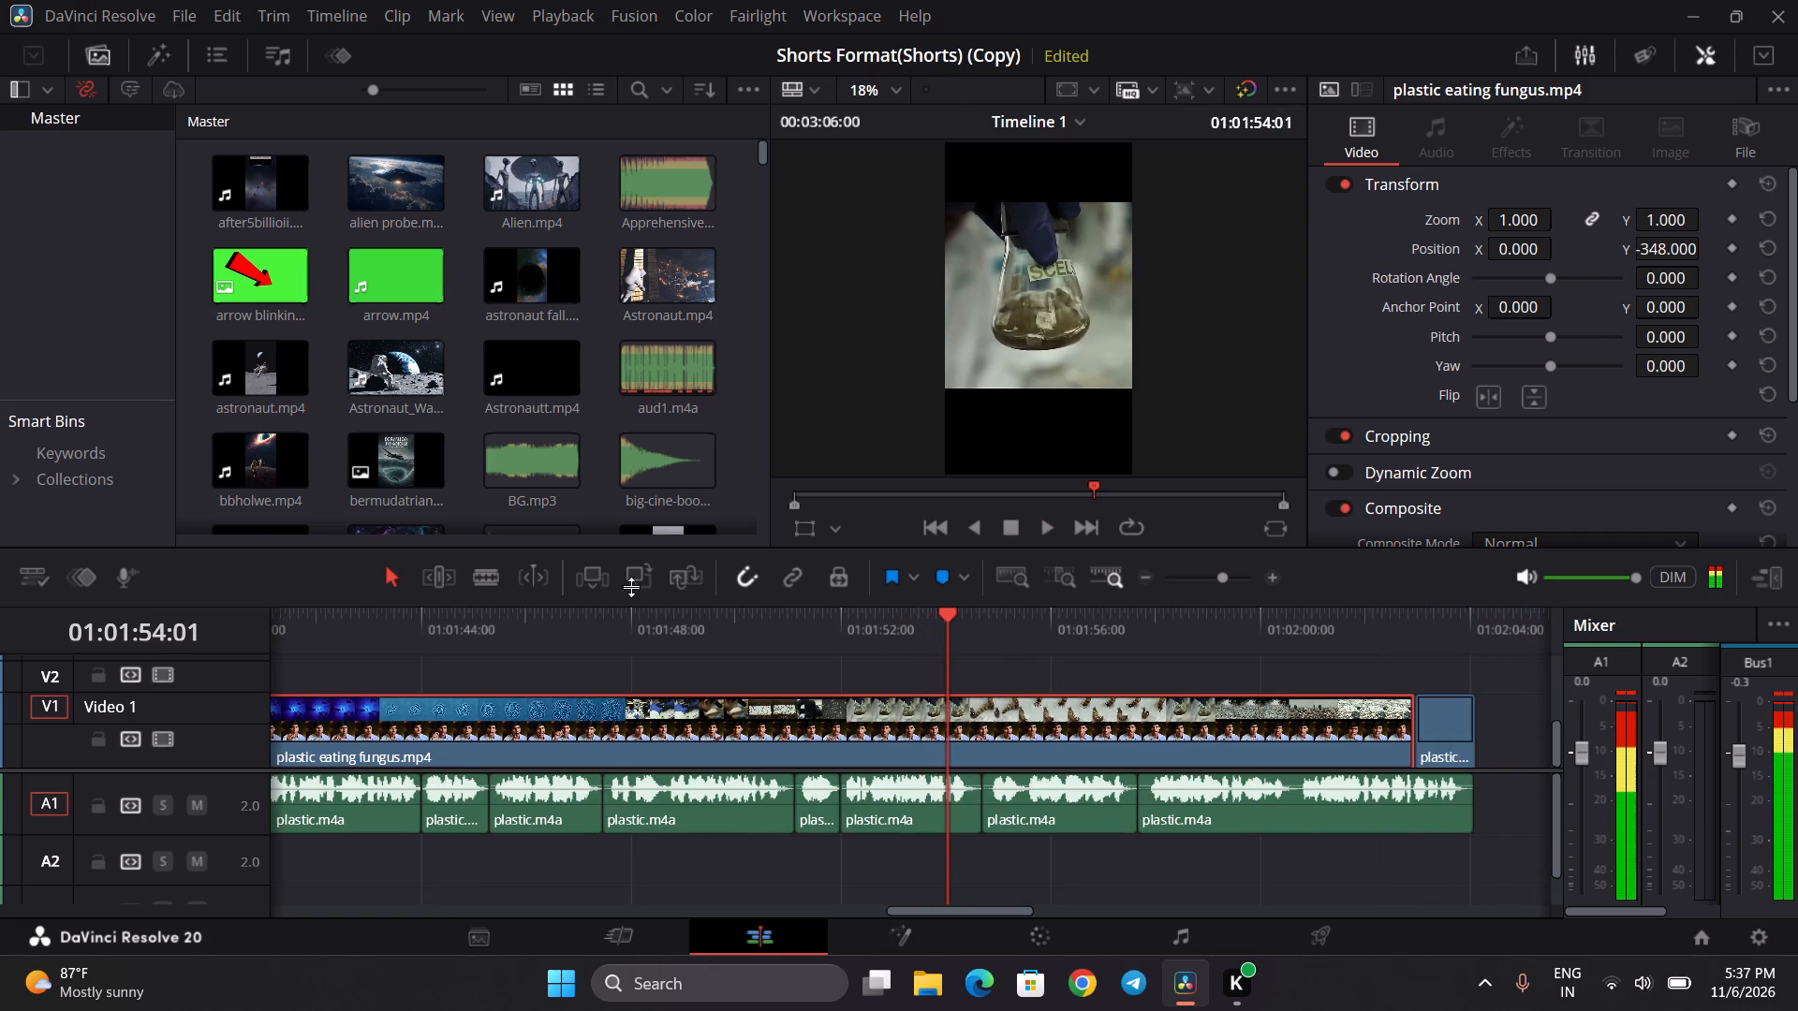
Split the plastic eating fungus.mp4 clip on Video 1 at about 01:01:52, where the flask and larvae shots begin.
{"action": "left_click", "coordinate": [493, 576]}
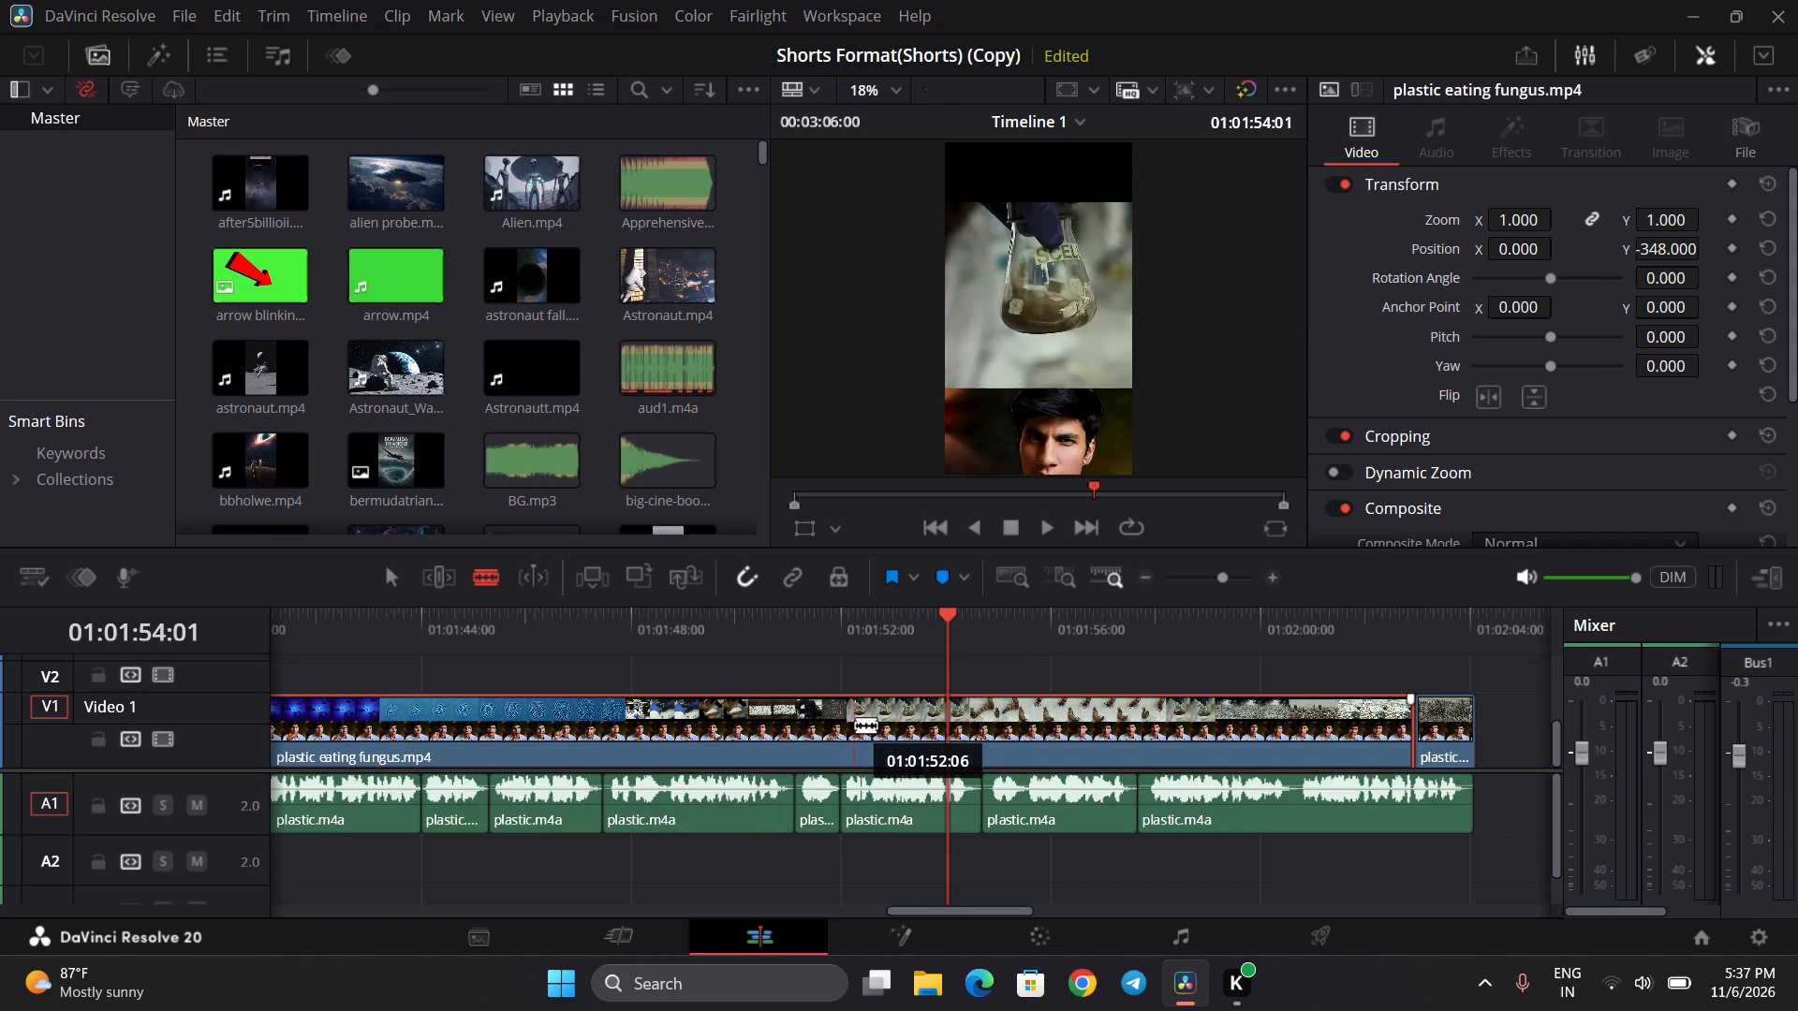
{"action": "left_click", "coordinate": [855, 725]}
{"action": "scroll", "coordinate": [855, 725], "scroll_direction": "right", "scroll_amount": 1}
{"action": "left_click", "coordinate": [881, 642]}
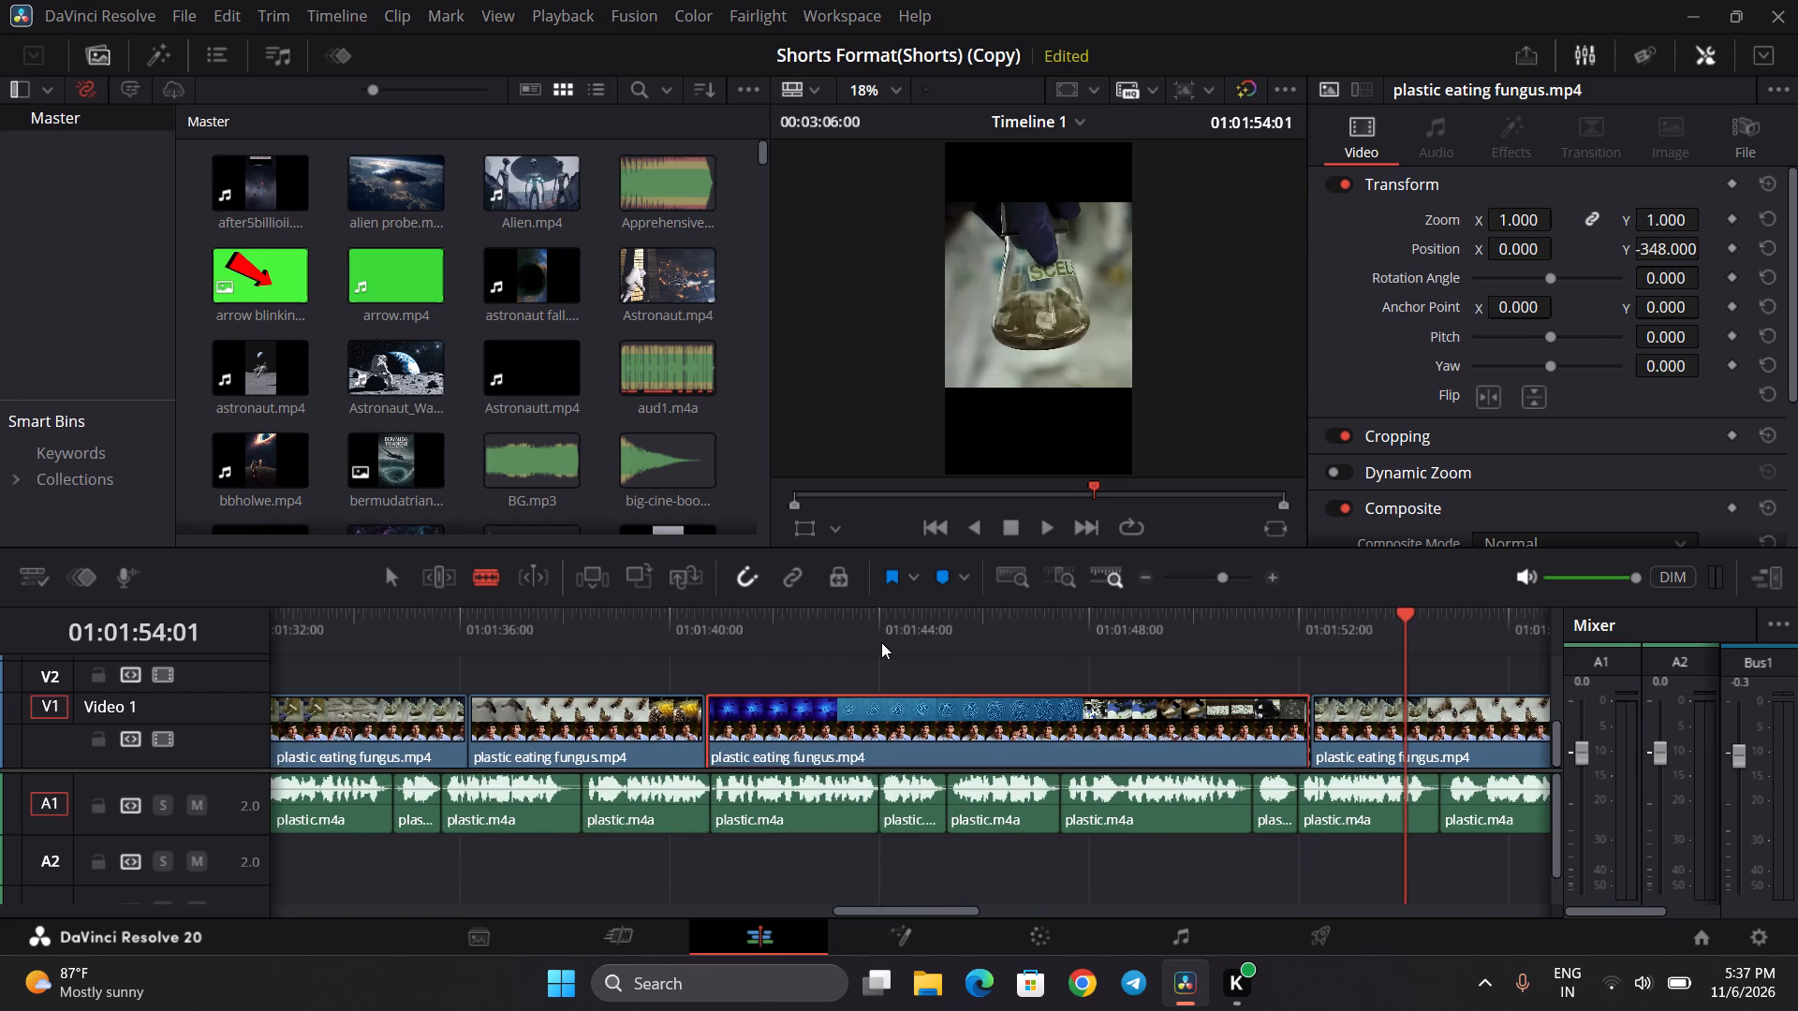
{"action": "left_click", "coordinate": [393, 581]}
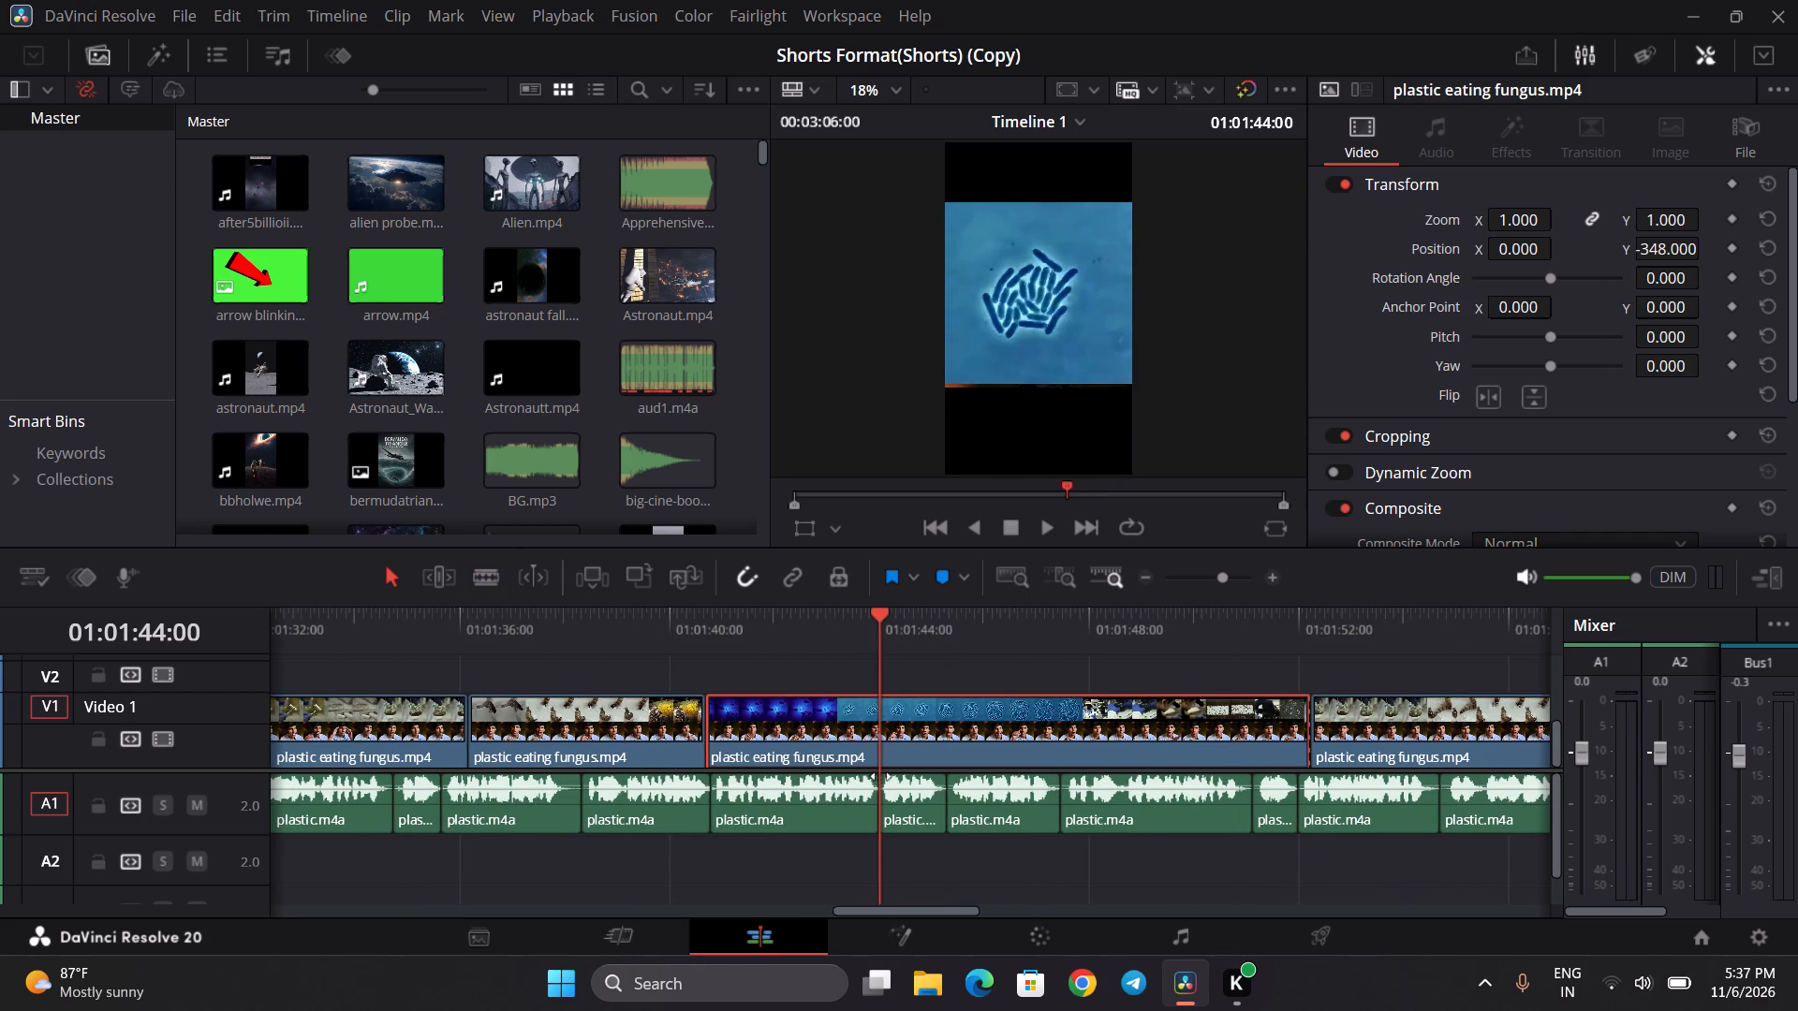
Set Crop Bottom to 889 for the blue bacteria clip starting at about 01:01:40, to hide the strip along its lower edge.
{"action": "left_click", "coordinate": [988, 639]}
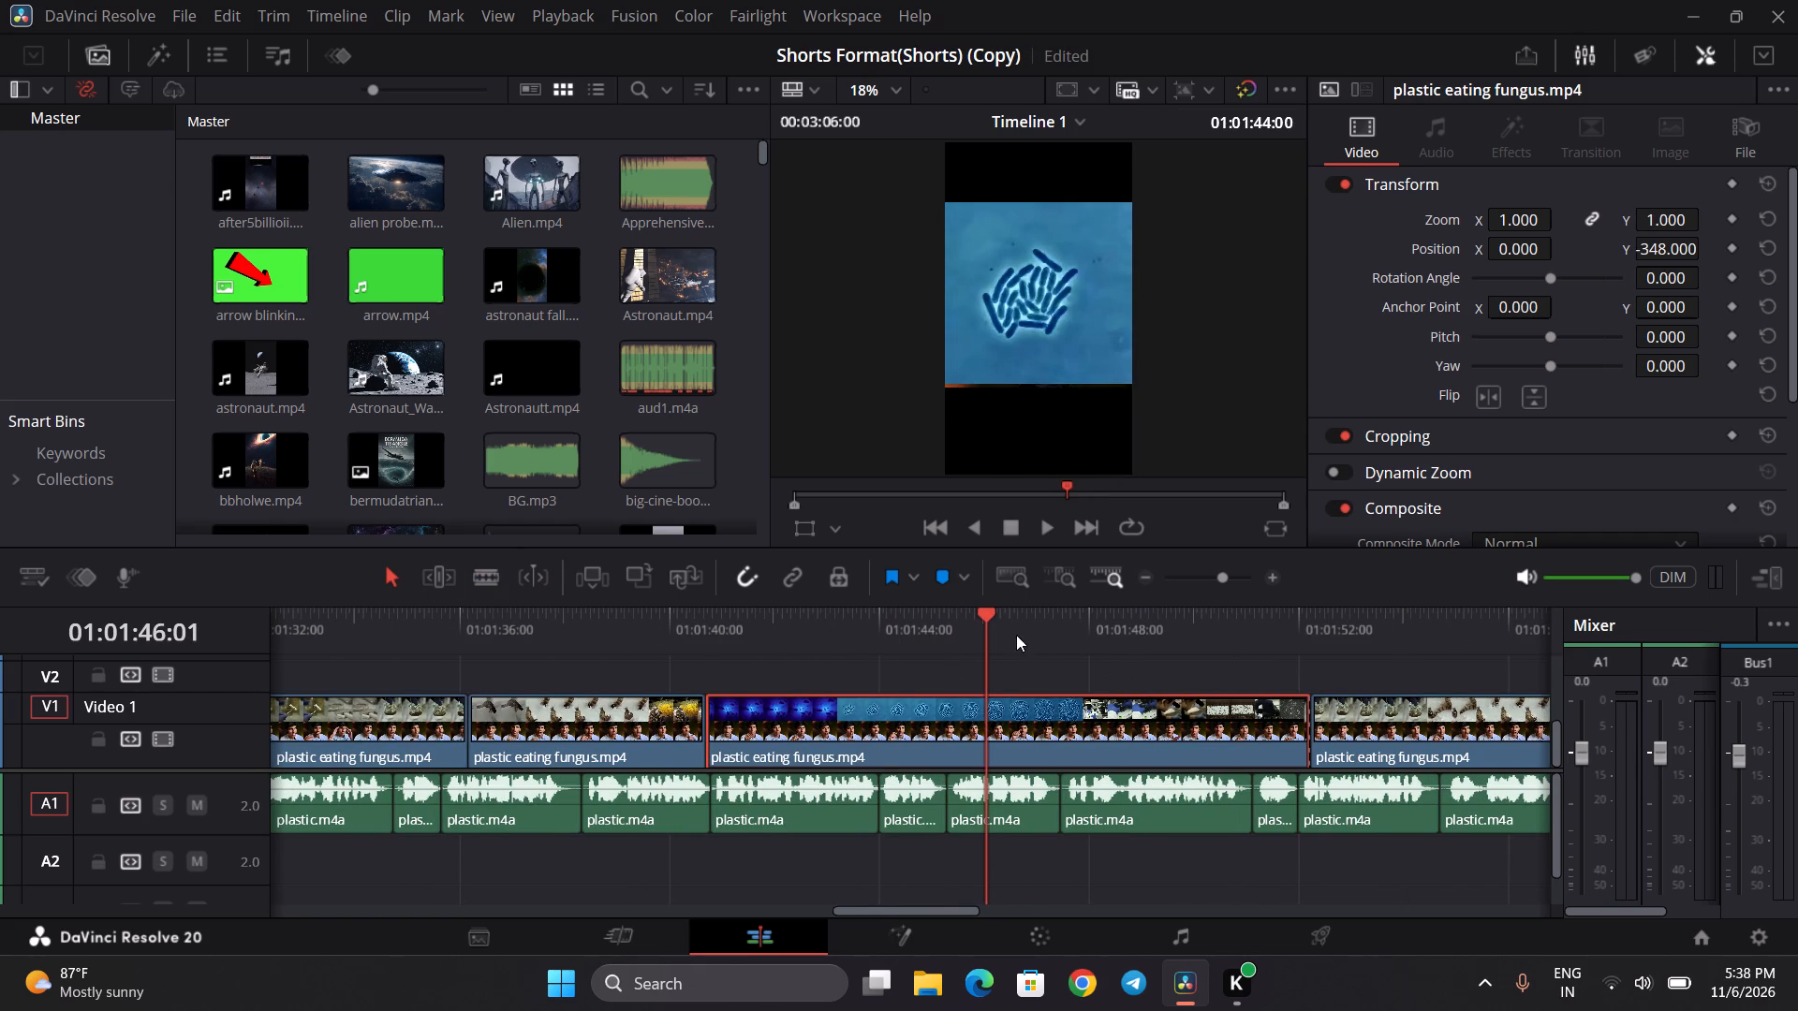
{"action": "left_click", "coordinate": [782, 630]}
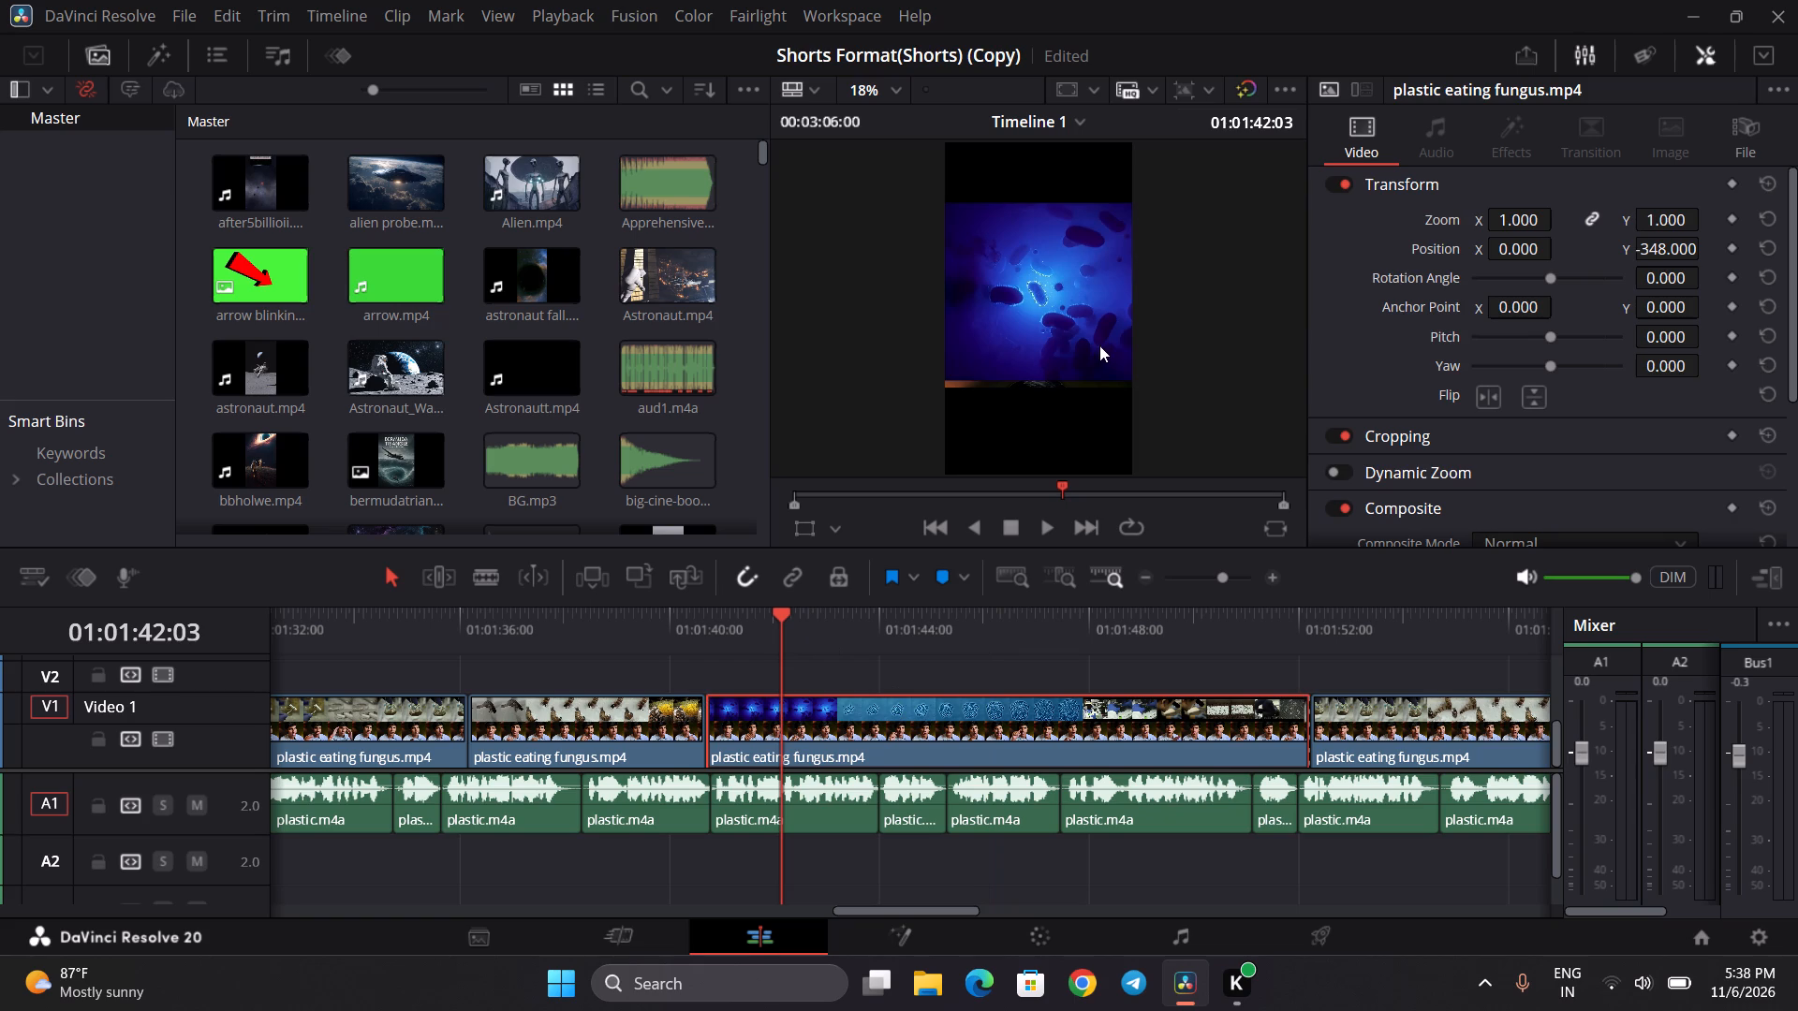
{"action": "scroll", "coordinate": [1021, 385], "scroll_direction": "up", "scroll_amount": 16}
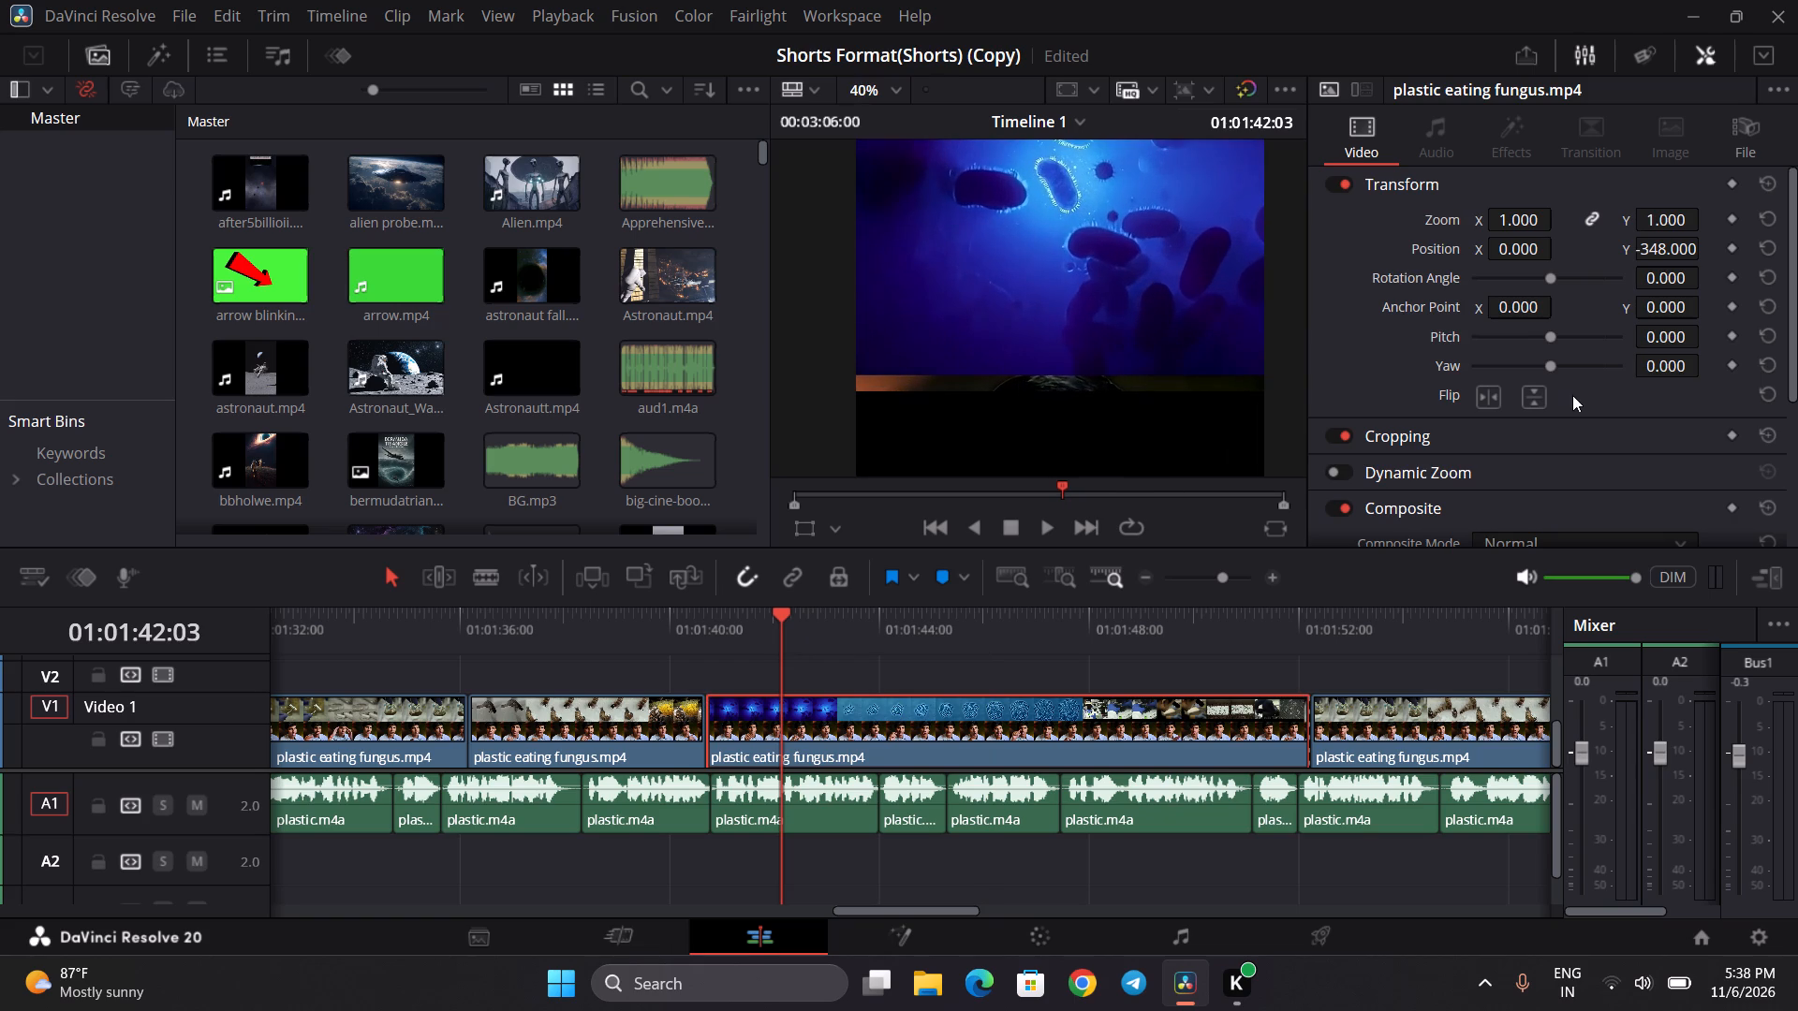
{"action": "left_click", "coordinate": [1472, 428]}
{"action": "scroll", "coordinate": [1478, 484], "scroll_direction": "down", "scroll_amount": 1}
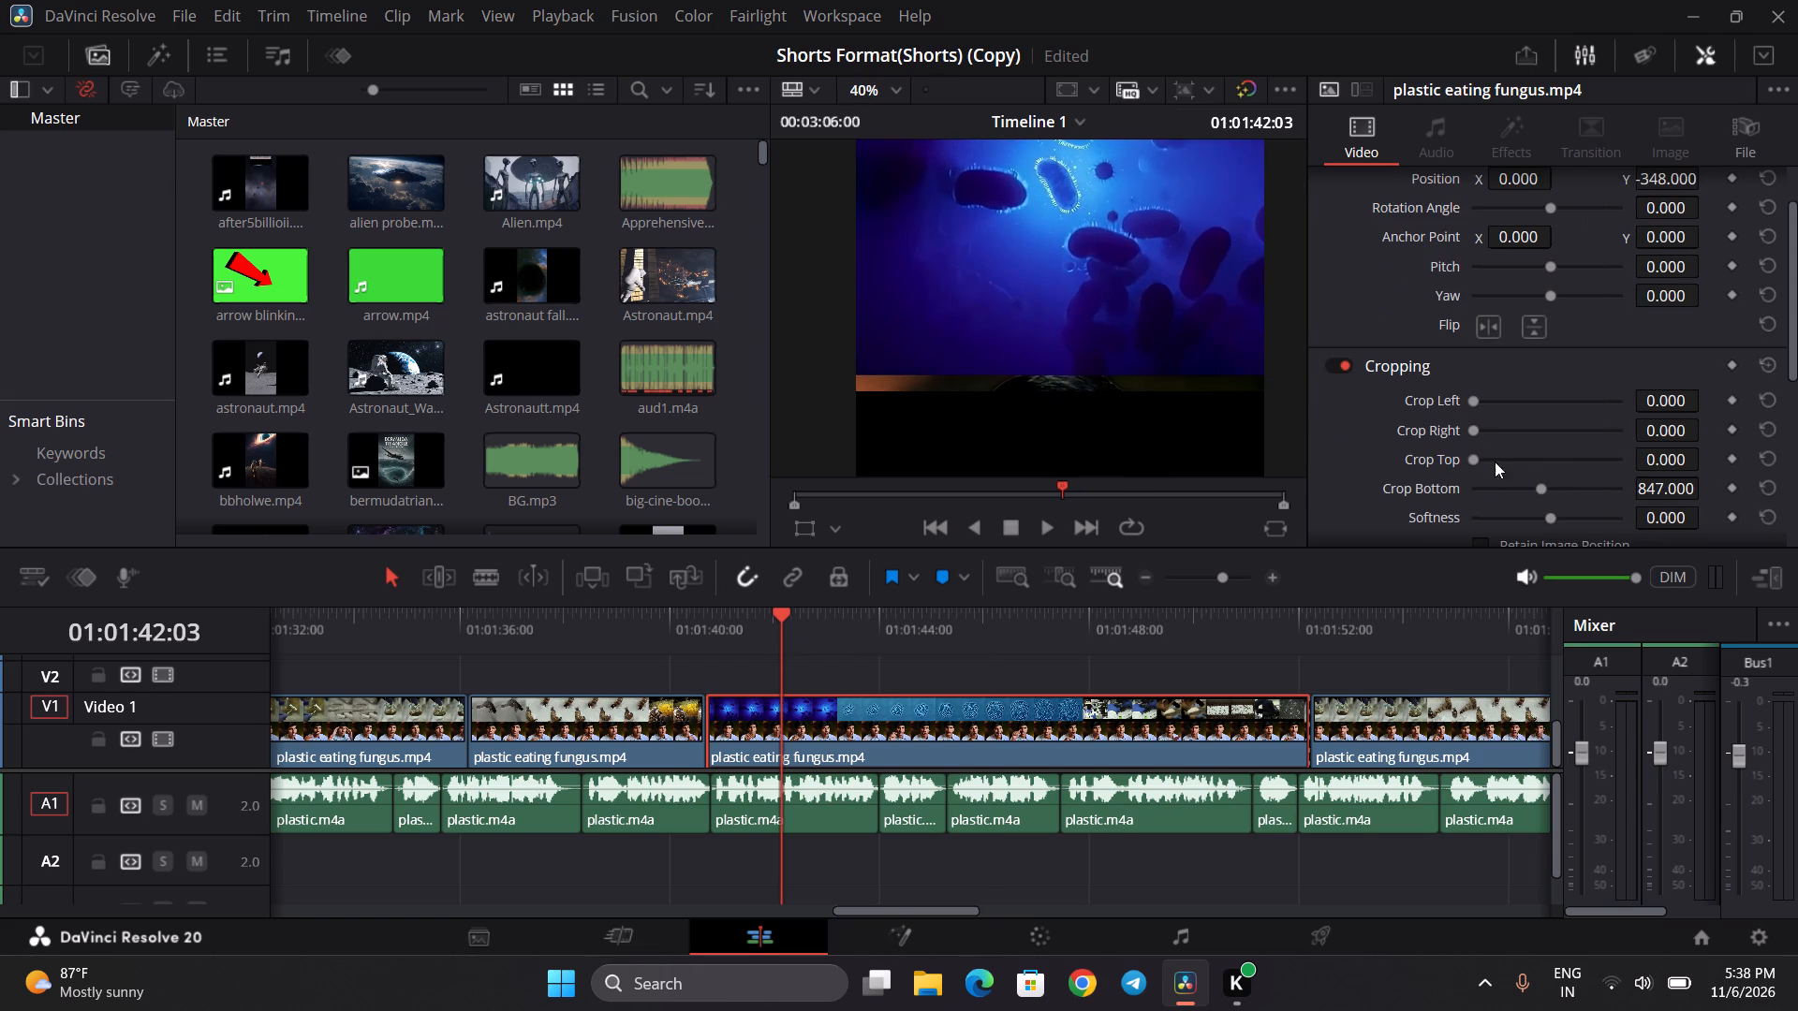
{"action": "left_click_drag", "start_coordinate": [1653, 489], "coordinate": [1674, 492]}
{"action": "left_click_drag", "start_coordinate": [1674, 492], "coordinate": [1702, 499]}
Examine the lower edge of the recropped bacteria and lab clip up to about 01:01:49, and the fungus shot just before it.
{"action": "left_click", "coordinate": [897, 607]}
{"action": "left_click", "coordinate": [923, 627]}
{"action": "left_click", "coordinate": [975, 625]}
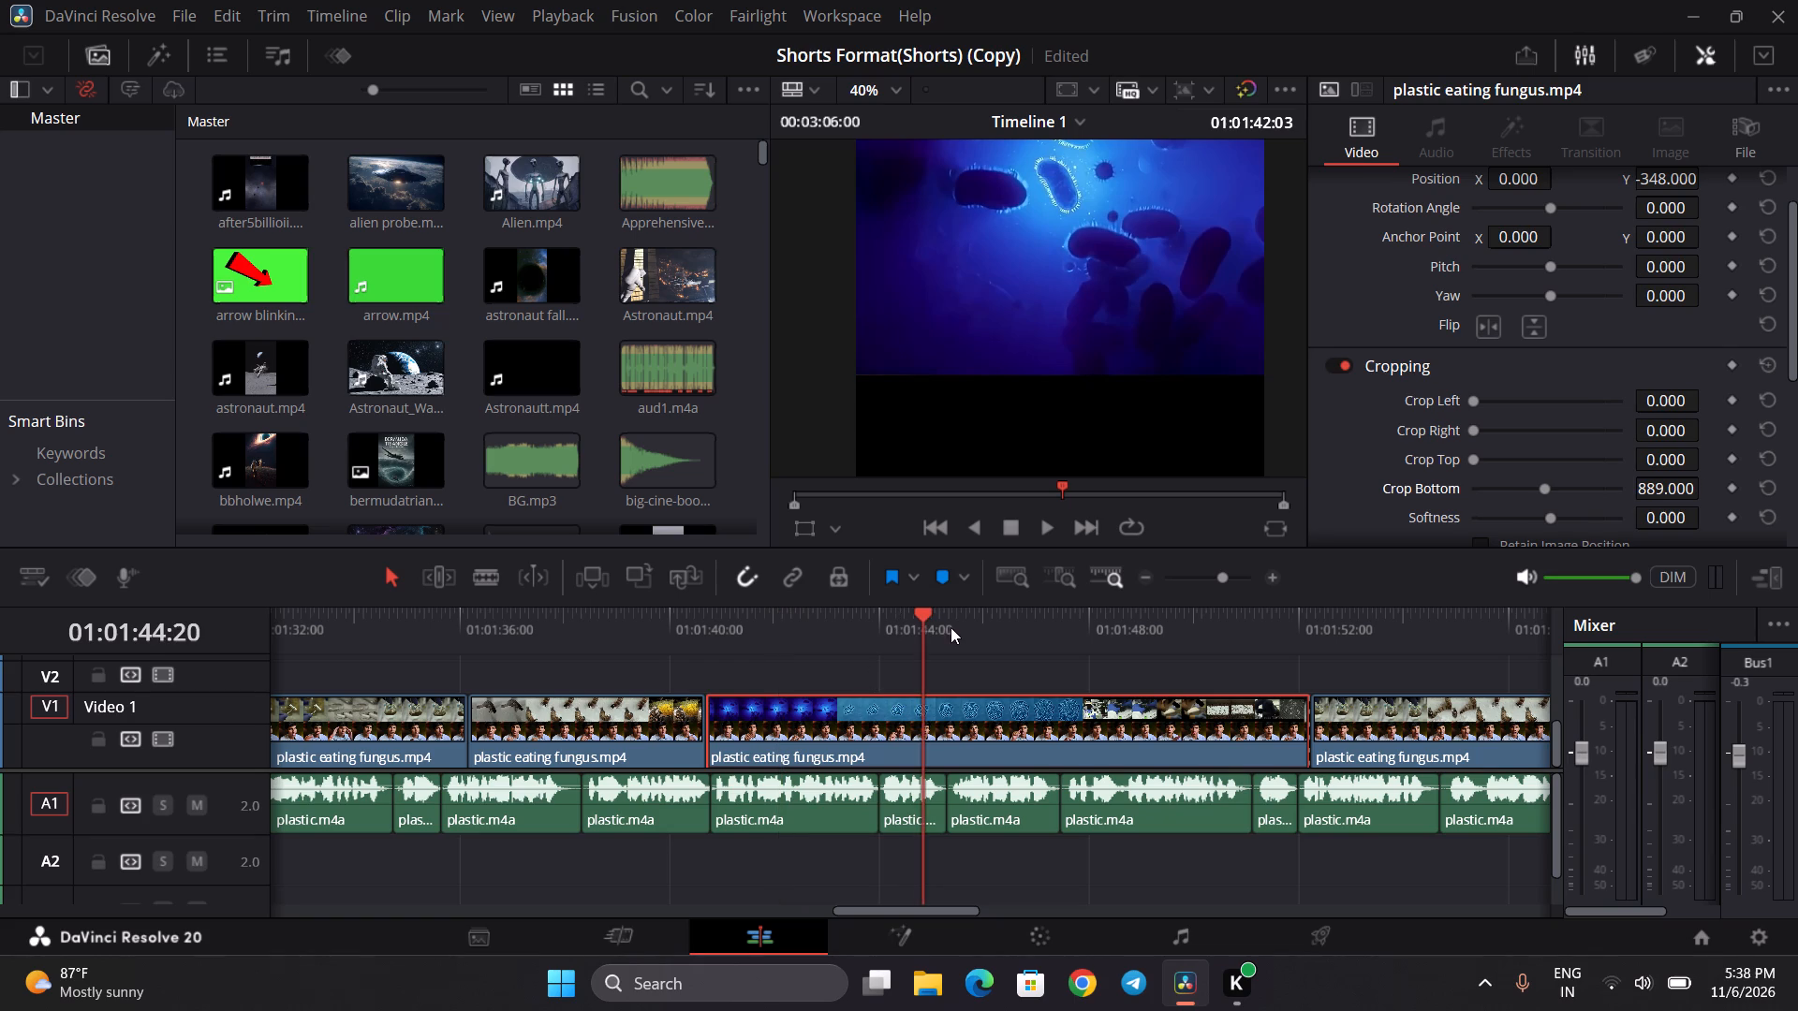
{"action": "left_click", "coordinate": [1018, 628]}
{"action": "left_click", "coordinate": [1070, 624]}
{"action": "left_click", "coordinate": [1127, 626]}
{"action": "left_click", "coordinate": [1160, 630]}
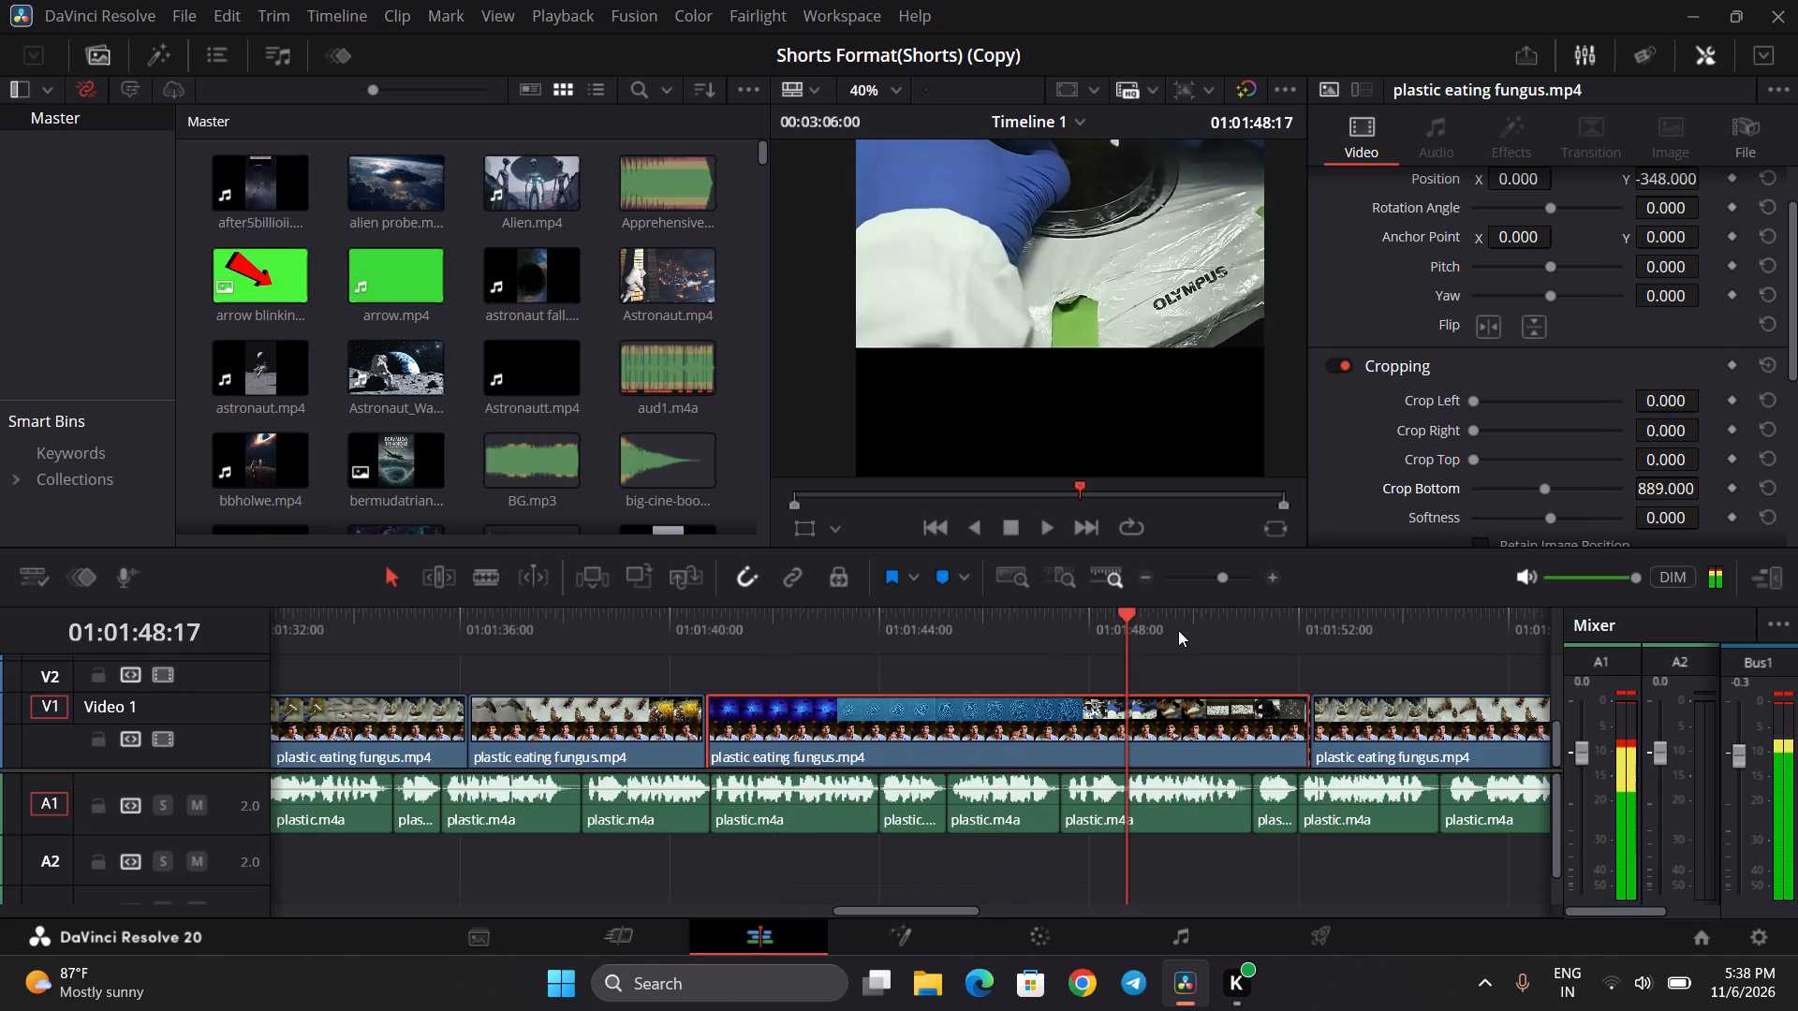
{"action": "left_click", "coordinate": [892, 91]}
{"action": "left_click", "coordinate": [892, 121]}
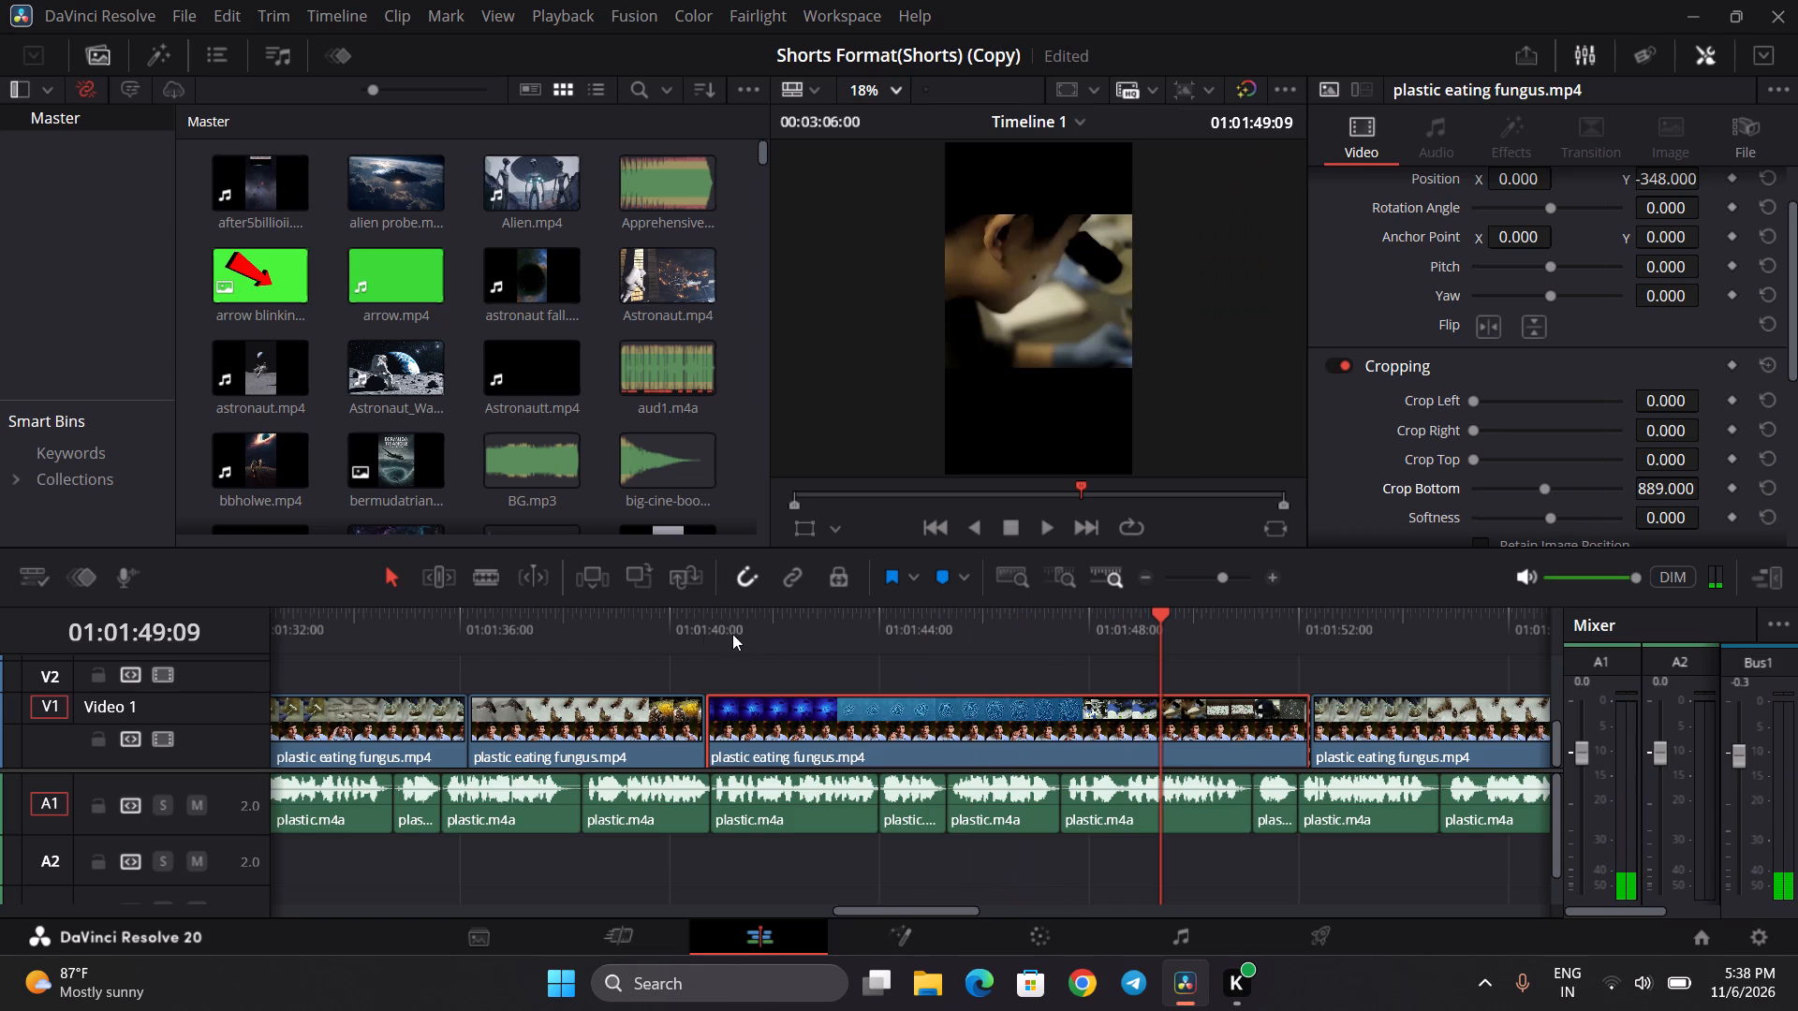
{"action": "left_click", "coordinate": [693, 636]}
{"action": "key", "text": "space"}
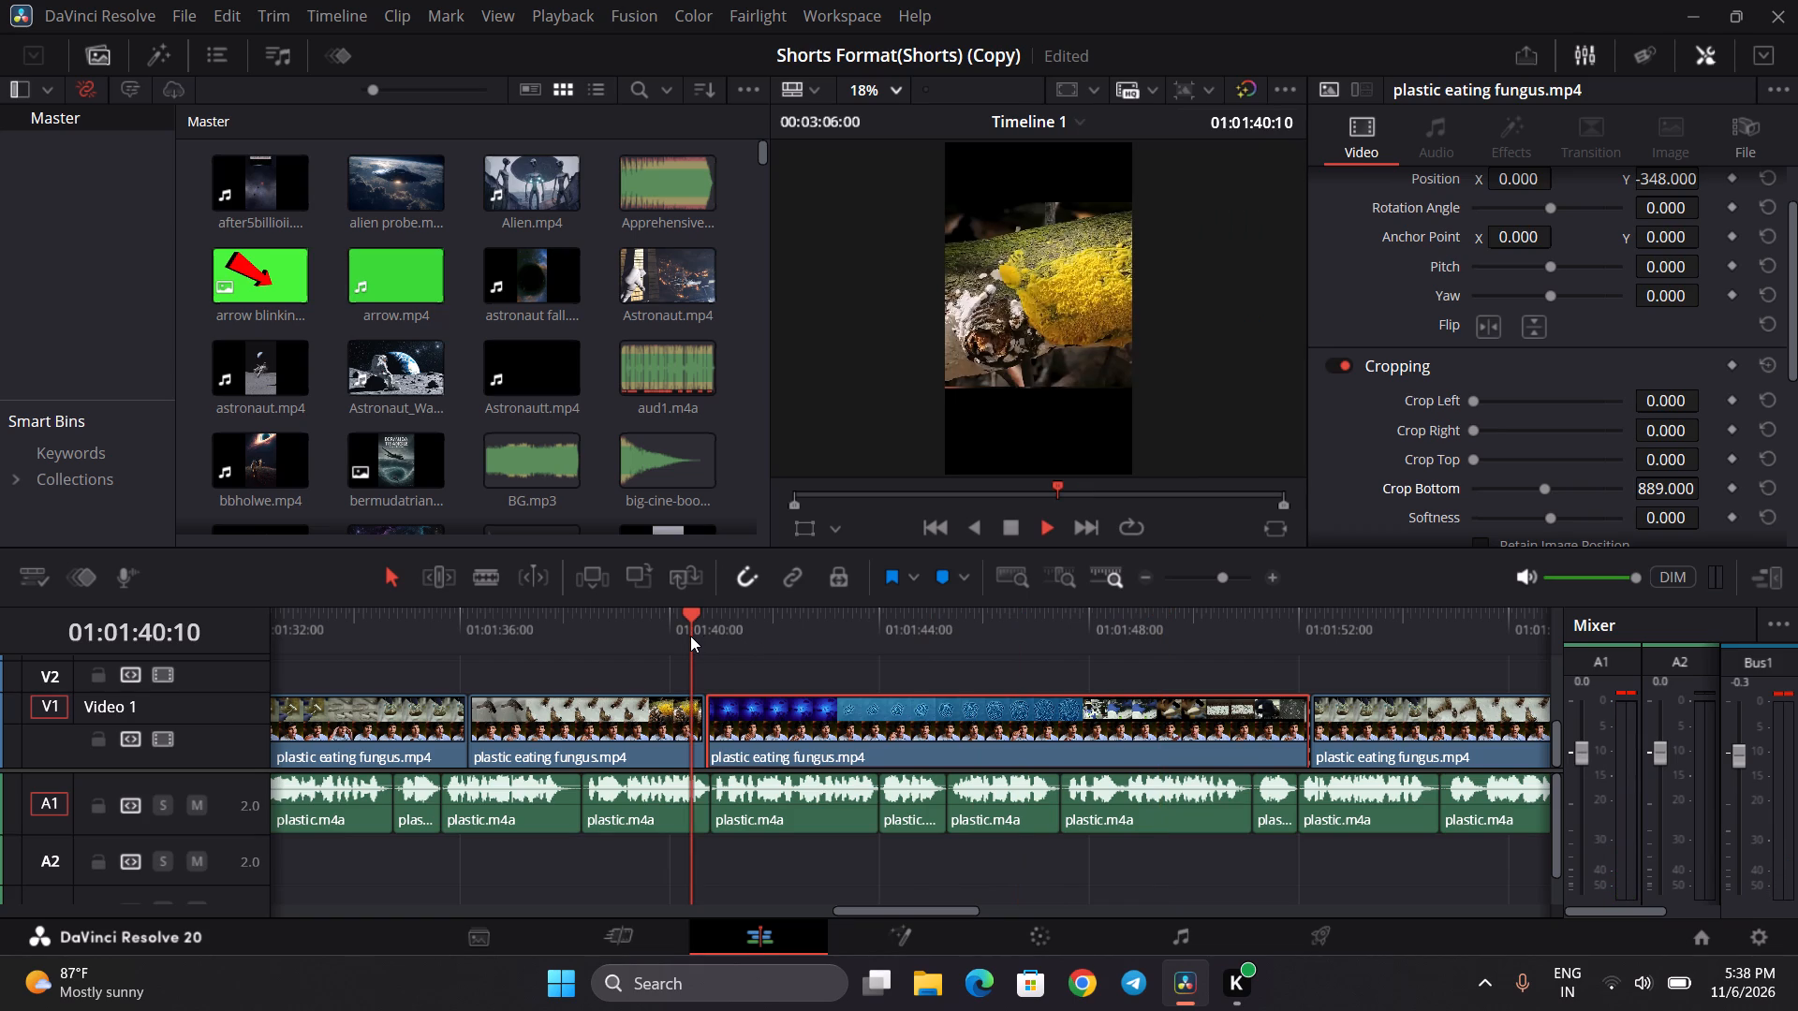
{"action": "key", "text": "space"}
Set Crop Bottom to 854 for the larvae and yellow fungus clip at about 01:01:36, checking its lower edge on both shots.
{"action": "left_click", "coordinate": [569, 640]}
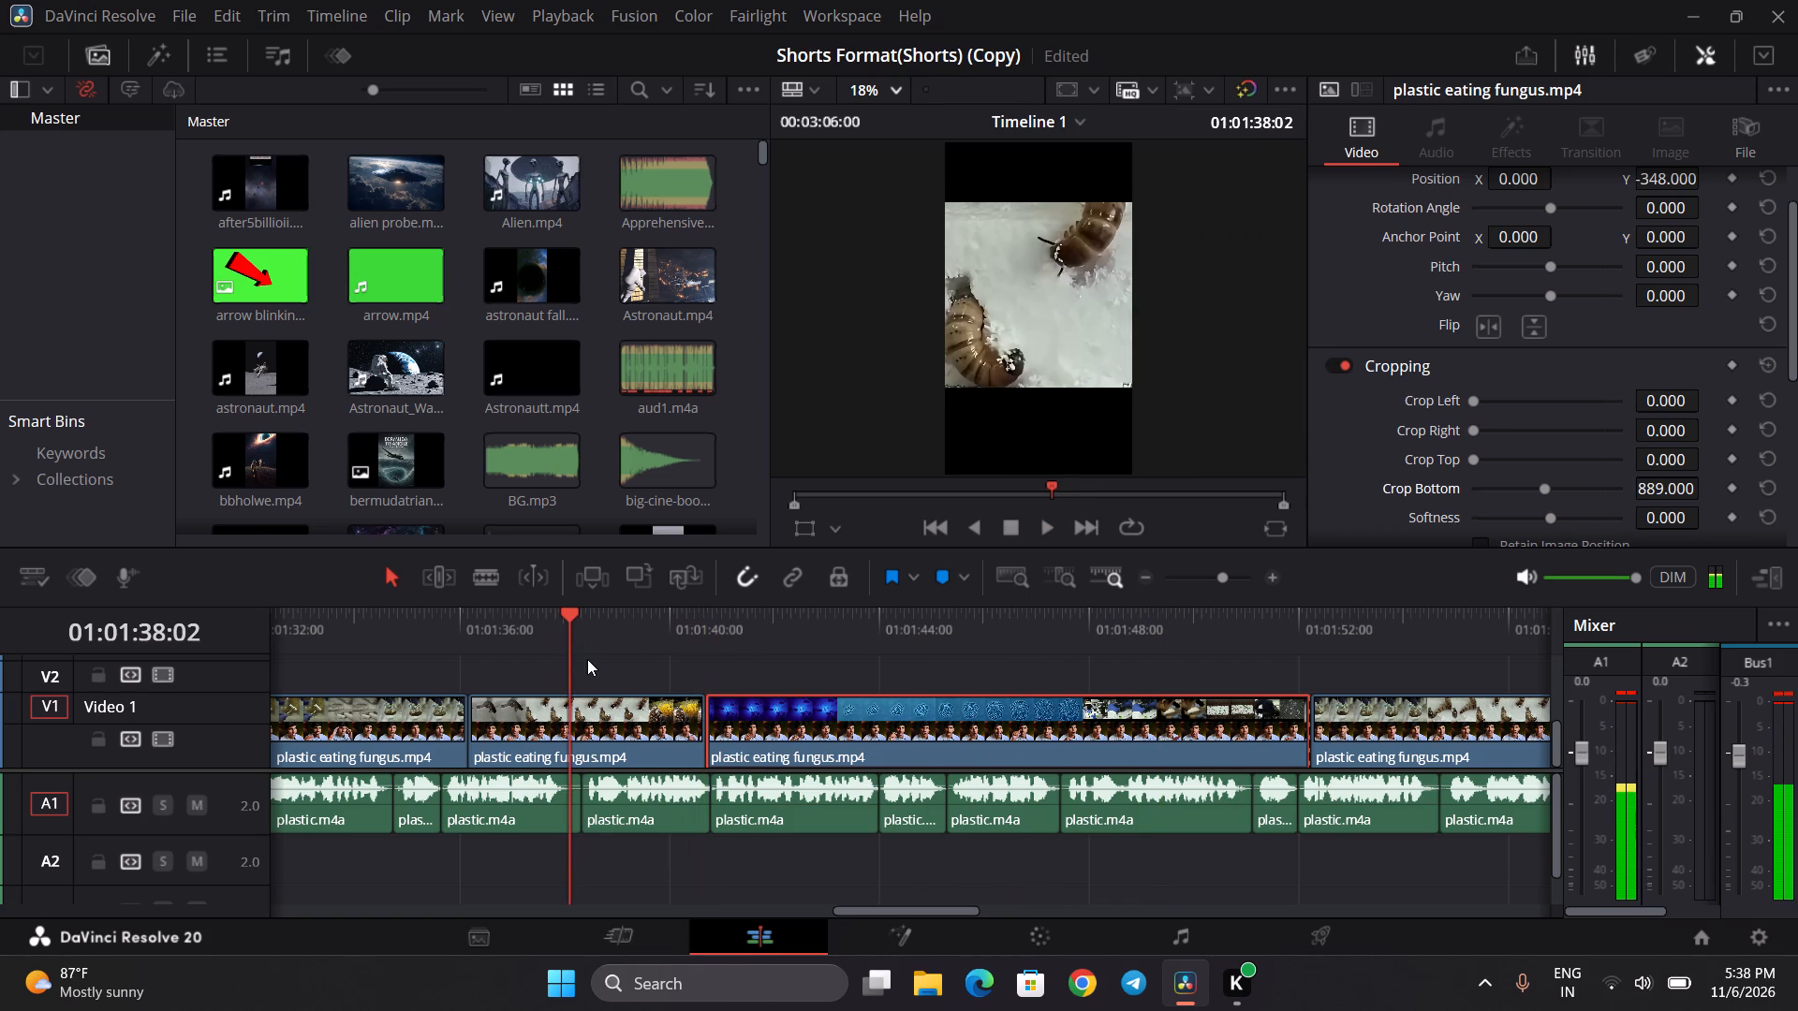
{"action": "left_click", "coordinate": [615, 740]}
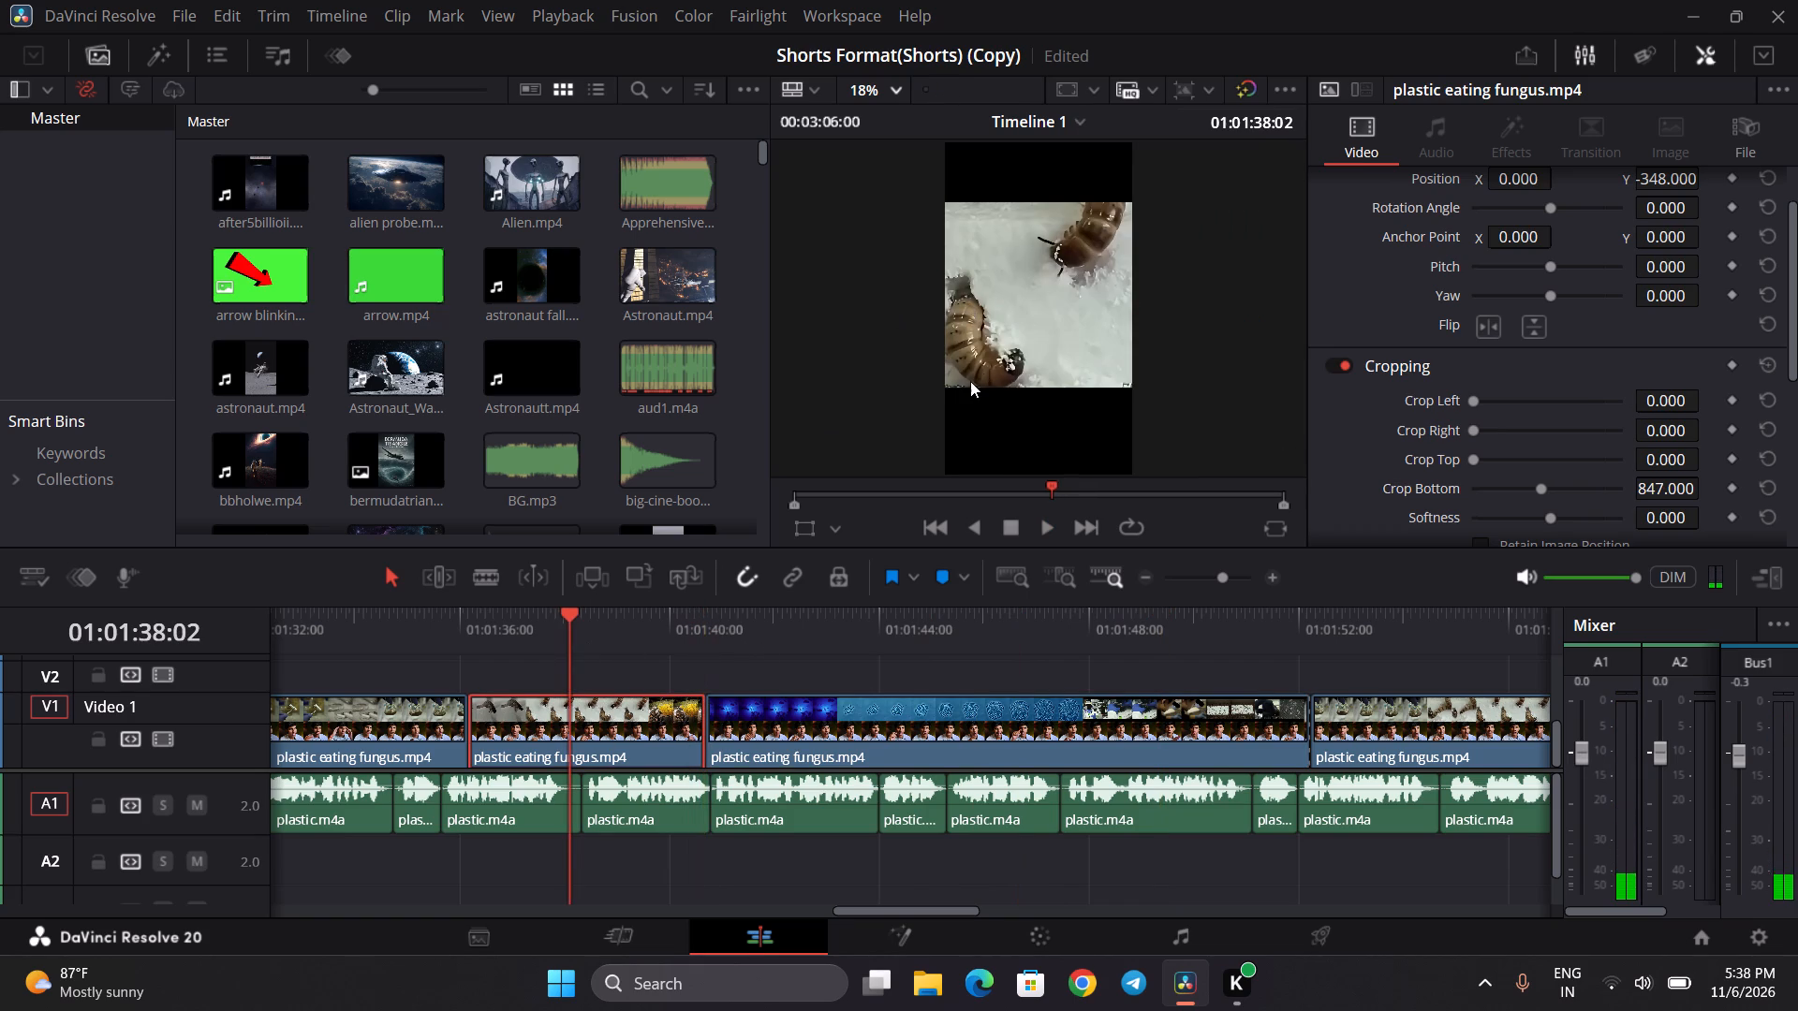
{"action": "scroll", "coordinate": [969, 381], "scroll_direction": "up", "scroll_amount": 20}
{"action": "scroll", "coordinate": [969, 381], "scroll_direction": "up", "scroll_amount": 4}
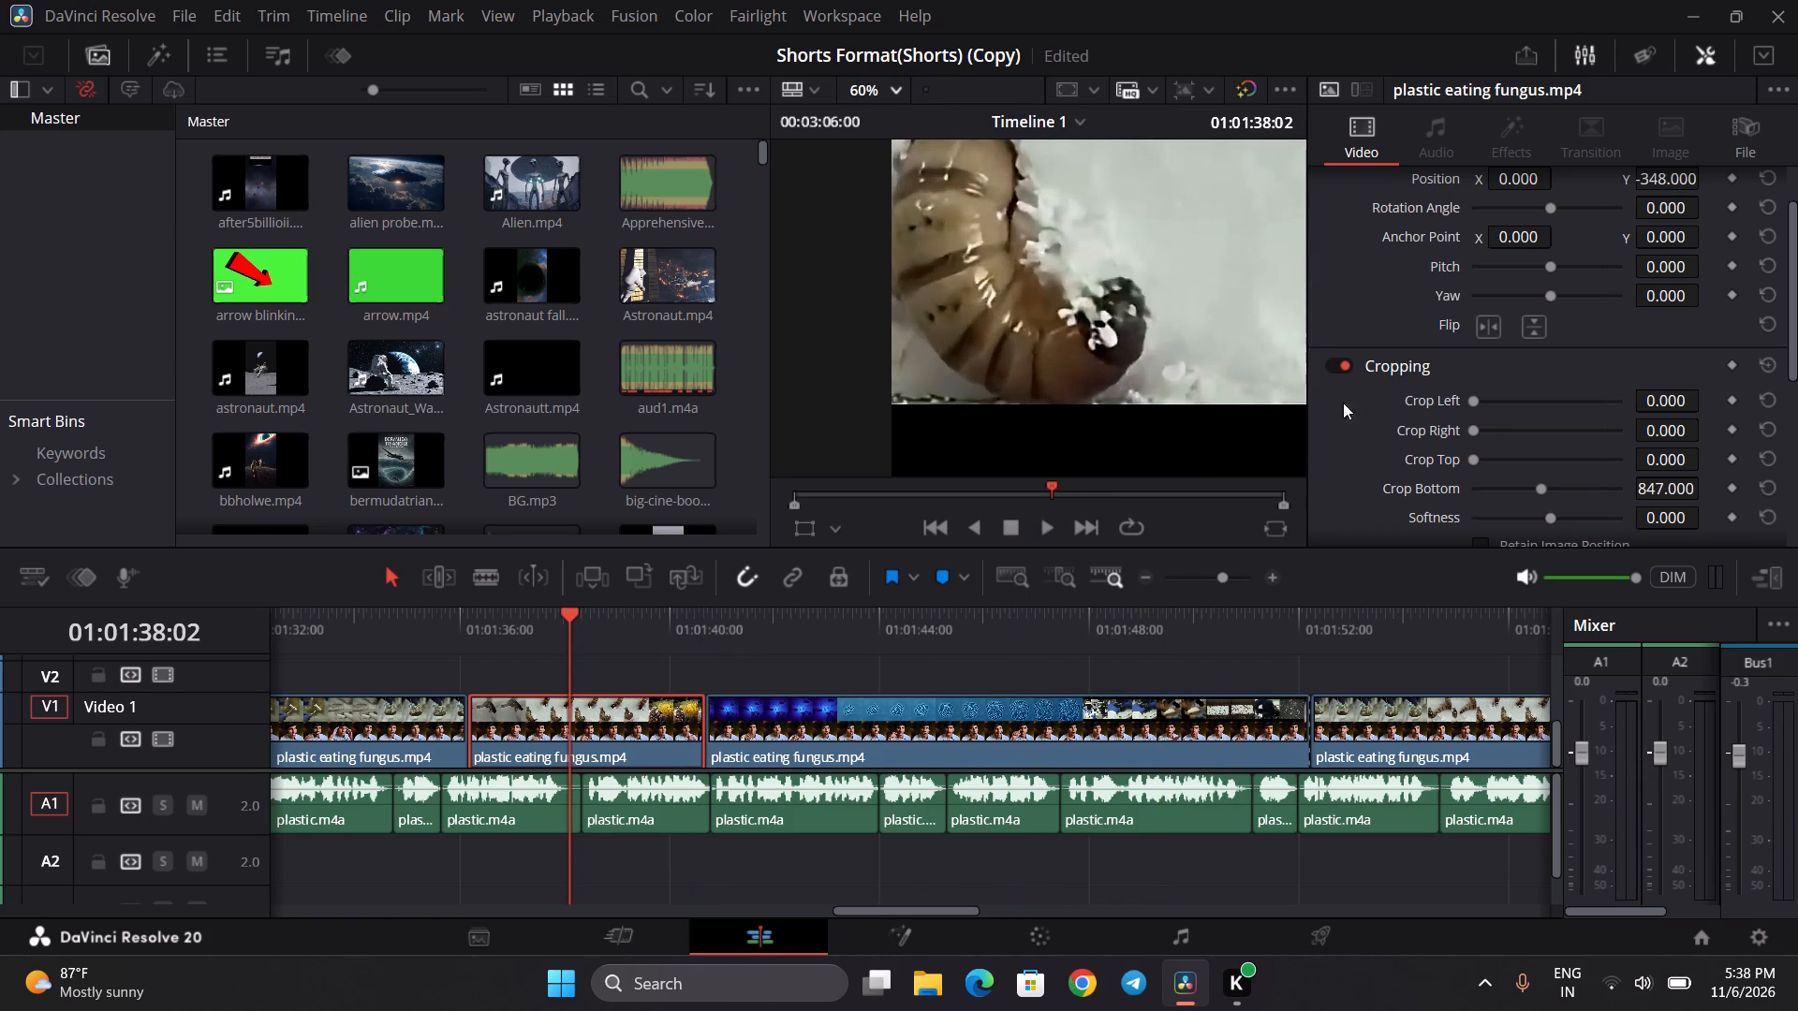
{"action": "left_click", "coordinate": [1649, 490]}
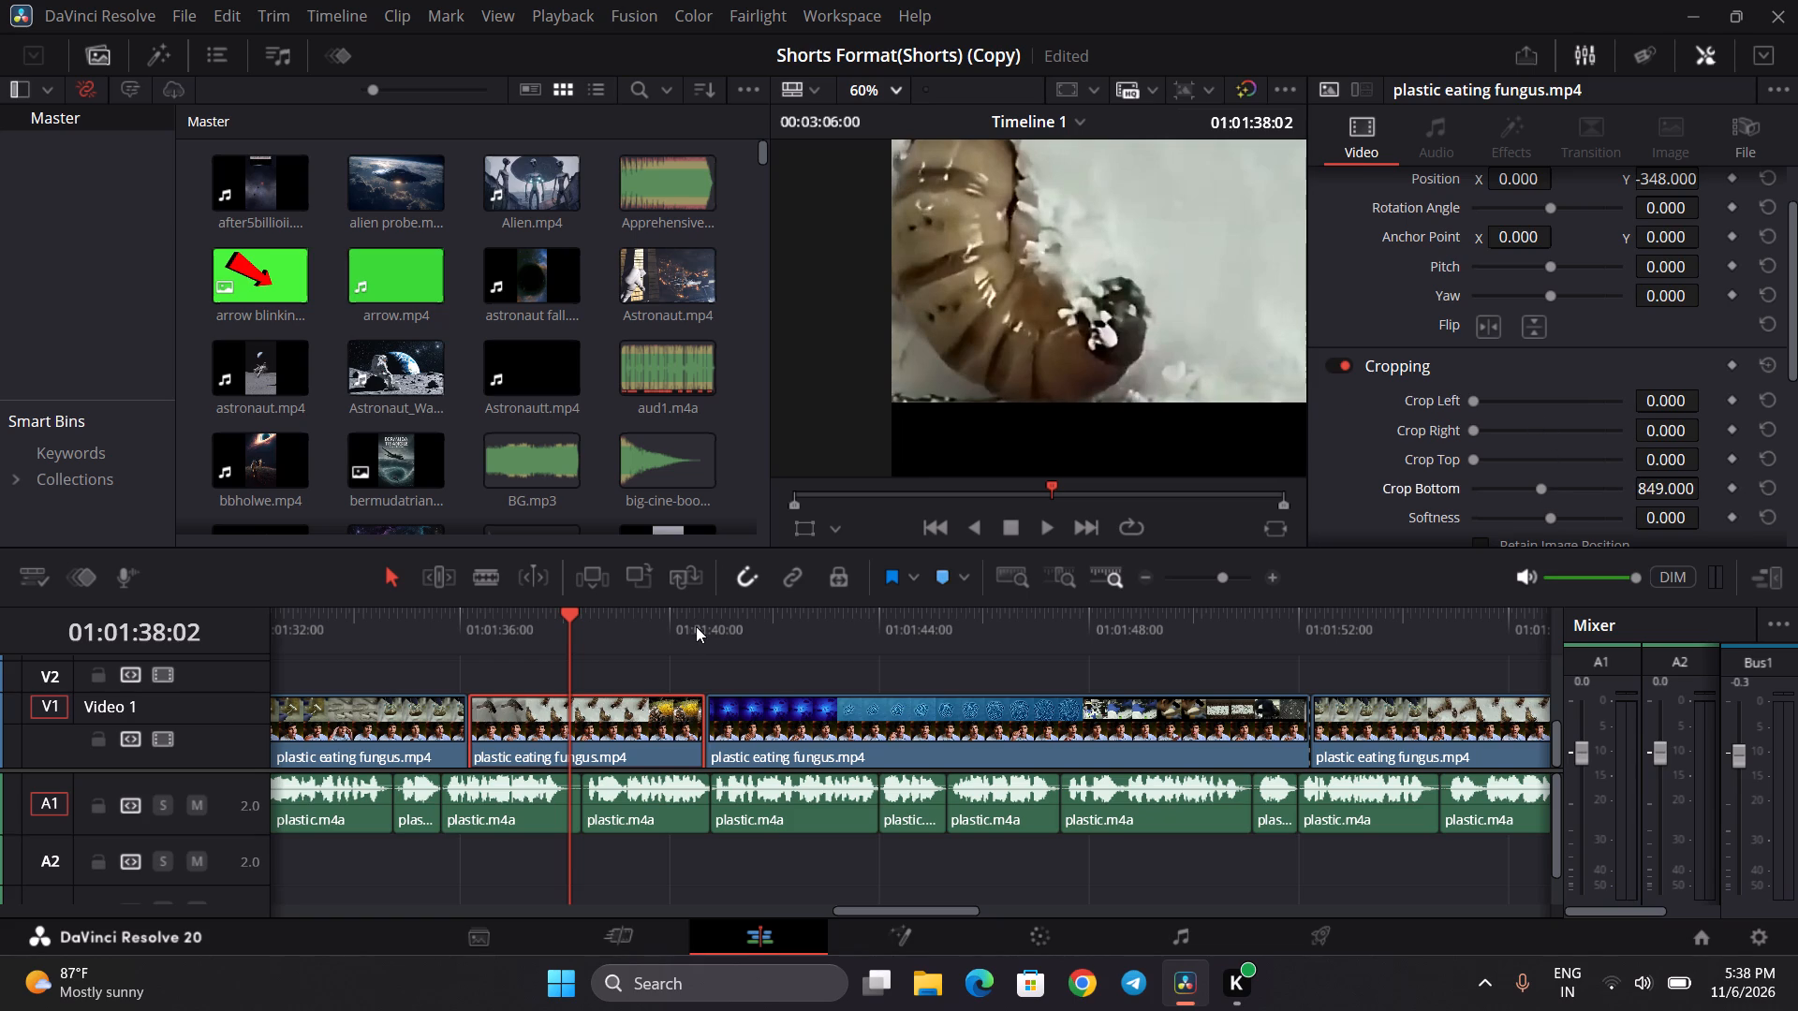
{"action": "left_click", "coordinate": [652, 622]}
{"action": "left_click", "coordinate": [659, 623]}
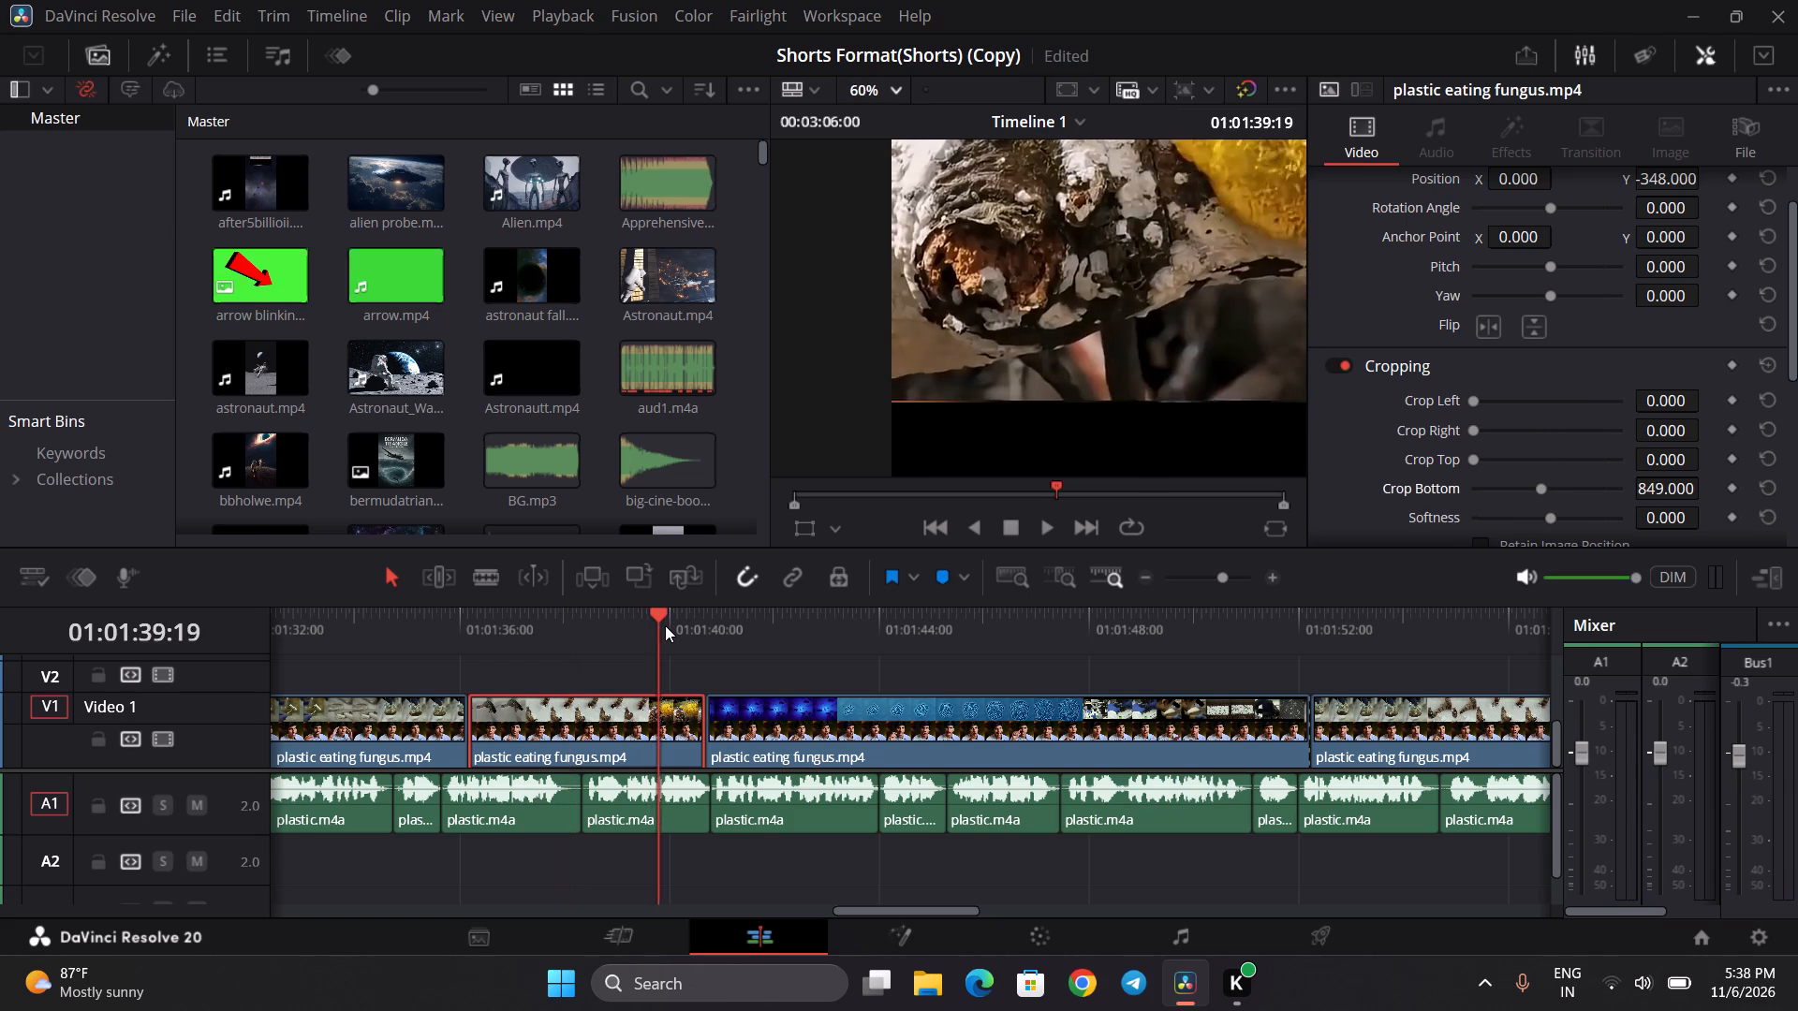
{"action": "left_click", "coordinate": [665, 625]}
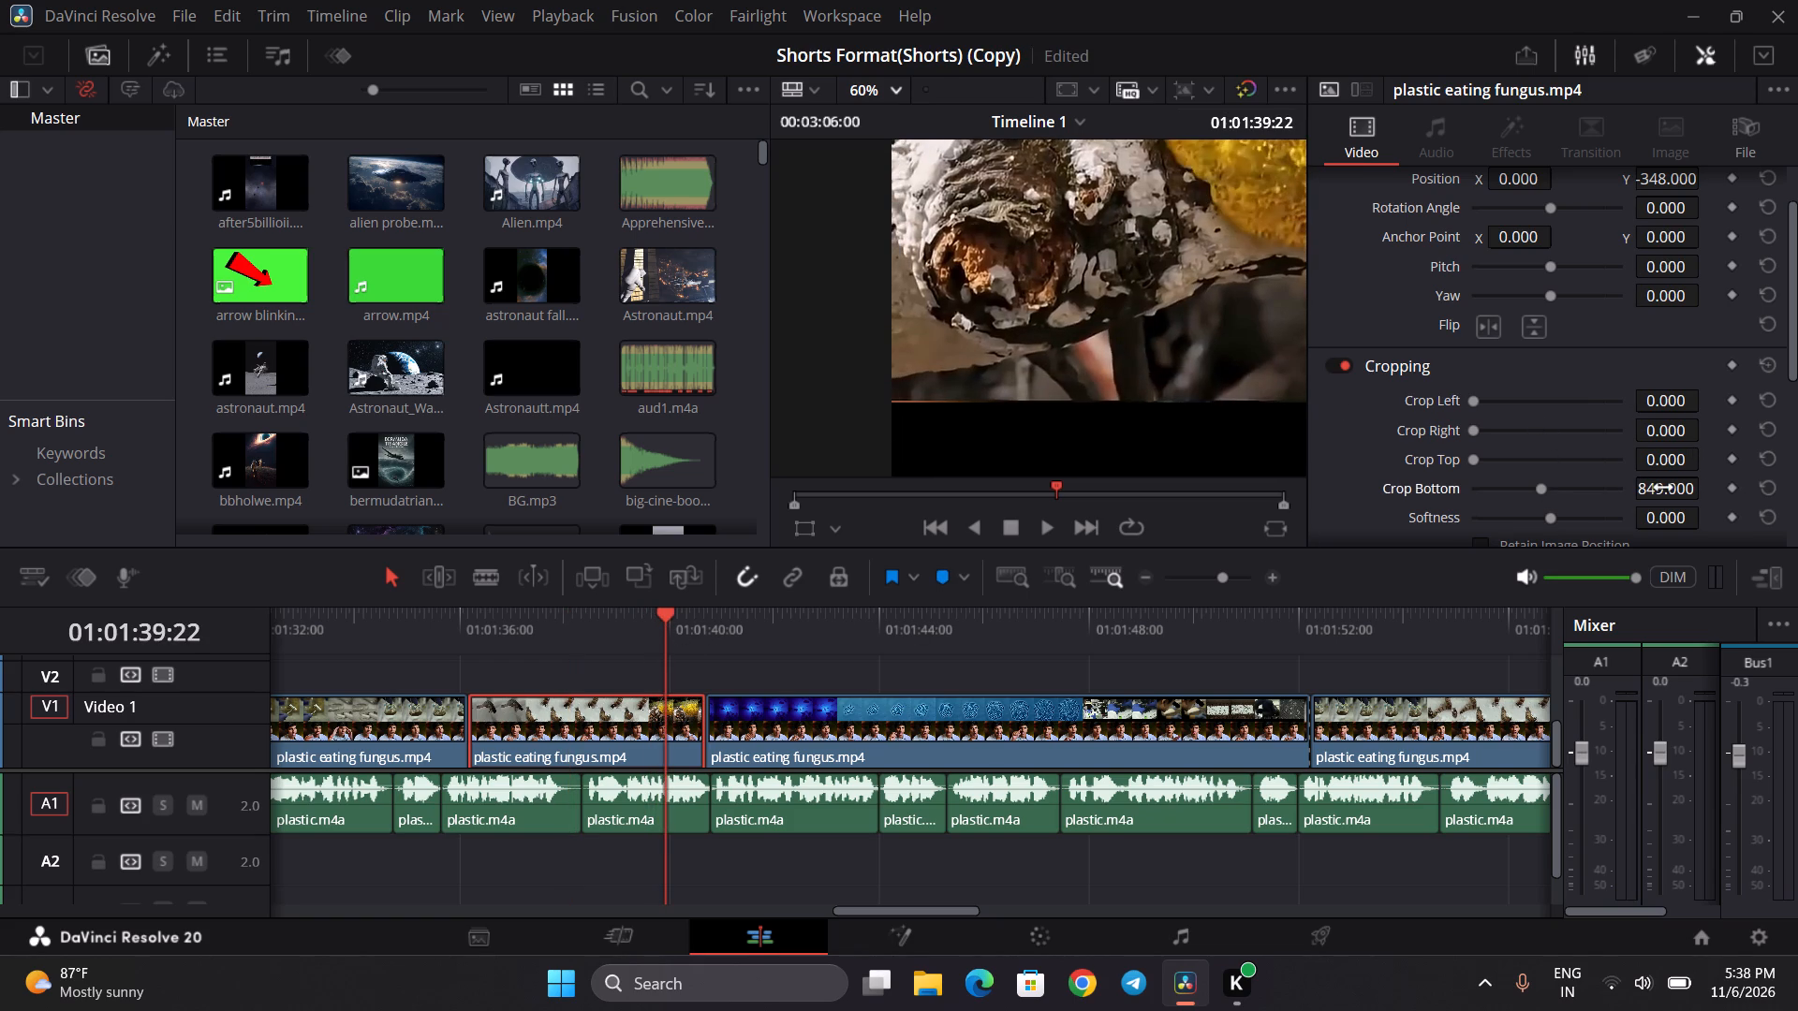
{"action": "left_click_drag", "start_coordinate": [1663, 488], "coordinate": [1668, 493]}
{"action": "left_click_drag", "start_coordinate": [1668, 493], "coordinate": [1664, 494]}
{"action": "left_click_drag", "start_coordinate": [1664, 494], "coordinate": [1669, 496]}
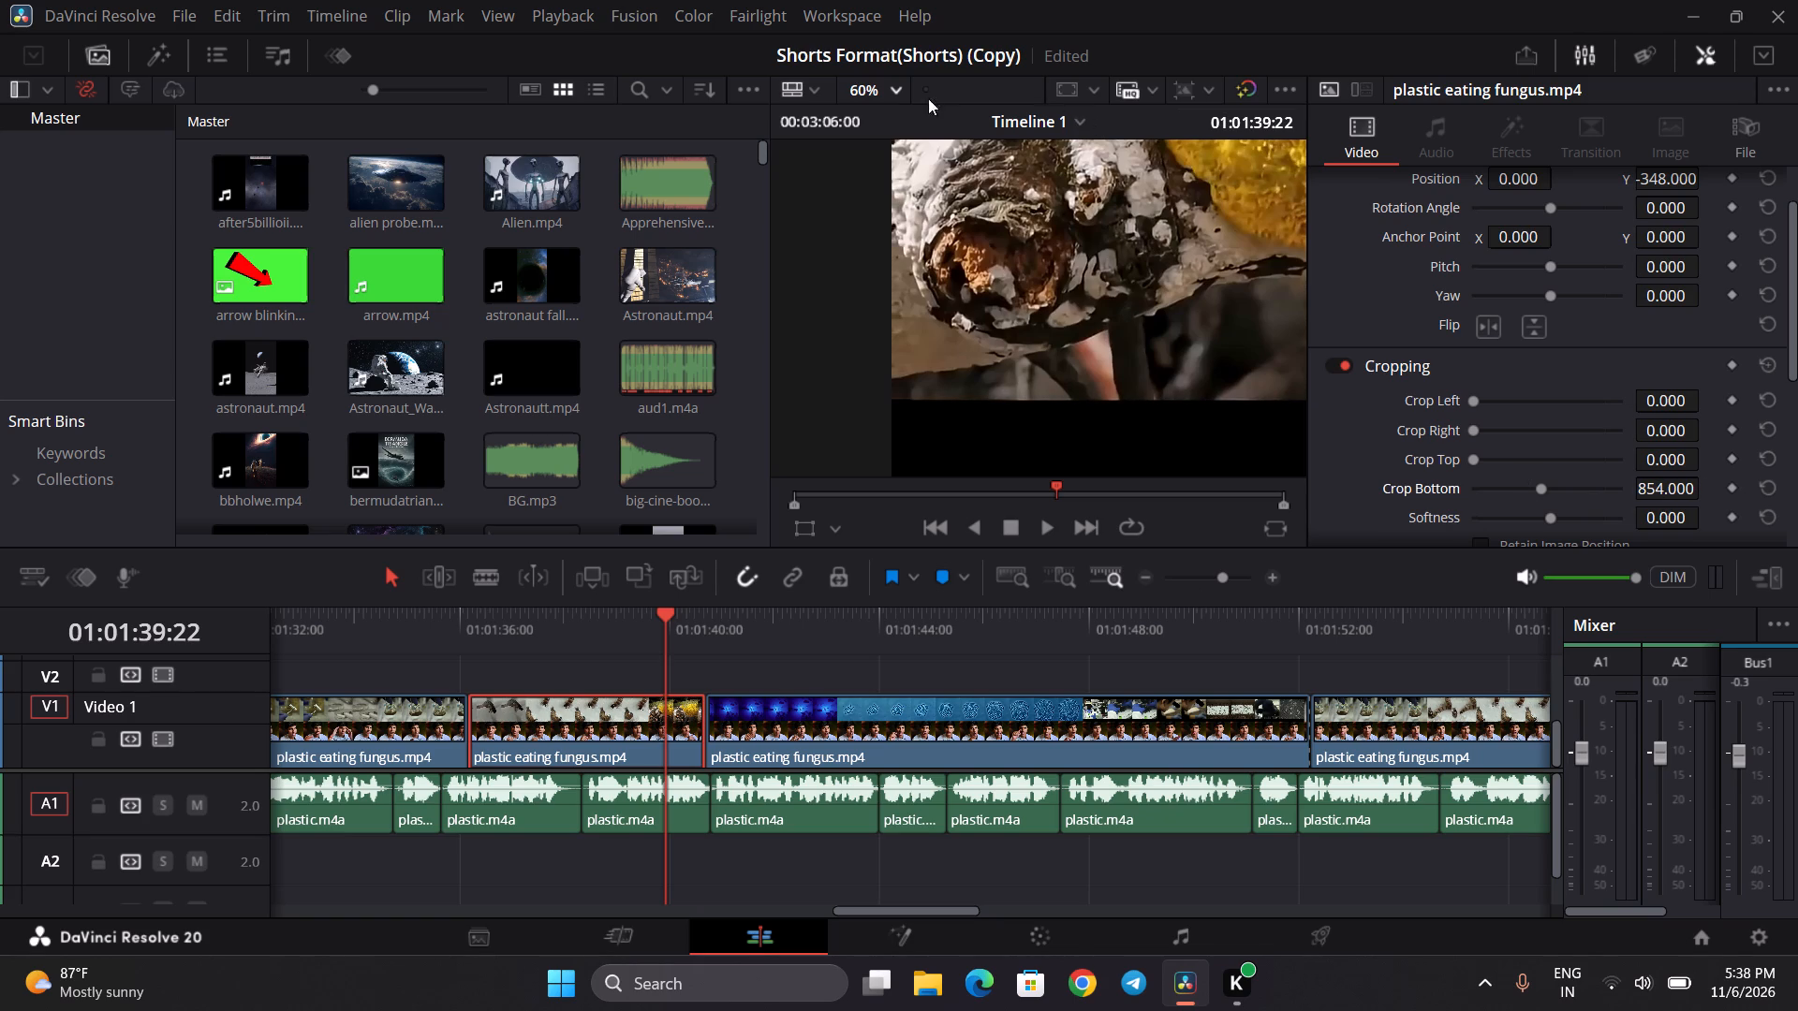
{"action": "left_click", "coordinate": [897, 86]}
{"action": "left_click", "coordinate": [909, 123]}
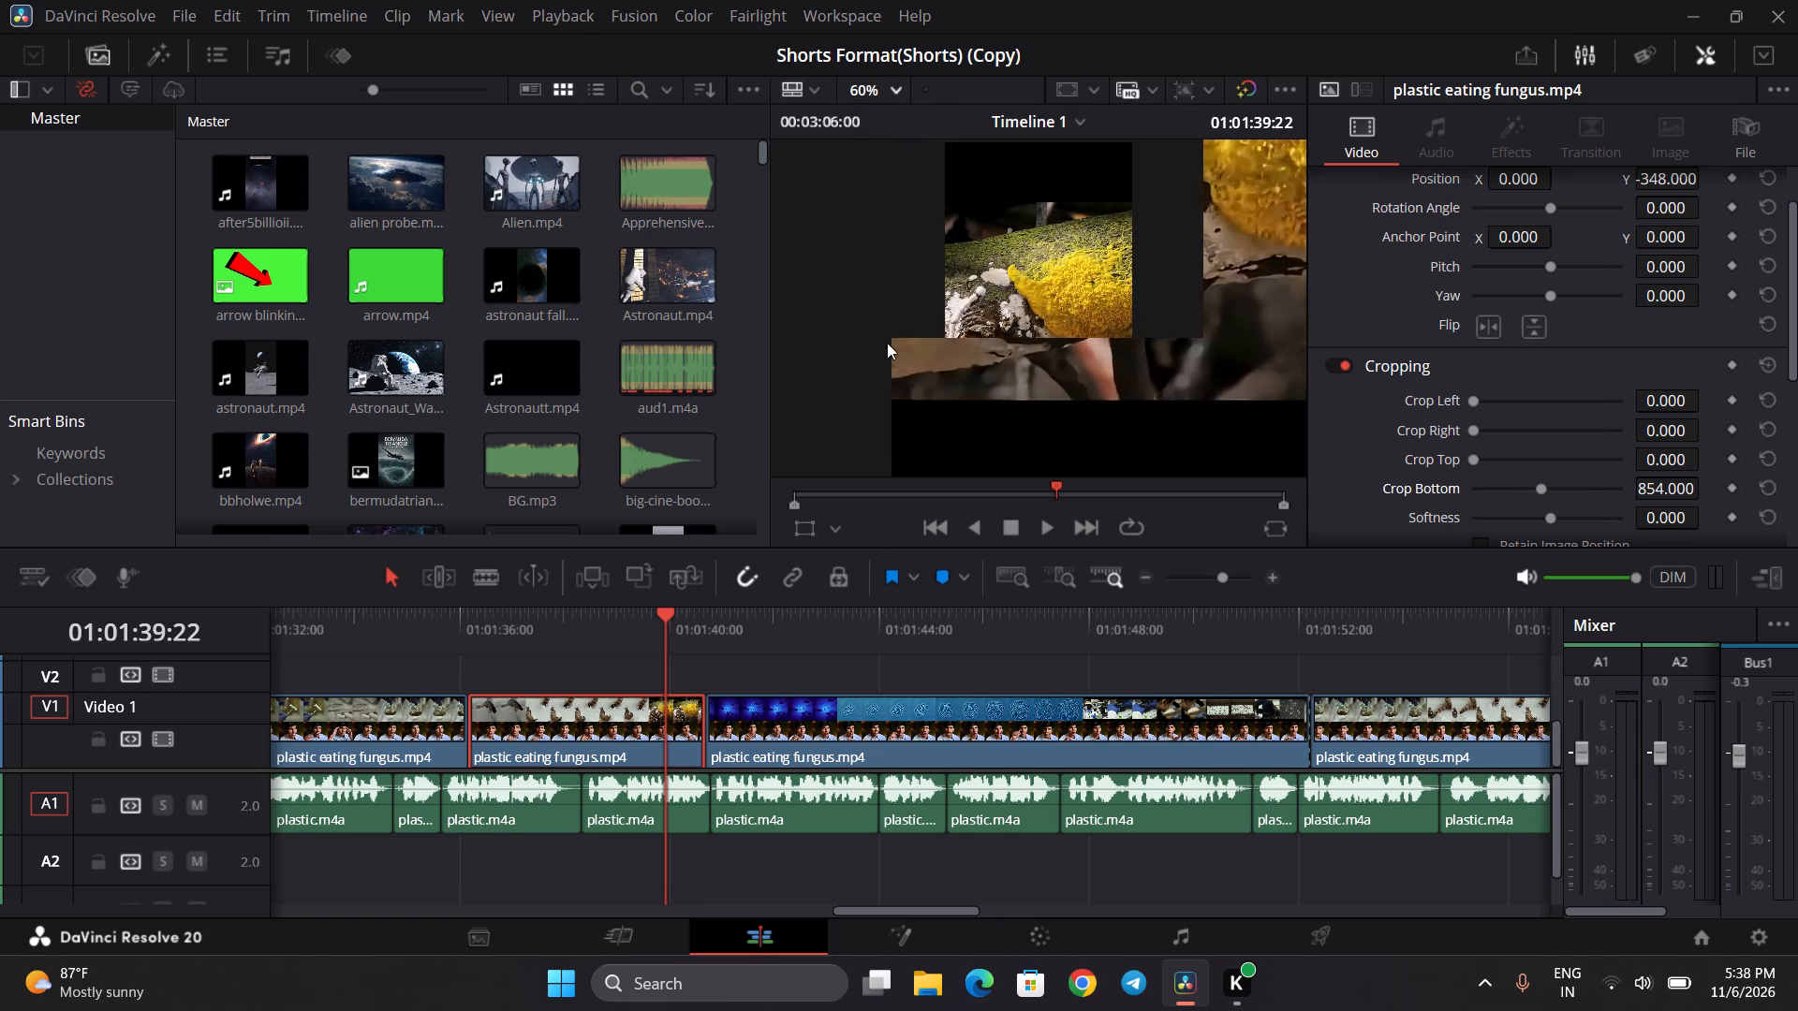
Review the shots around the crop changes, playing the bacteria and lab clip with its narration to about 01:01:48.
{"action": "left_click", "coordinate": [420, 648]}
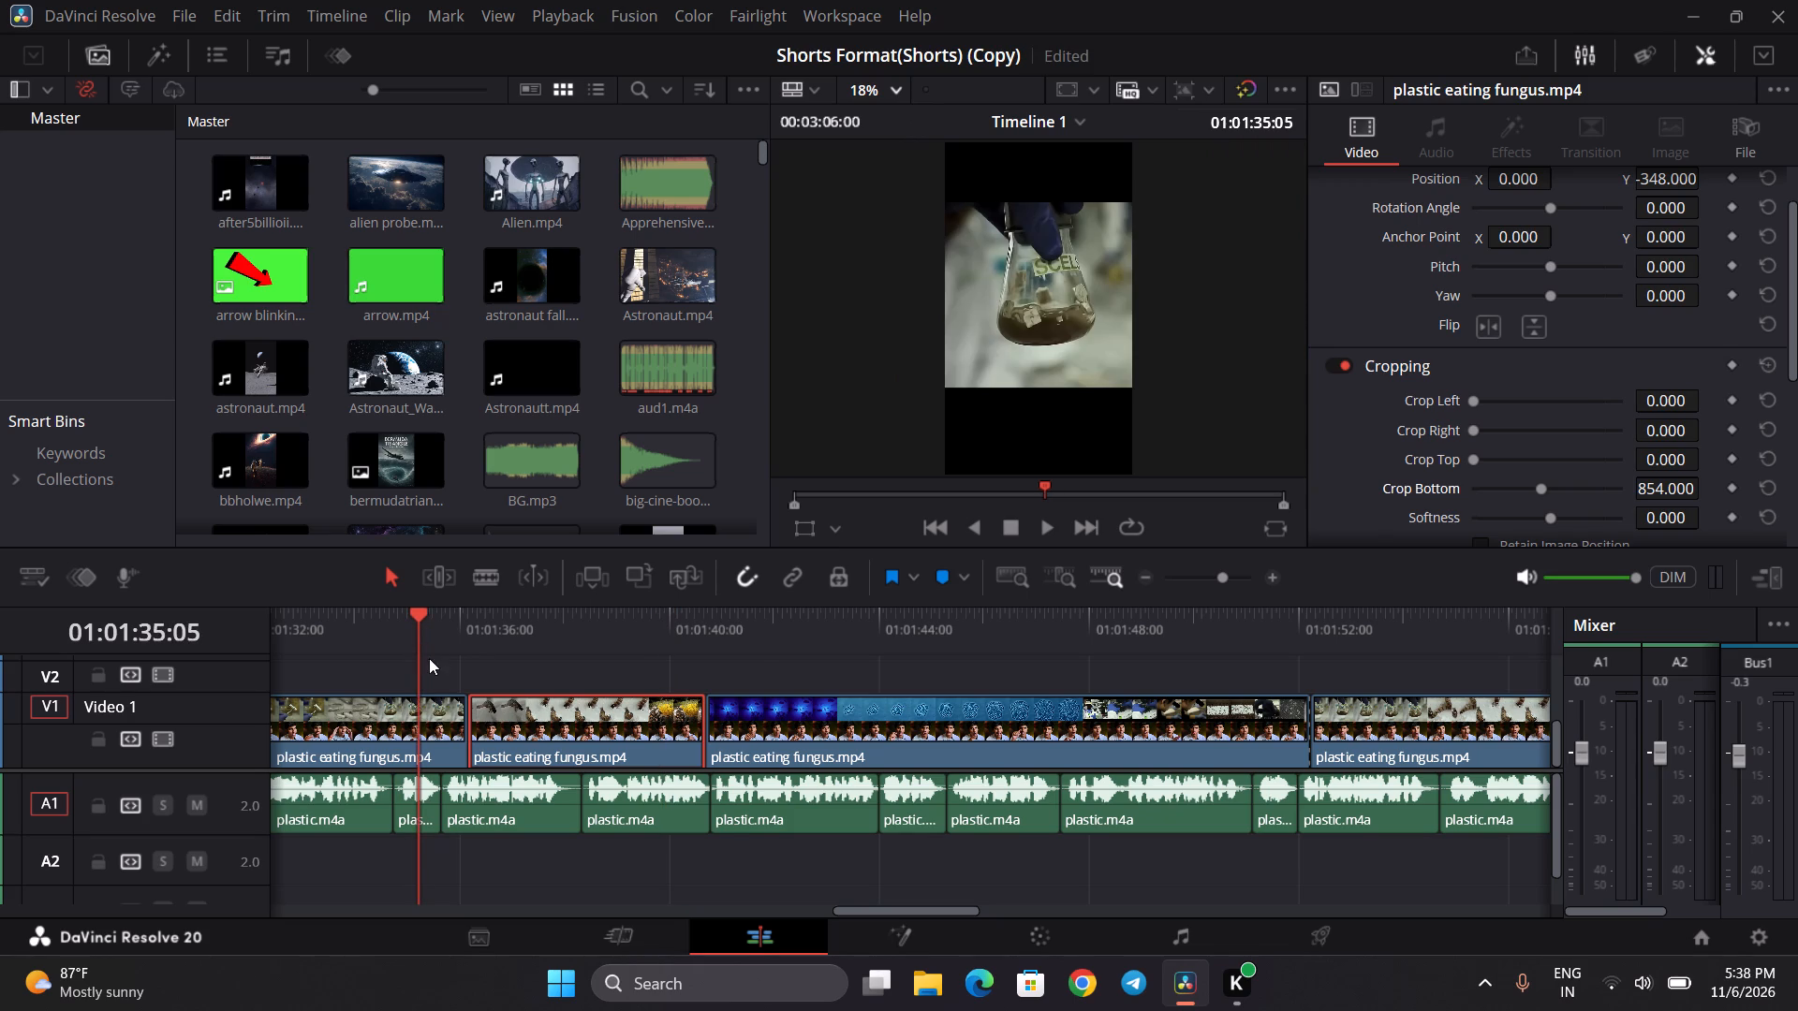
{"action": "left_click", "coordinate": [720, 639]}
{"action": "key", "text": "space"}
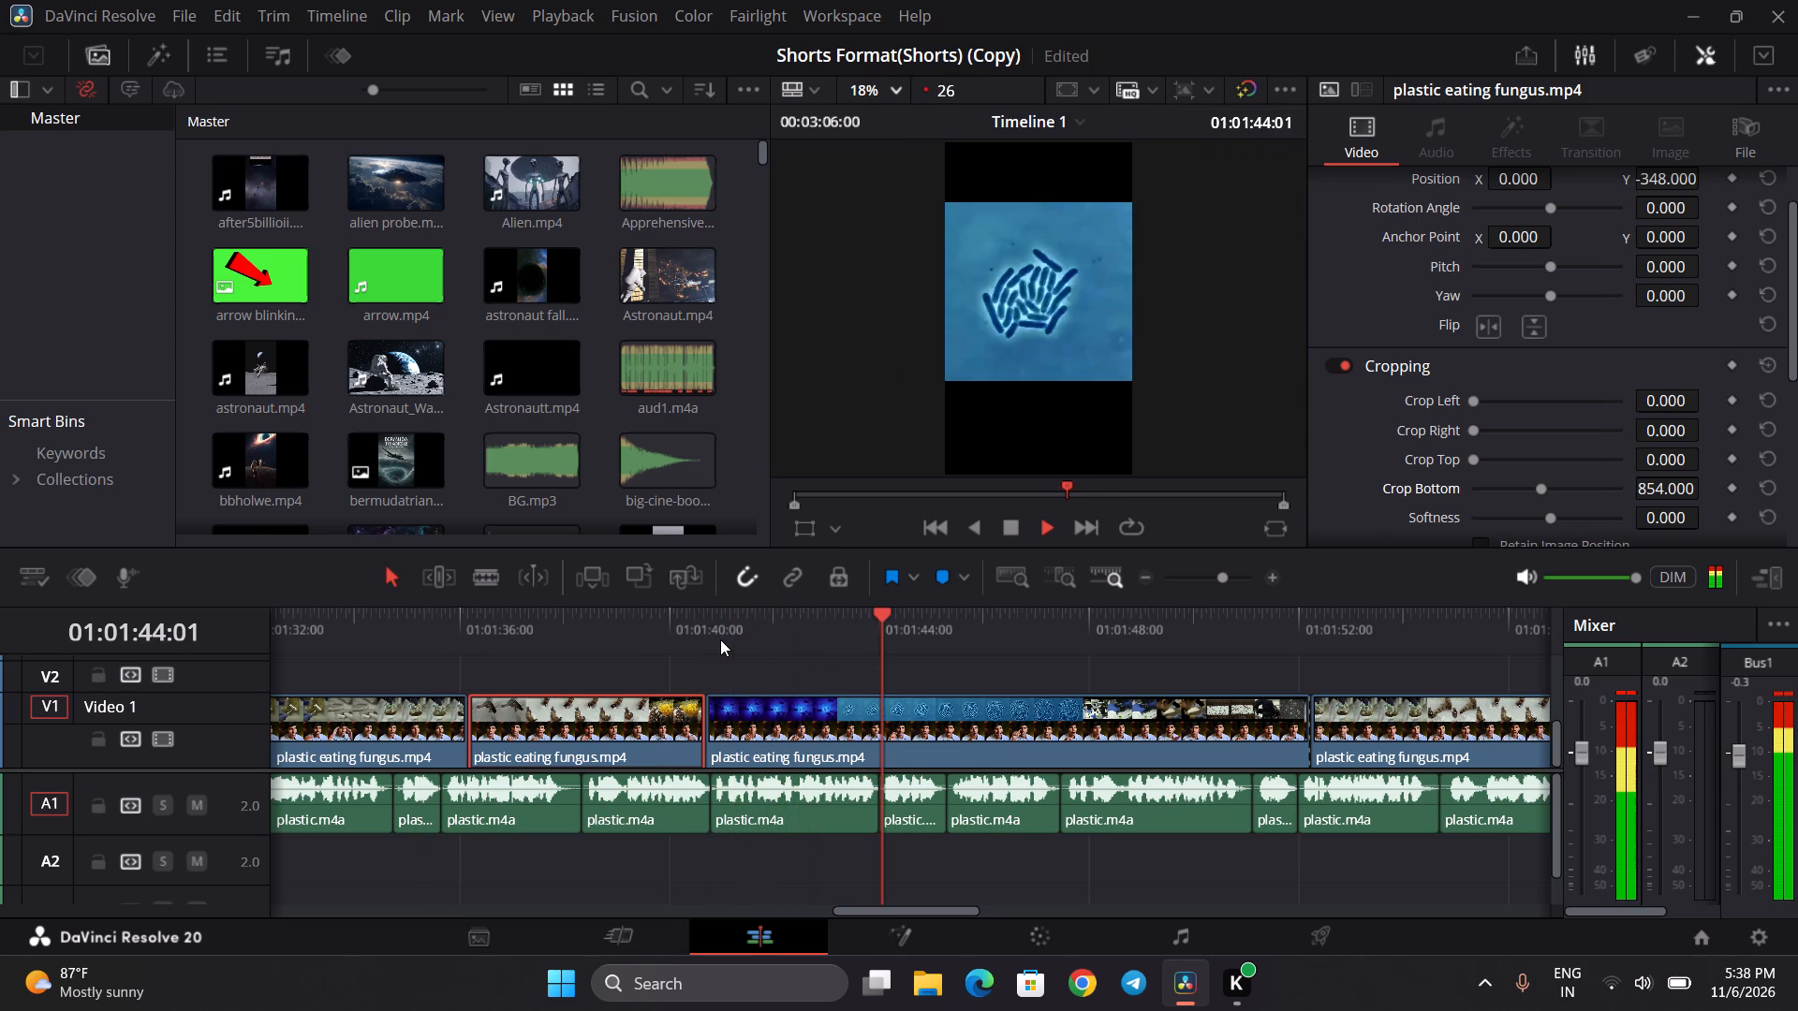
{"action": "key", "text": "space"}
{"action": "key", "text": "space"}
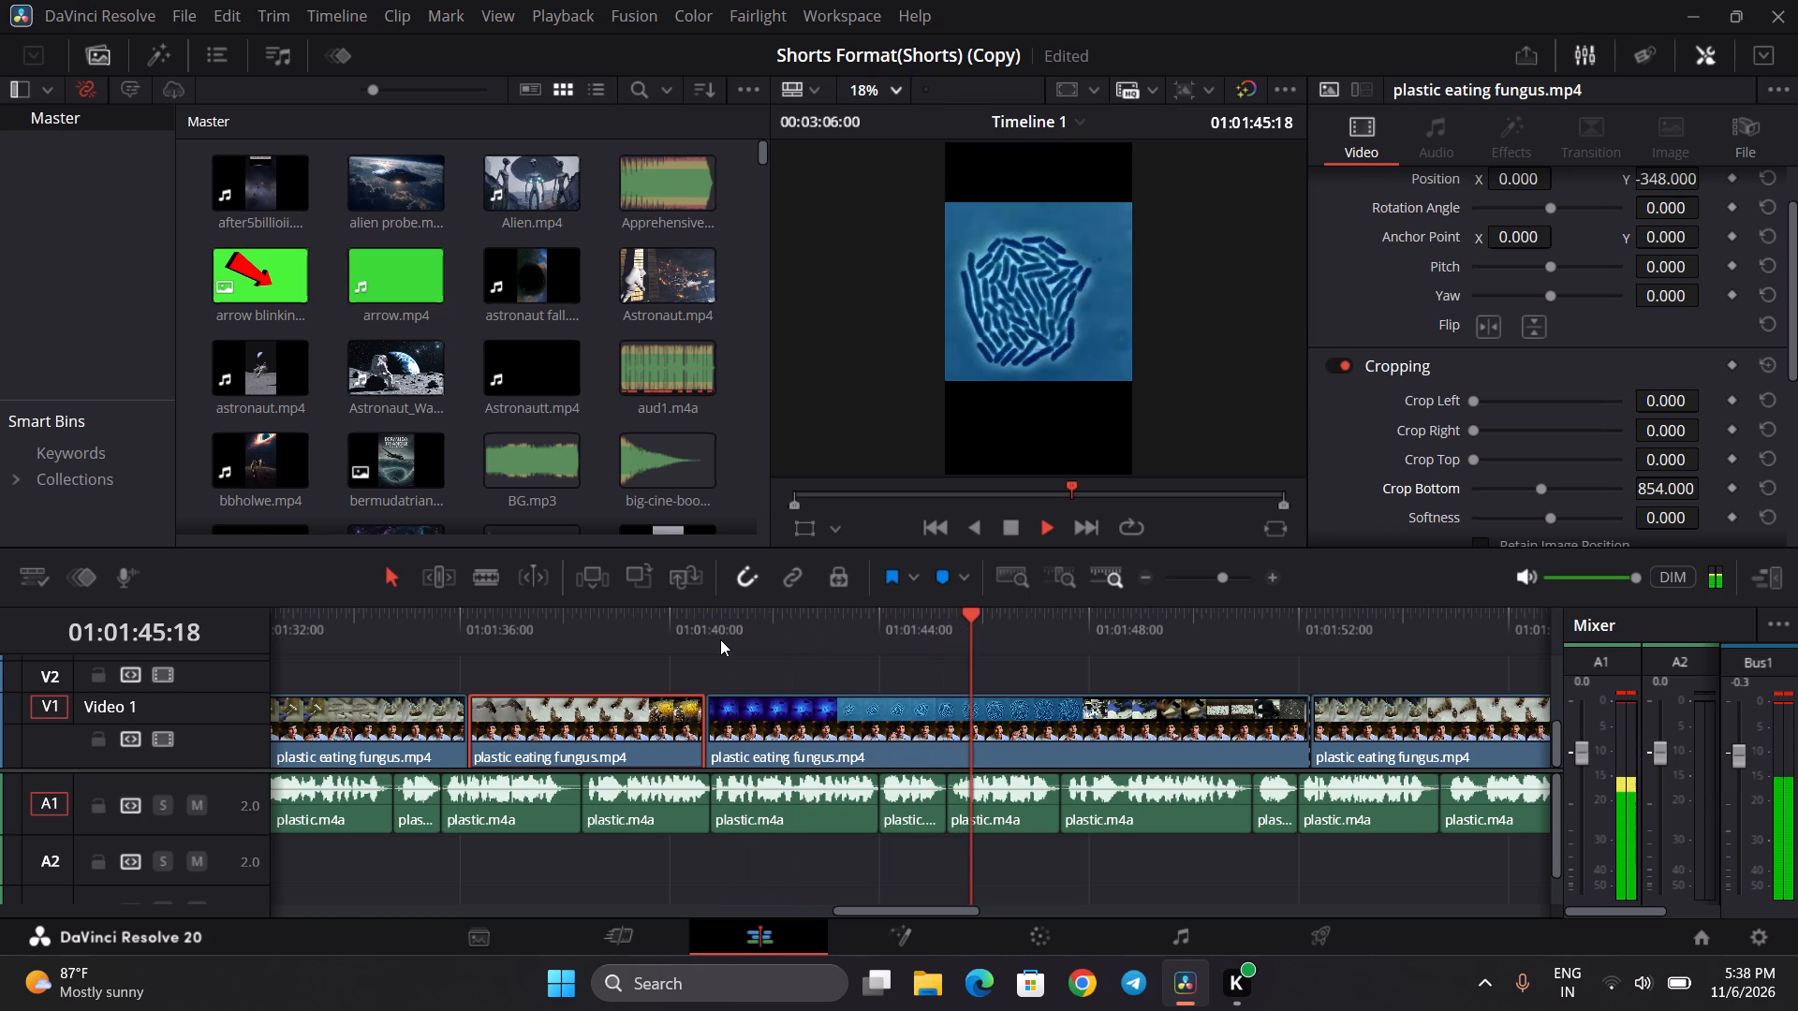
{"action": "key", "text": "space"}
{"action": "key", "text": "space"}
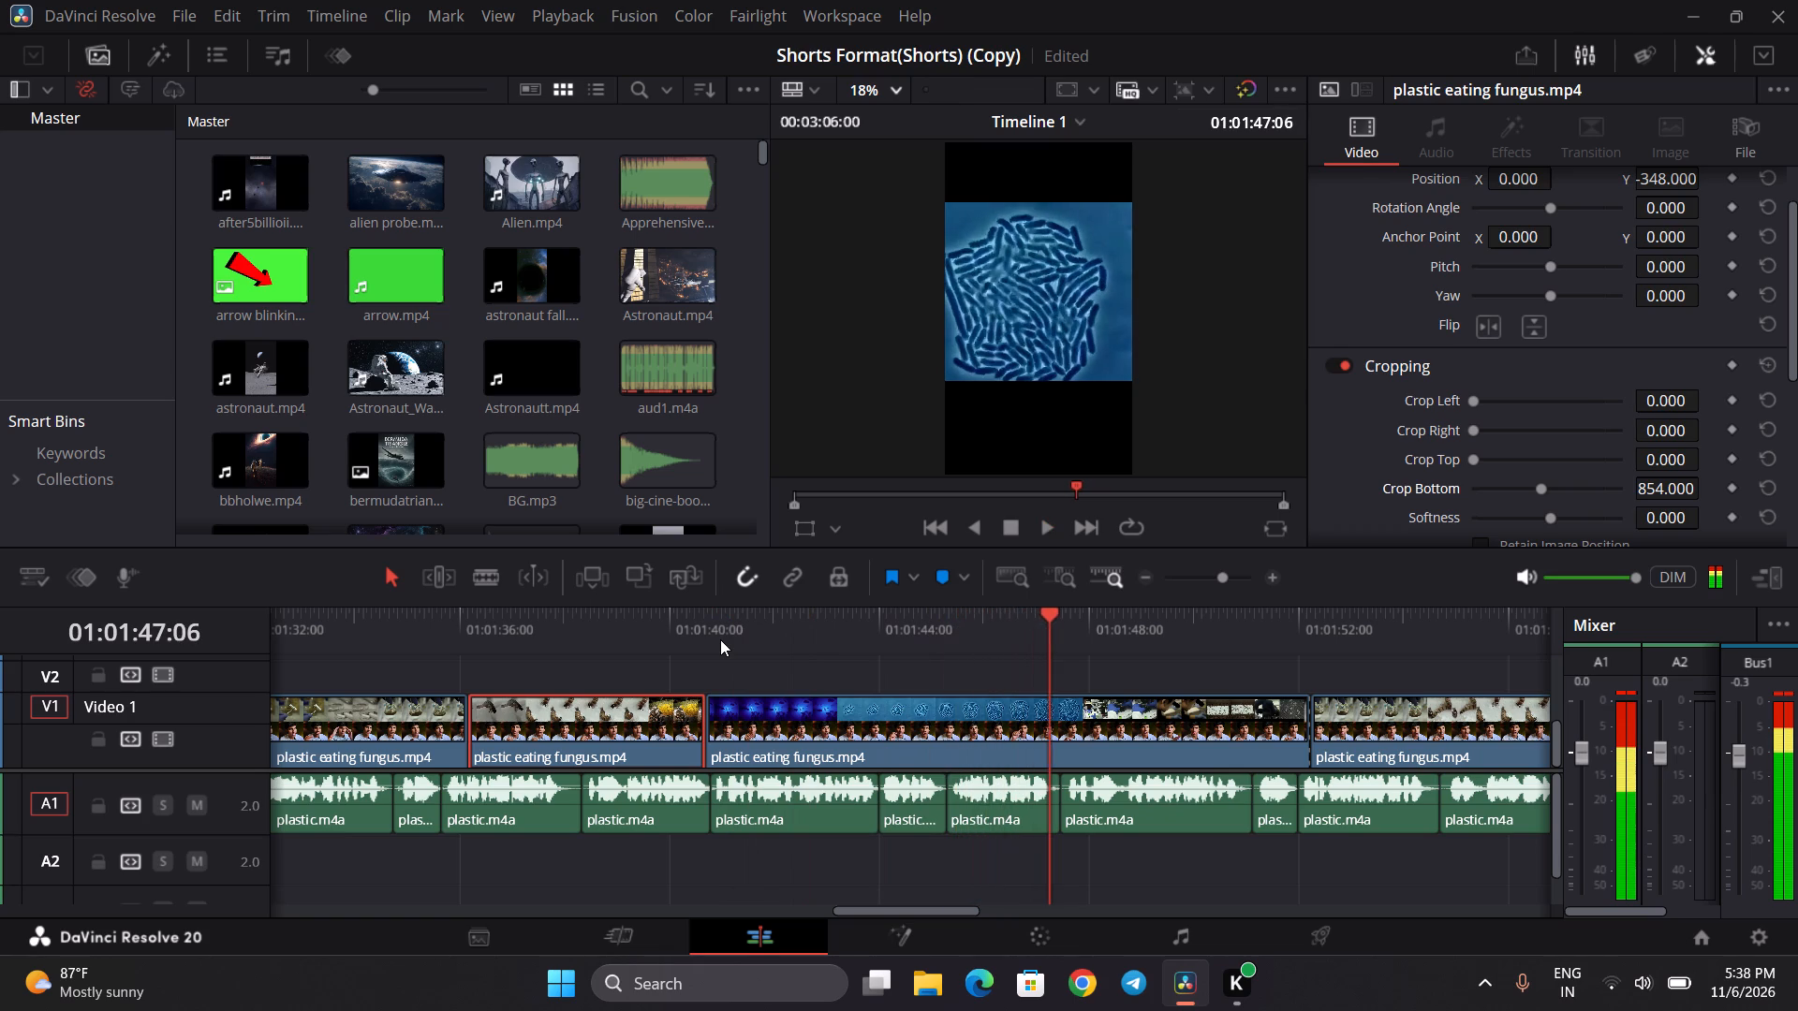
{"action": "key", "text": "space"}
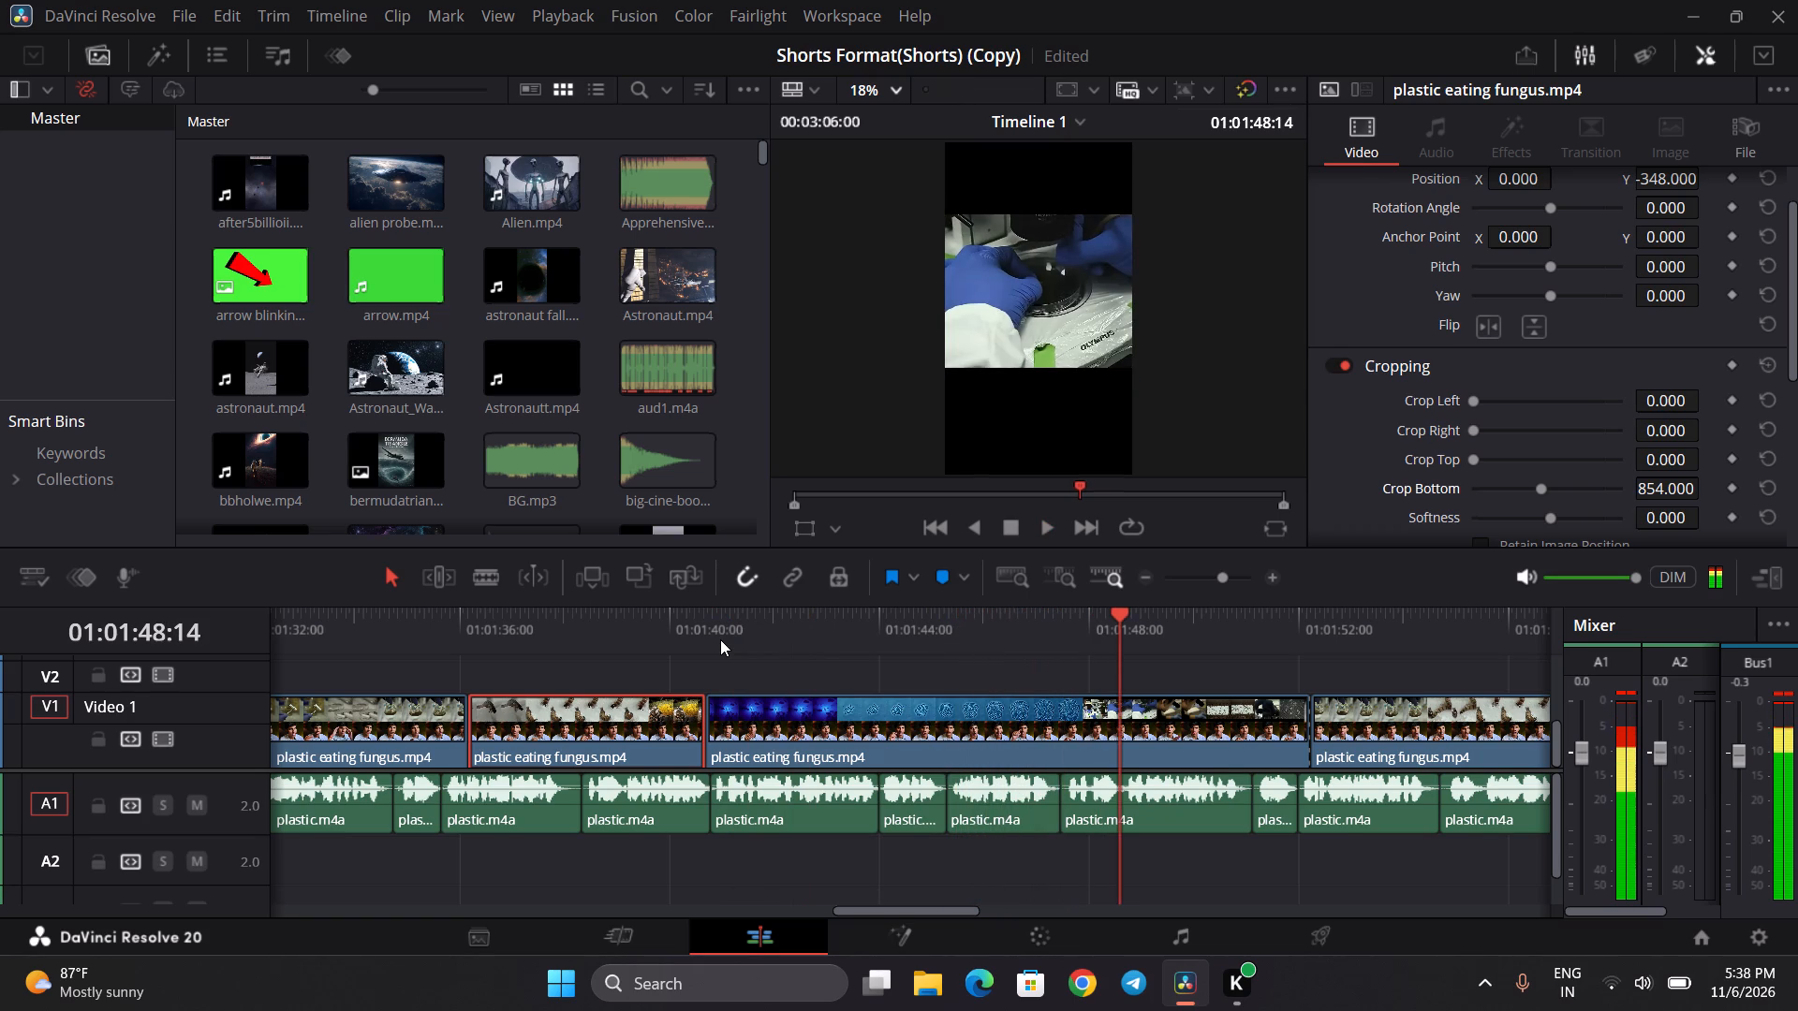
Play the fungus section from about 01:01:48 to 01:02:00 in short bursts, examining the lower edge of each shot against the narration.
{"action": "key", "text": "space"}
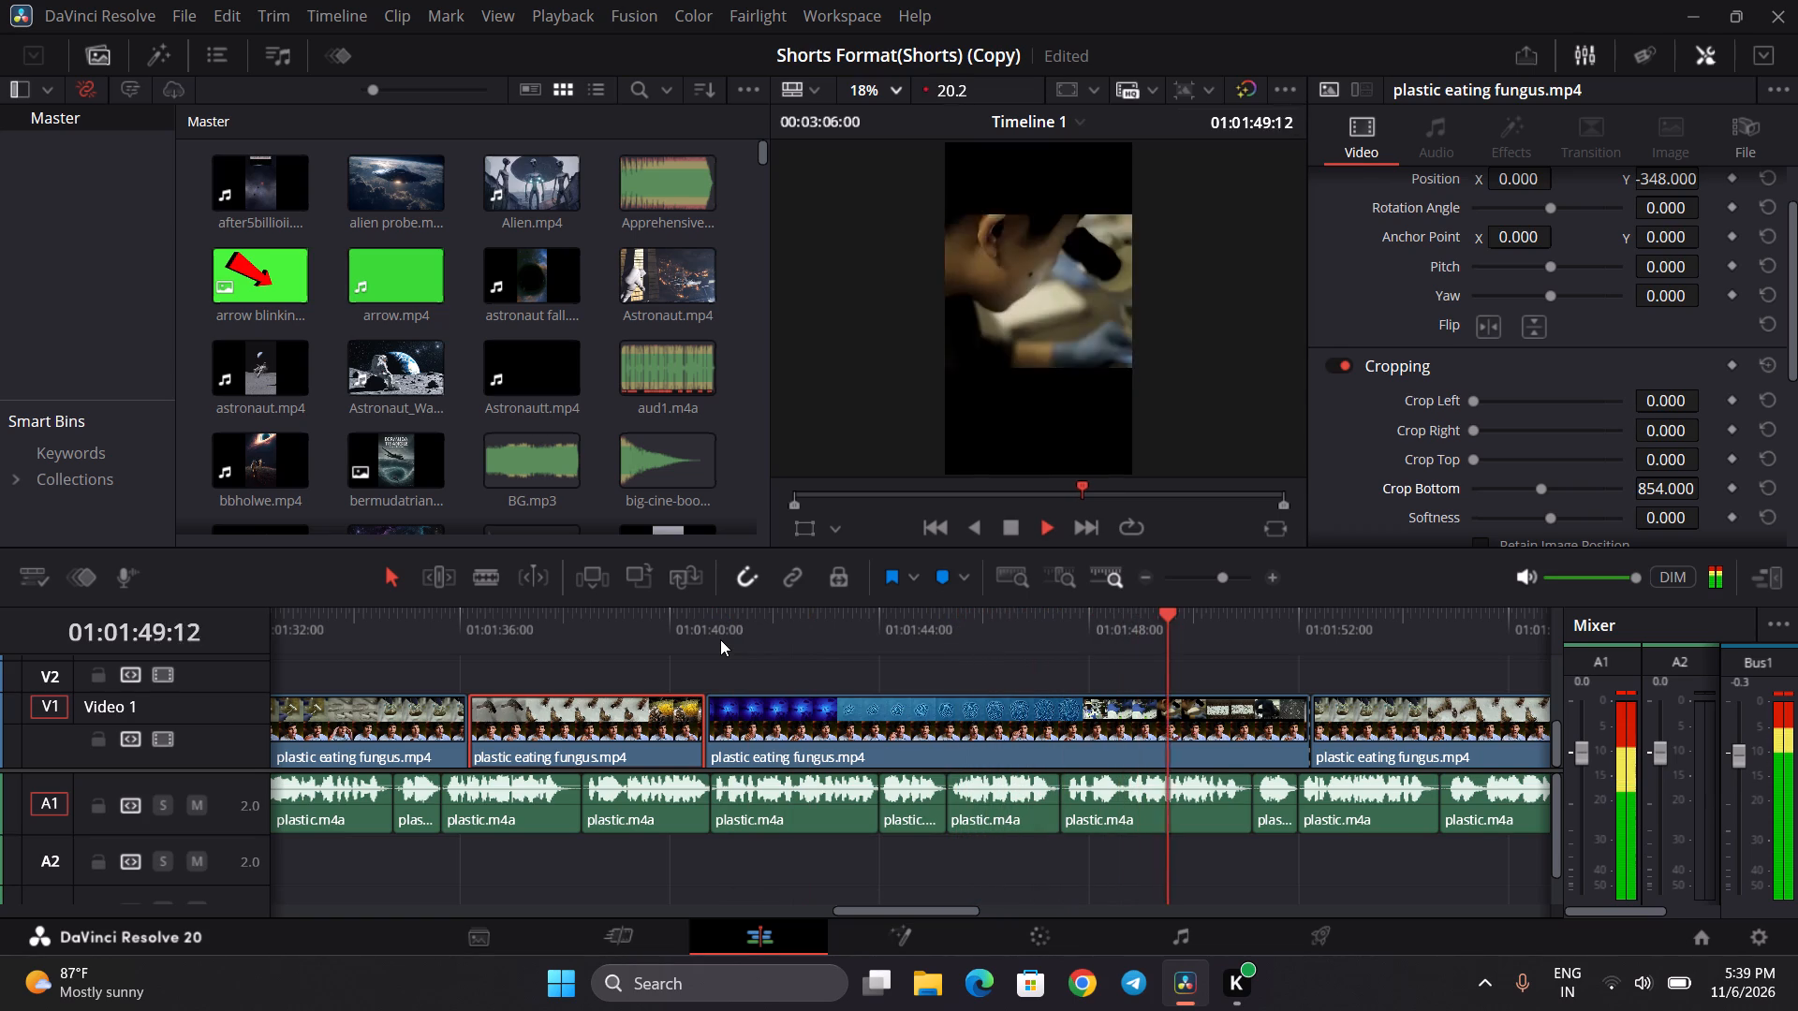
{"action": "key", "text": "space"}
{"action": "key", "text": "space"}
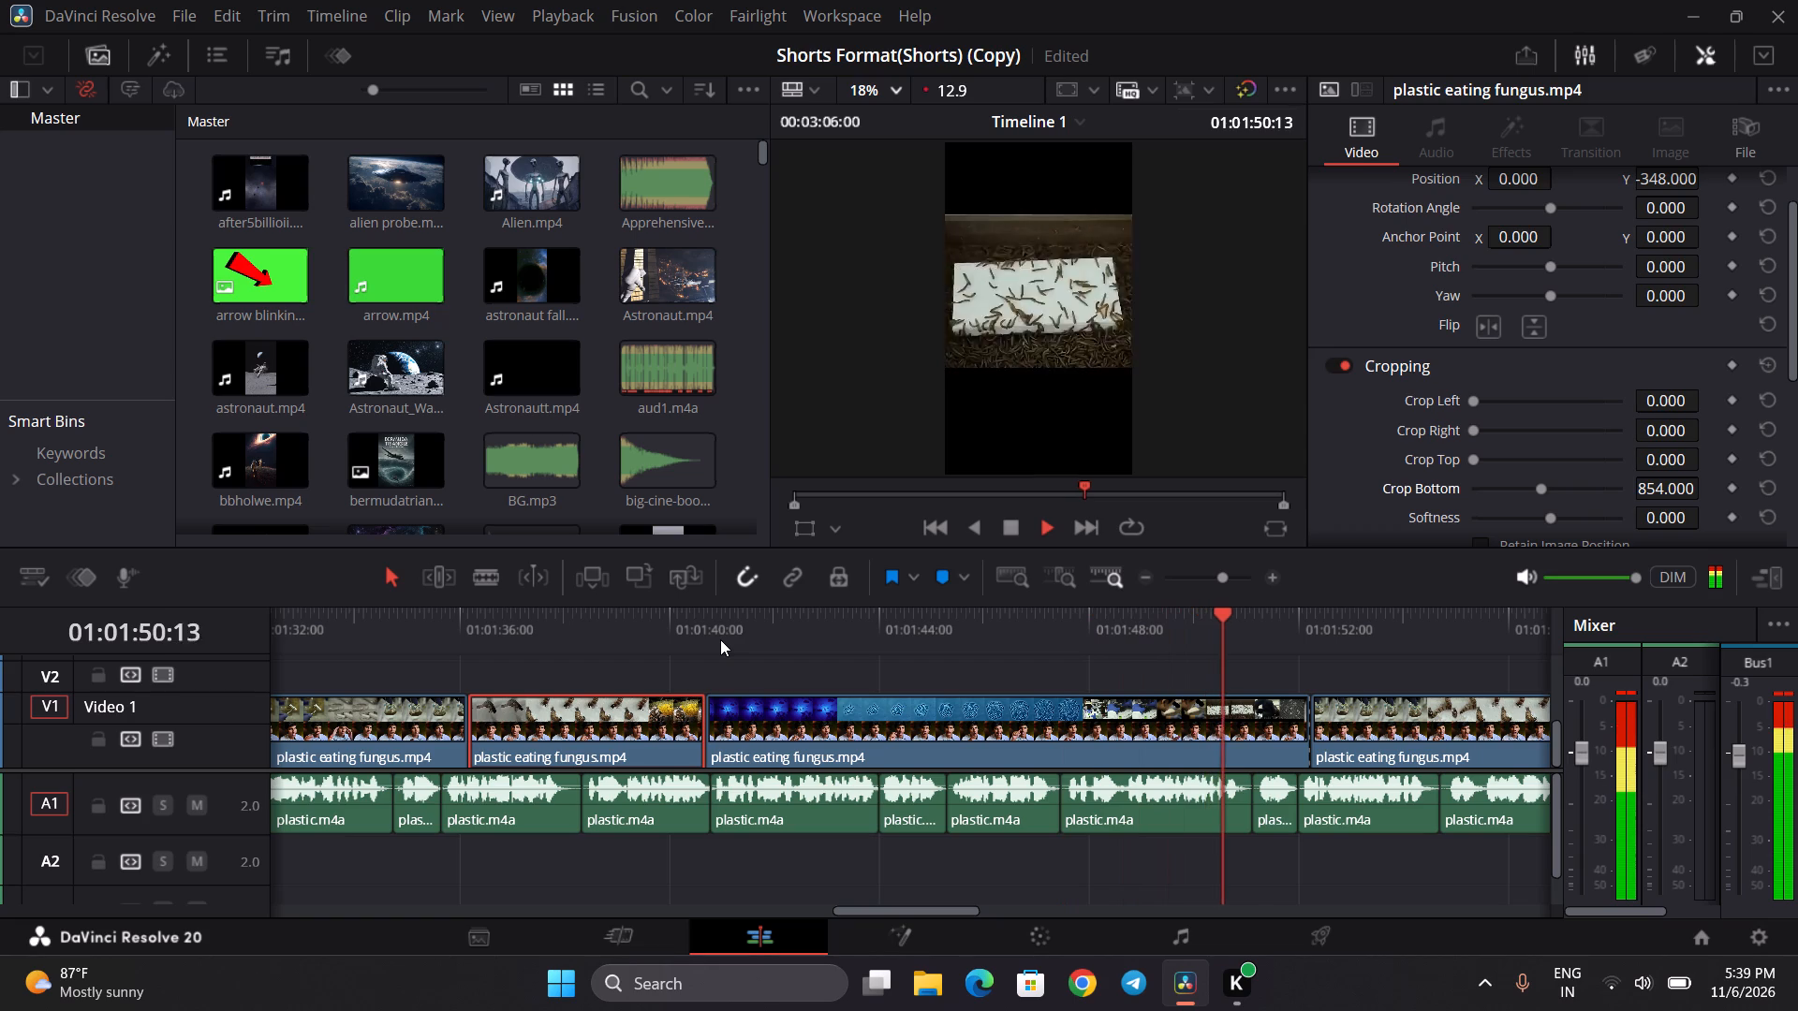
{"action": "key", "text": "space"}
{"action": "key", "text": "space"}
{"action": "key", "text": "space"}
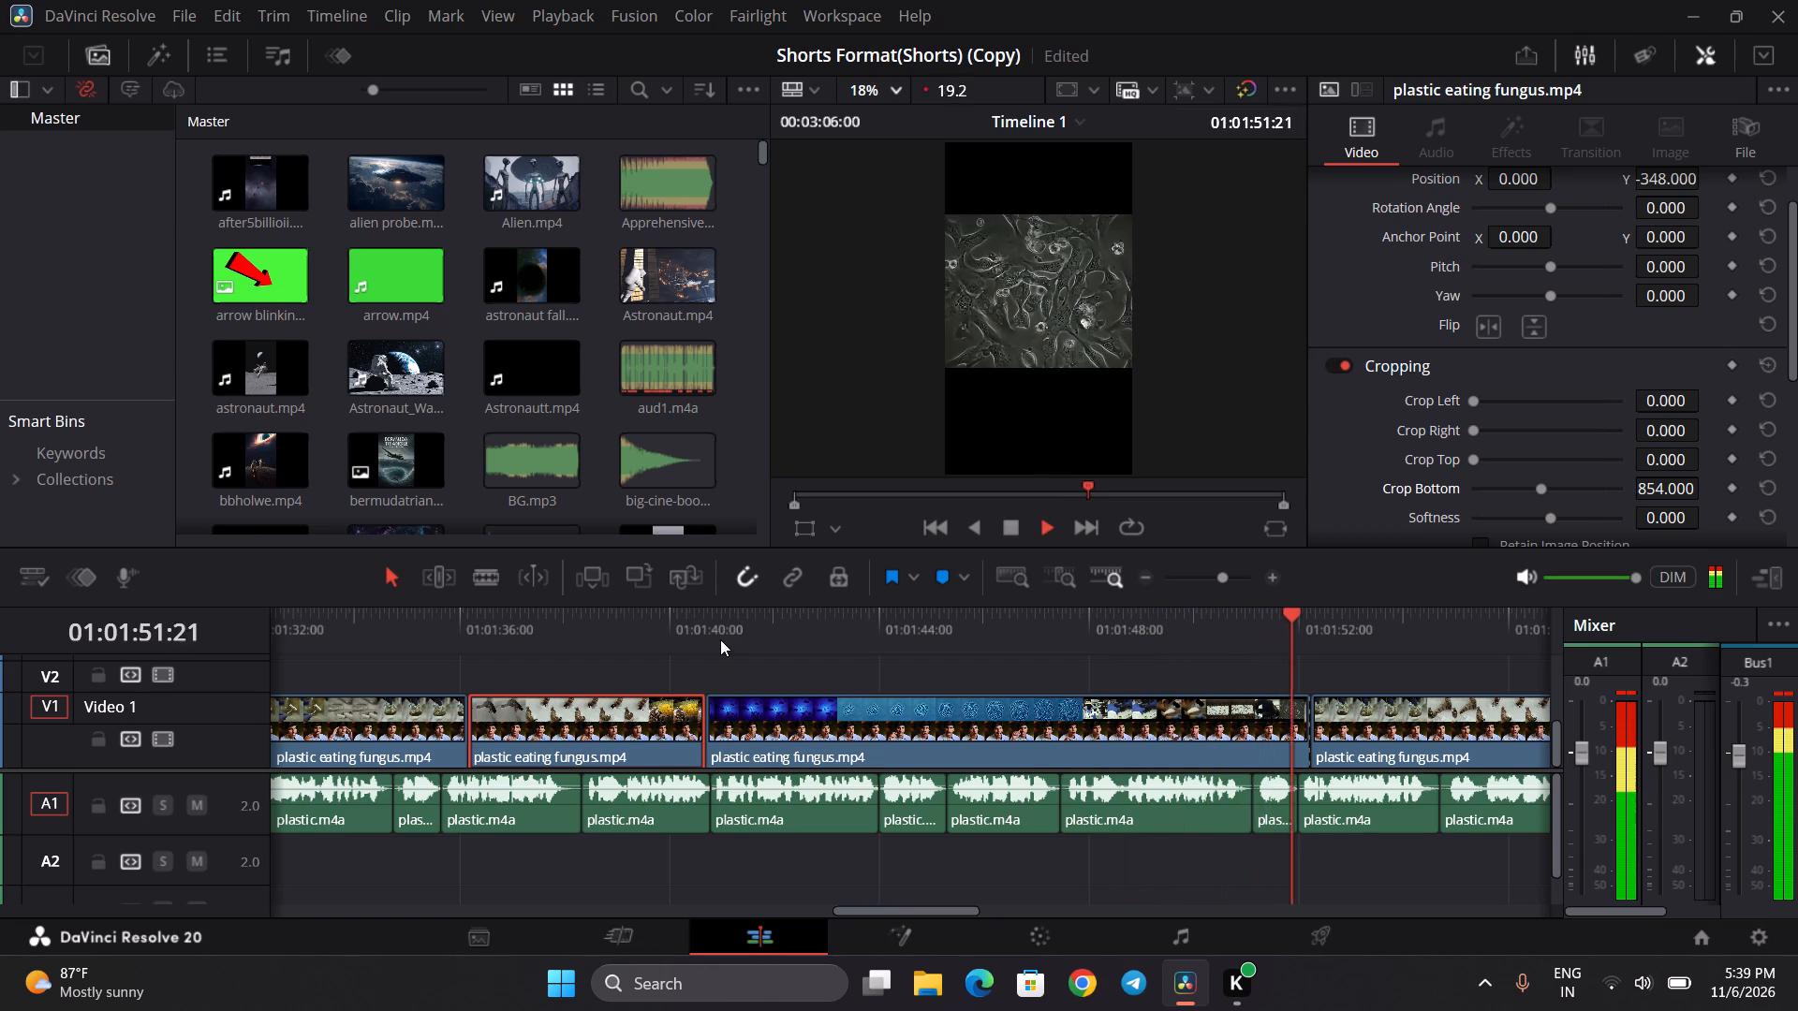
{"action": "key", "text": "space"}
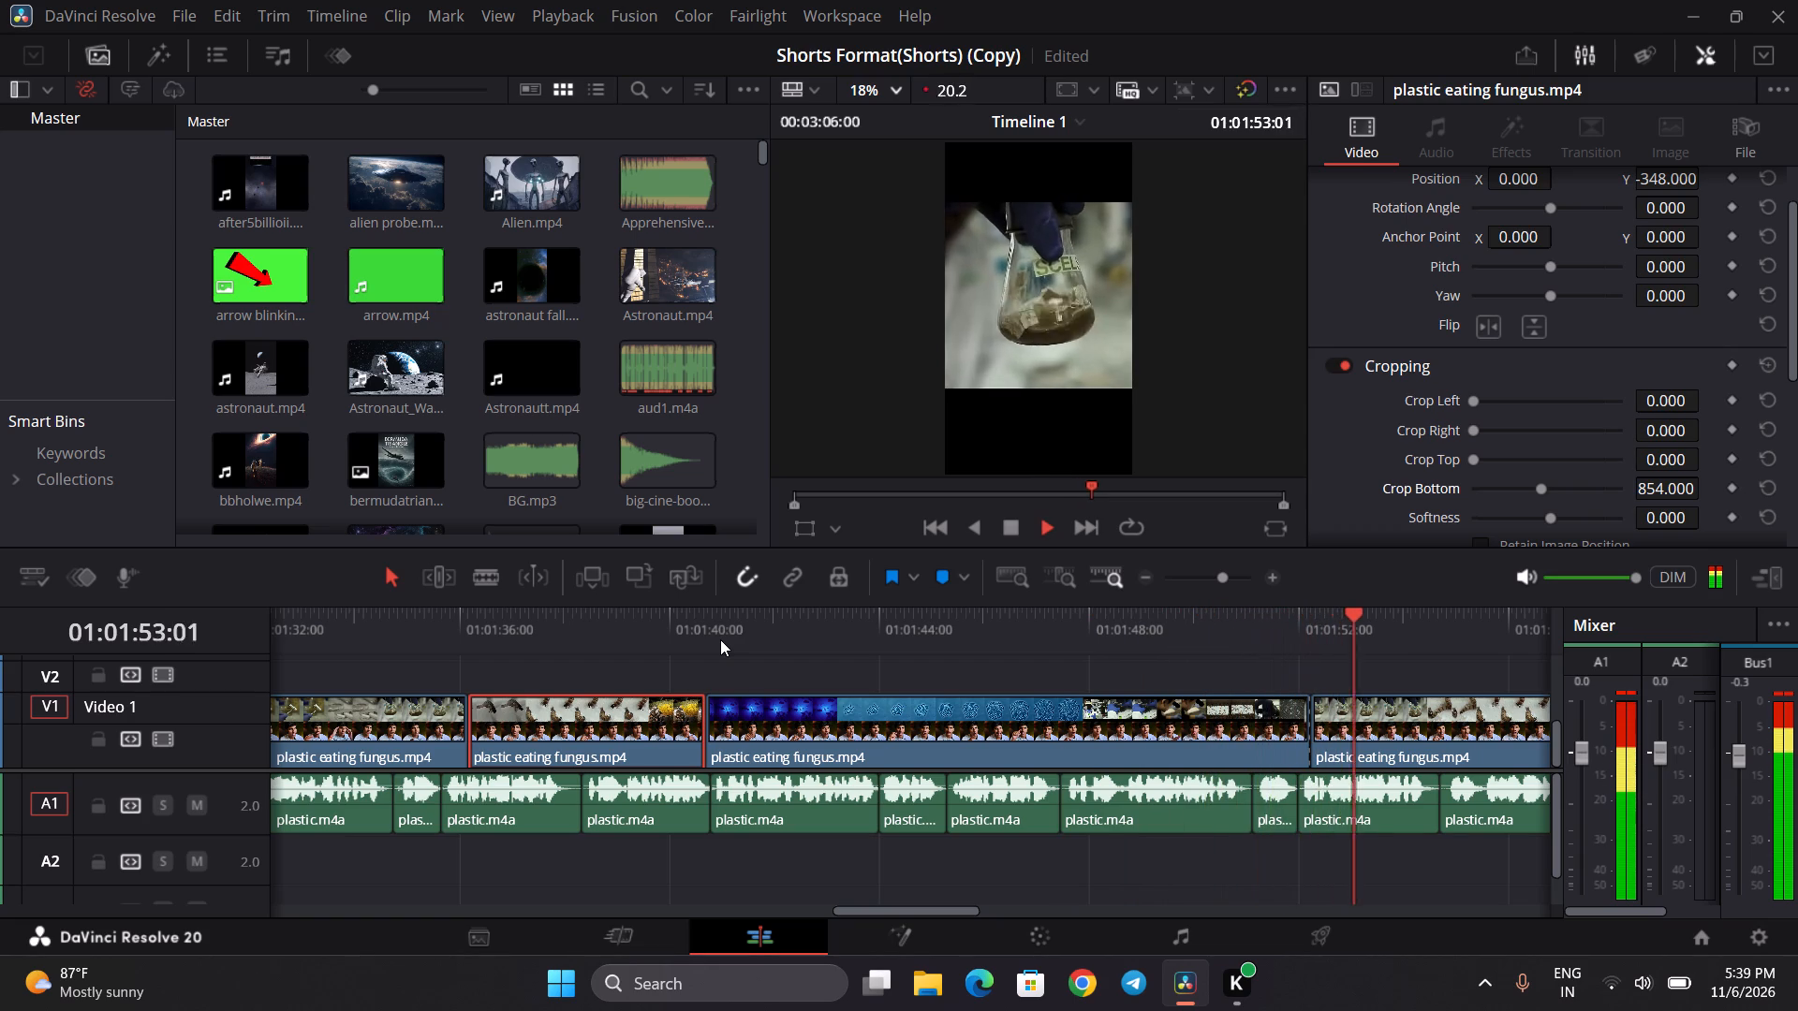
{"action": "key", "text": "space"}
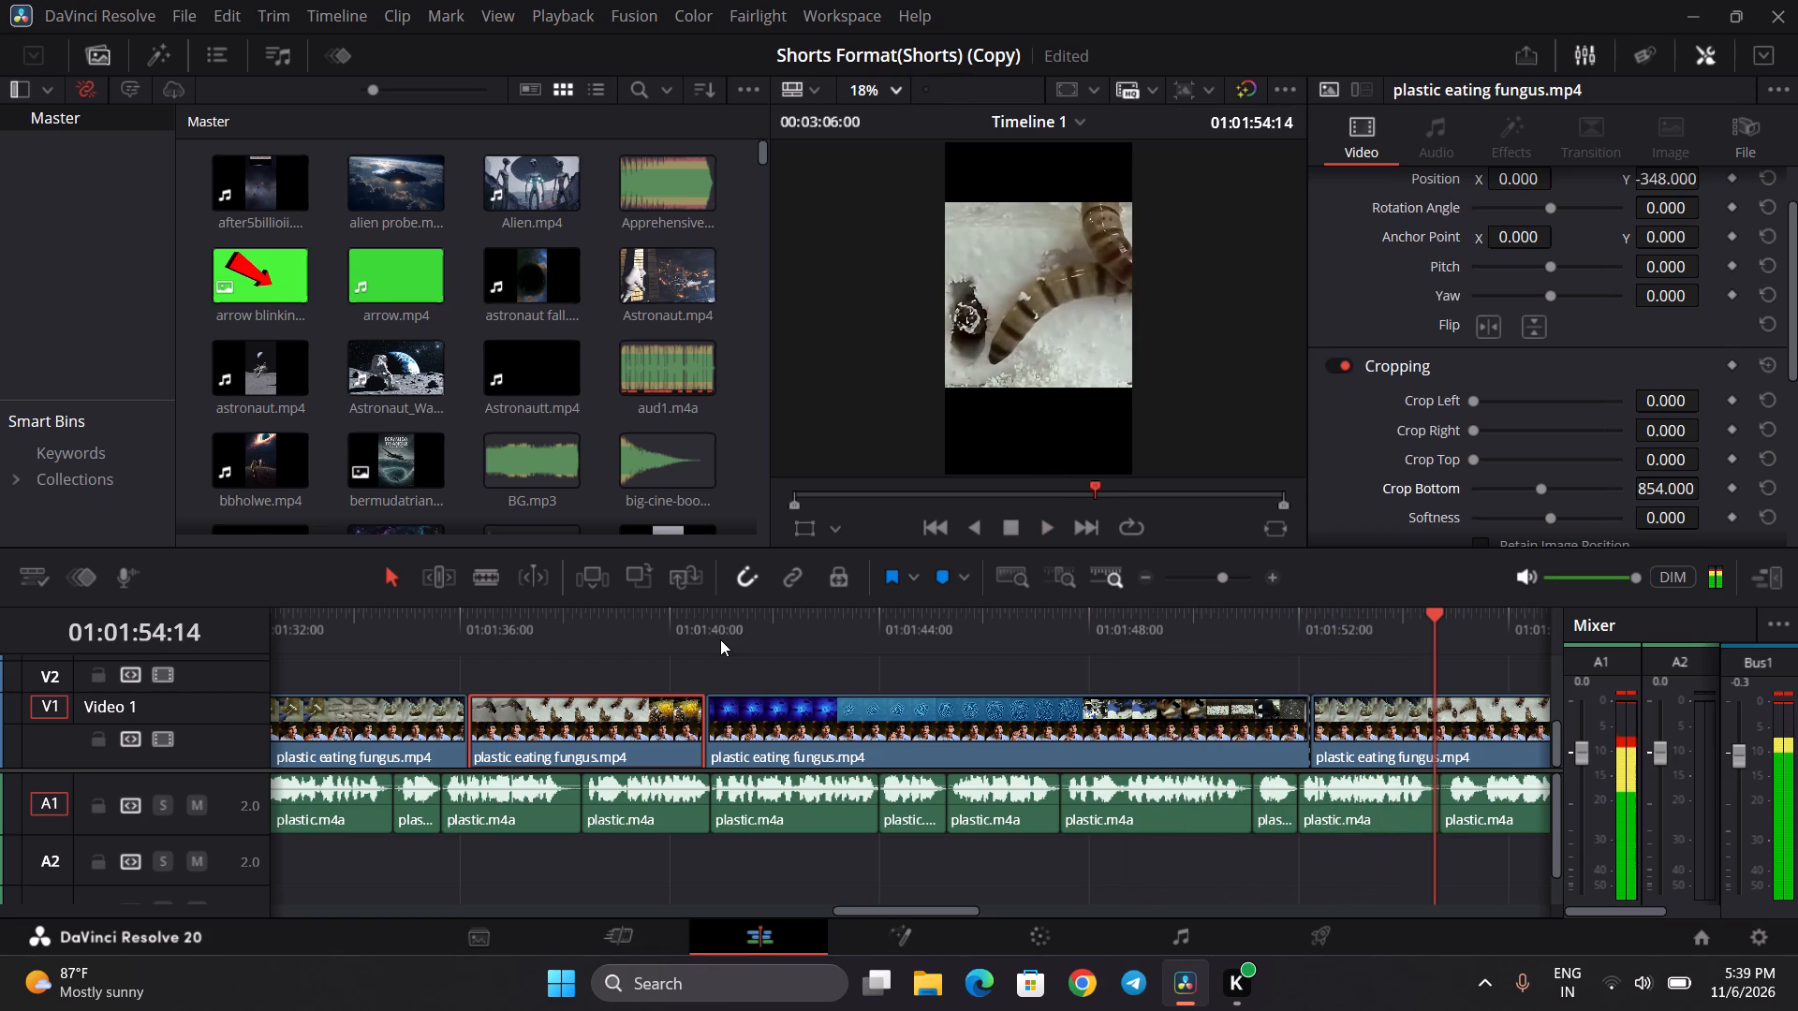
{"action": "key", "text": "space"}
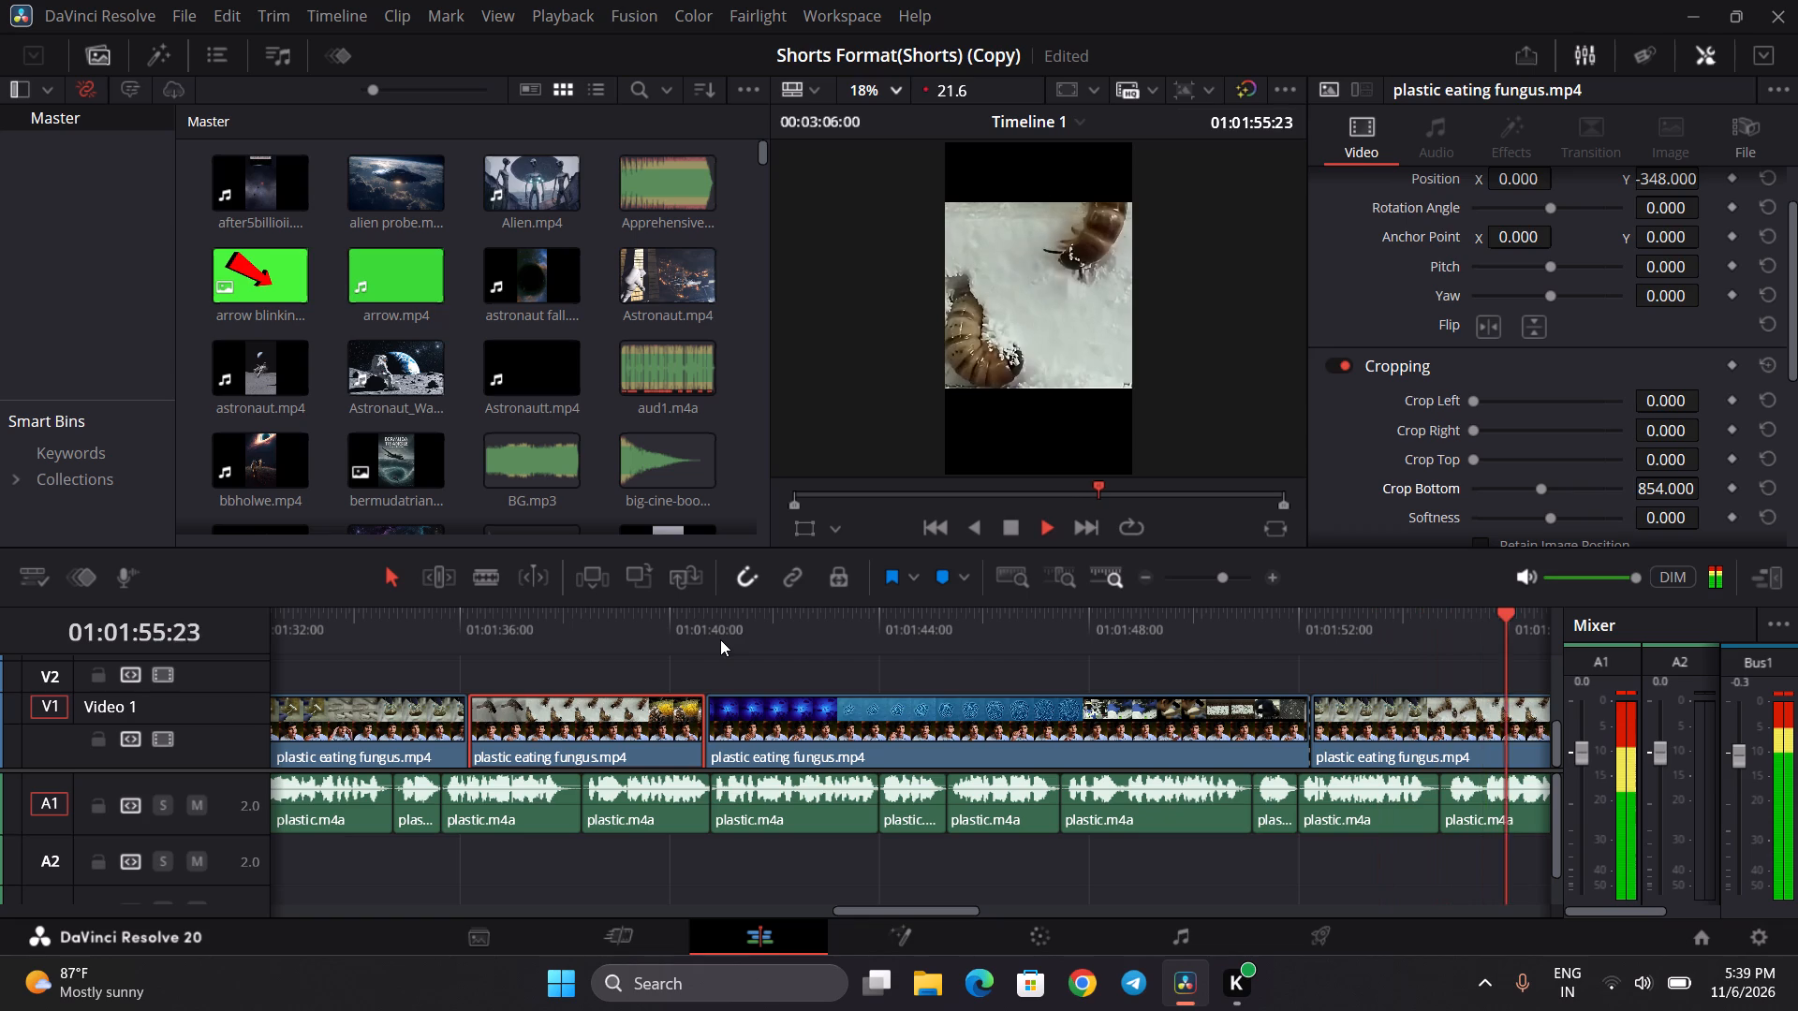
{"action": "key", "text": "space"}
{"action": "key", "text": "space"}
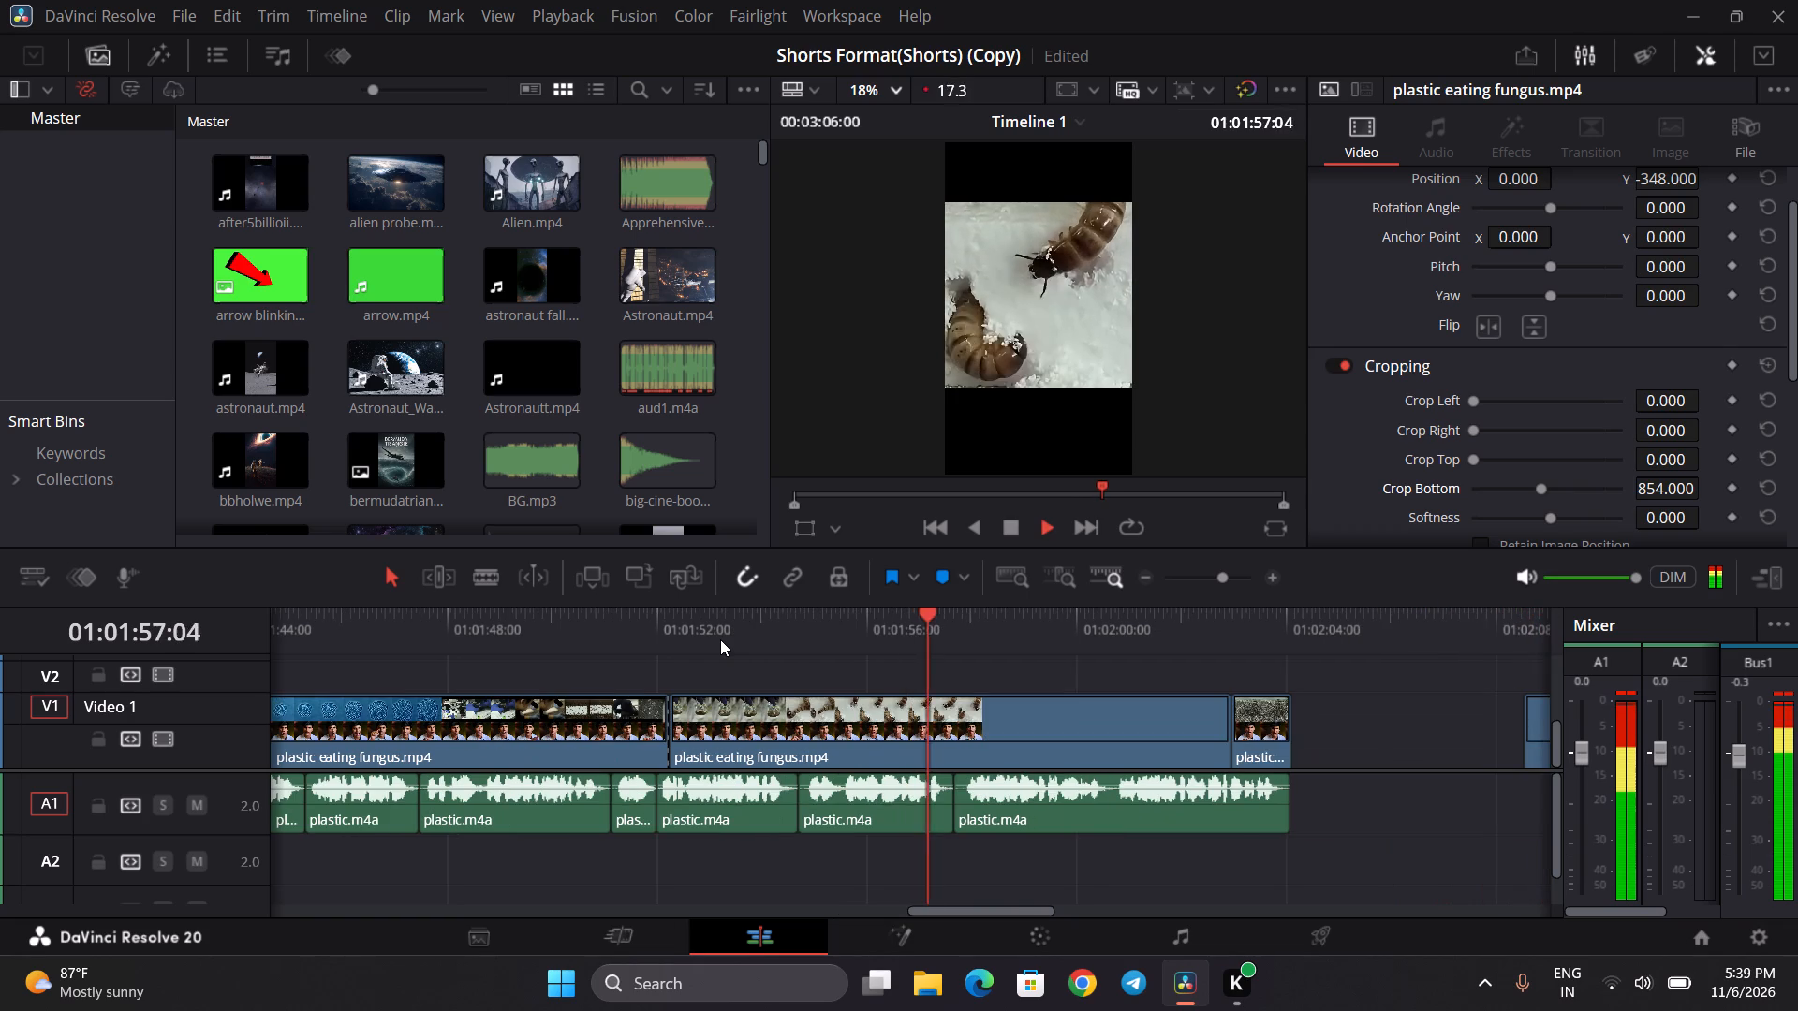
{"action": "key", "text": "space"}
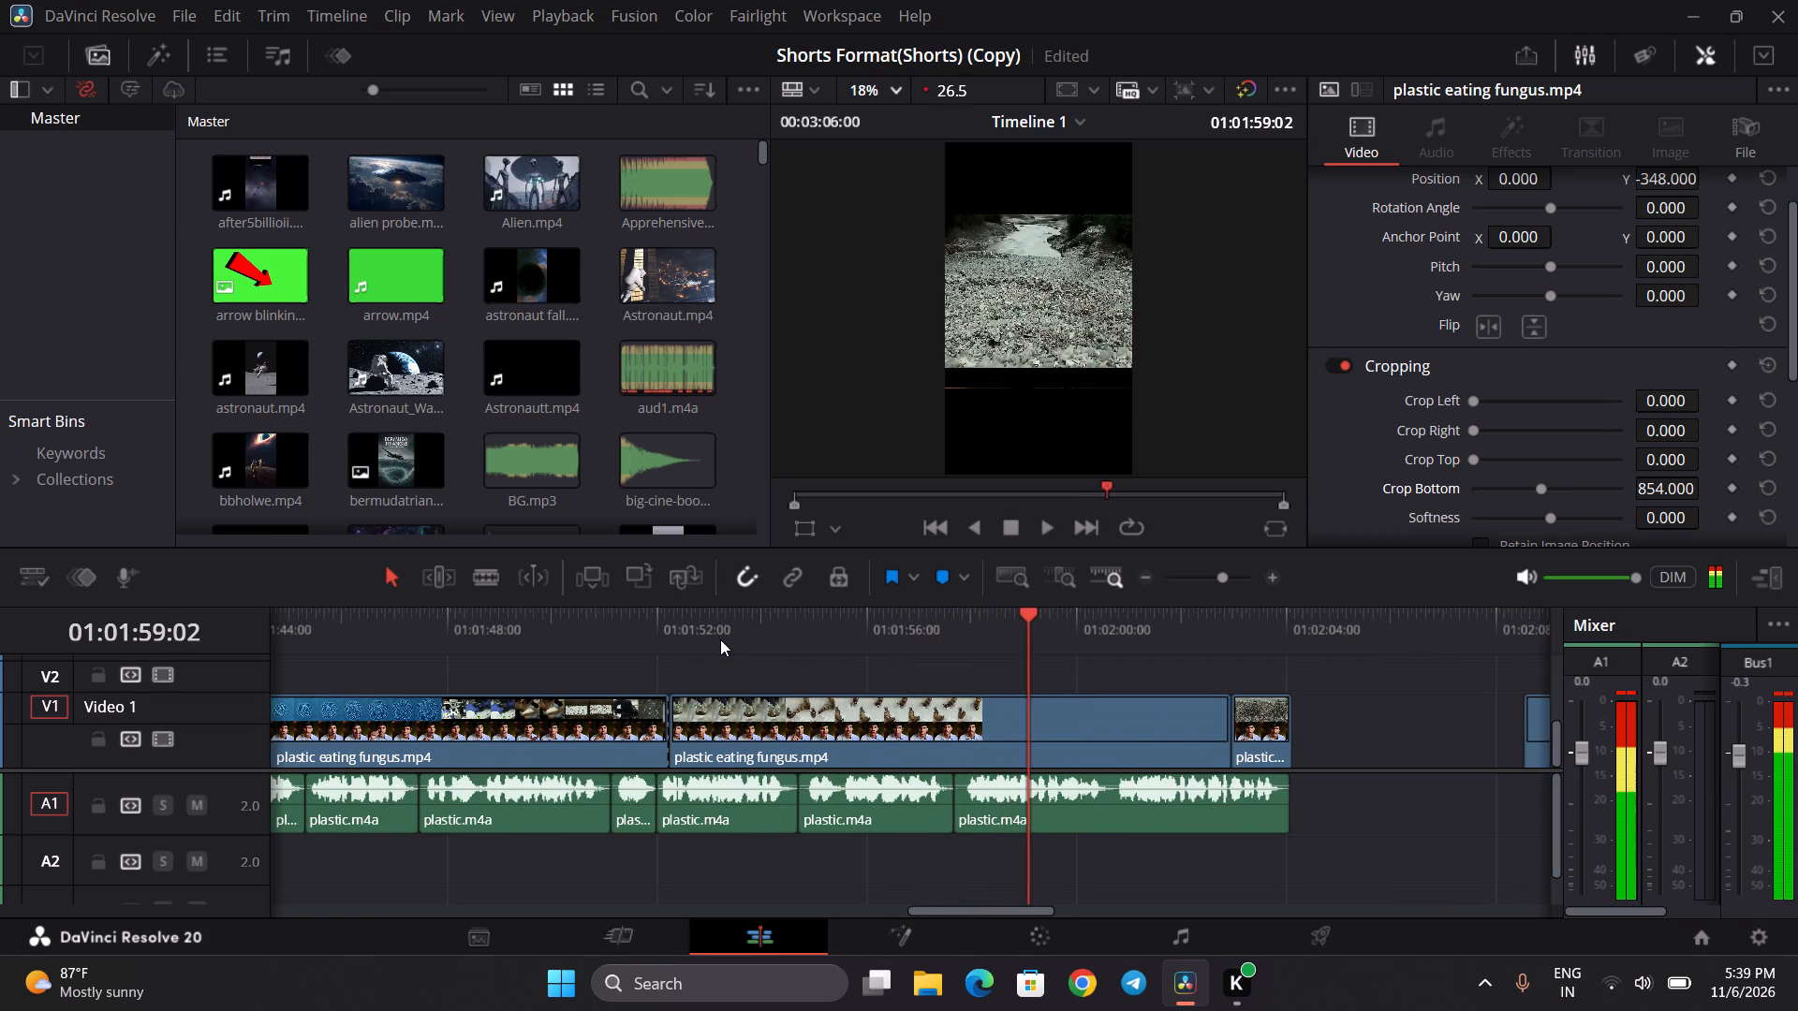
{"action": "key", "text": "space"}
{"action": "key", "text": "space"}
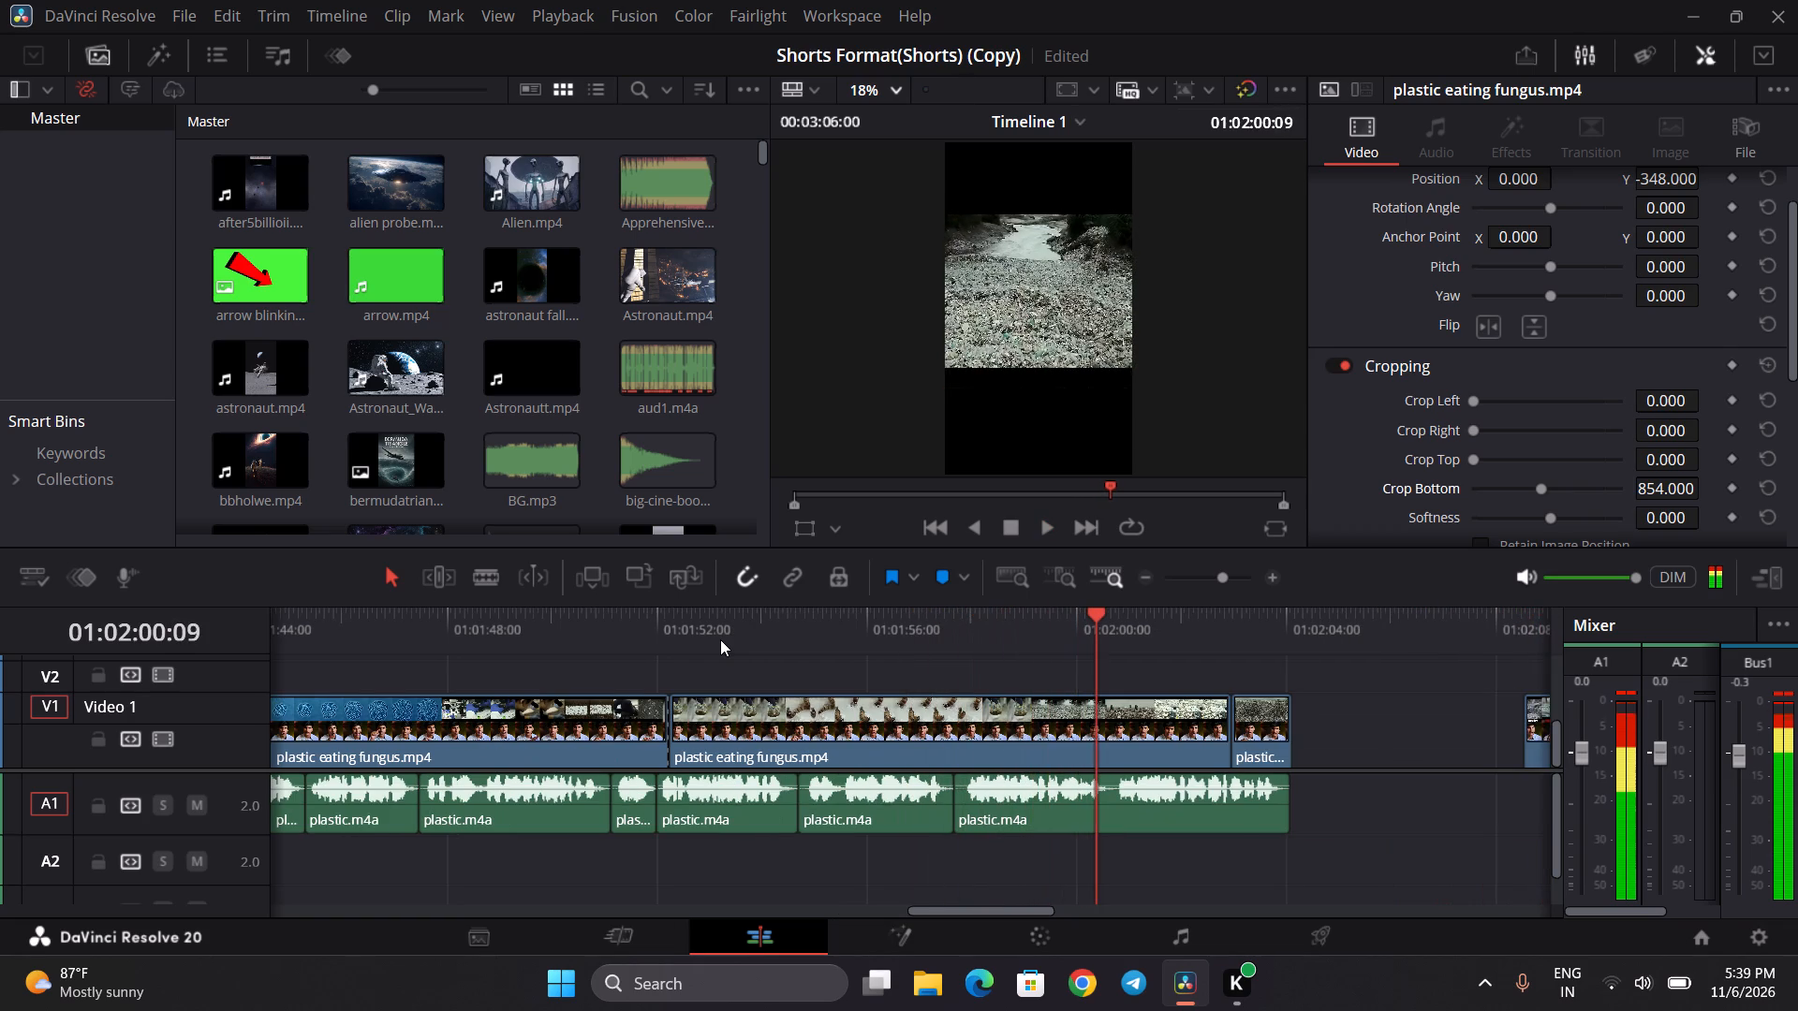
Replay the larvae, flask and polluted riverbank shots from about 01:01:55 to 01:01:59, examining the area below the picture.
{"action": "left_click", "coordinate": [829, 632]}
{"action": "key", "text": "space"}
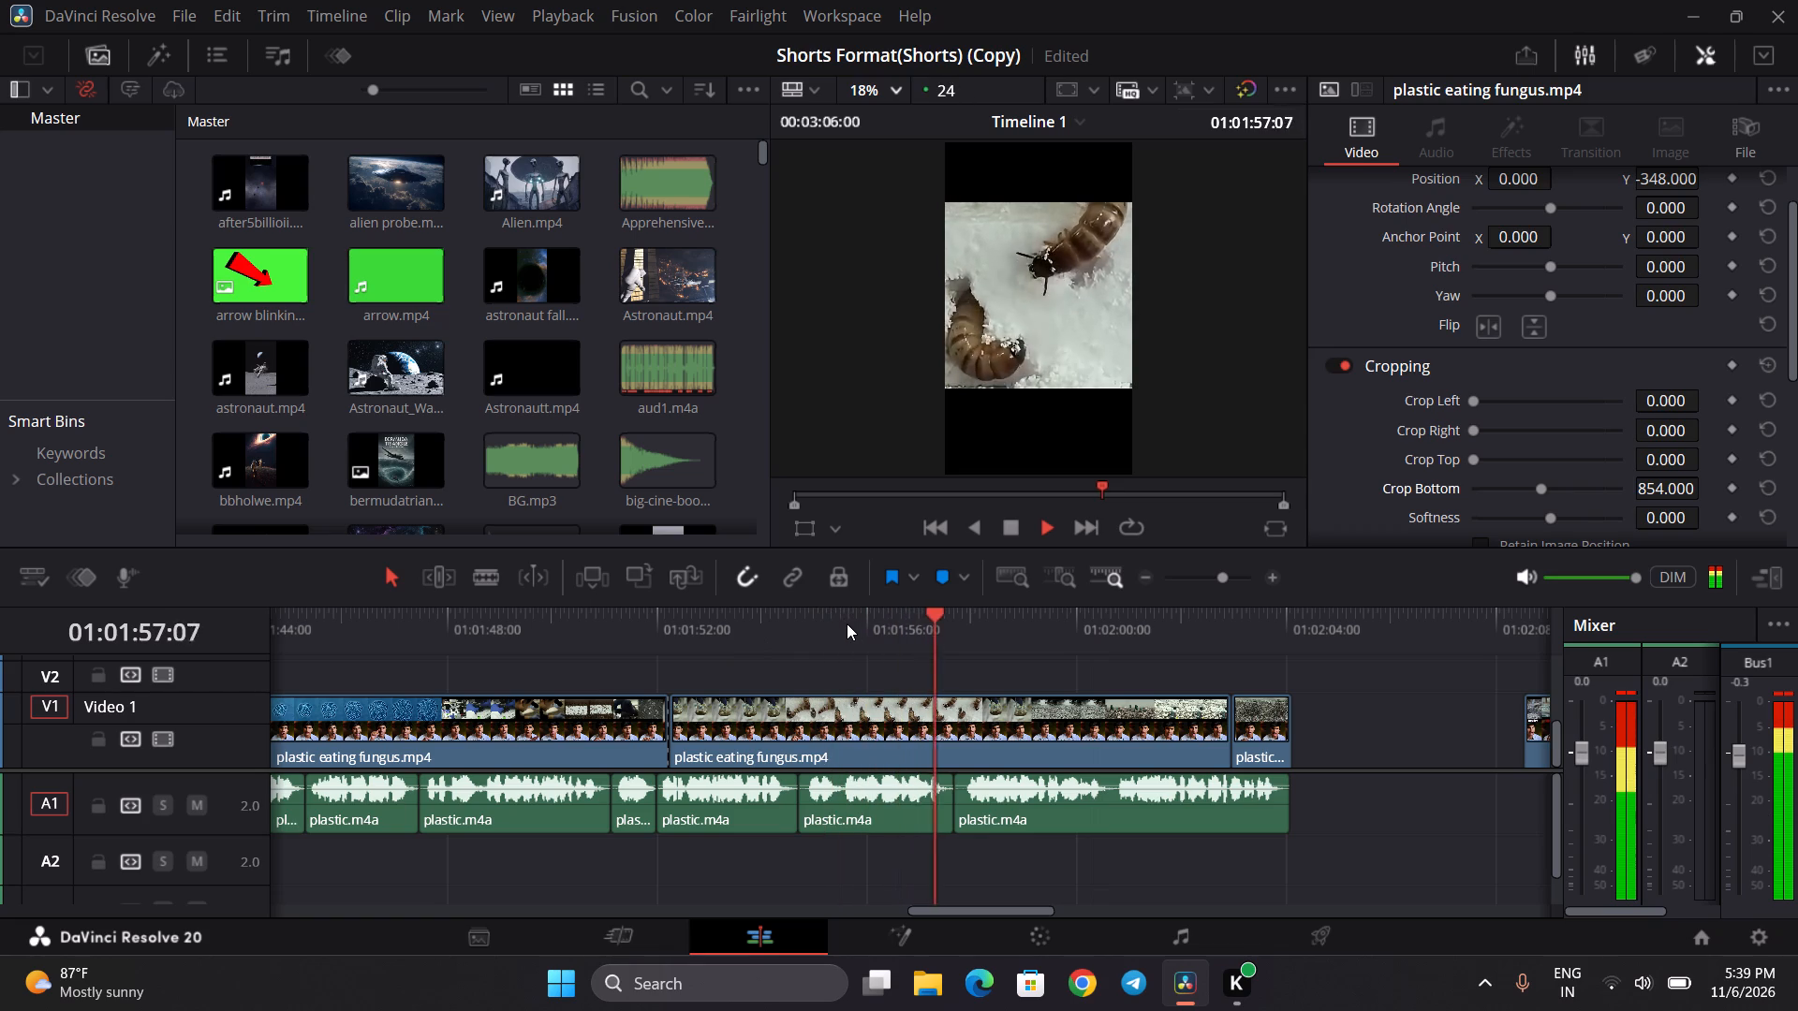
{"action": "key", "text": "space"}
{"action": "key", "text": "space"}
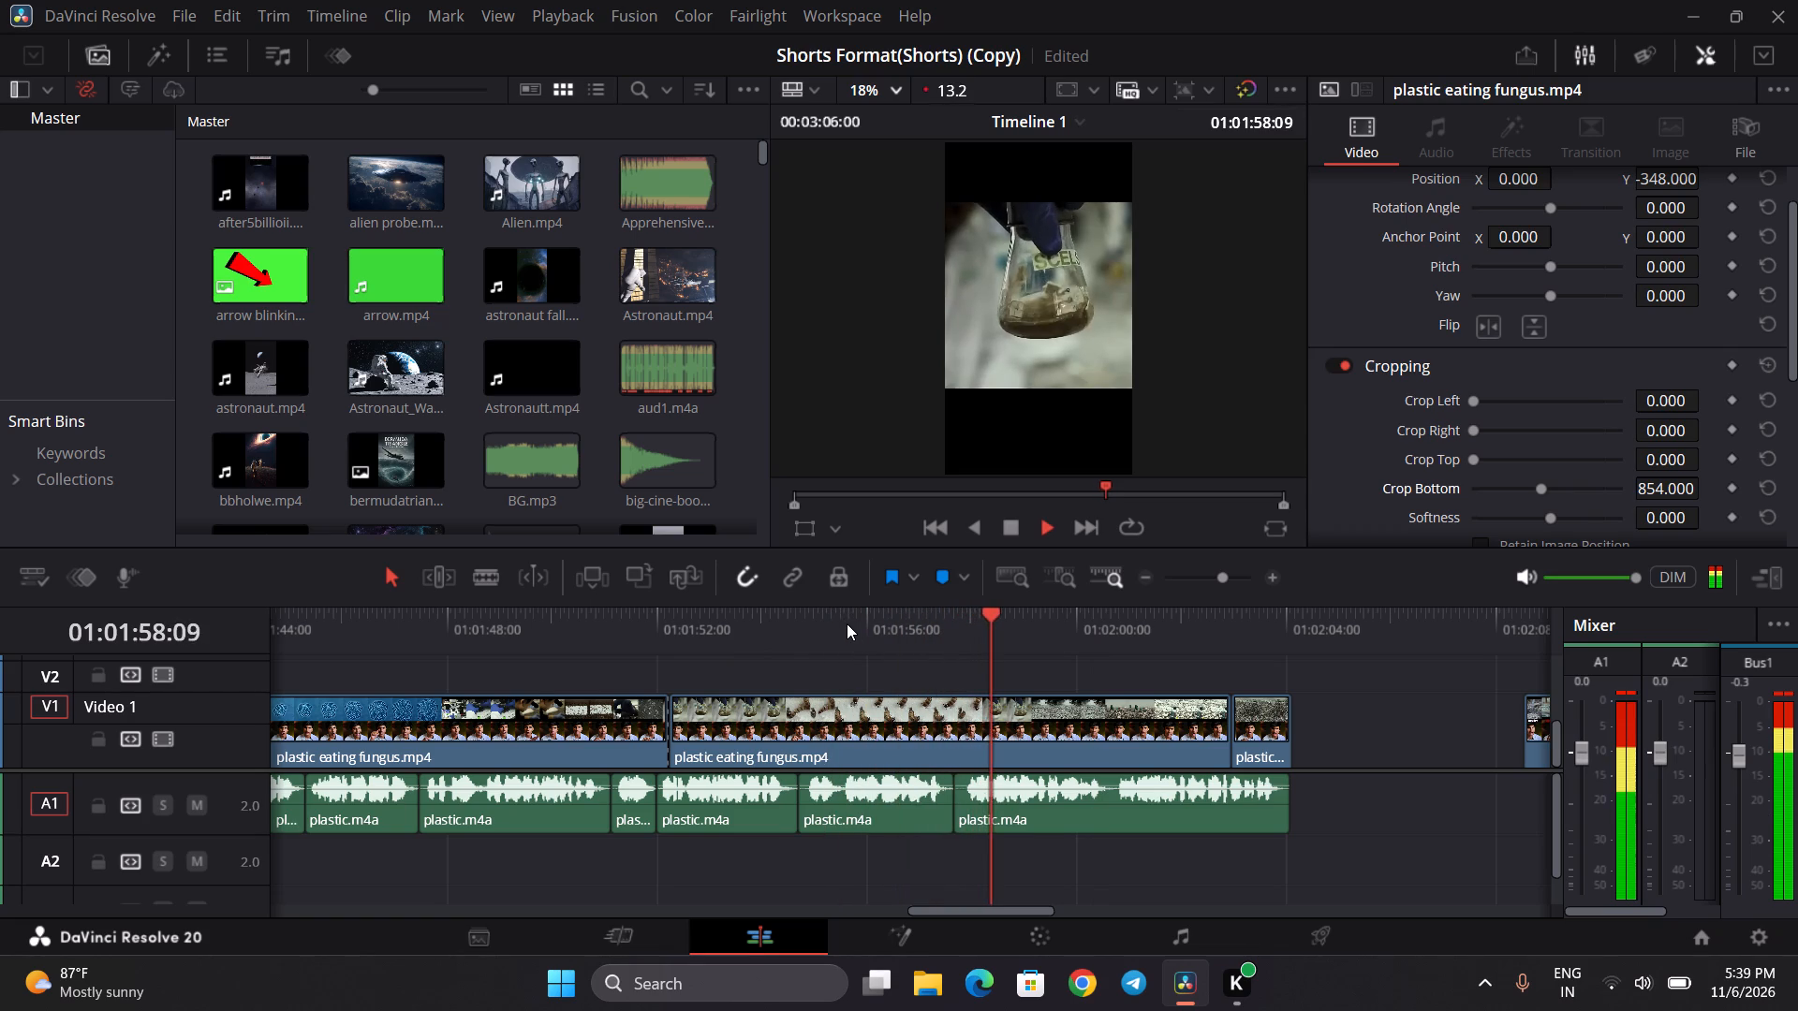
{"action": "key", "text": "space"}
{"action": "key", "text": "space"}
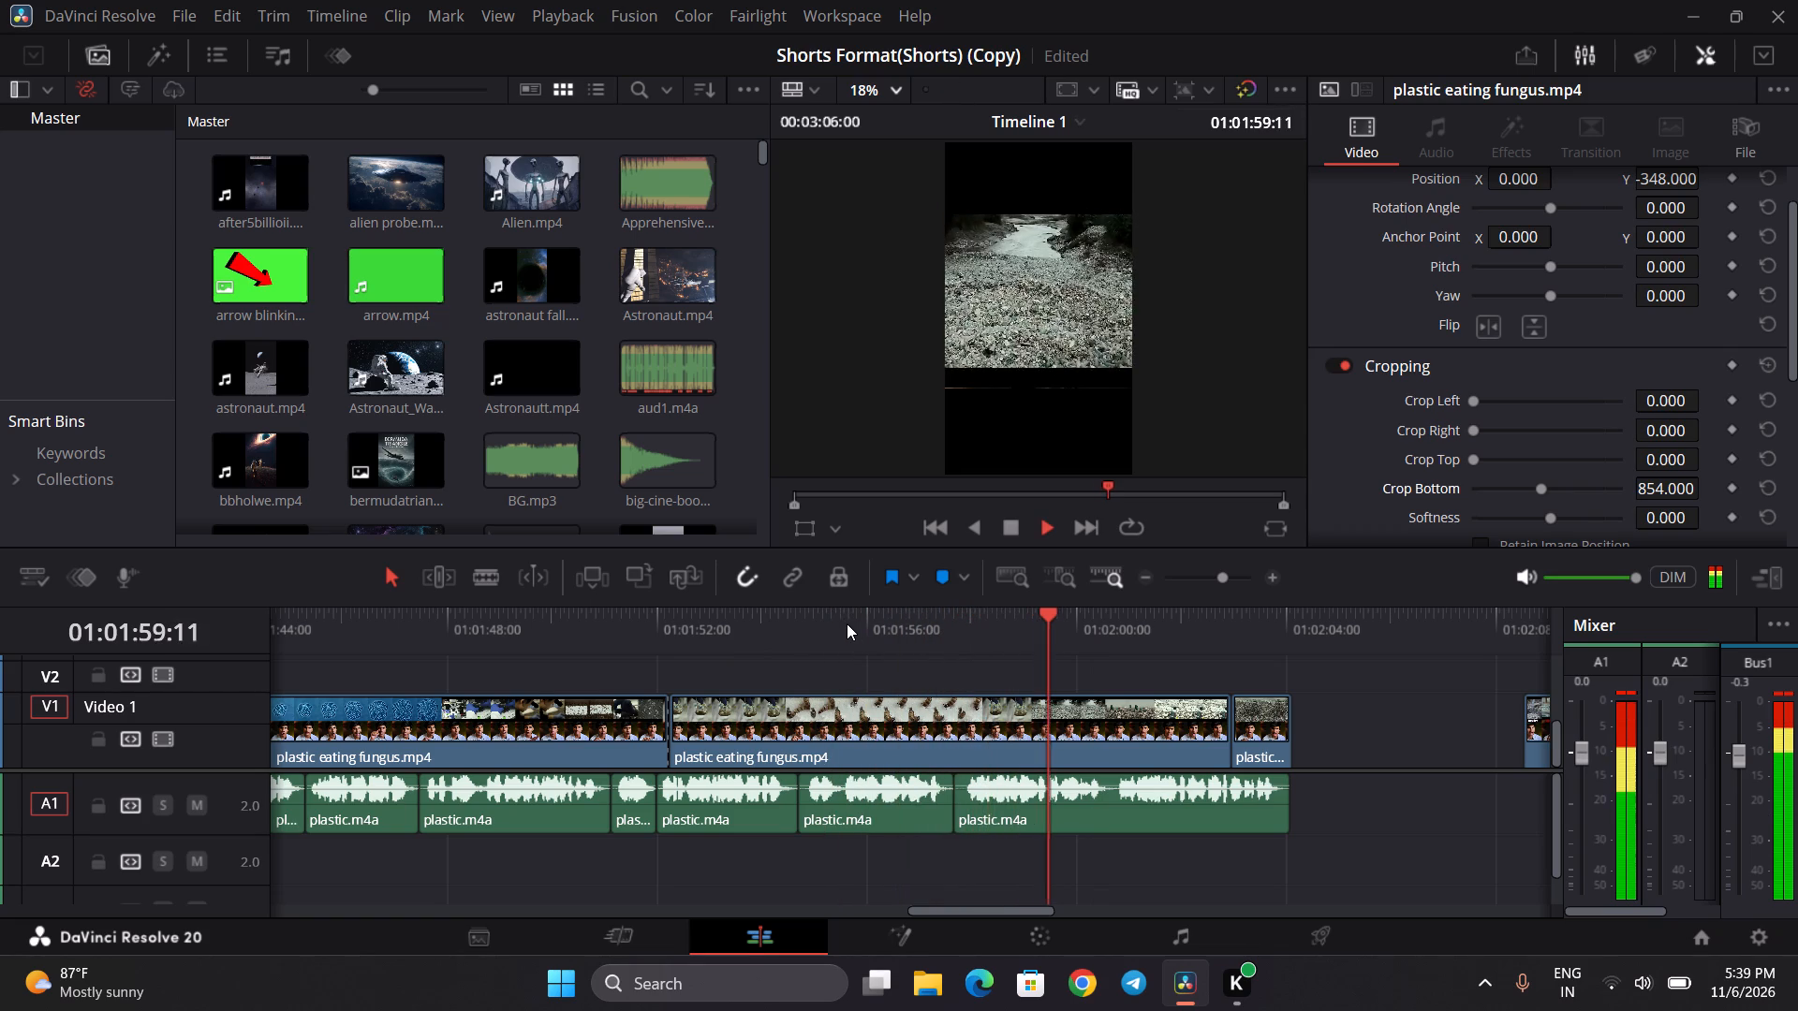
{"action": "key", "text": "space"}
Set Crop Bottom to 849 for the larvae and flask clip starting at about 01:01:52, checking playback to the section's end at 01:02:04.
{"action": "left_click", "coordinate": [1038, 730]}
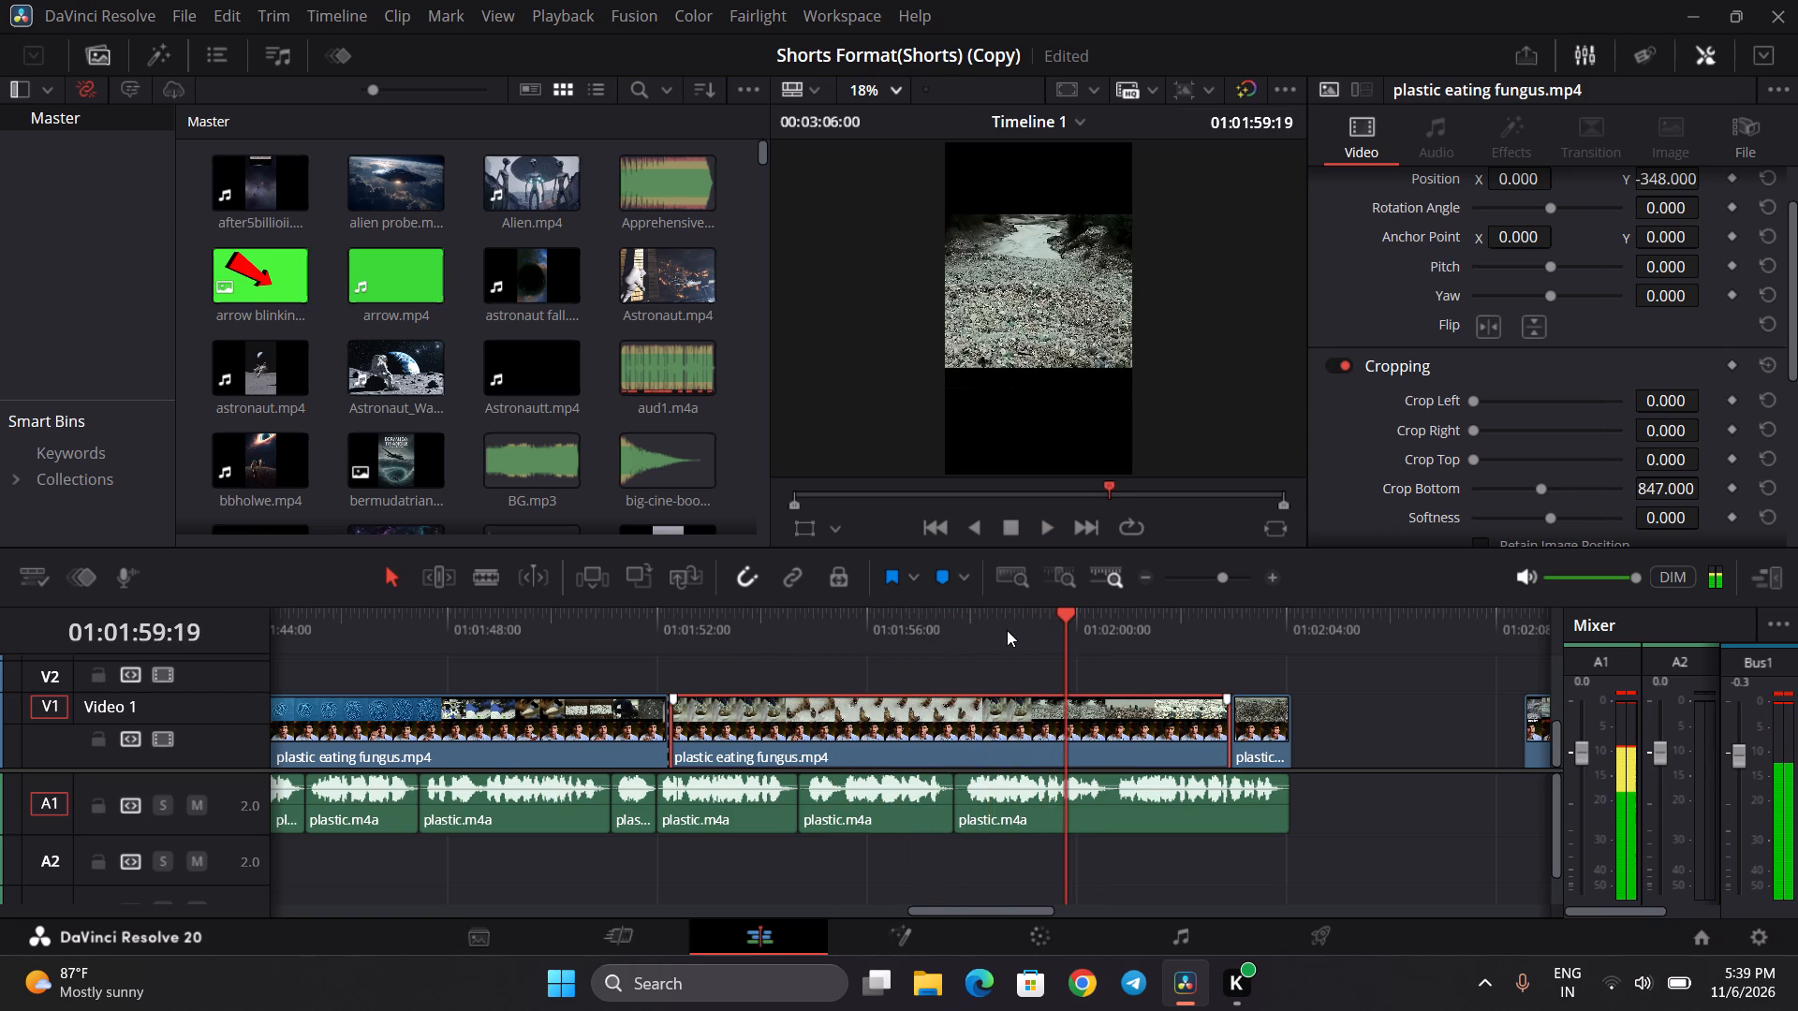
{"action": "left_click", "coordinate": [1007, 628]}
{"action": "key", "text": "space"}
{"action": "key", "text": "space"}
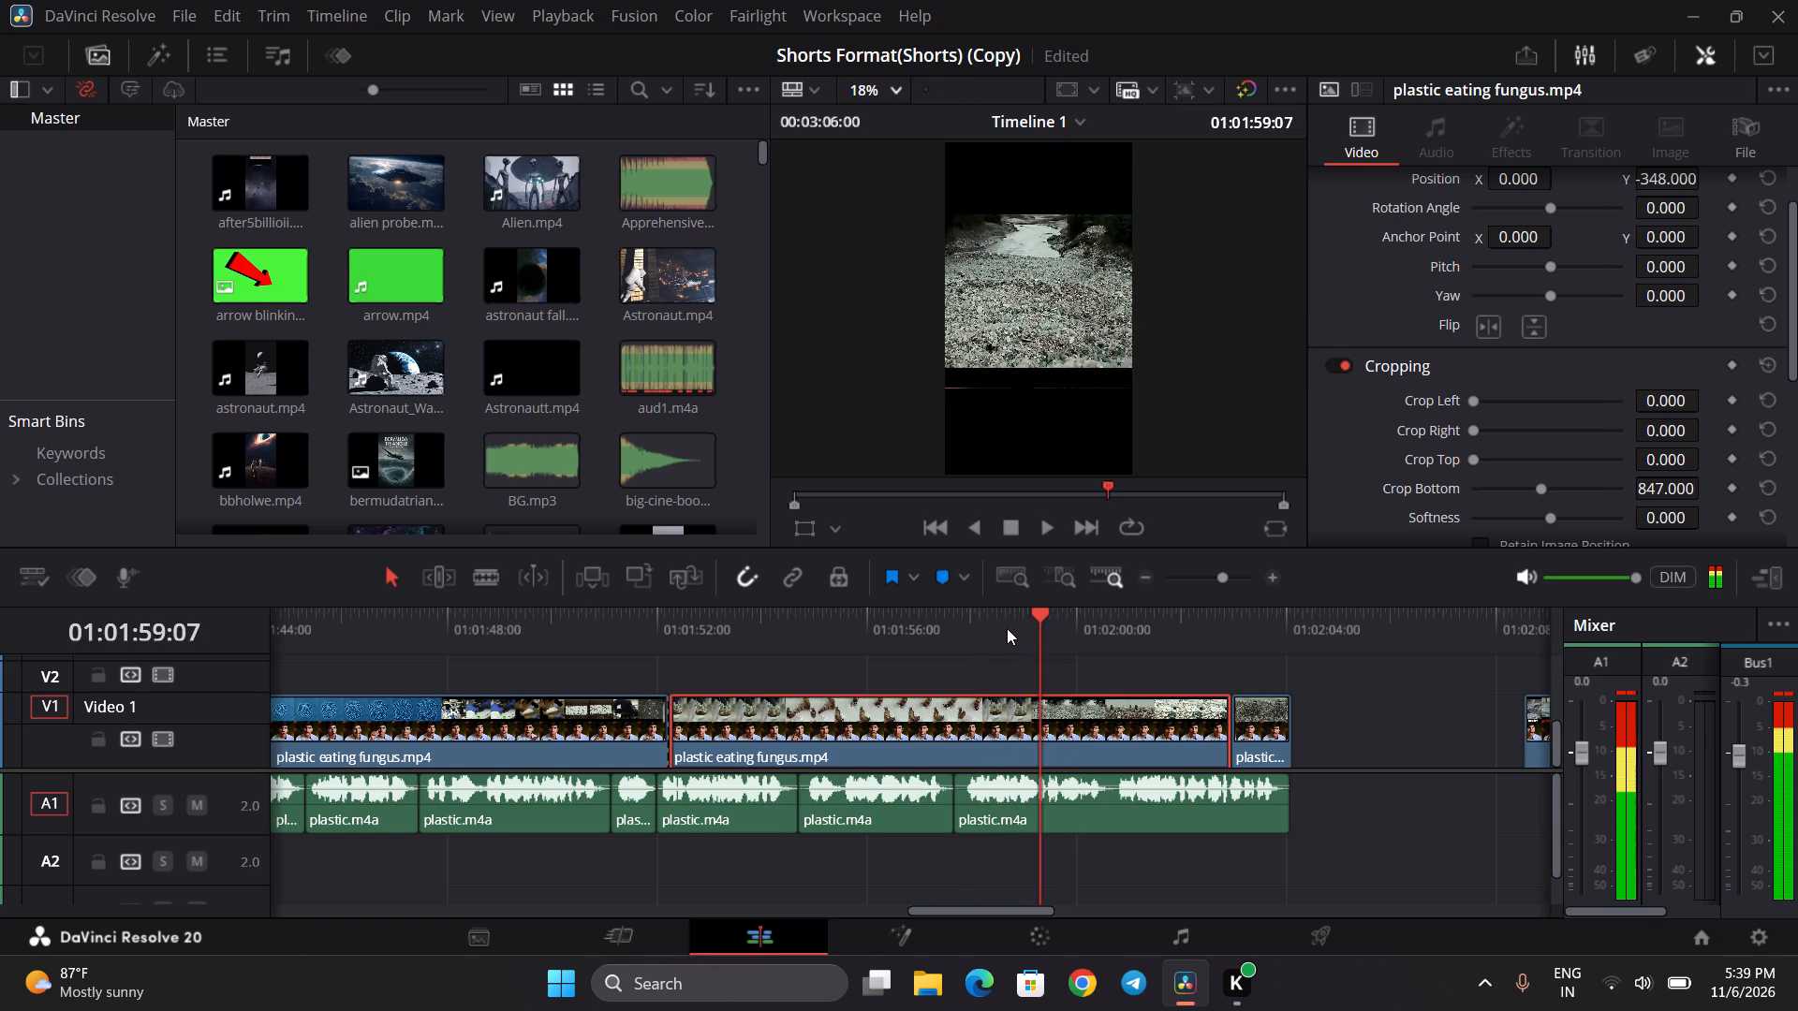
{"action": "left_click", "coordinate": [1009, 628]}
{"action": "left_click", "coordinate": [1007, 628]}
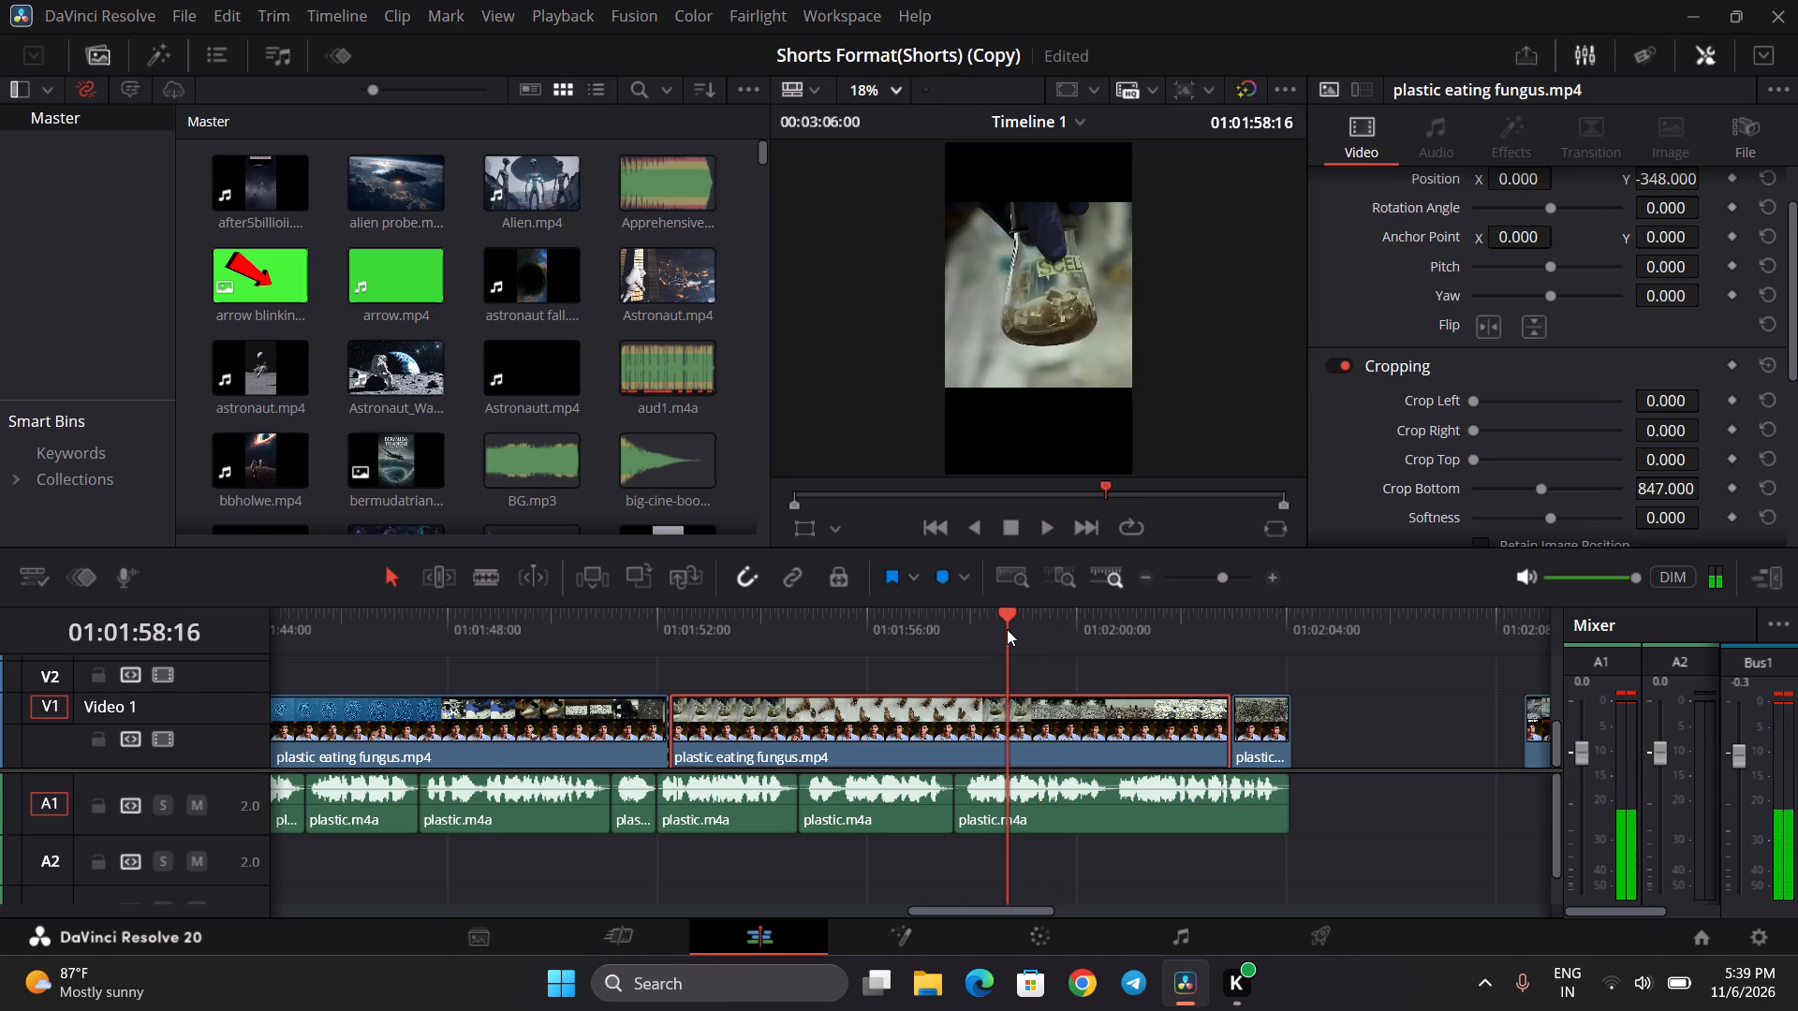
{"action": "left_click", "coordinate": [996, 629]}
{"action": "left_click", "coordinate": [992, 629]}
{"action": "left_click", "coordinate": [984, 629]}
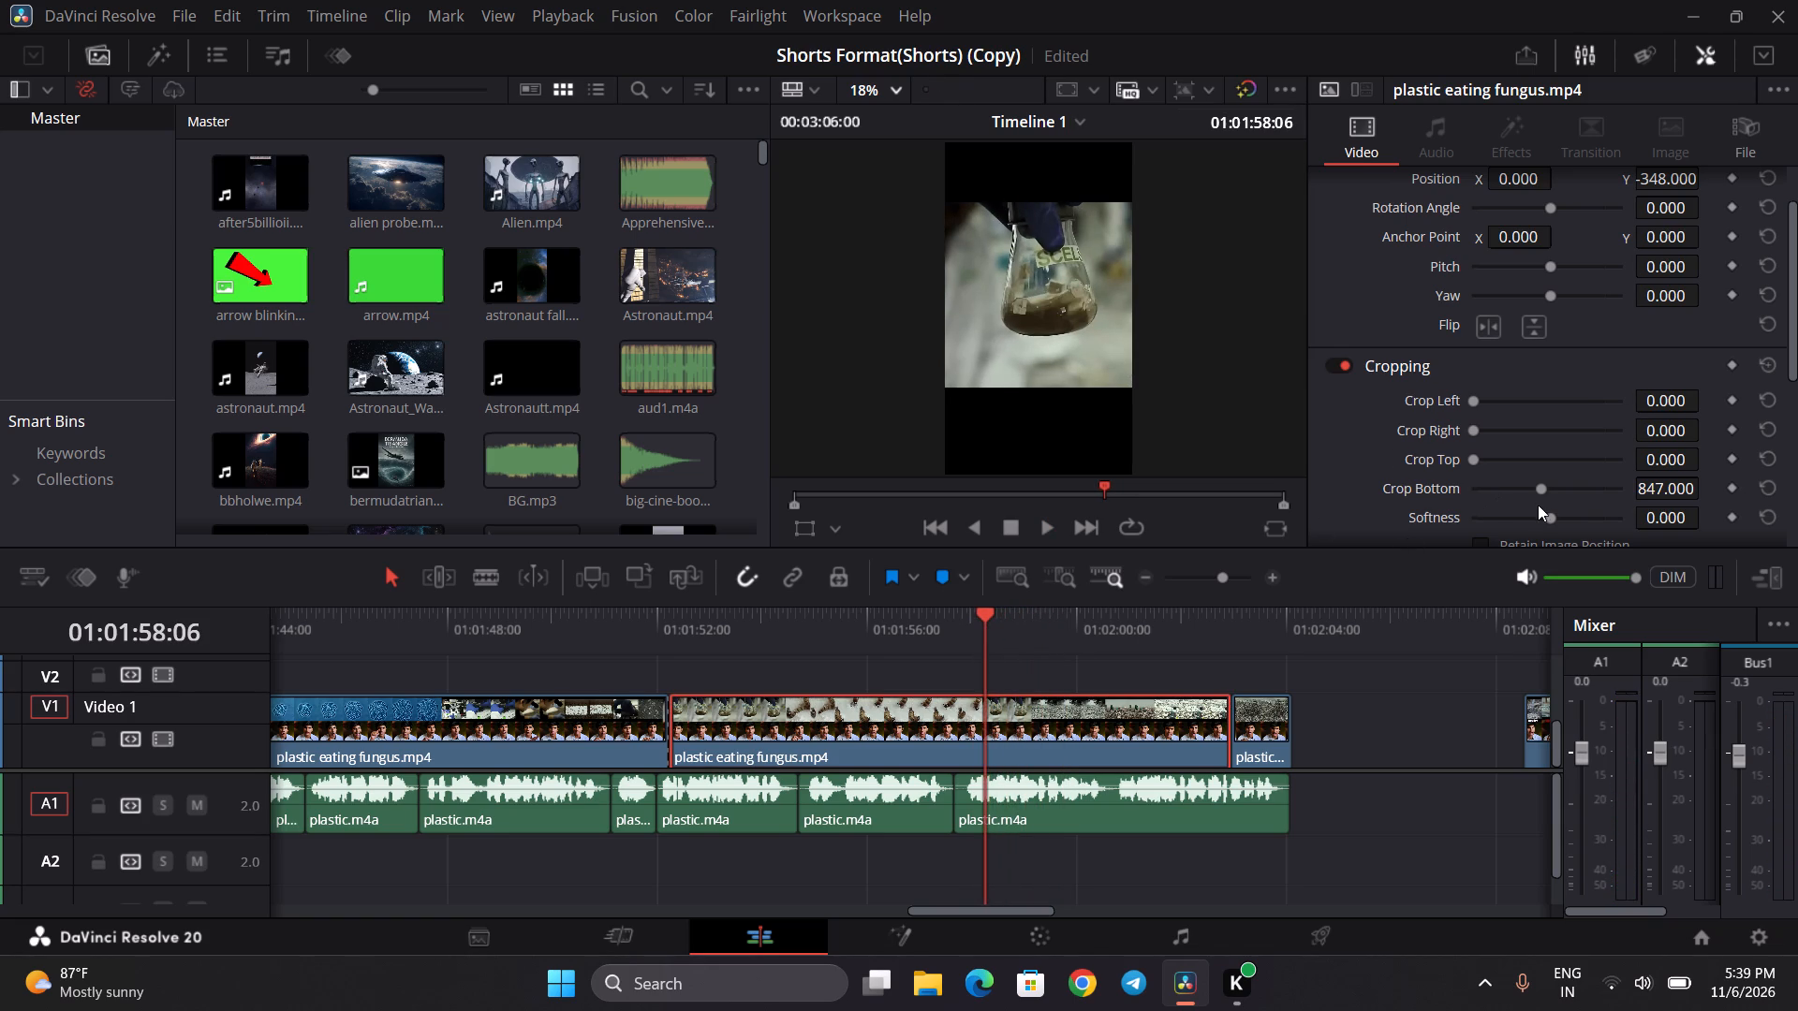
{"action": "left_click", "coordinate": [1640, 485]}
{"action": "key", "text": "space"}
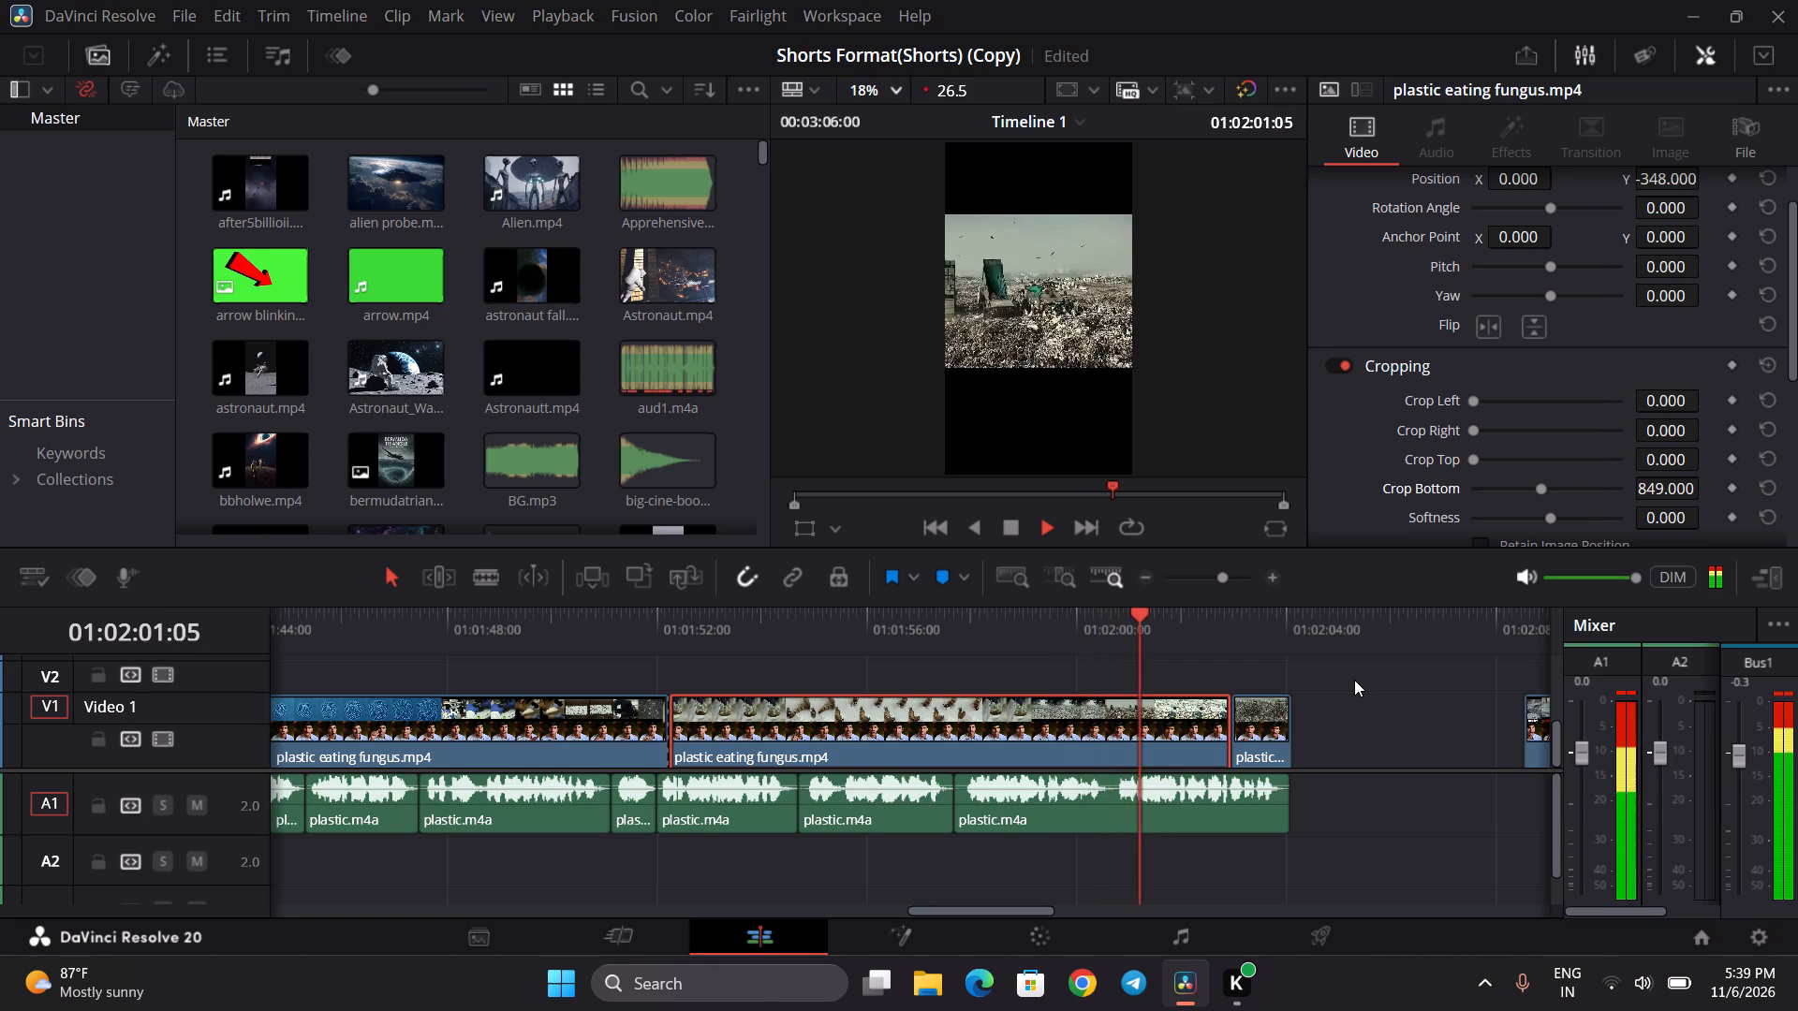
{"action": "key", "text": "space"}
{"action": "key", "text": "space"}
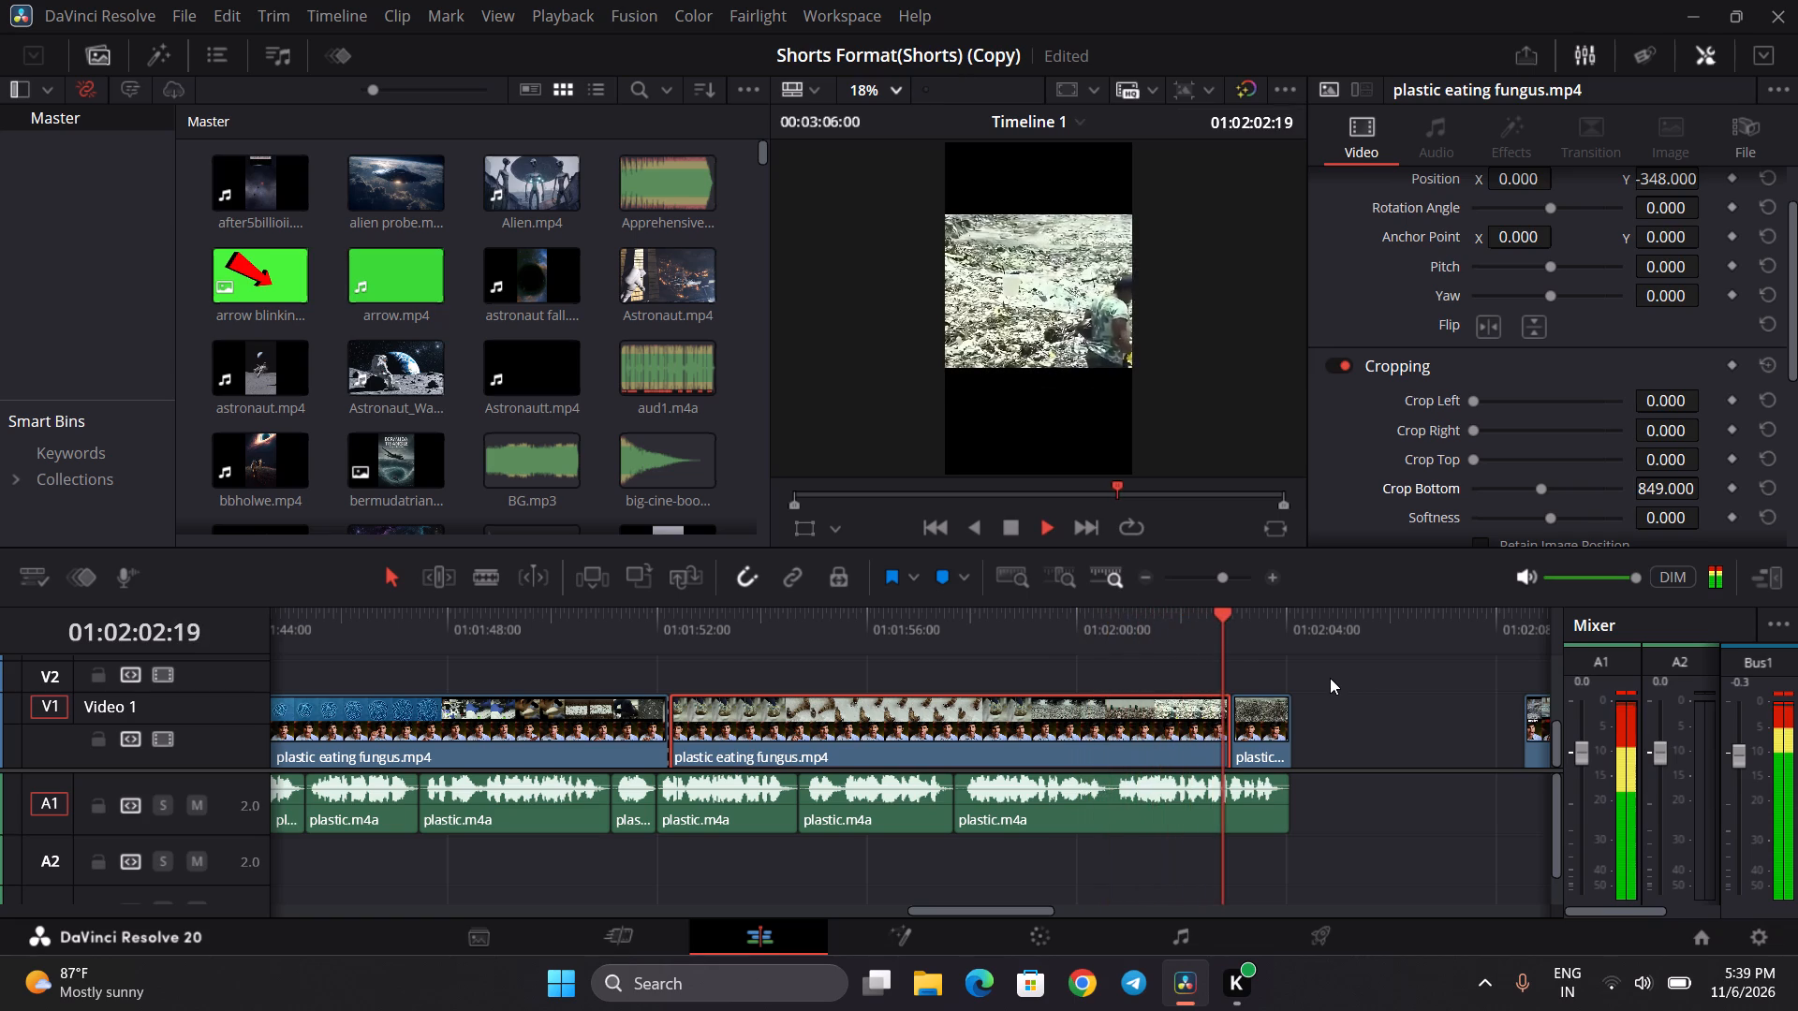
{"action": "key", "text": "space"}
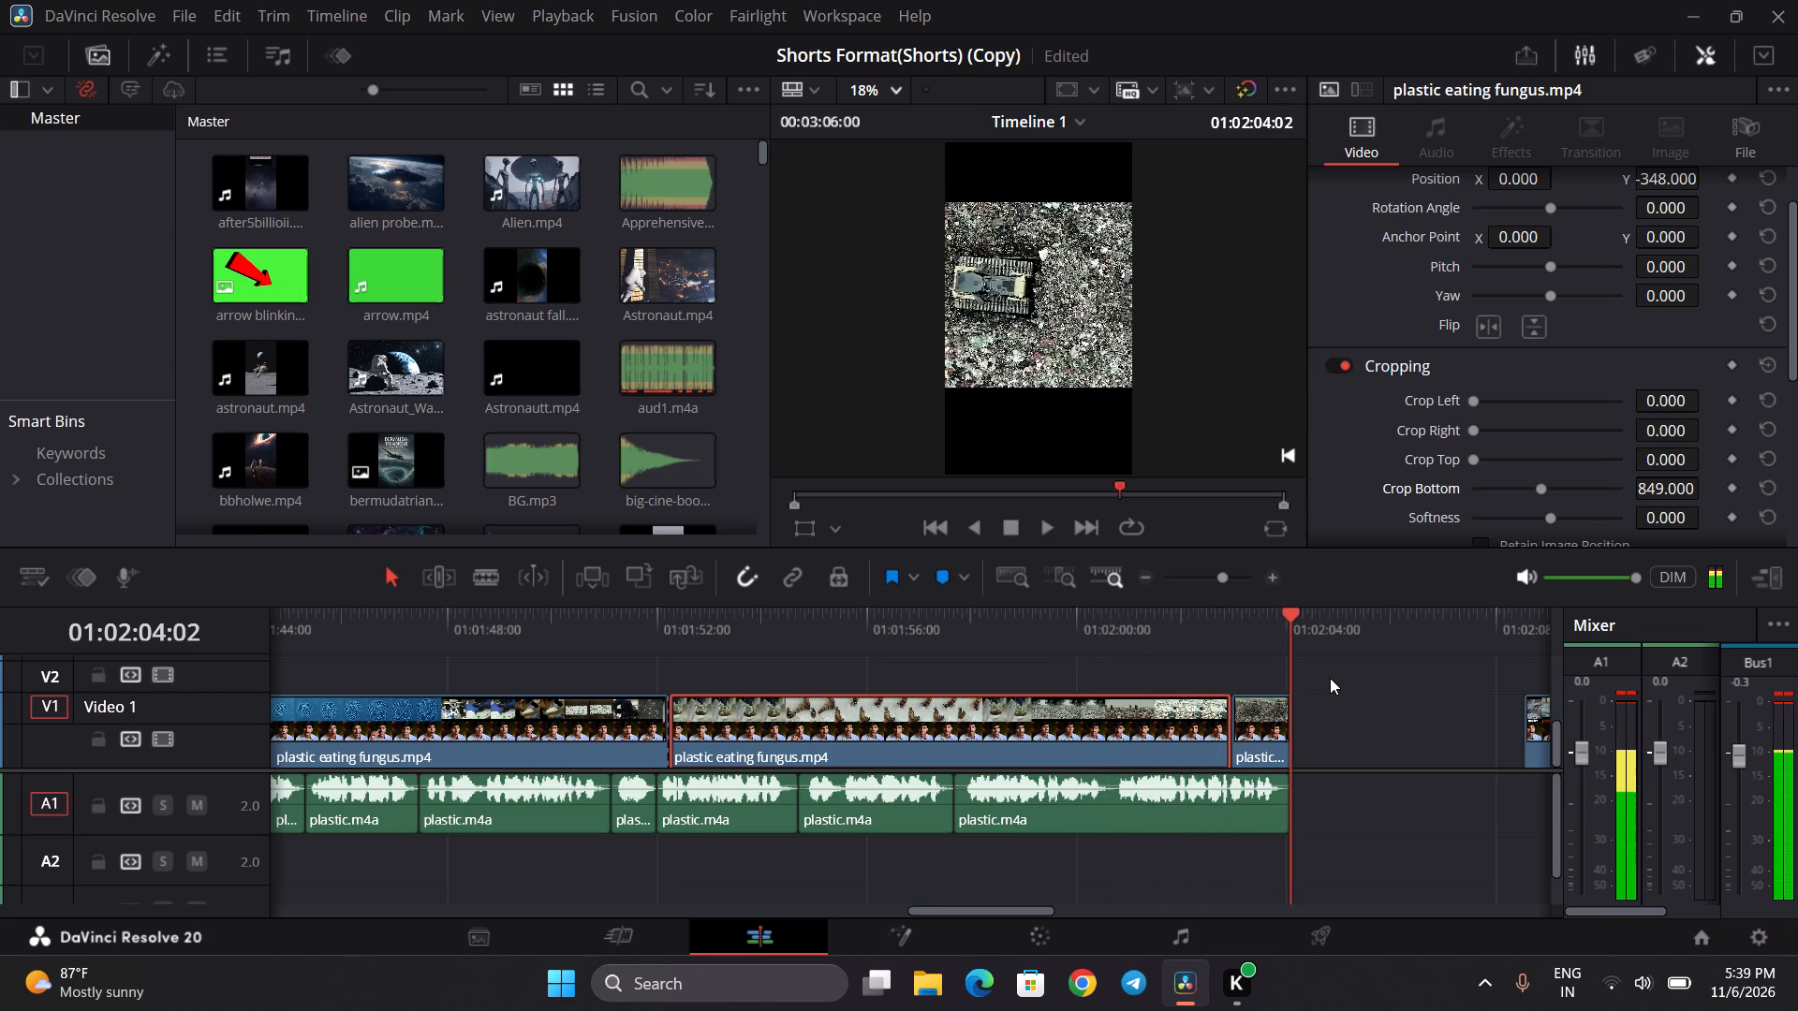
Delete all leftover plastic eating fungus video clips after the narration ends, from about 01:02:08 to the end of the timeline.
{"action": "scroll", "coordinate": [1355, 666], "scroll_direction": "left", "scroll_amount": 1}
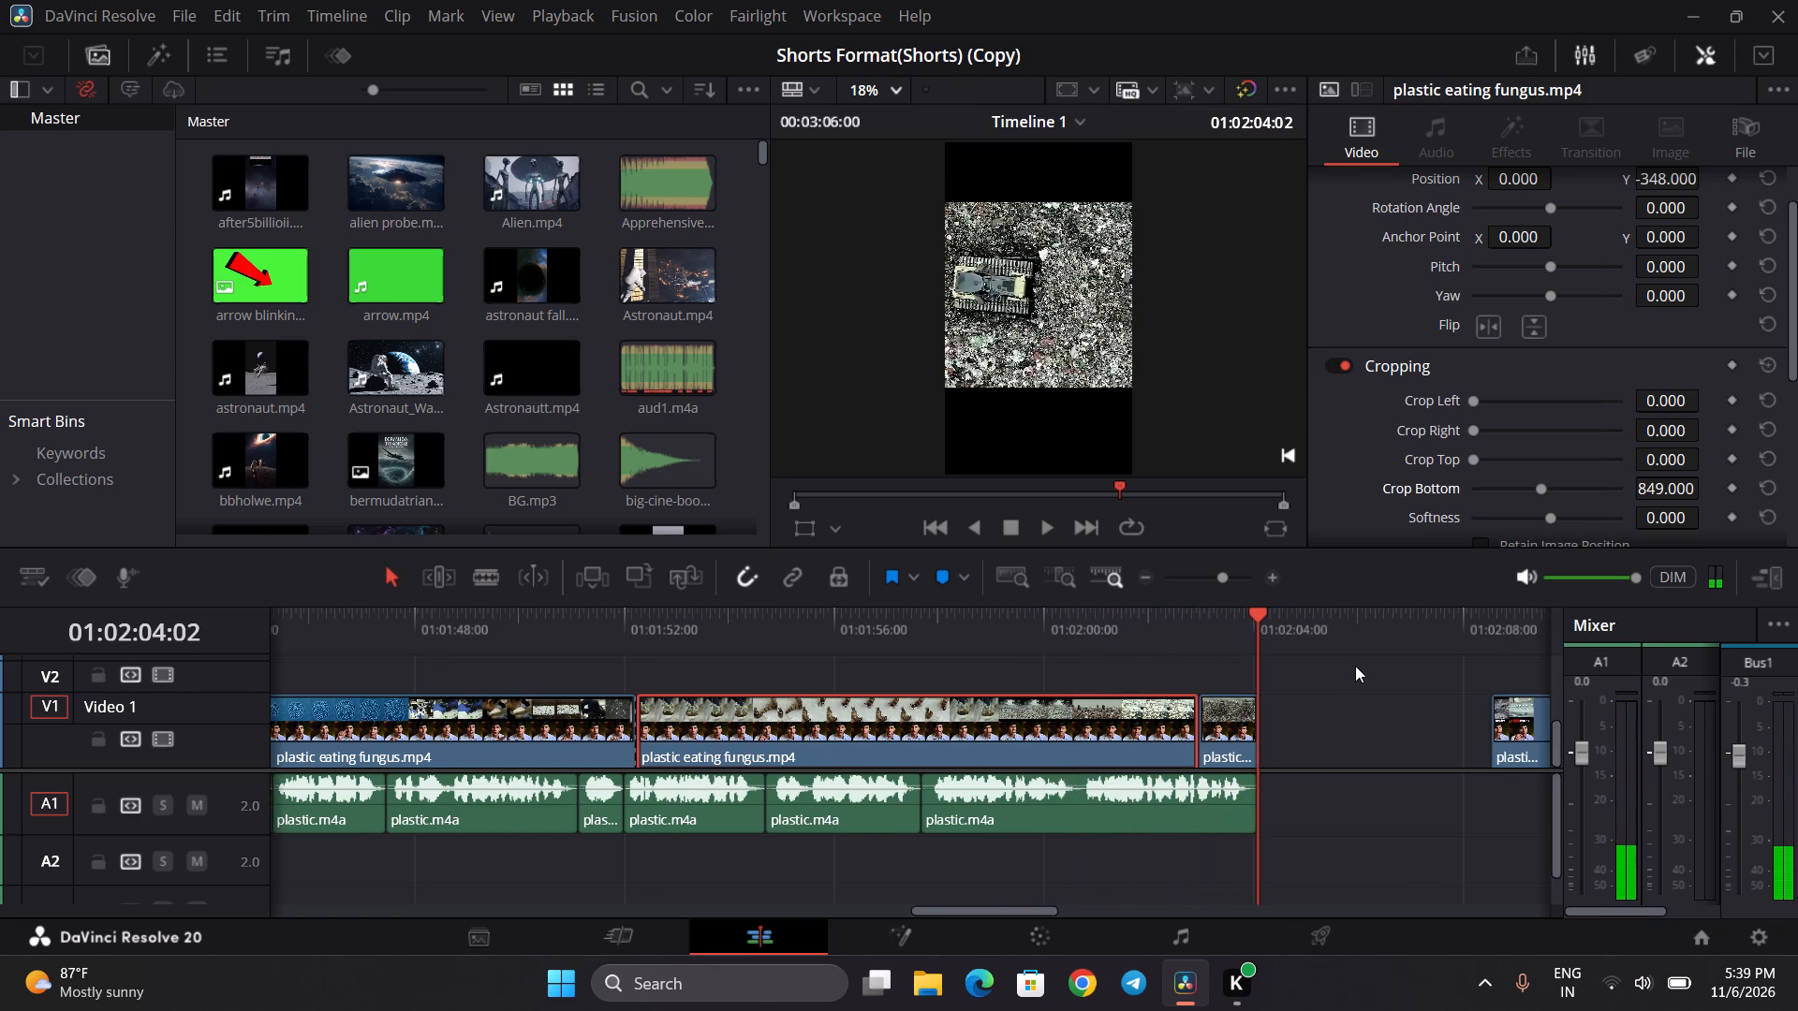
{"action": "scroll", "coordinate": [1355, 666], "scroll_direction": "left", "scroll_amount": 1}
{"action": "scroll", "coordinate": [872, 719], "scroll_direction": "left", "scroll_amount": 1}
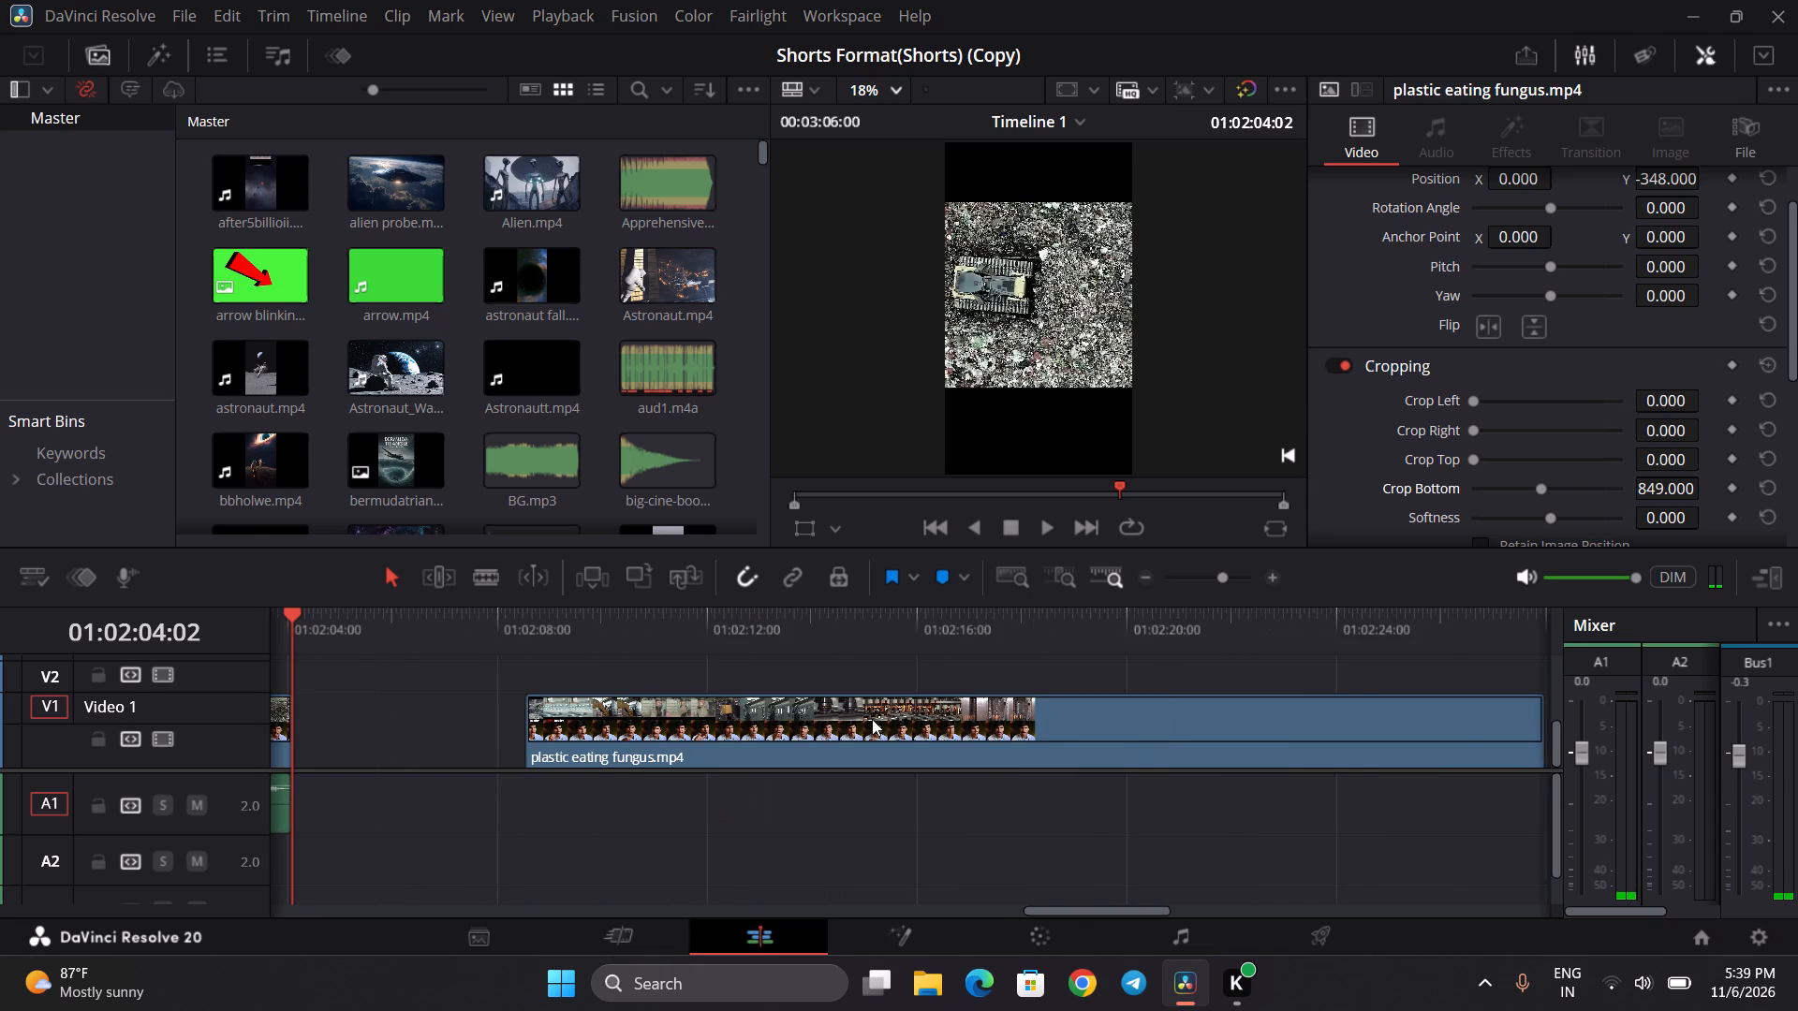
{"action": "scroll", "coordinate": [803, 727], "scroll_direction": "left", "scroll_amount": 1}
{"action": "left_click", "coordinate": [877, 723]}
{"action": "key", "text": "BackSpace"}
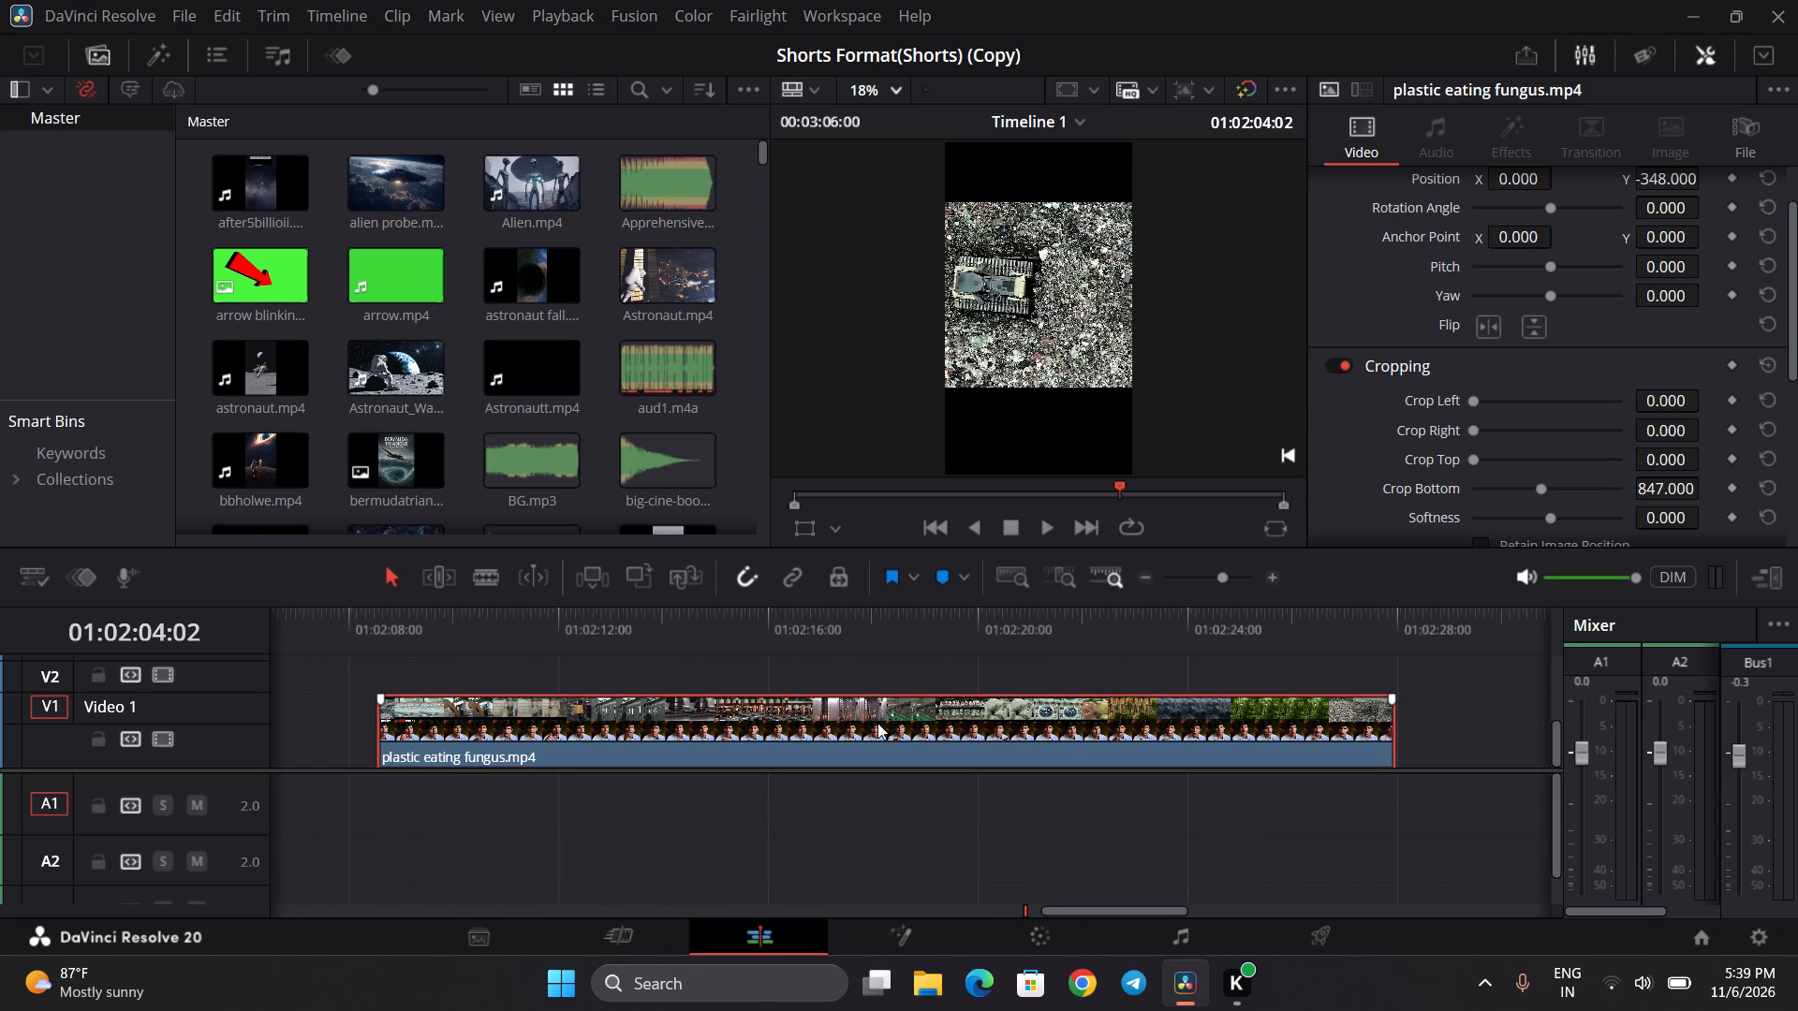
{"action": "scroll", "coordinate": [877, 723], "scroll_direction": "left", "scroll_amount": 4}
{"action": "left_click_drag", "start_coordinate": [877, 723], "coordinate": [1199, 728]}
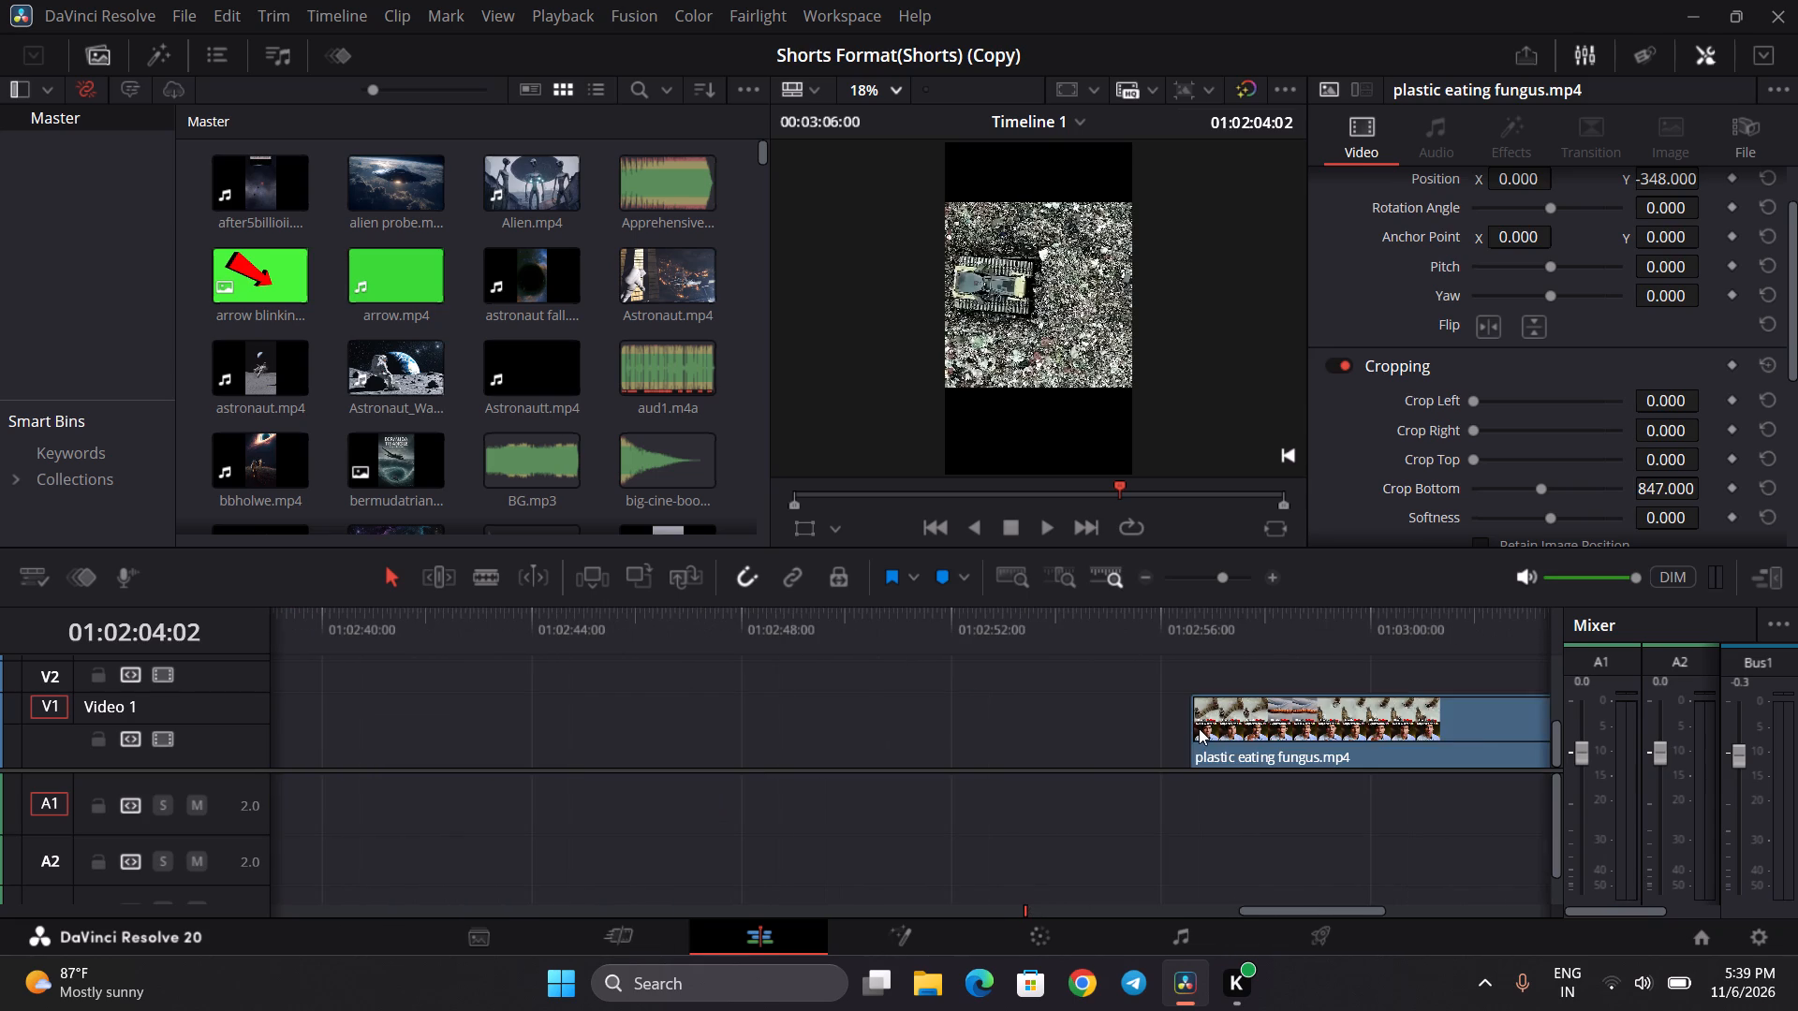
{"action": "left_click_drag", "start_coordinate": [1199, 728], "coordinate": [1613, 790]}
{"action": "key", "text": "BackSpace"}
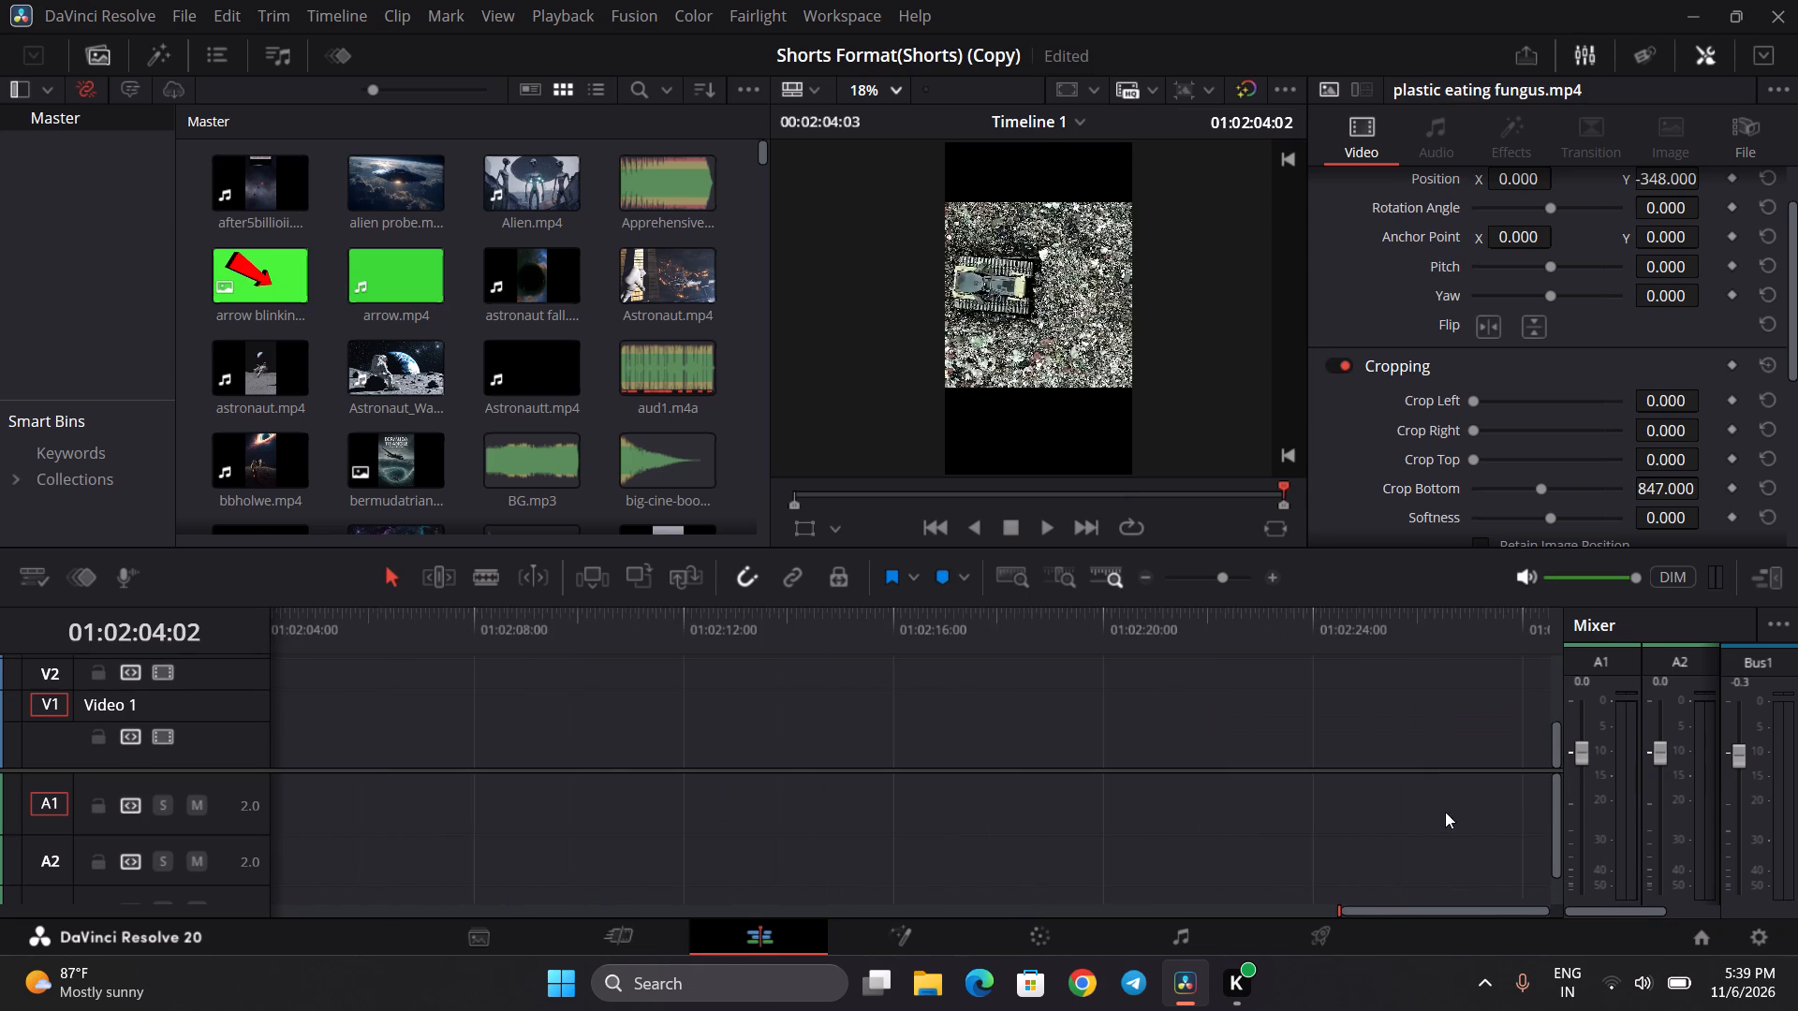
{"action": "scroll", "coordinate": [1365, 808], "scroll_direction": "left", "scroll_amount": 2}
{"action": "scroll", "coordinate": [1025, 734], "scroll_direction": "right", "scroll_amount": 1}
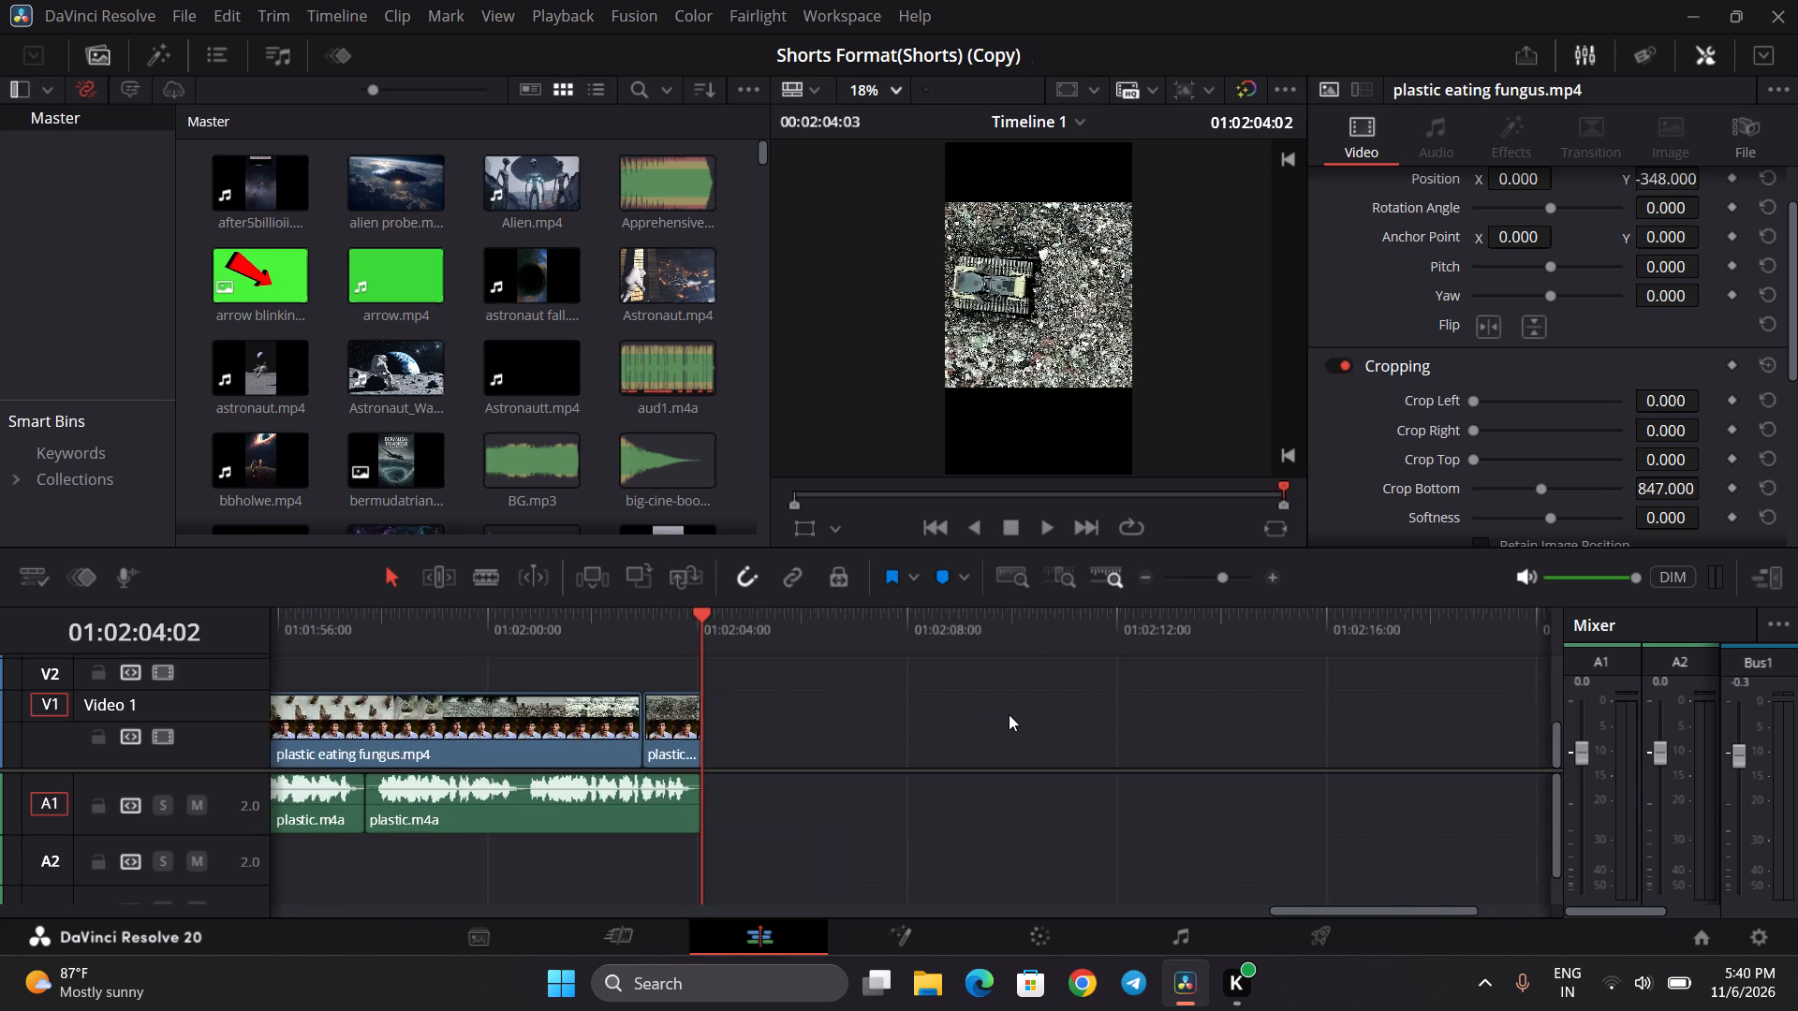
{"action": "scroll", "coordinate": [1009, 714], "scroll_direction": "right", "scroll_amount": 1}
{"action": "scroll", "coordinate": [1009, 714], "scroll_direction": "up", "scroll_amount": 2}
{"action": "scroll", "coordinate": [1009, 714], "scroll_direction": "down", "scroll_amount": 4}
{"action": "scroll", "coordinate": [1093, 845], "scroll_direction": "right", "scroll_amount": 7}
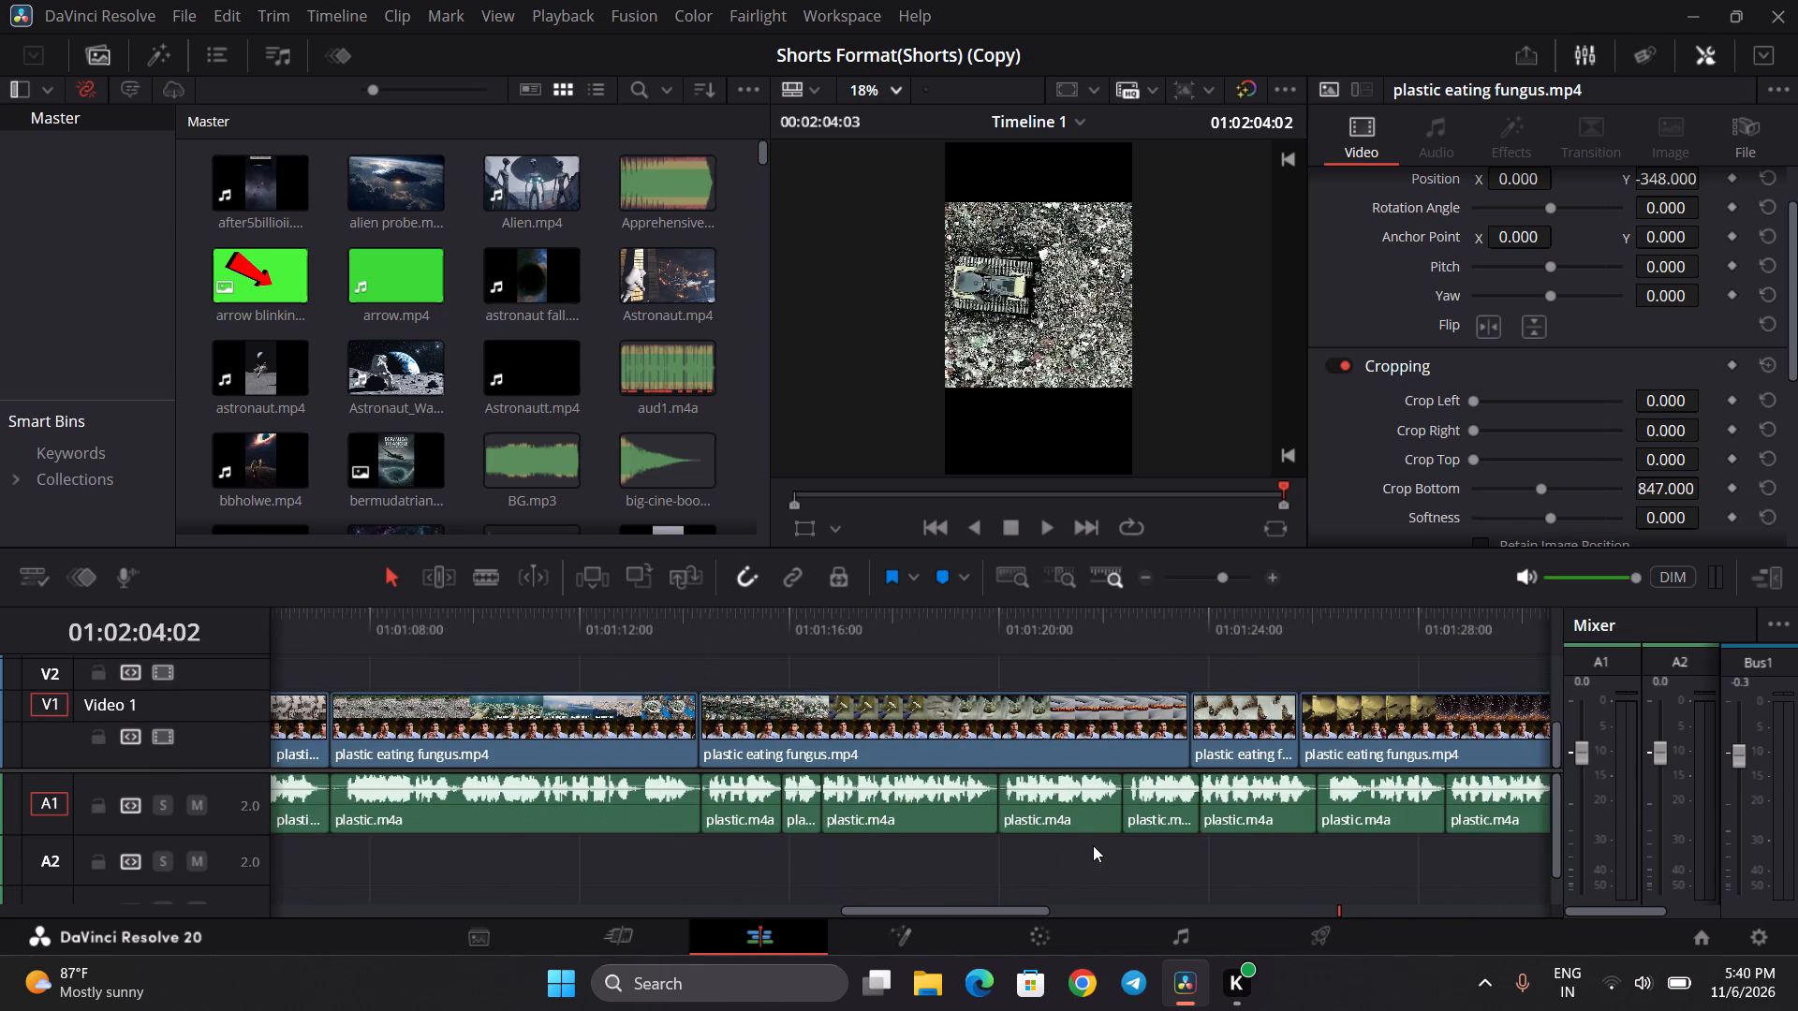
{"action": "scroll", "coordinate": [1093, 845], "scroll_direction": "right", "scroll_amount": 1}
{"action": "scroll", "coordinate": [705, 761], "scroll_direction": "right", "scroll_amount": 1}
{"action": "scroll", "coordinate": [827, 742], "scroll_direction": "right", "scroll_amount": 1}
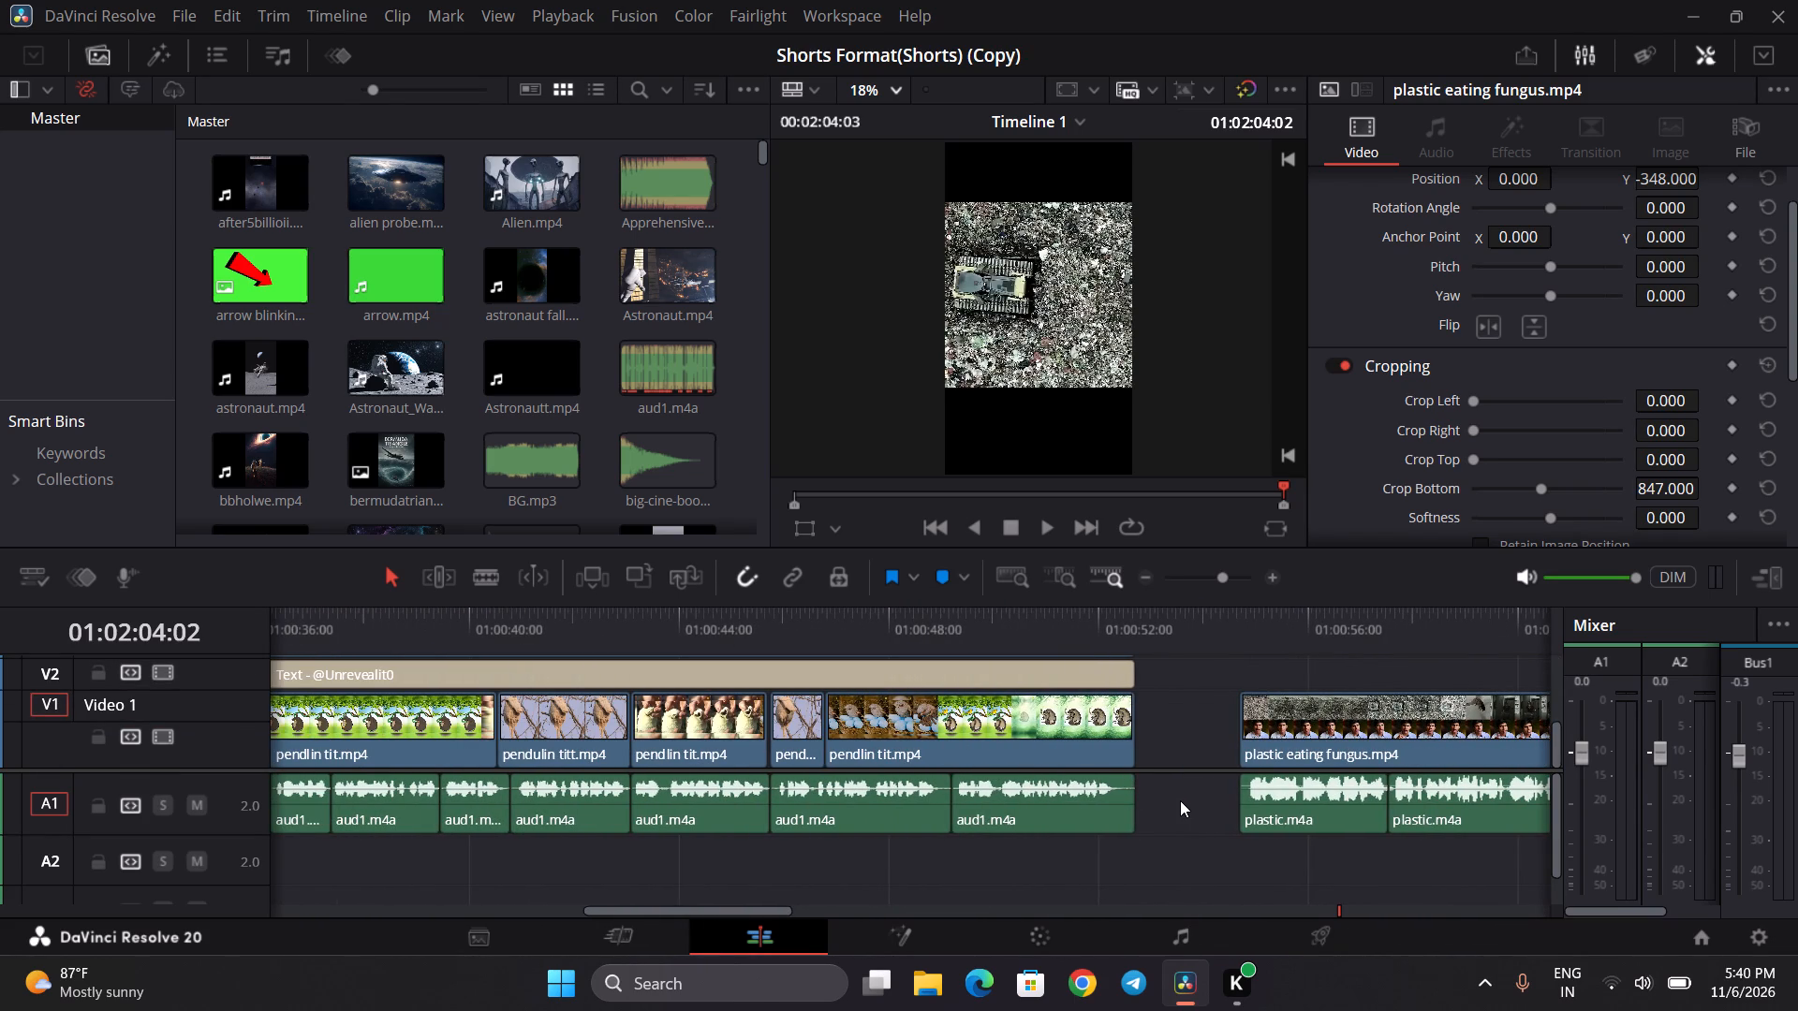
{"action": "left_click_drag", "start_coordinate": [1175, 815], "coordinate": [477, 724]}
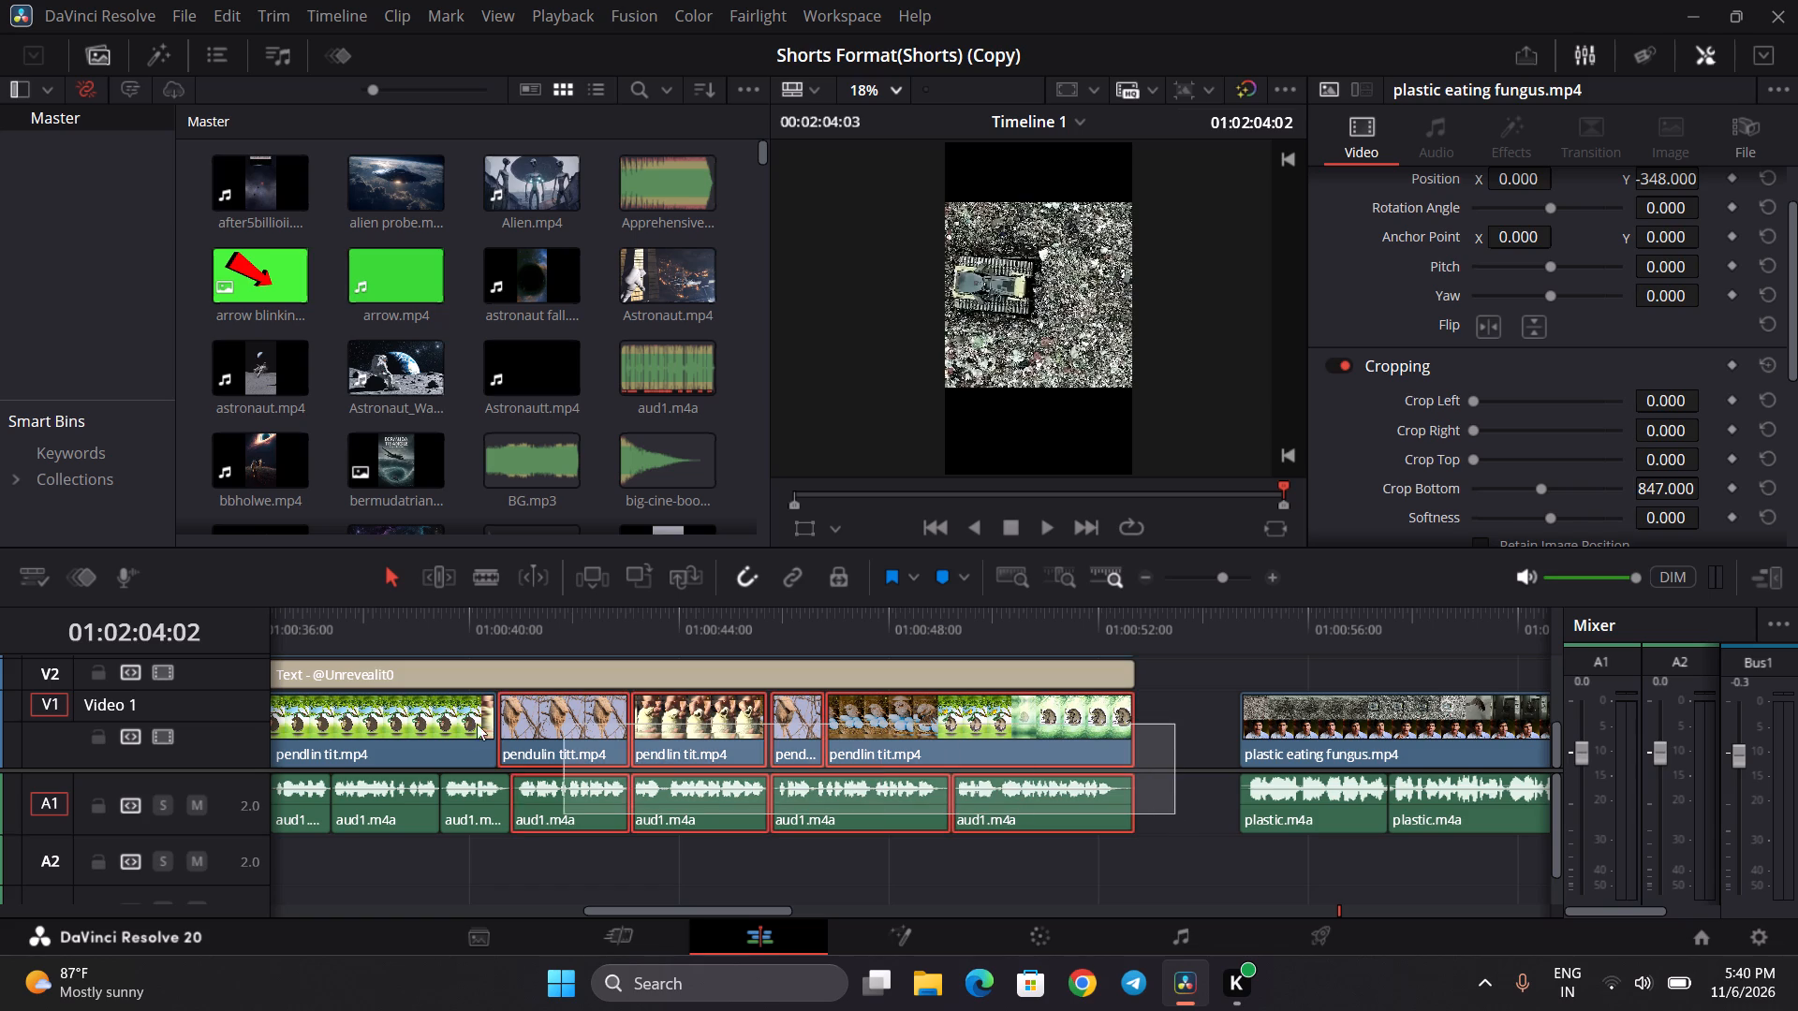
{"action": "left_click_drag", "start_coordinate": [477, 724], "coordinate": [287, 722]}
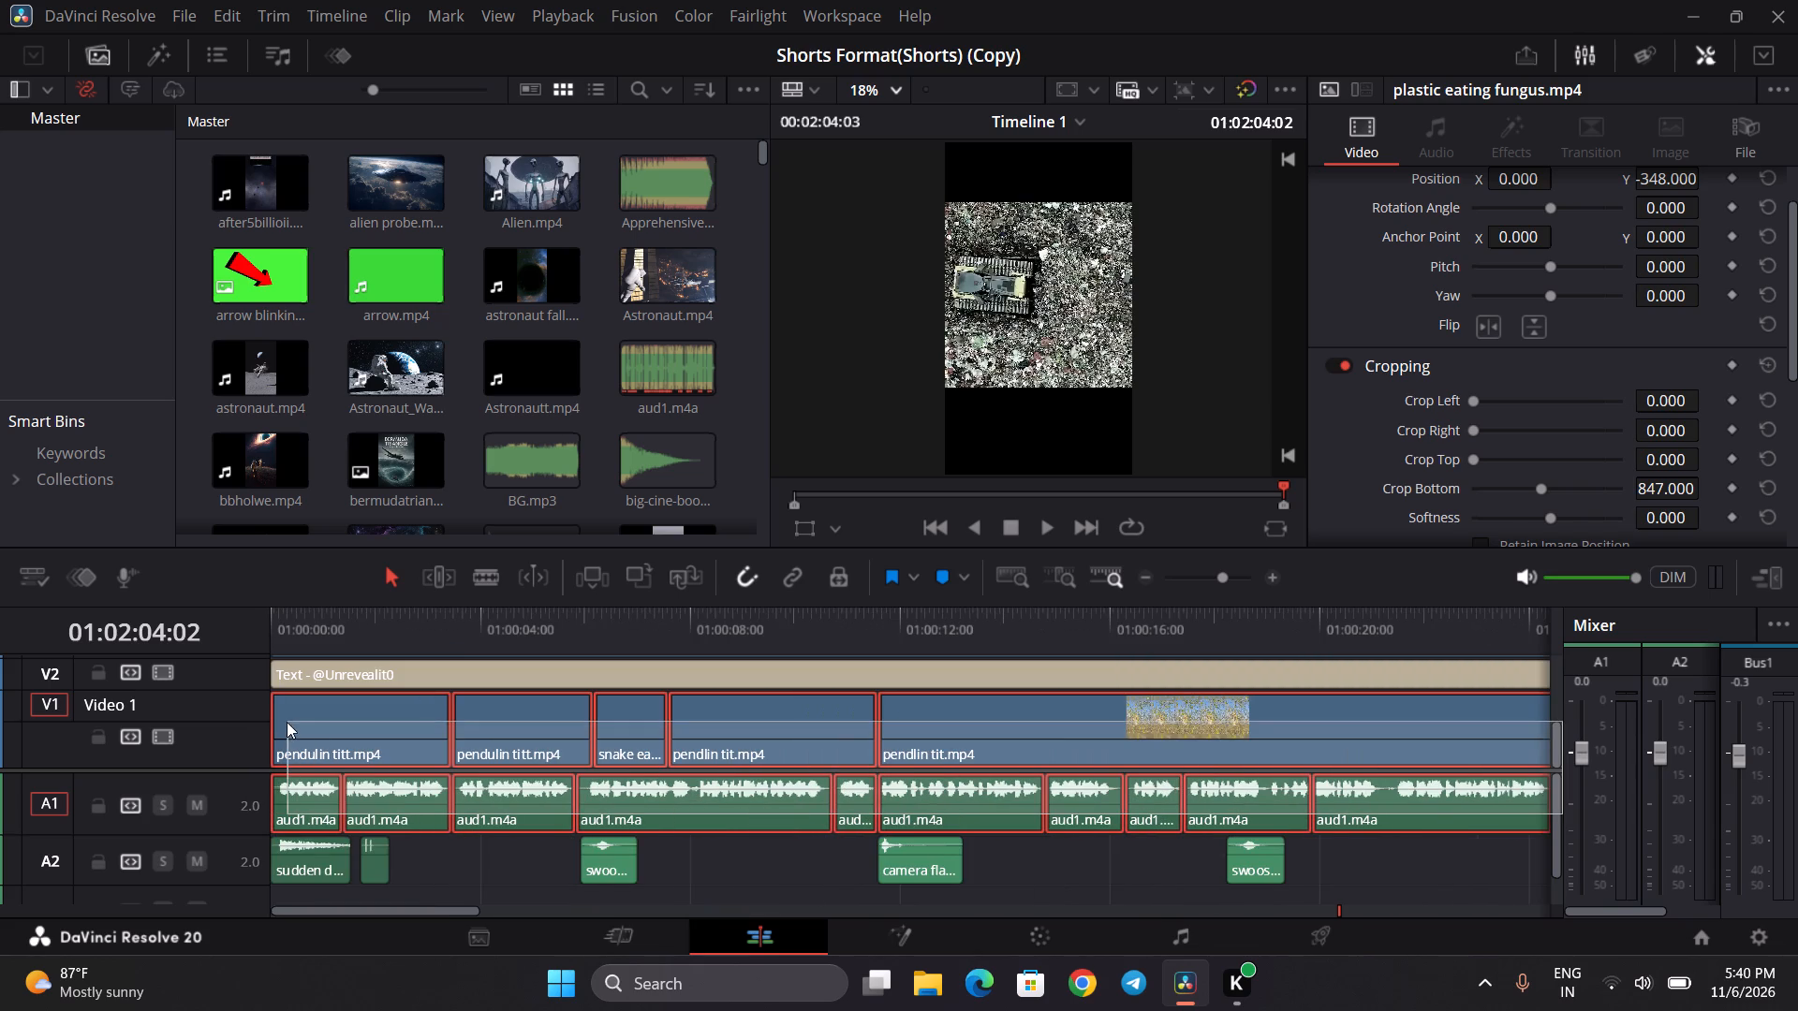
{"action": "key", "text": "BackSpace"}
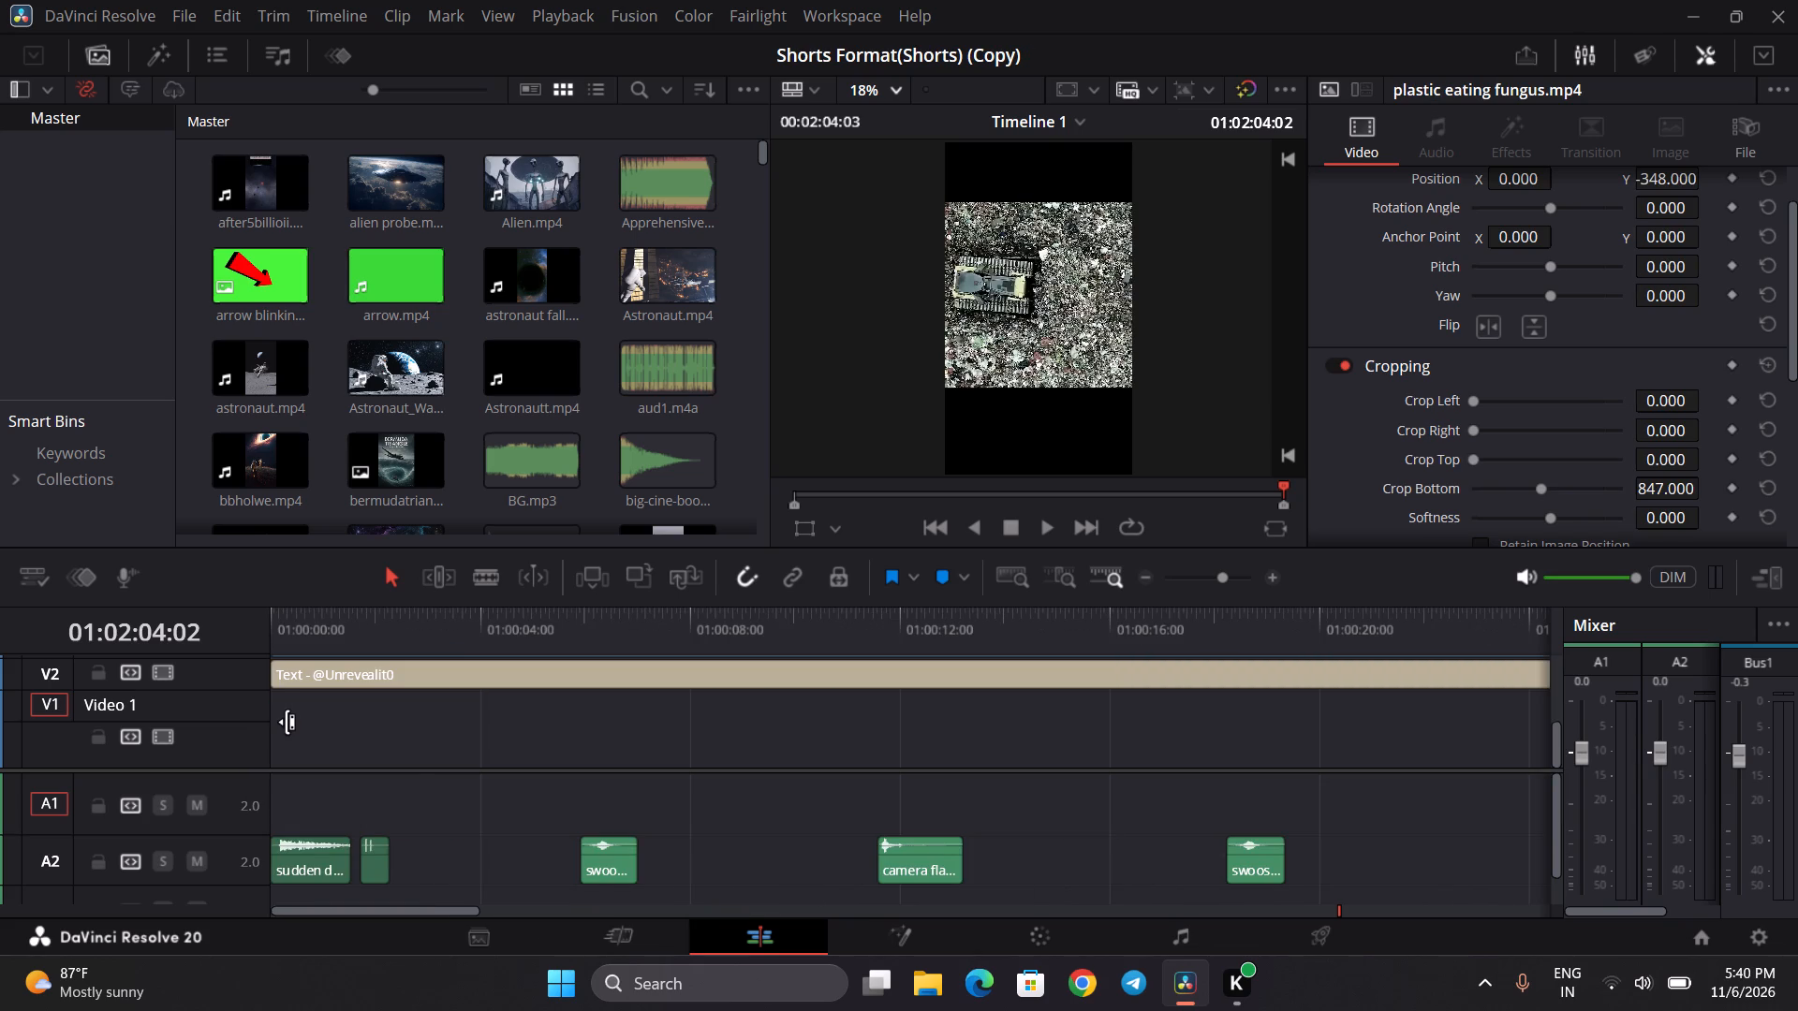
Move all plastic eating fungus.mp4 clips on V1 with their plastic.m4a narration to the timeline start at 01:00:00:00.
{"action": "scroll", "coordinate": [470, 764], "scroll_direction": "left", "scroll_amount": 4}
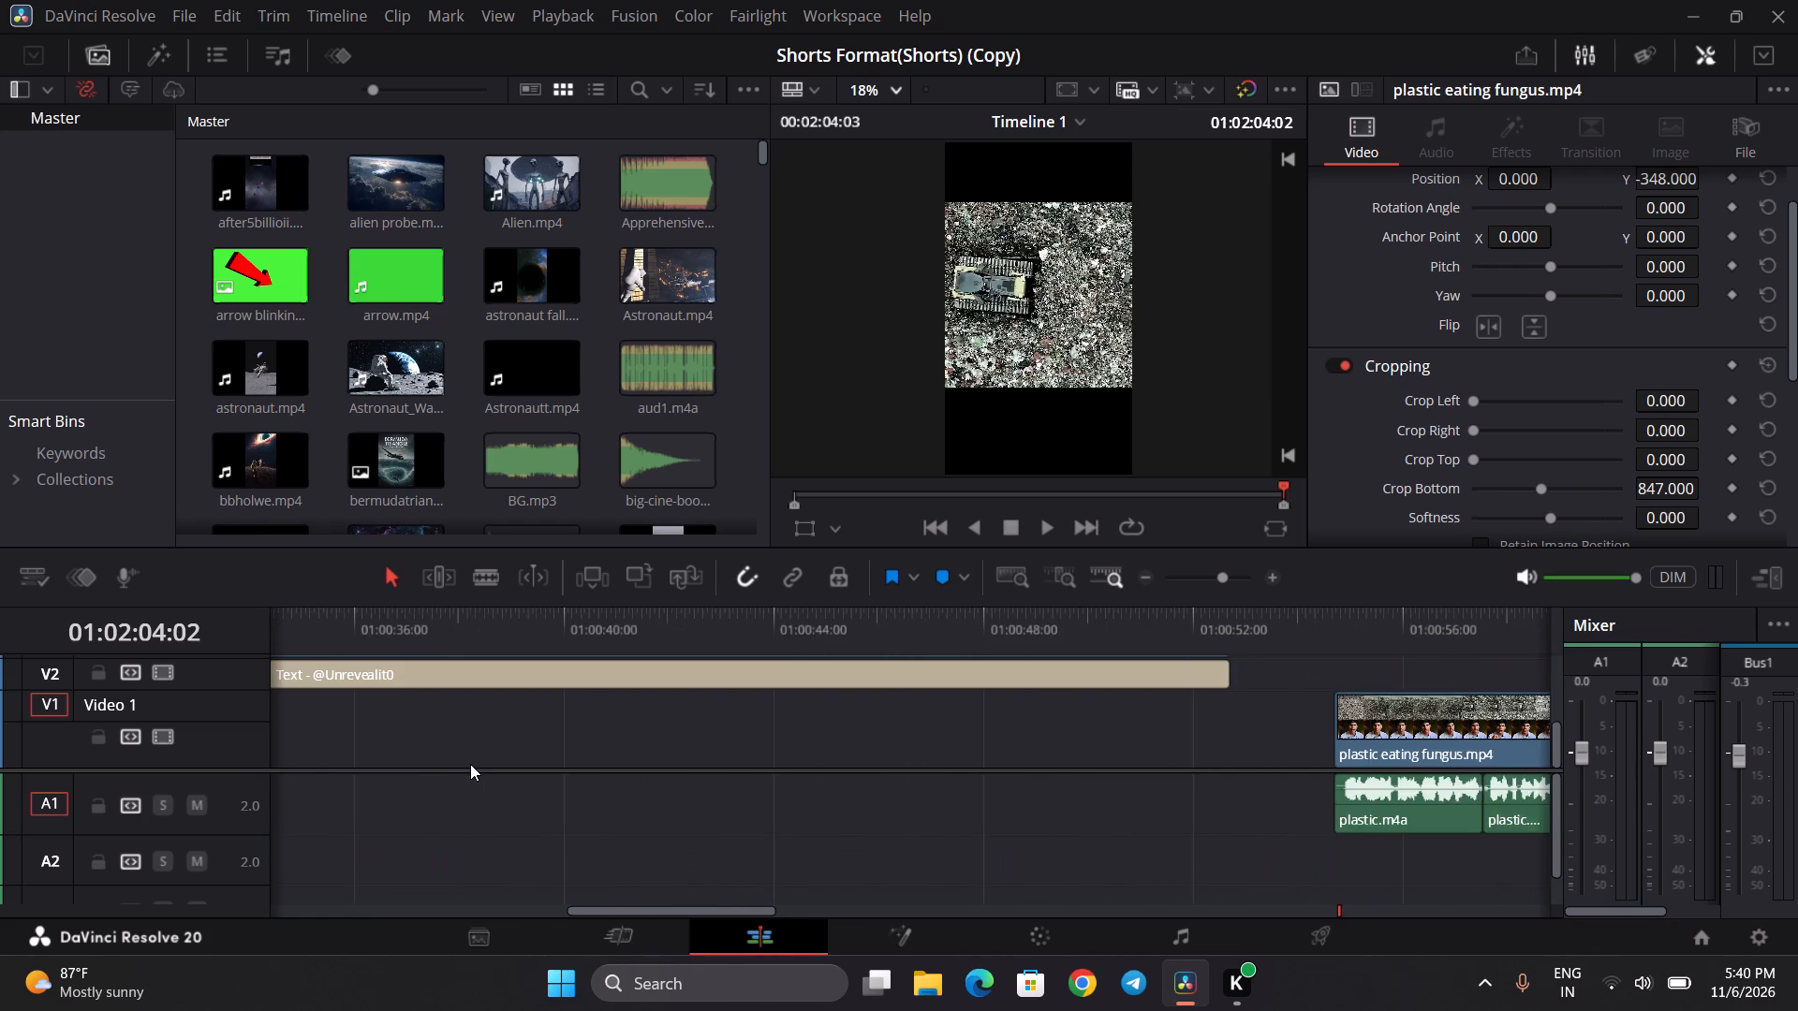
{"action": "scroll", "coordinate": [470, 764], "scroll_direction": "left", "scroll_amount": 1}
{"action": "left_click_drag", "start_coordinate": [445, 721], "coordinate": [573, 759]}
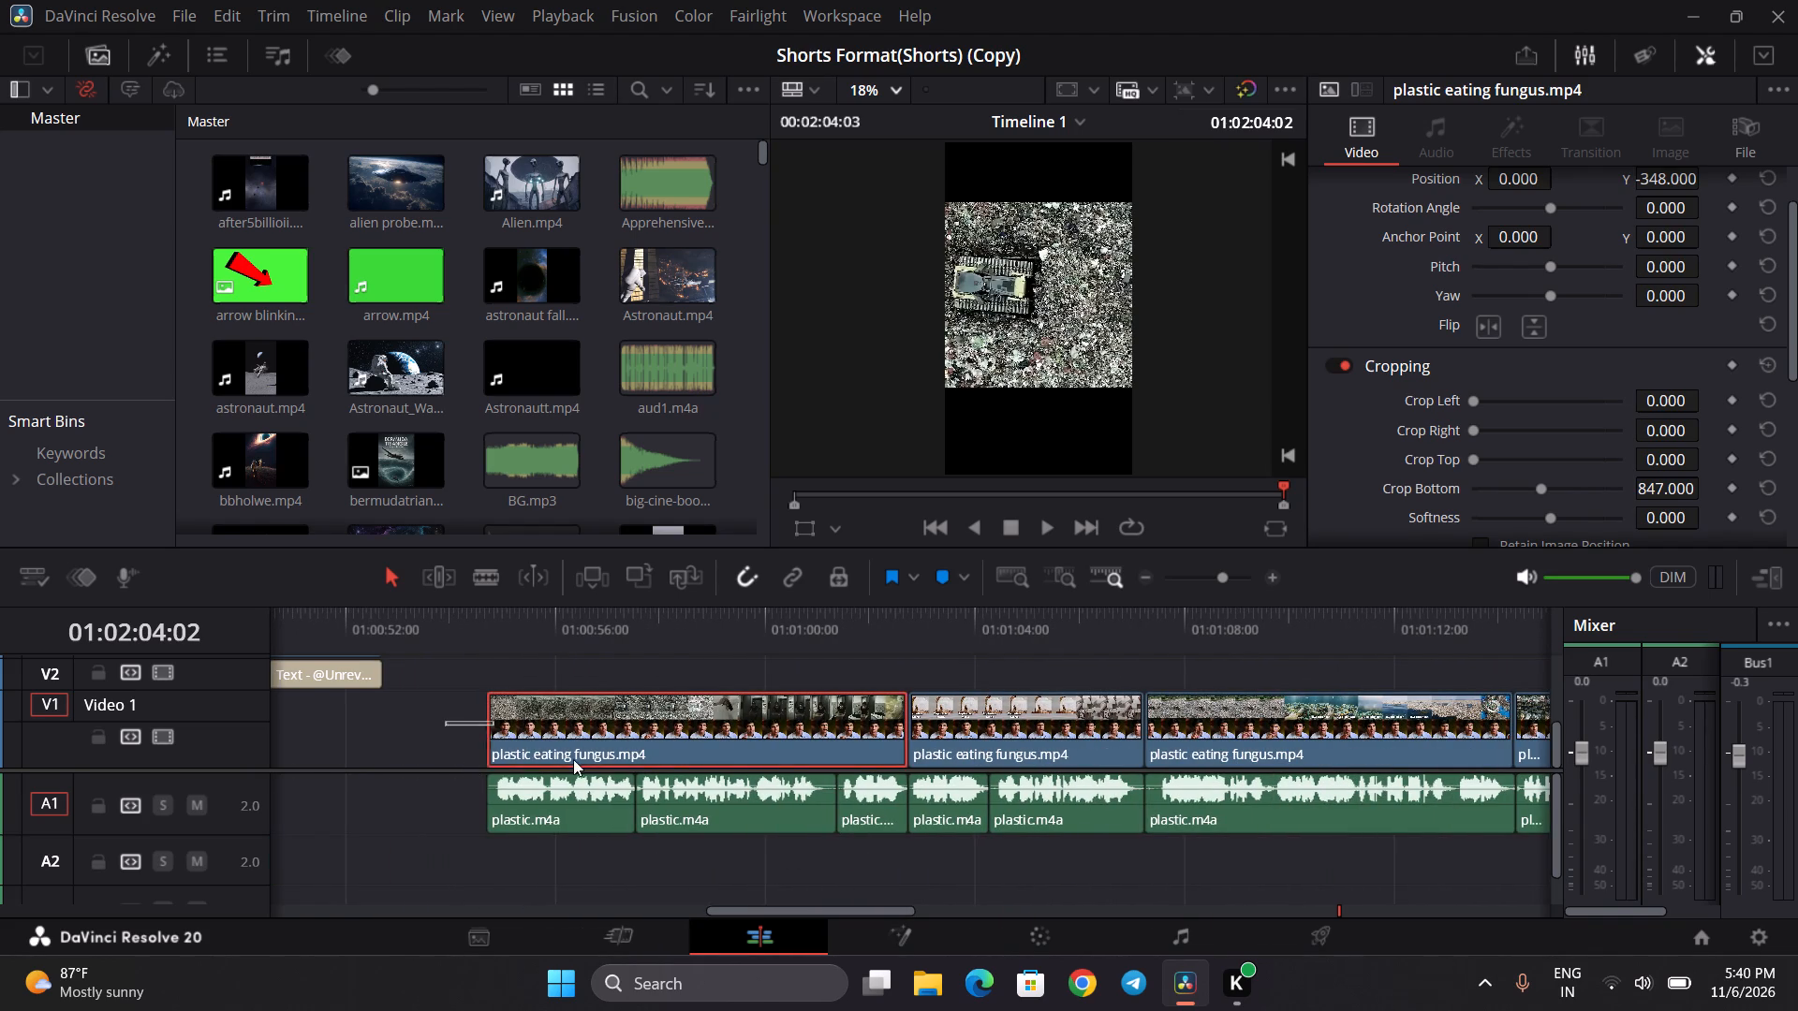
{"action": "left_click_drag", "start_coordinate": [573, 759], "coordinate": [1563, 813]}
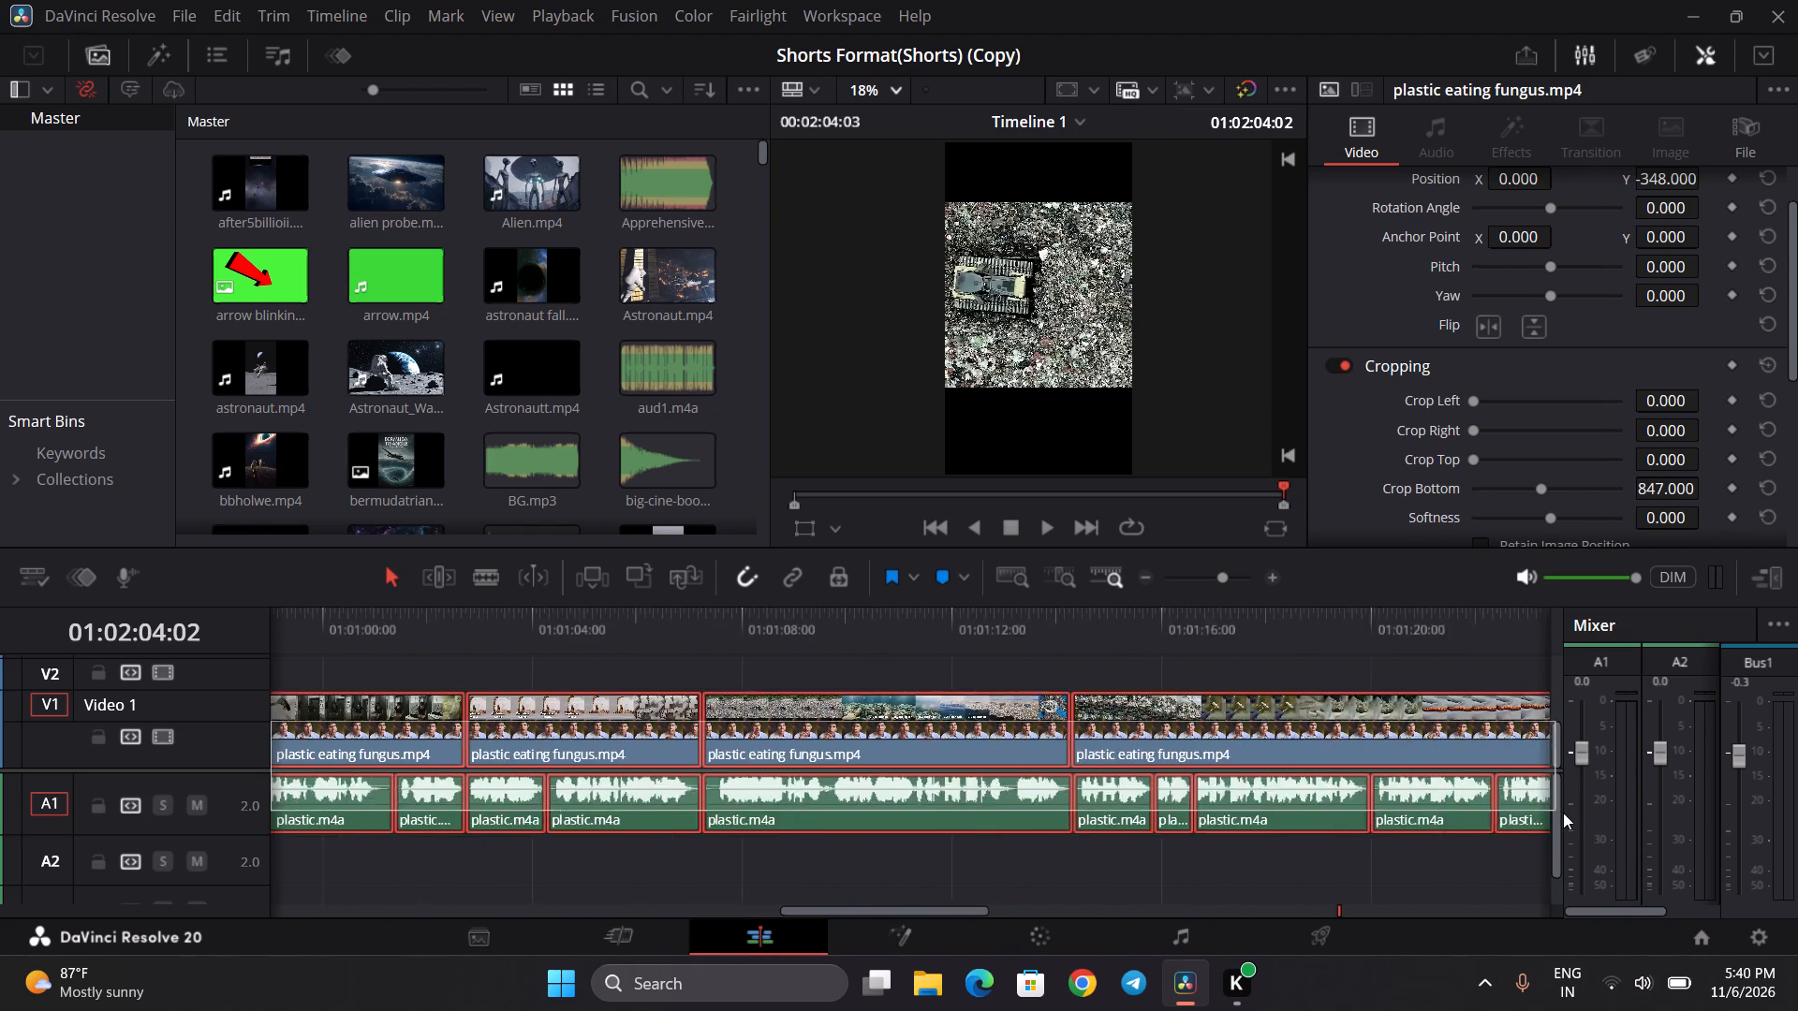
{"action": "left_click_drag", "start_coordinate": [1563, 813], "coordinate": [1573, 813]}
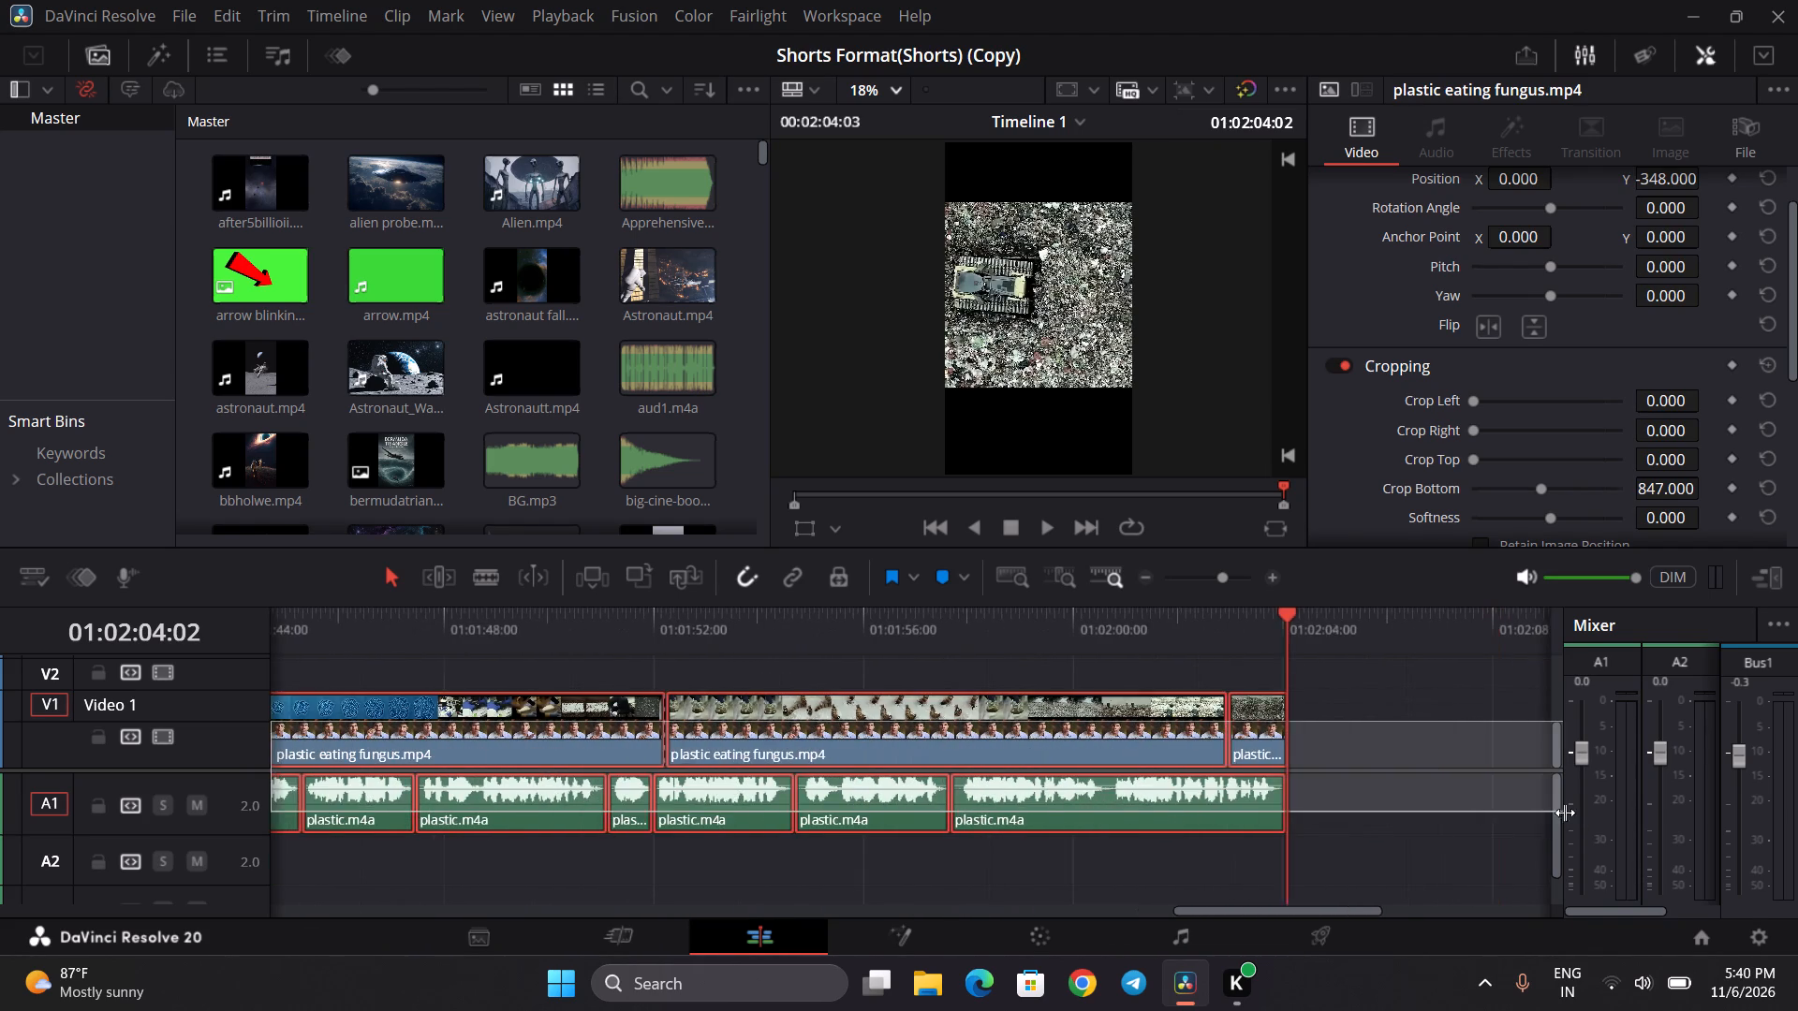
{"action": "scroll", "coordinate": [988, 817], "scroll_direction": "right", "scroll_amount": 5}
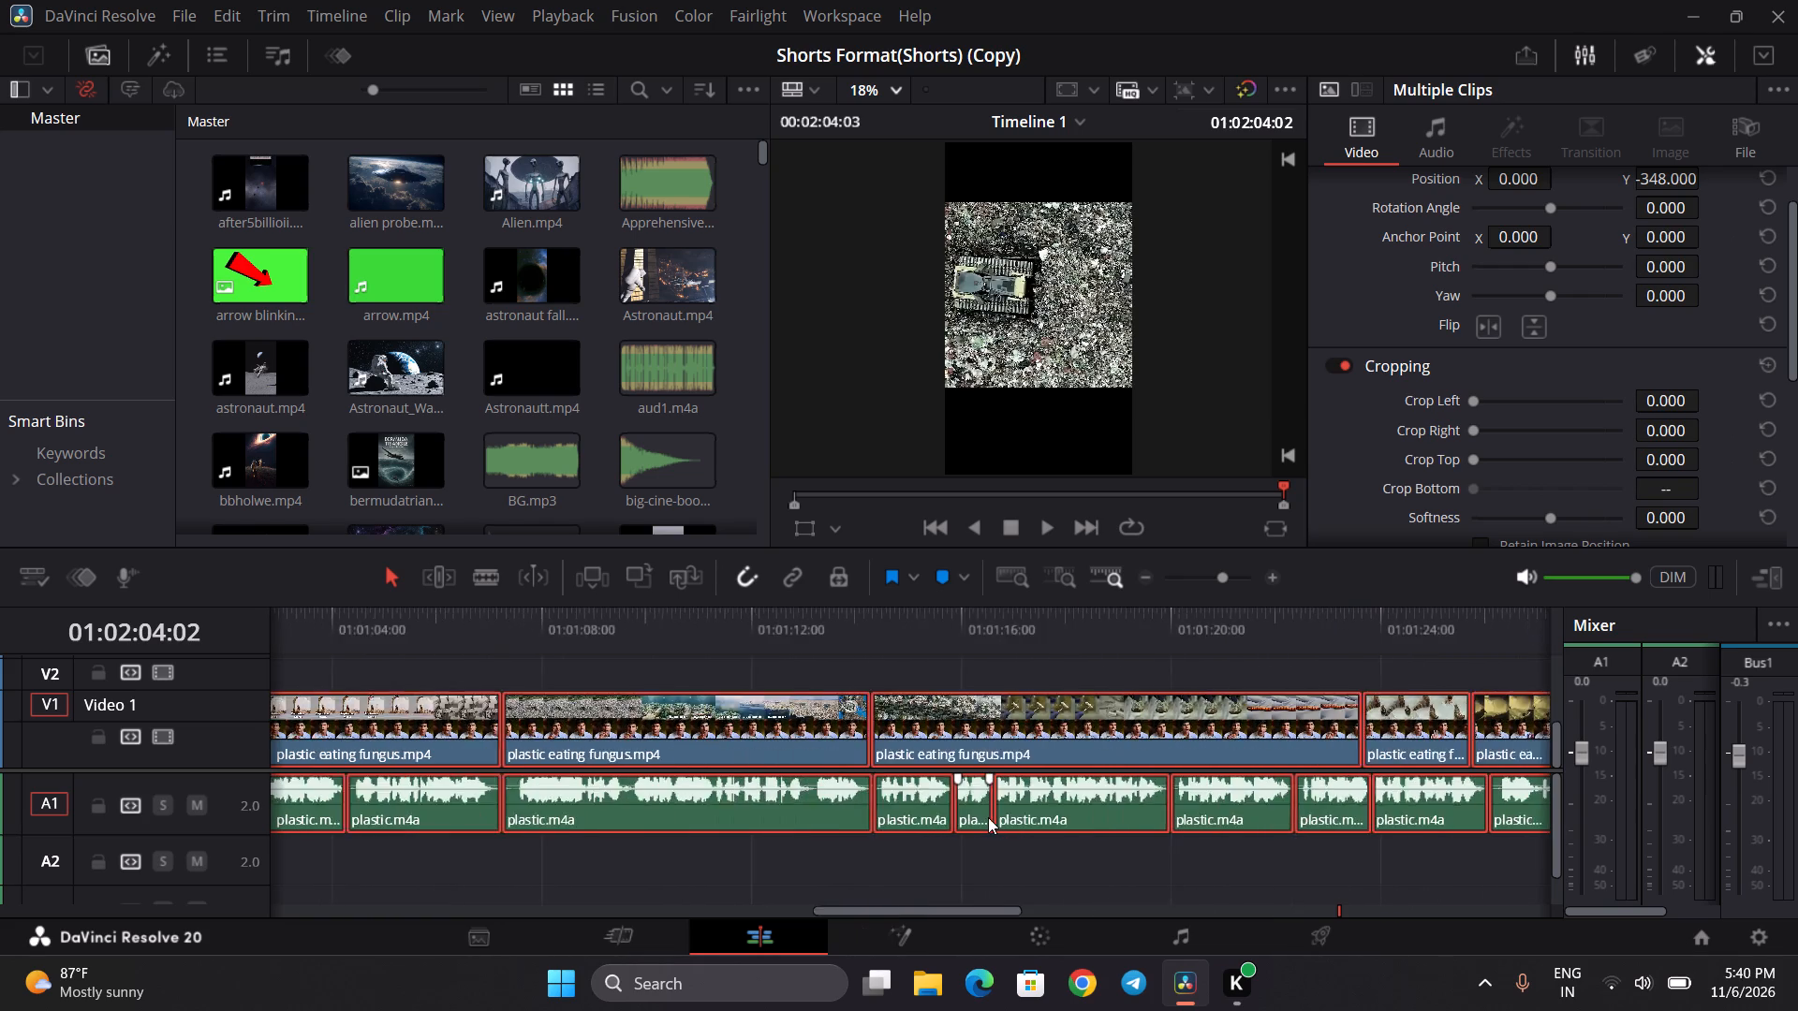
{"action": "scroll", "coordinate": [988, 817], "scroll_direction": "right", "scroll_amount": 2}
{"action": "scroll", "coordinate": [988, 817], "scroll_direction": "left", "scroll_amount": 1}
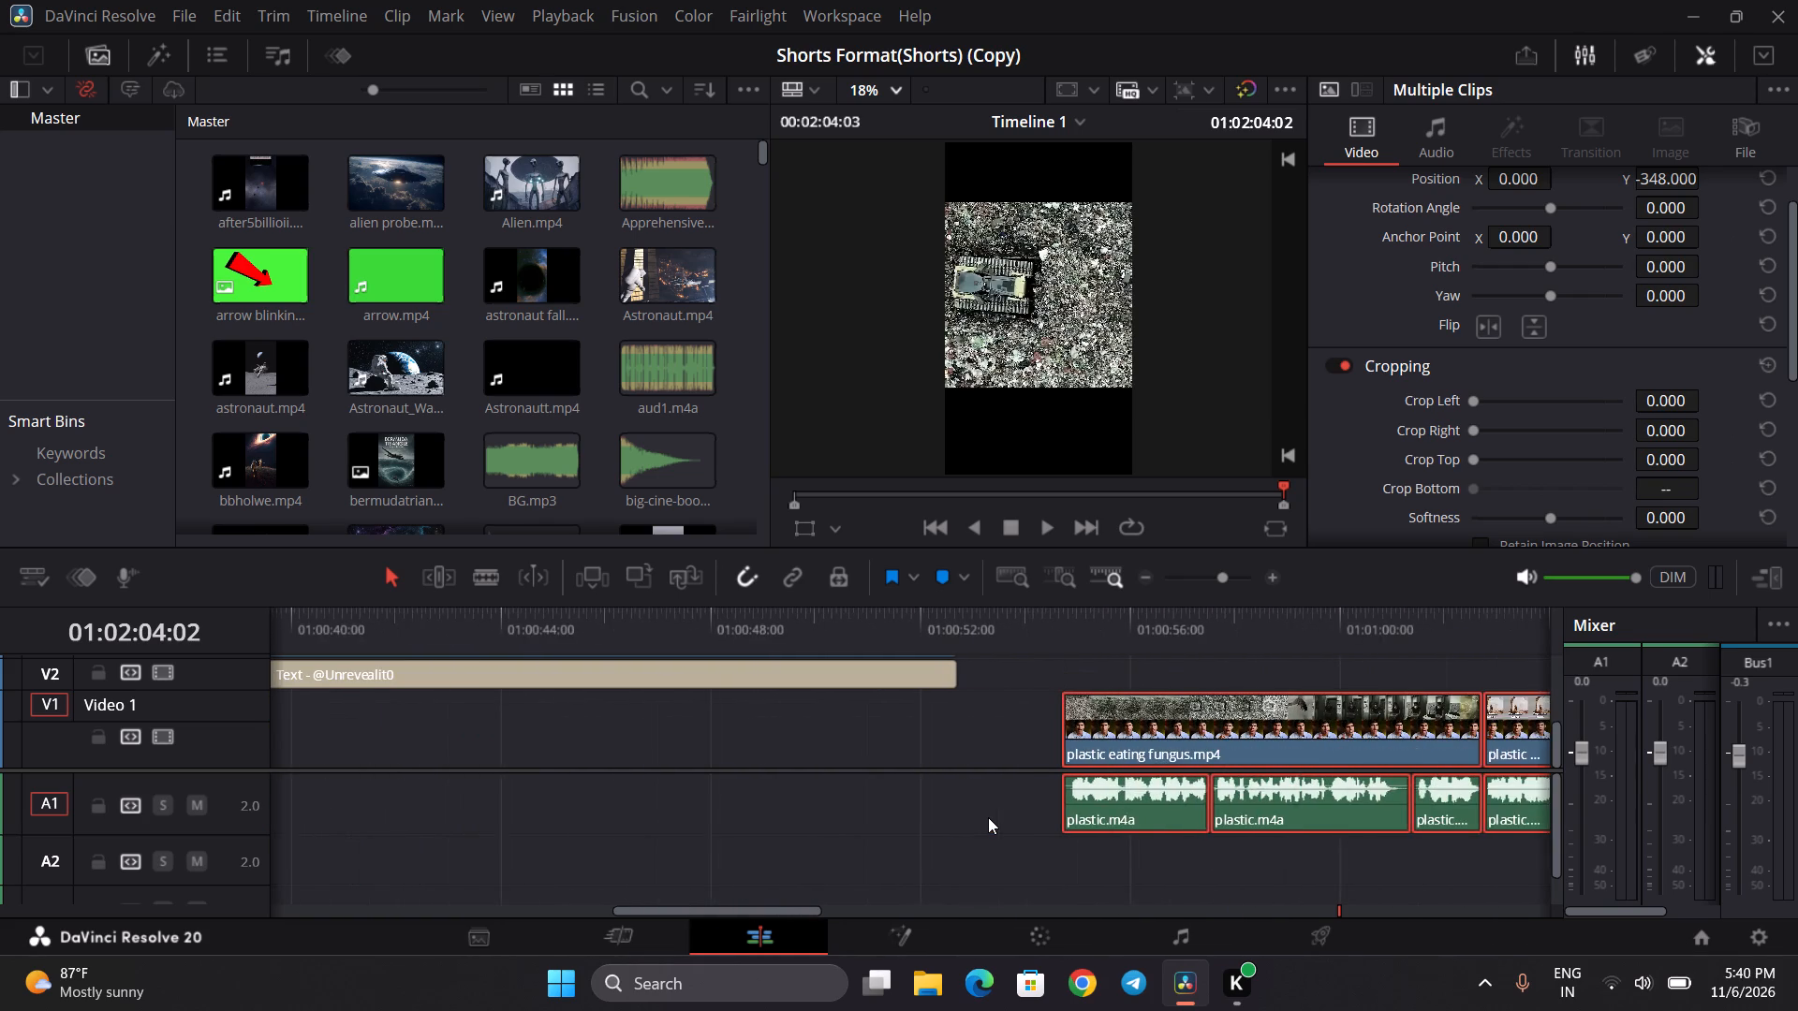
{"action": "scroll", "coordinate": [988, 817], "scroll_direction": "left", "scroll_amount": 1}
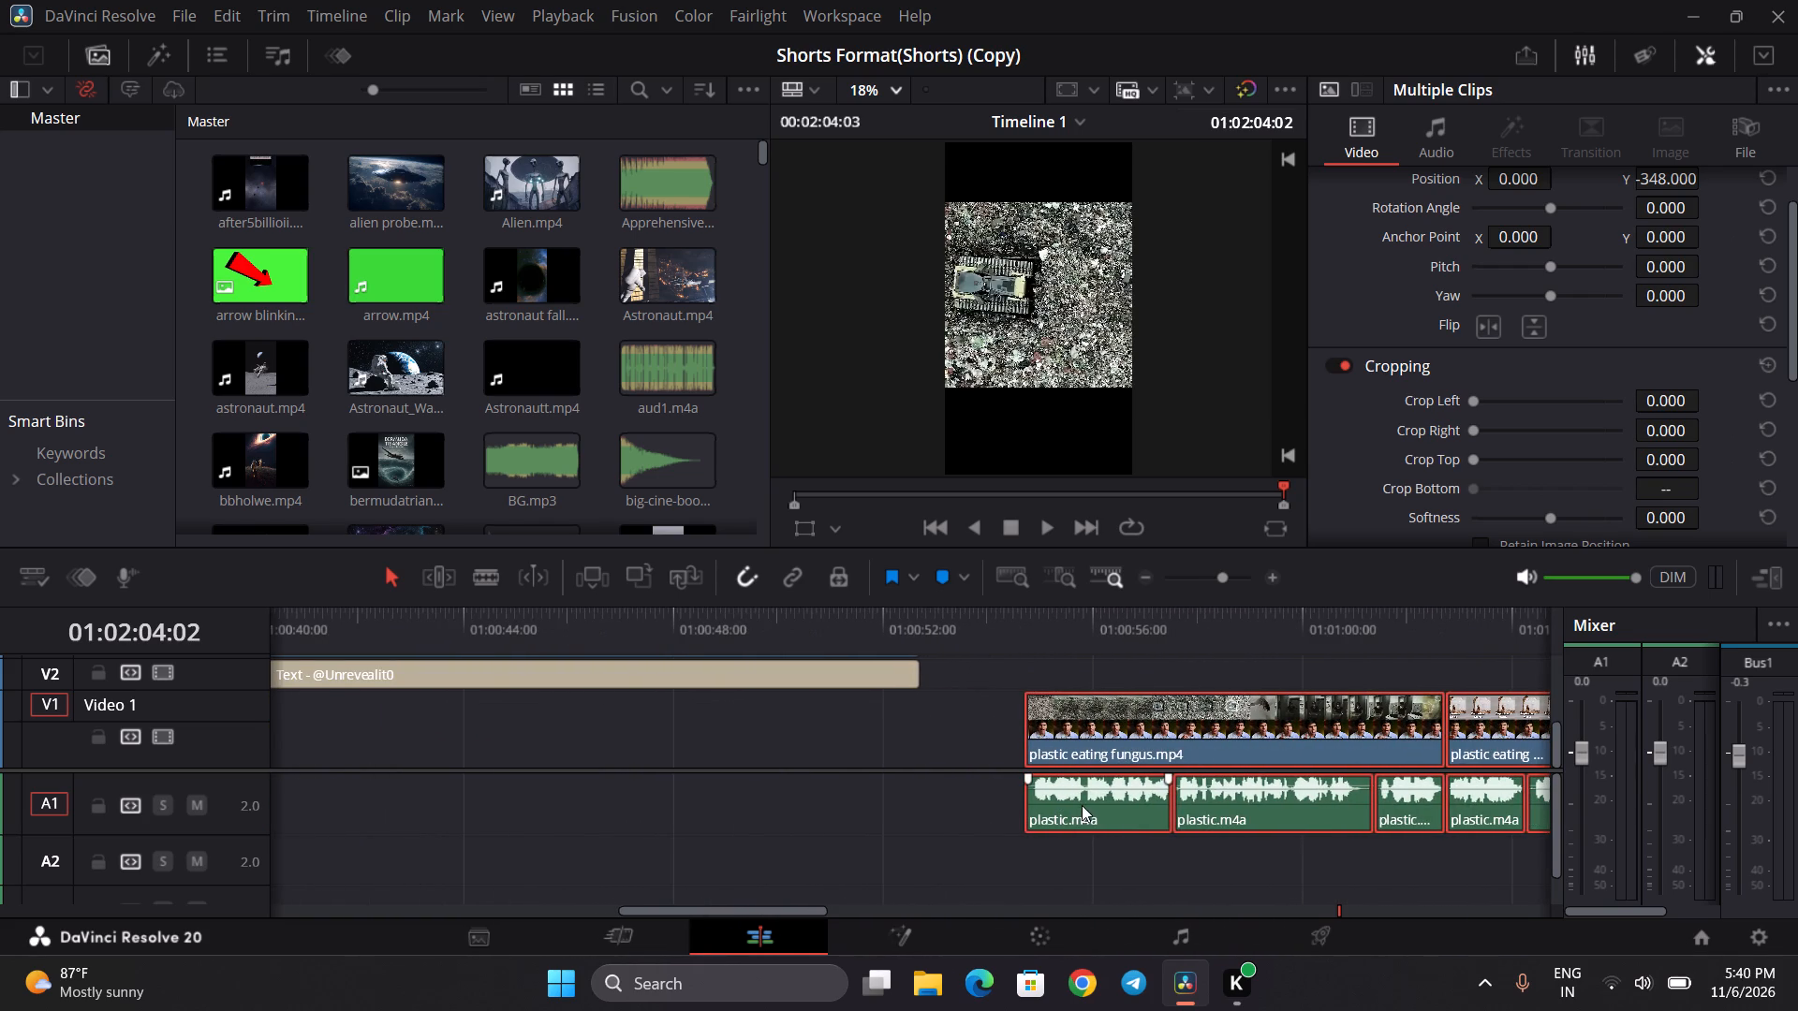
{"action": "left_click_drag", "start_coordinate": [1084, 810], "coordinate": [157, 772]}
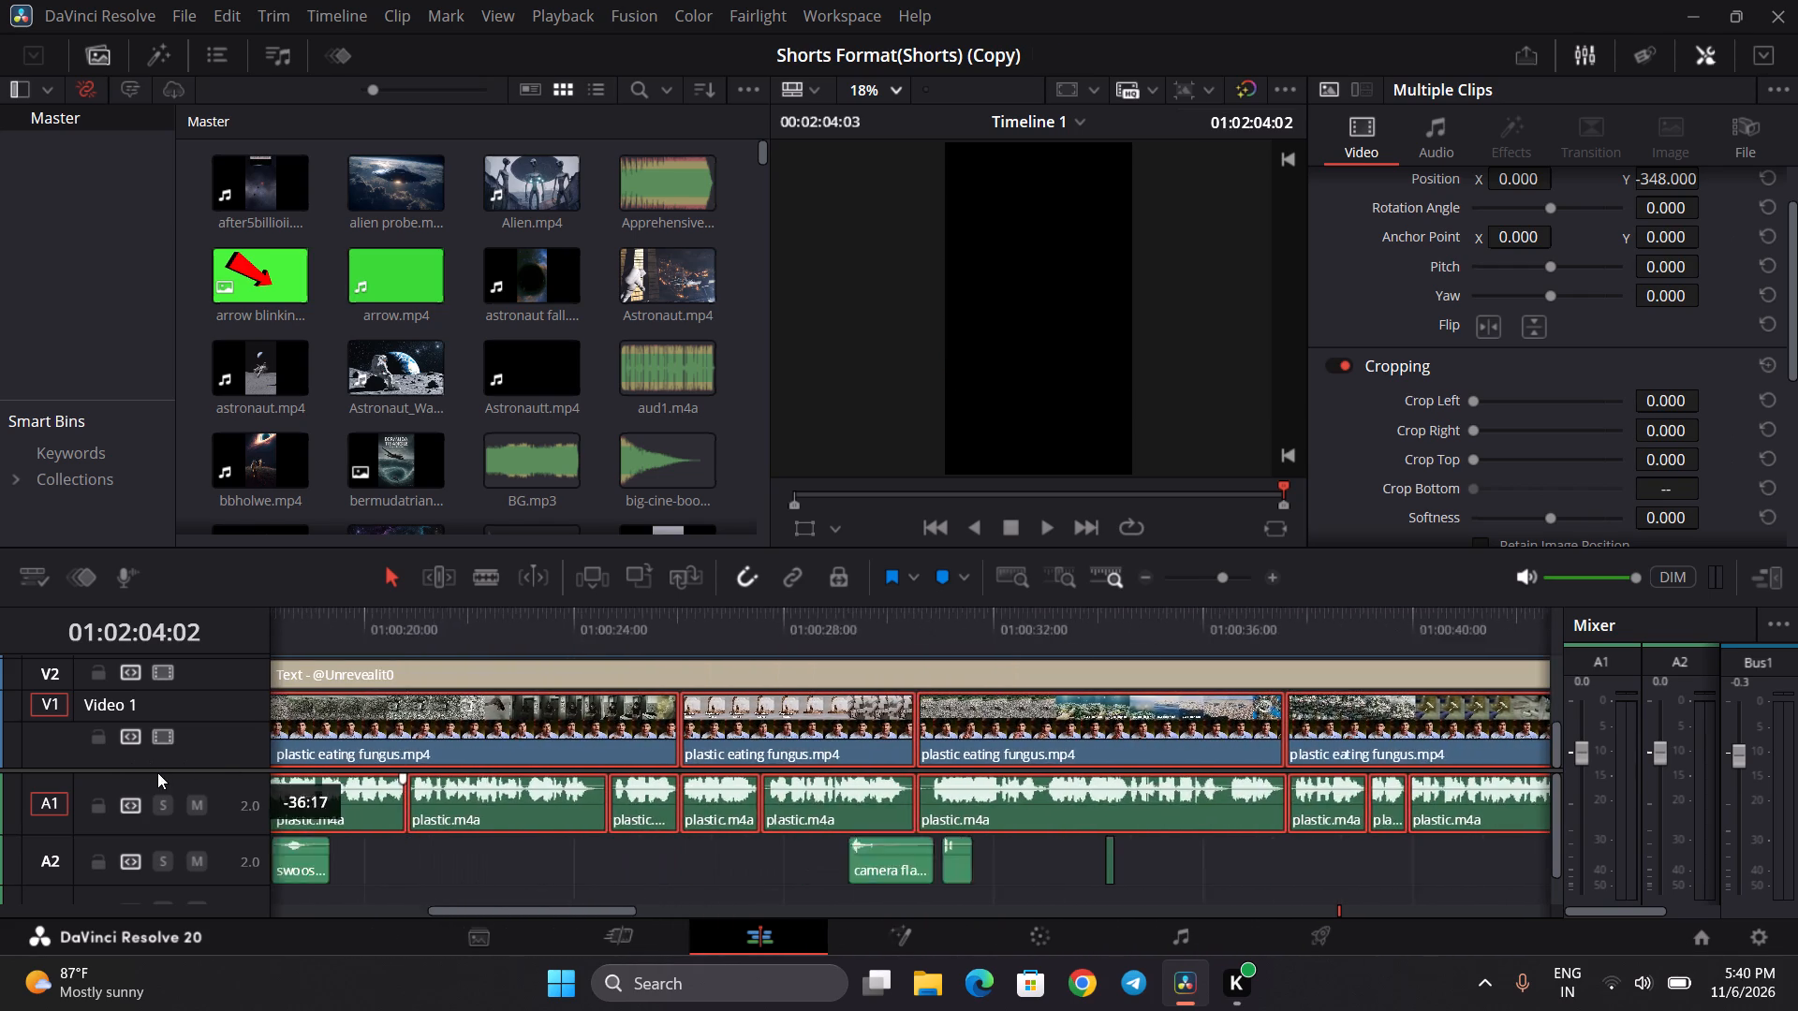
{"action": "left_click_drag", "start_coordinate": [157, 772], "coordinate": [96, 762]}
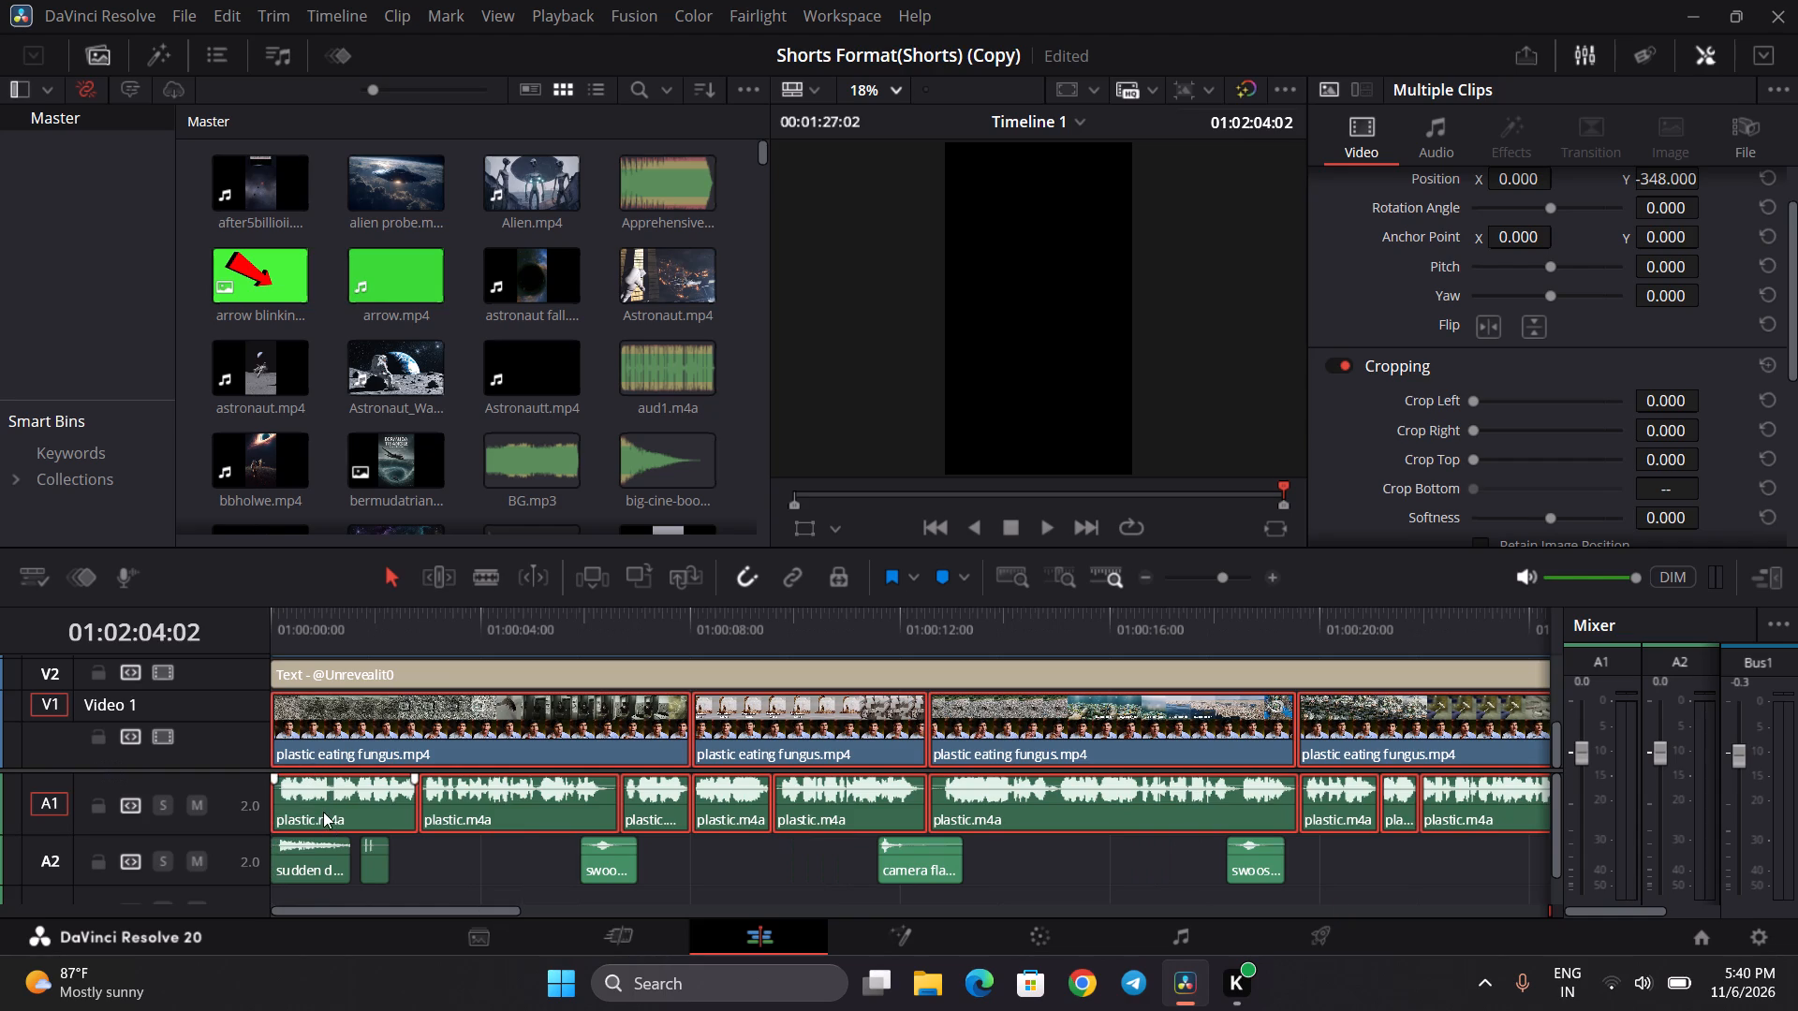
{"action": "left_click_drag", "start_coordinate": [323, 810], "coordinate": [289, 809]}
{"action": "scroll", "coordinate": [505, 838], "scroll_direction": "left", "scroll_amount": 4}
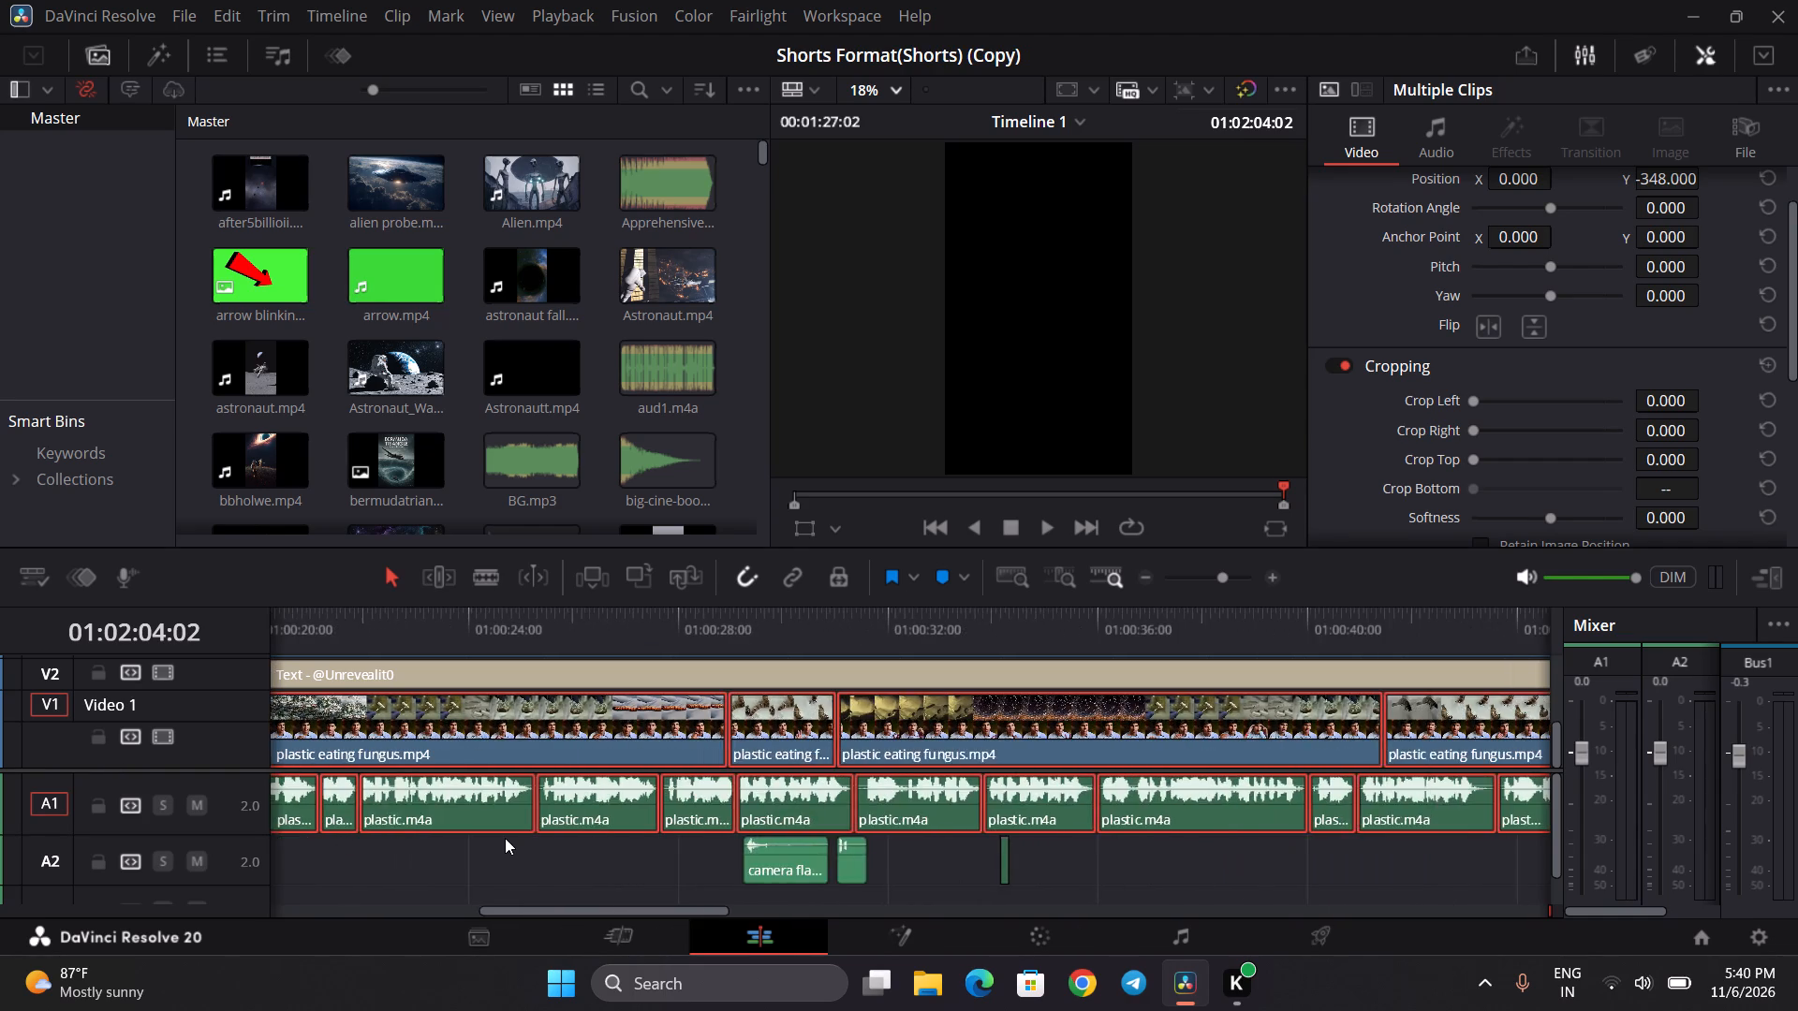
{"action": "scroll", "coordinate": [505, 838], "scroll_direction": "left", "scroll_amount": 2}
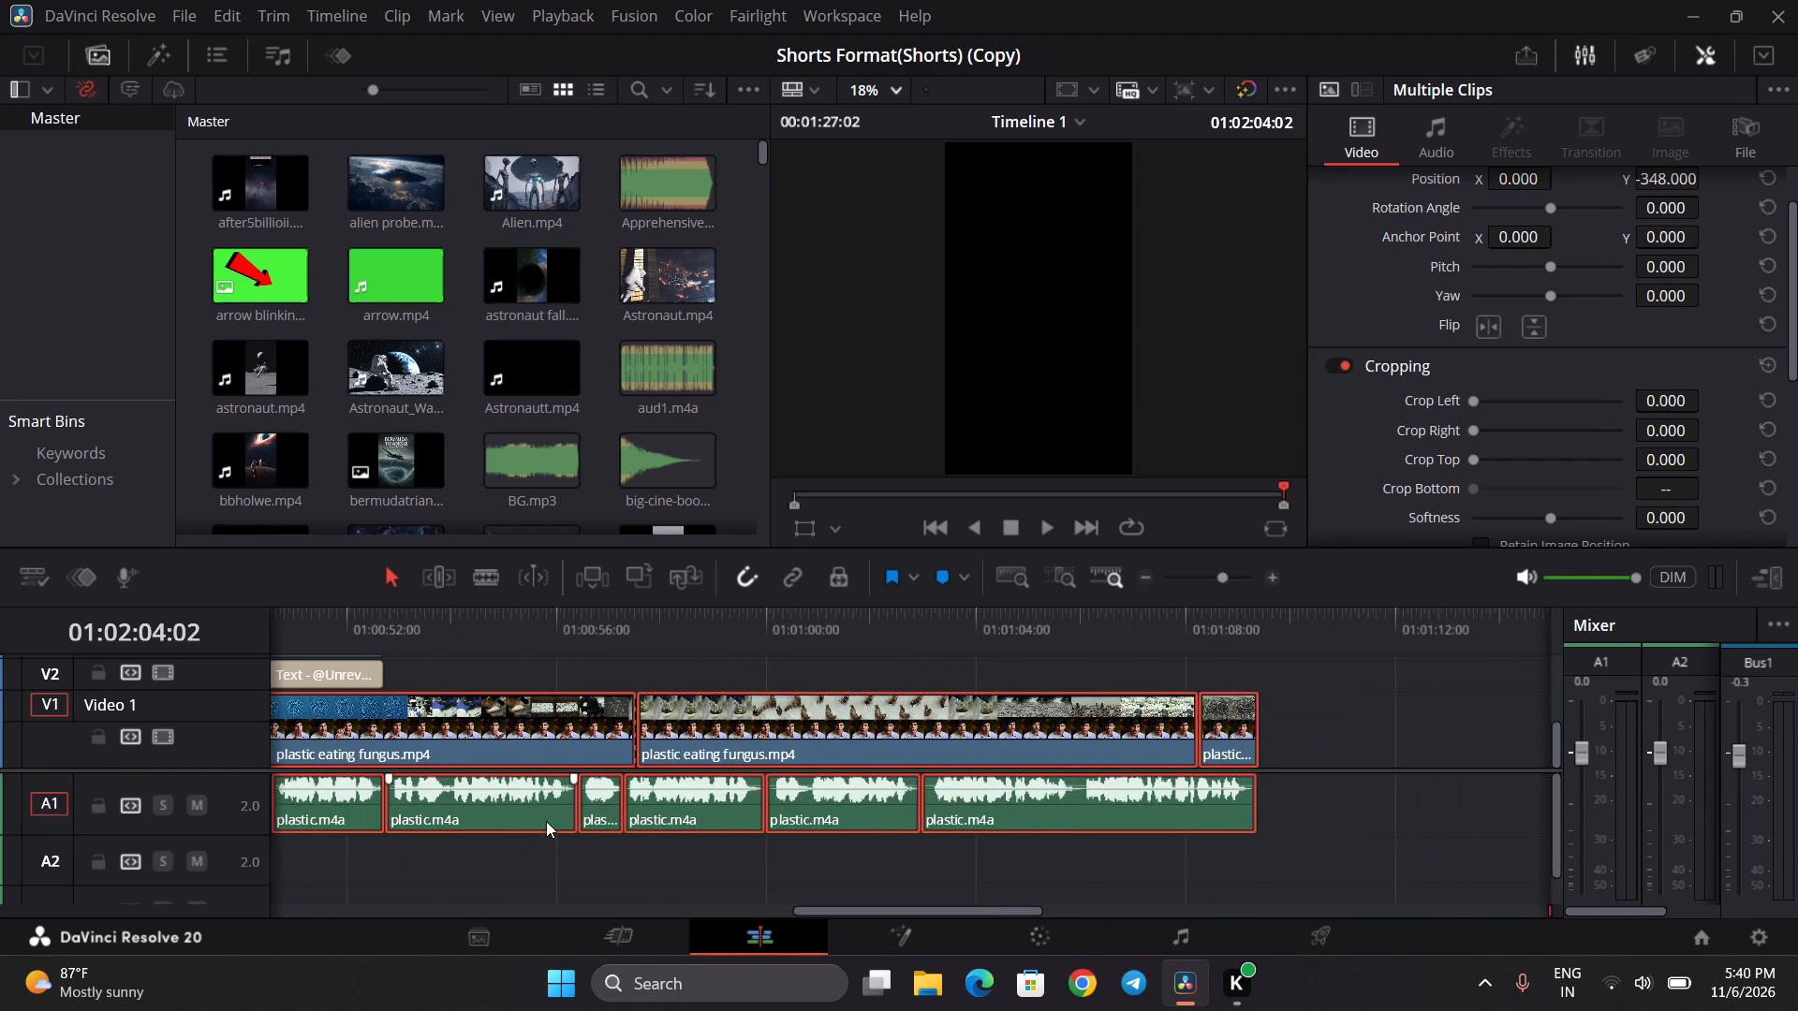
Delete the three leftover plastic eating fungus.mp4 clips on the disabled V4 track, from about 01:01:01 to 01:01:27.
{"action": "left_click_drag", "start_coordinate": [222, 769], "coordinate": [222, 829]}
{"action": "scroll", "coordinate": [664, 694], "scroll_direction": "up", "scroll_amount": 2}
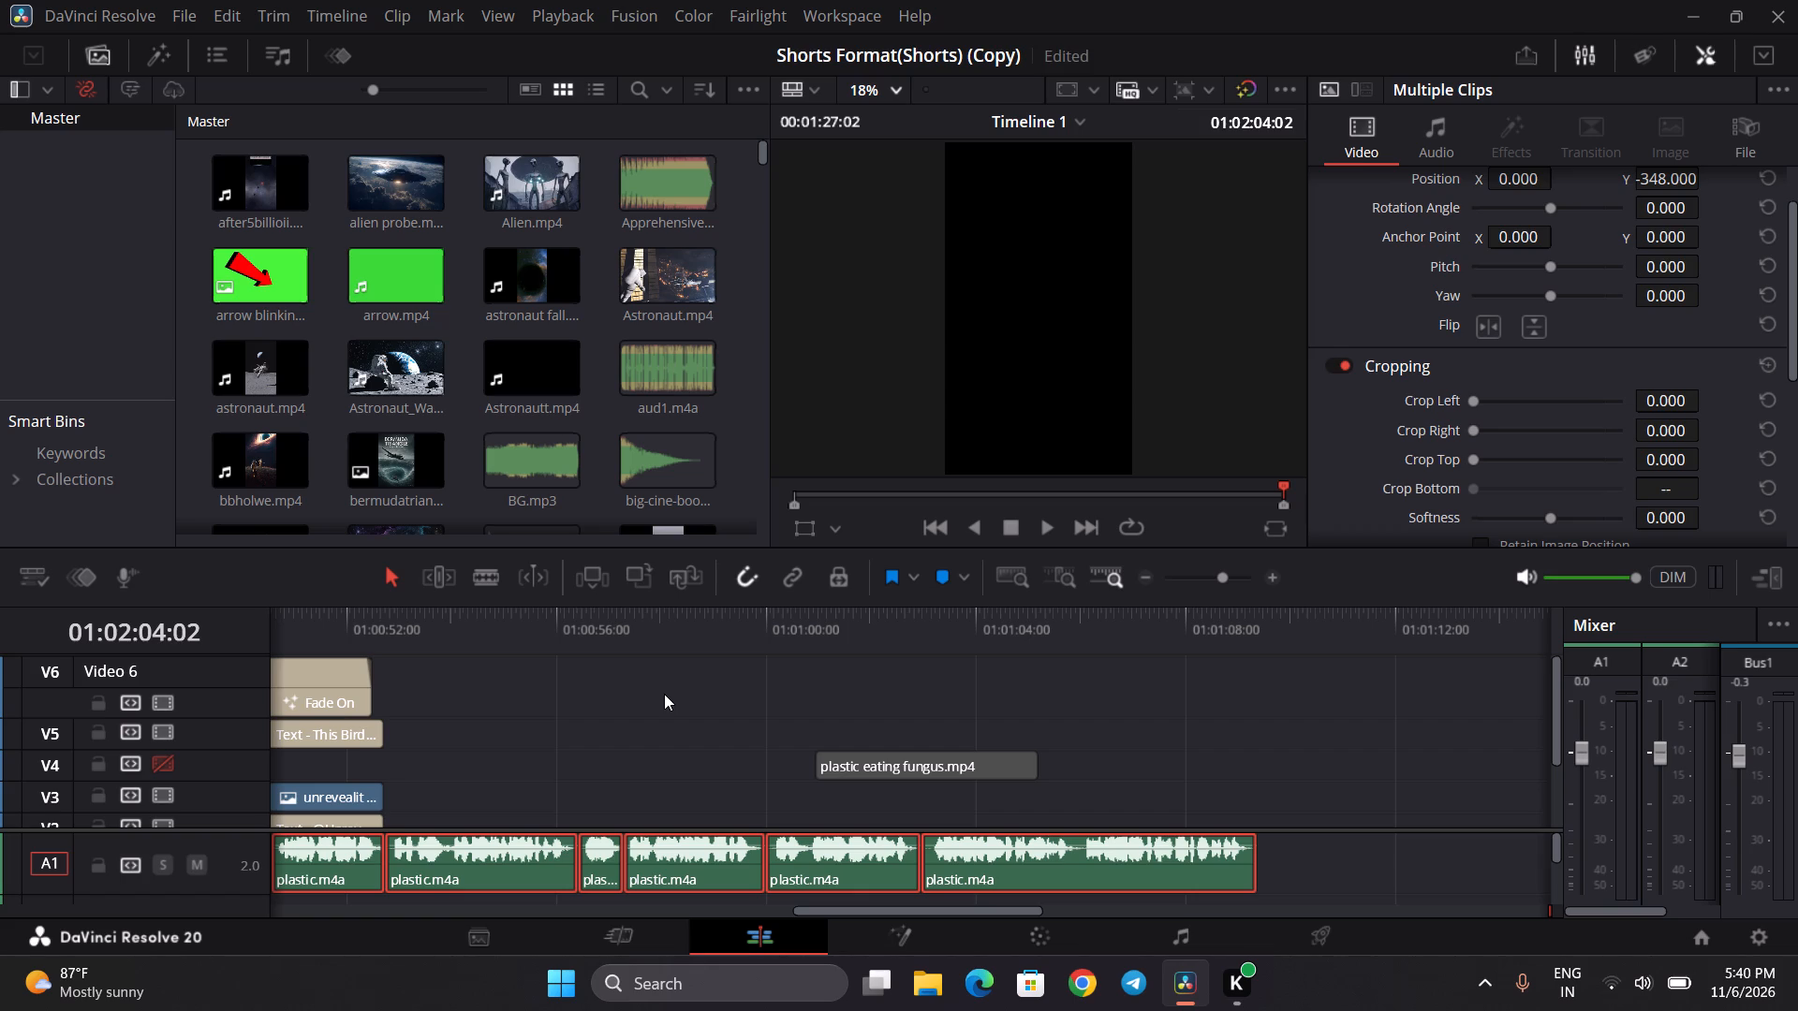
{"action": "left_click", "coordinate": [889, 766]}
{"action": "key", "text": "BackSpace"}
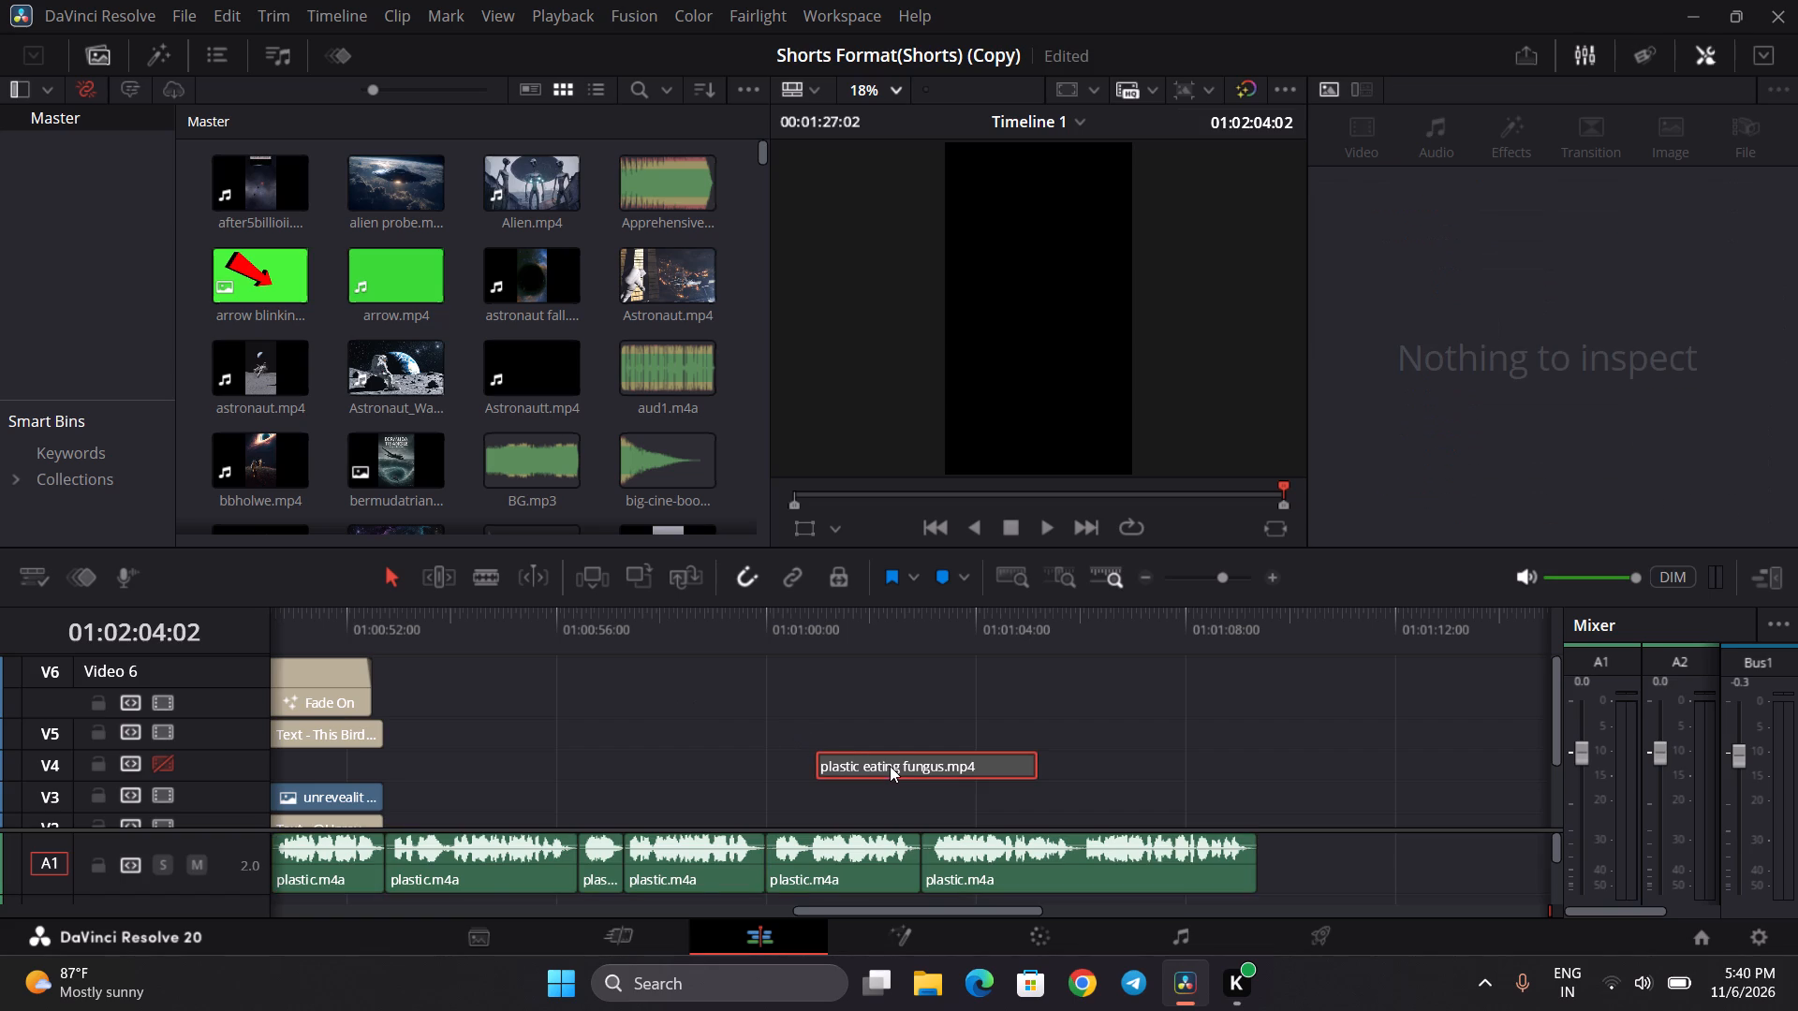
{"action": "scroll", "coordinate": [890, 766], "scroll_direction": "left", "scroll_amount": 6}
{"action": "scroll", "coordinate": [890, 766], "scroll_direction": "right", "scroll_amount": 3}
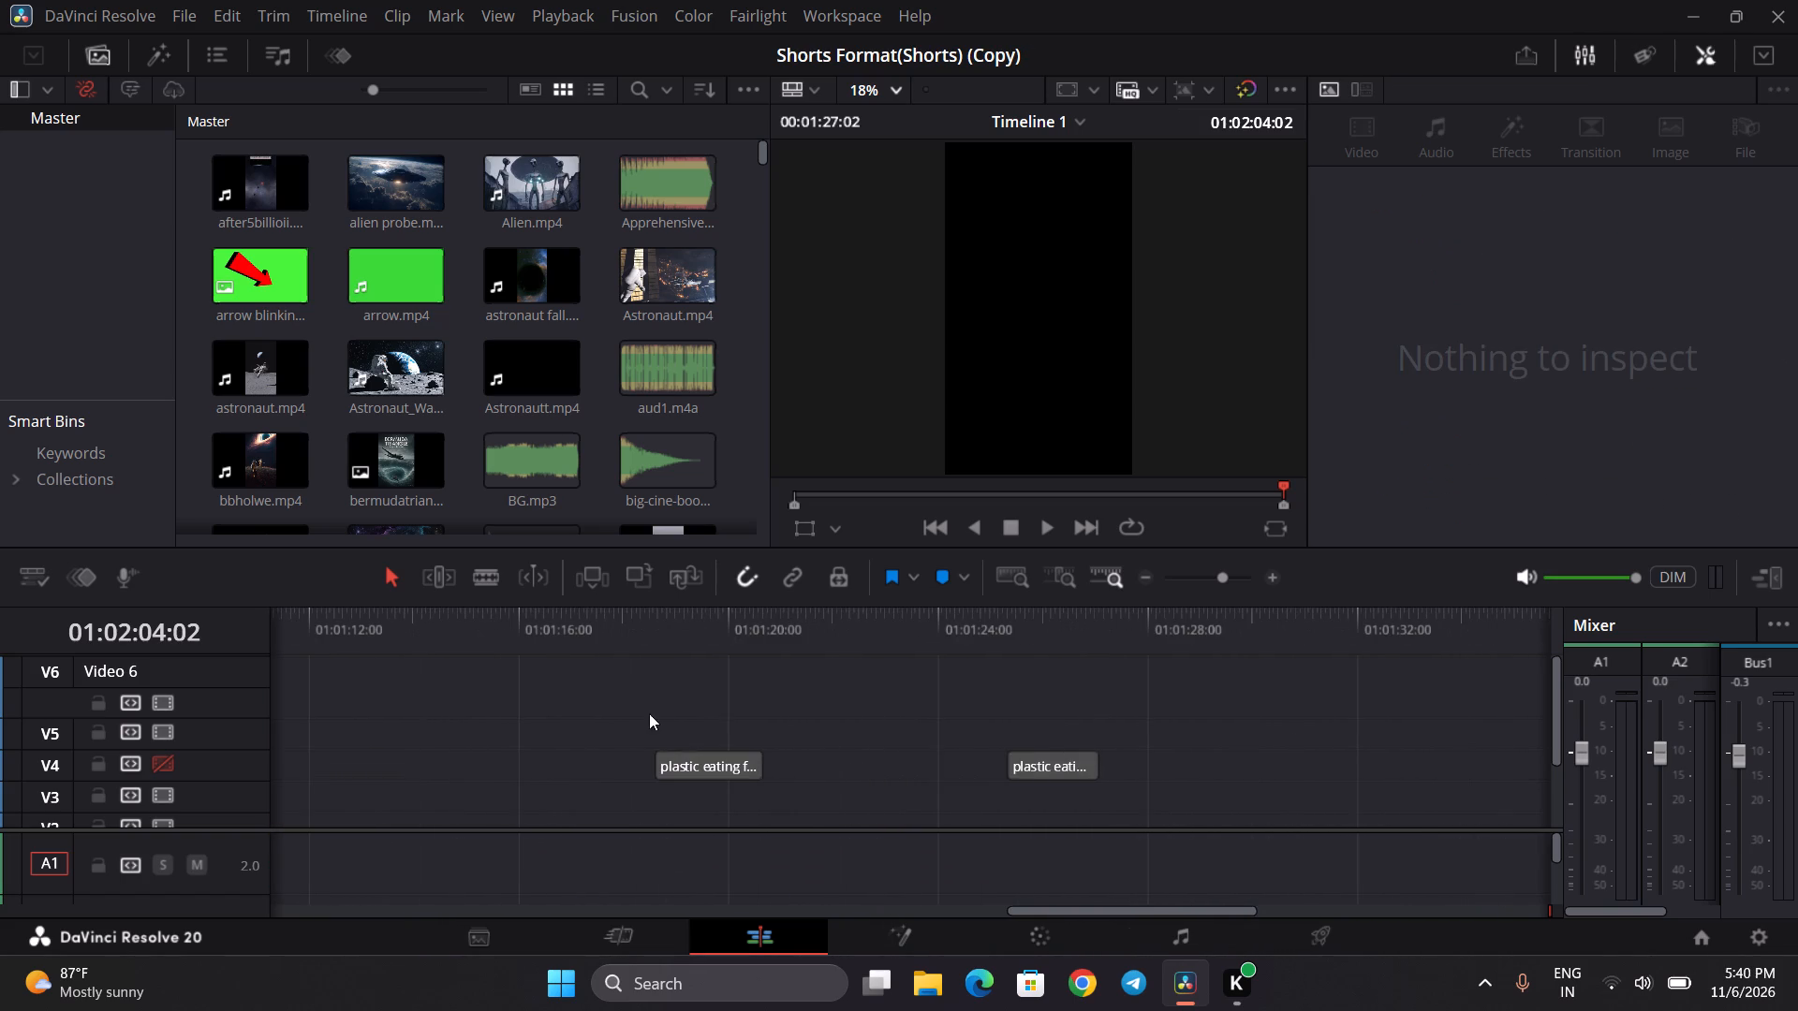
{"action": "left_click_drag", "start_coordinate": [649, 713], "coordinate": [1264, 810]}
{"action": "key", "text": "BackSpace"}
Check the video and audio tracks past the end of the fungus section for any remaining leftover clips.
{"action": "scroll", "coordinate": [1265, 813], "scroll_direction": "left", "scroll_amount": 2}
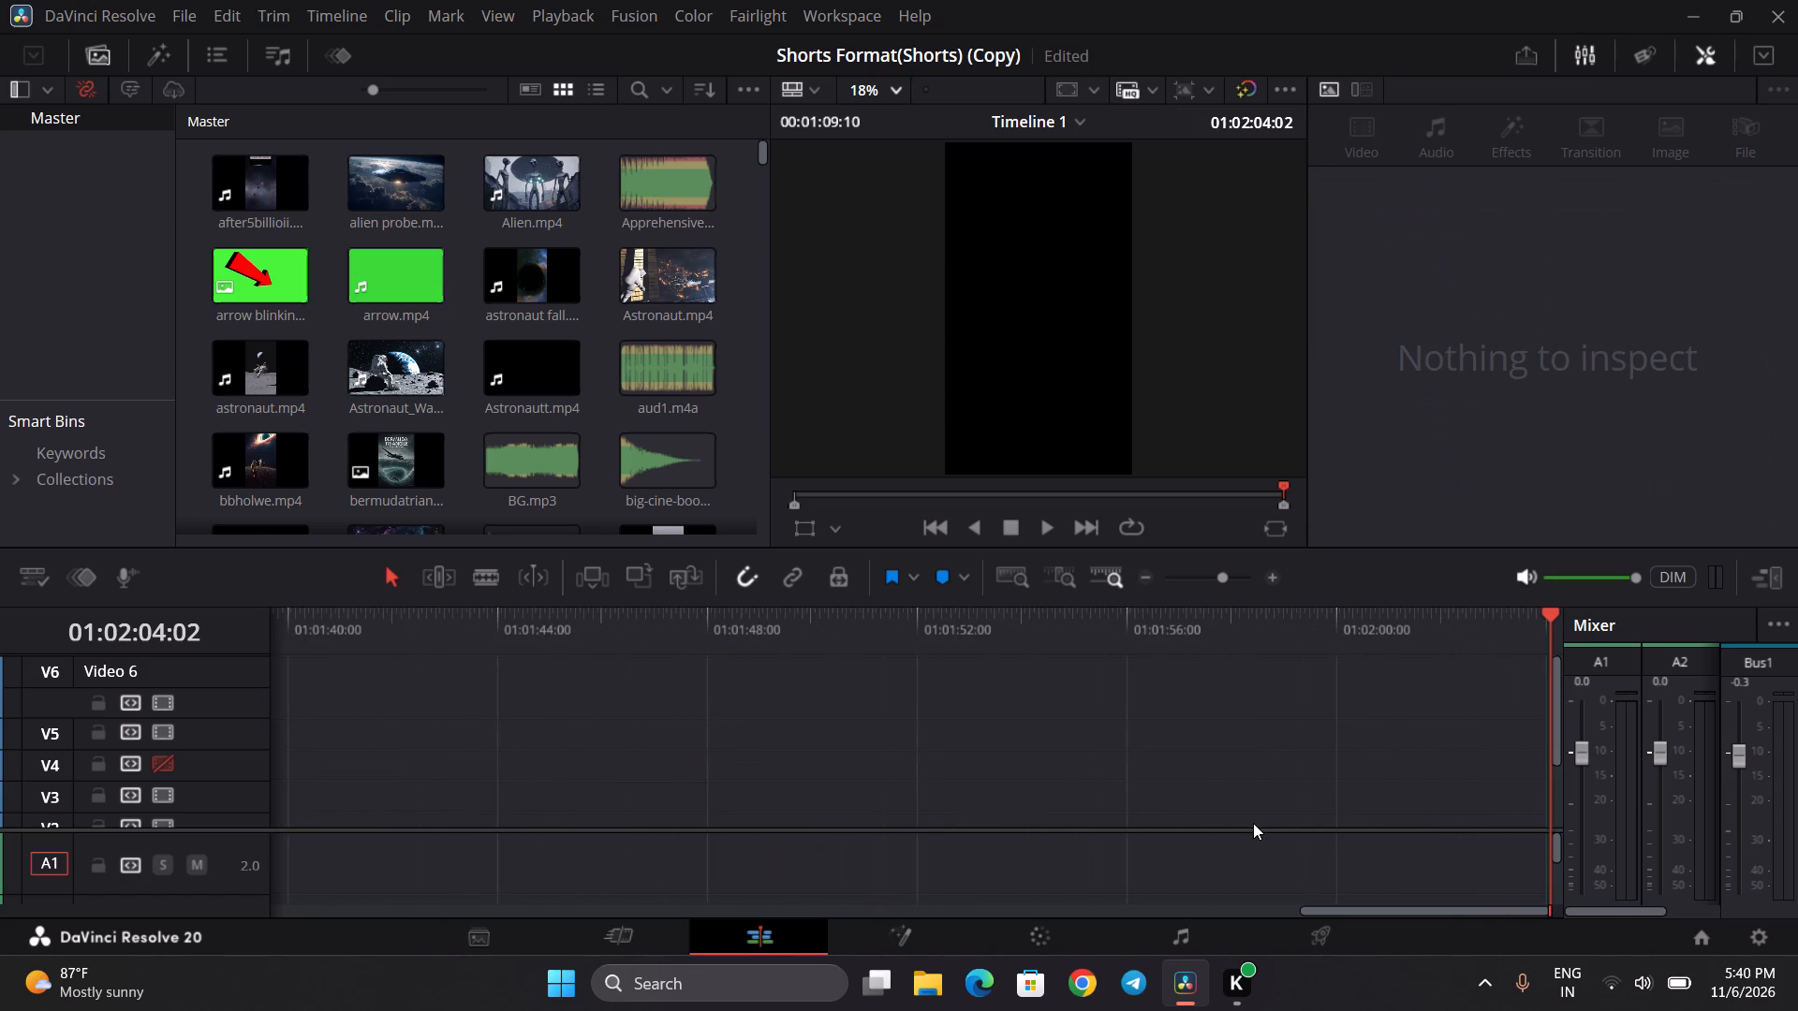
{"action": "scroll", "coordinate": [1253, 823], "scroll_direction": "left", "scroll_amount": 2}
{"action": "scroll", "coordinate": [1239, 822], "scroll_direction": "right", "scroll_amount": 5}
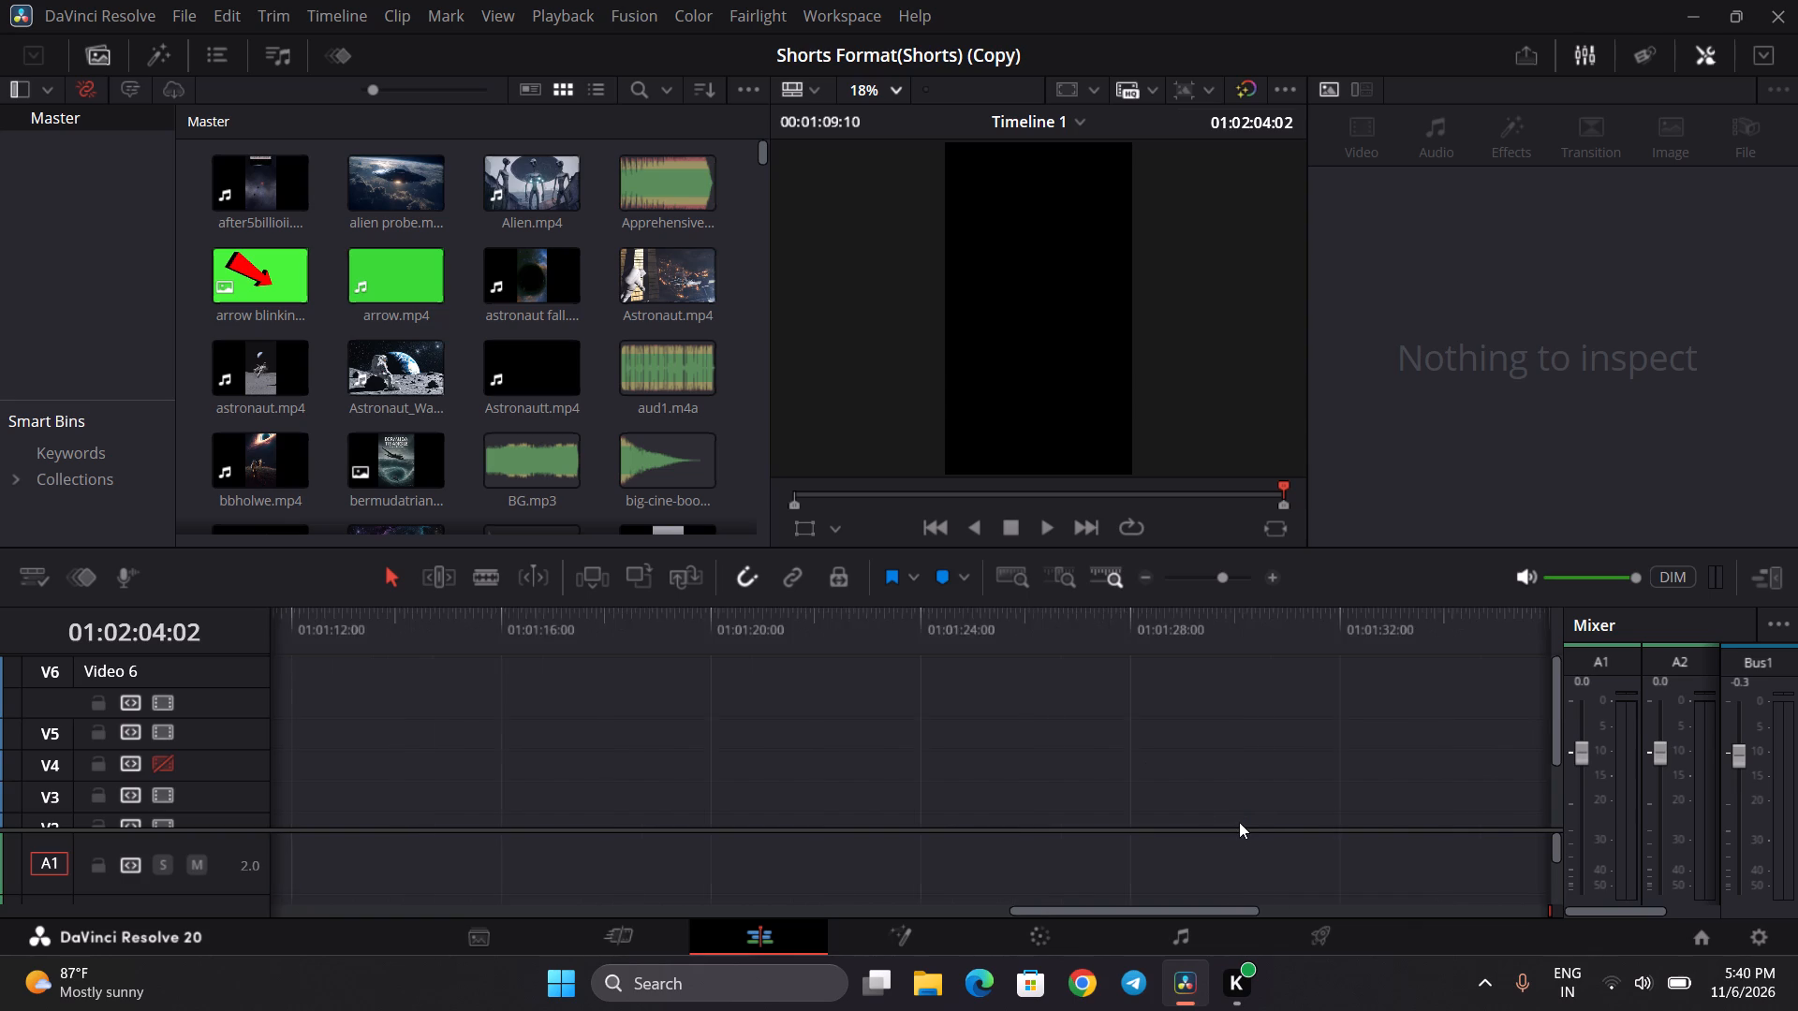
{"action": "scroll", "coordinate": [1083, 726], "scroll_direction": "down", "scroll_amount": 2}
{"action": "scroll", "coordinate": [1083, 726], "scroll_direction": "up", "scroll_amount": 3}
{"action": "scroll", "coordinate": [1083, 726], "scroll_direction": "down", "scroll_amount": 4}
{"action": "scroll", "coordinate": [954, 799], "scroll_direction": "down", "scroll_amount": 2}
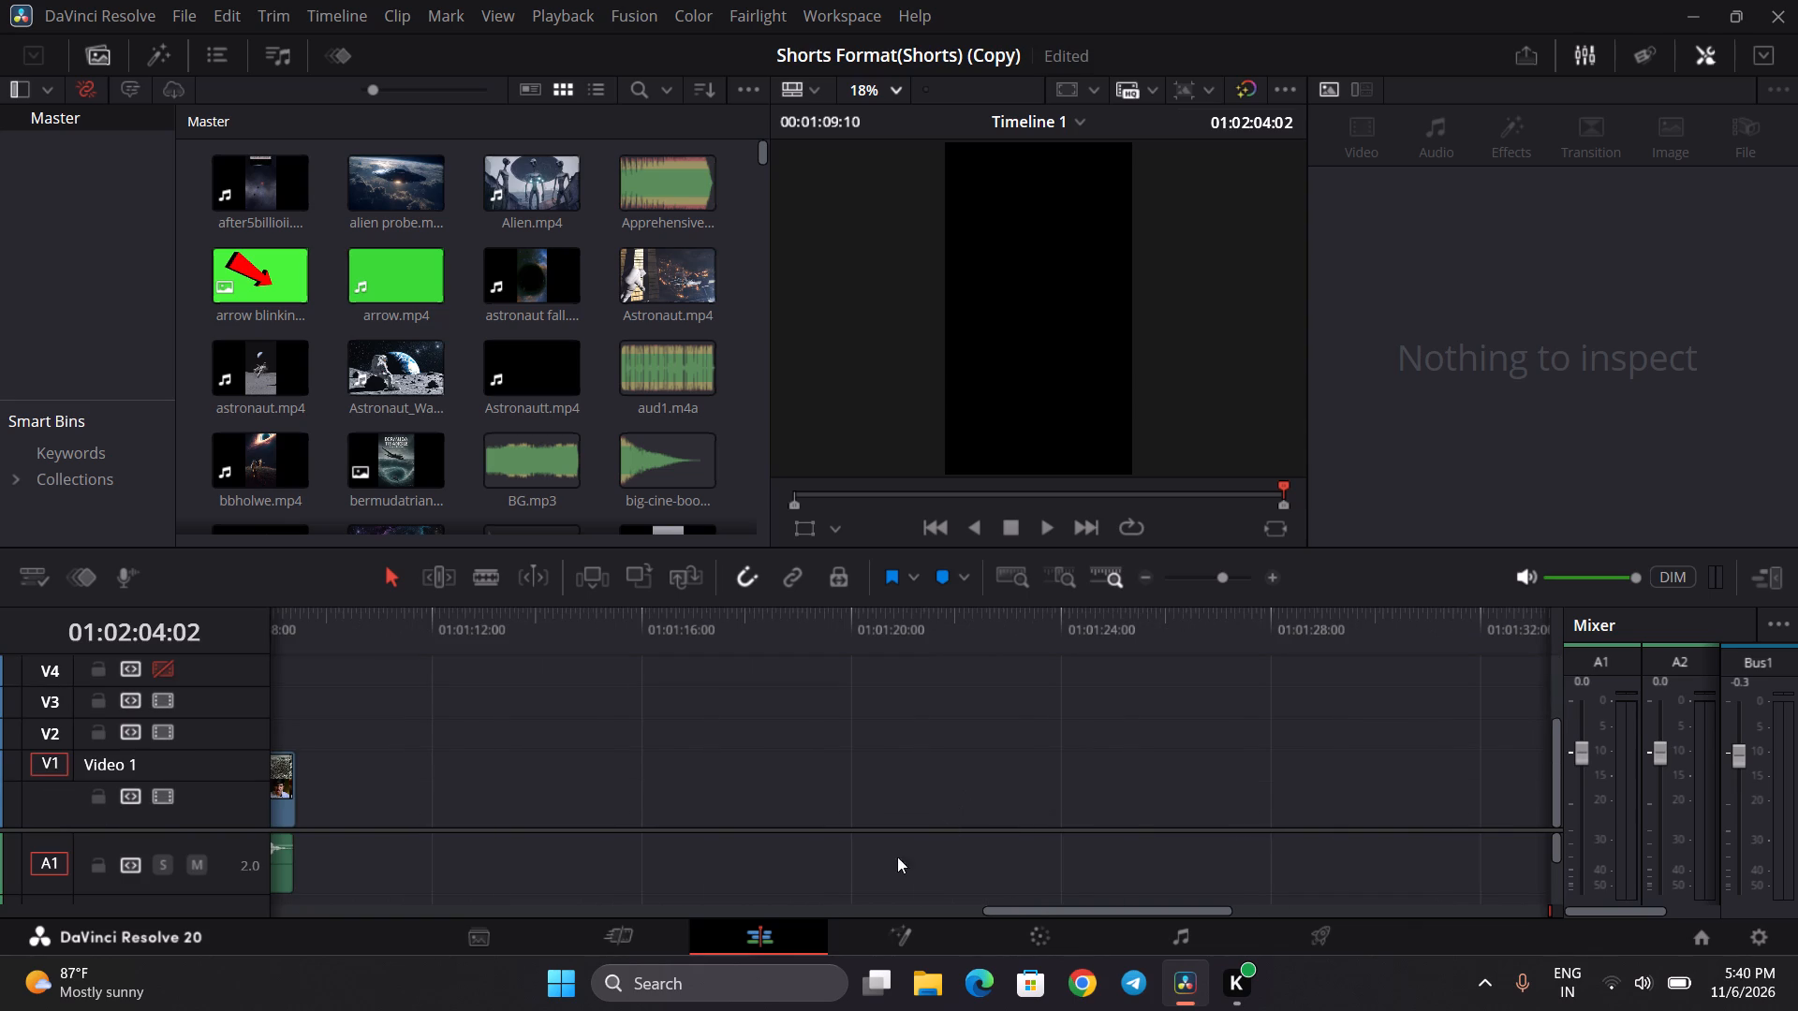
{"action": "scroll", "coordinate": [824, 898], "scroll_direction": "up", "scroll_amount": 3}
{"action": "scroll", "coordinate": [824, 881], "scroll_direction": "down", "scroll_amount": 5}
{"action": "scroll", "coordinate": [824, 881], "scroll_direction": "up", "scroll_amount": 9}
{"action": "scroll", "coordinate": [825, 850], "scroll_direction": "down", "scroll_amount": 1}
{"action": "scroll", "coordinate": [825, 850], "scroll_direction": "up", "scroll_amount": 2}
{"action": "scroll", "coordinate": [825, 850], "scroll_direction": "left", "scroll_amount": 6}
{"action": "scroll", "coordinate": [825, 850], "scroll_direction": "down", "scroll_amount": 3}
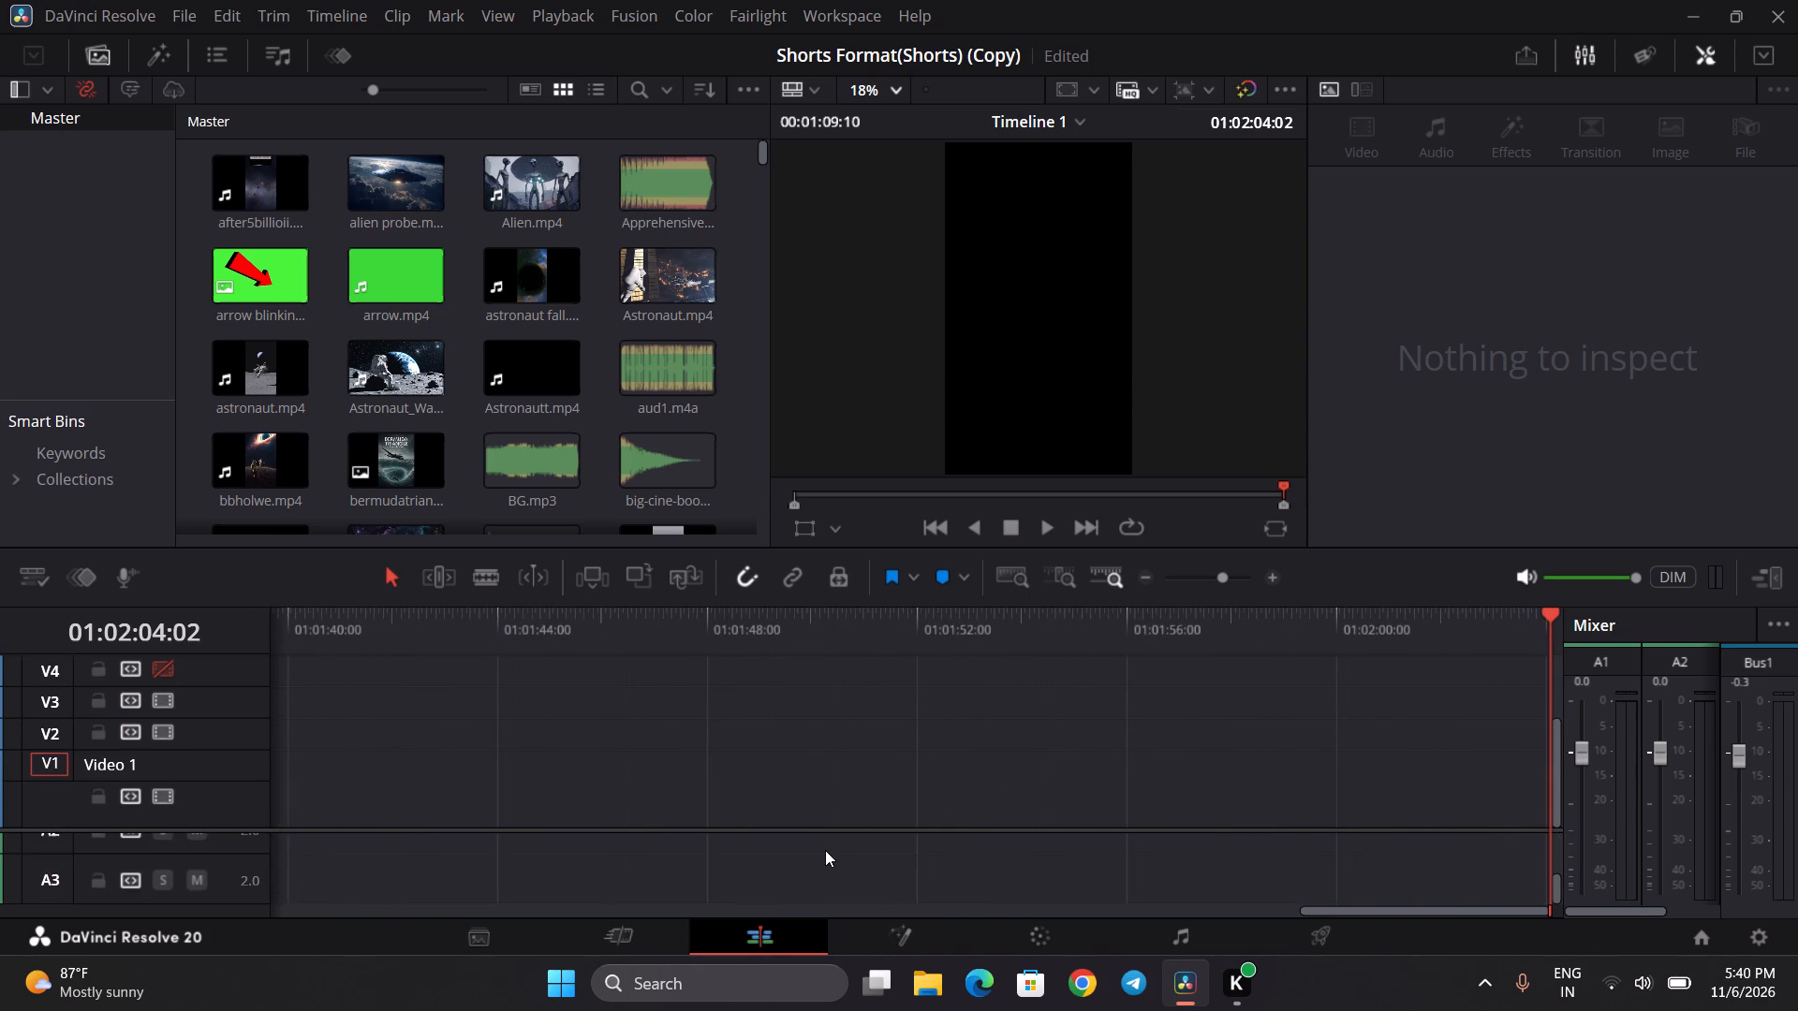
{"action": "scroll", "coordinate": [825, 850], "scroll_direction": "right", "scroll_amount": 7}
{"action": "scroll", "coordinate": [901, 704], "scroll_direction": "down", "scroll_amount": 2}
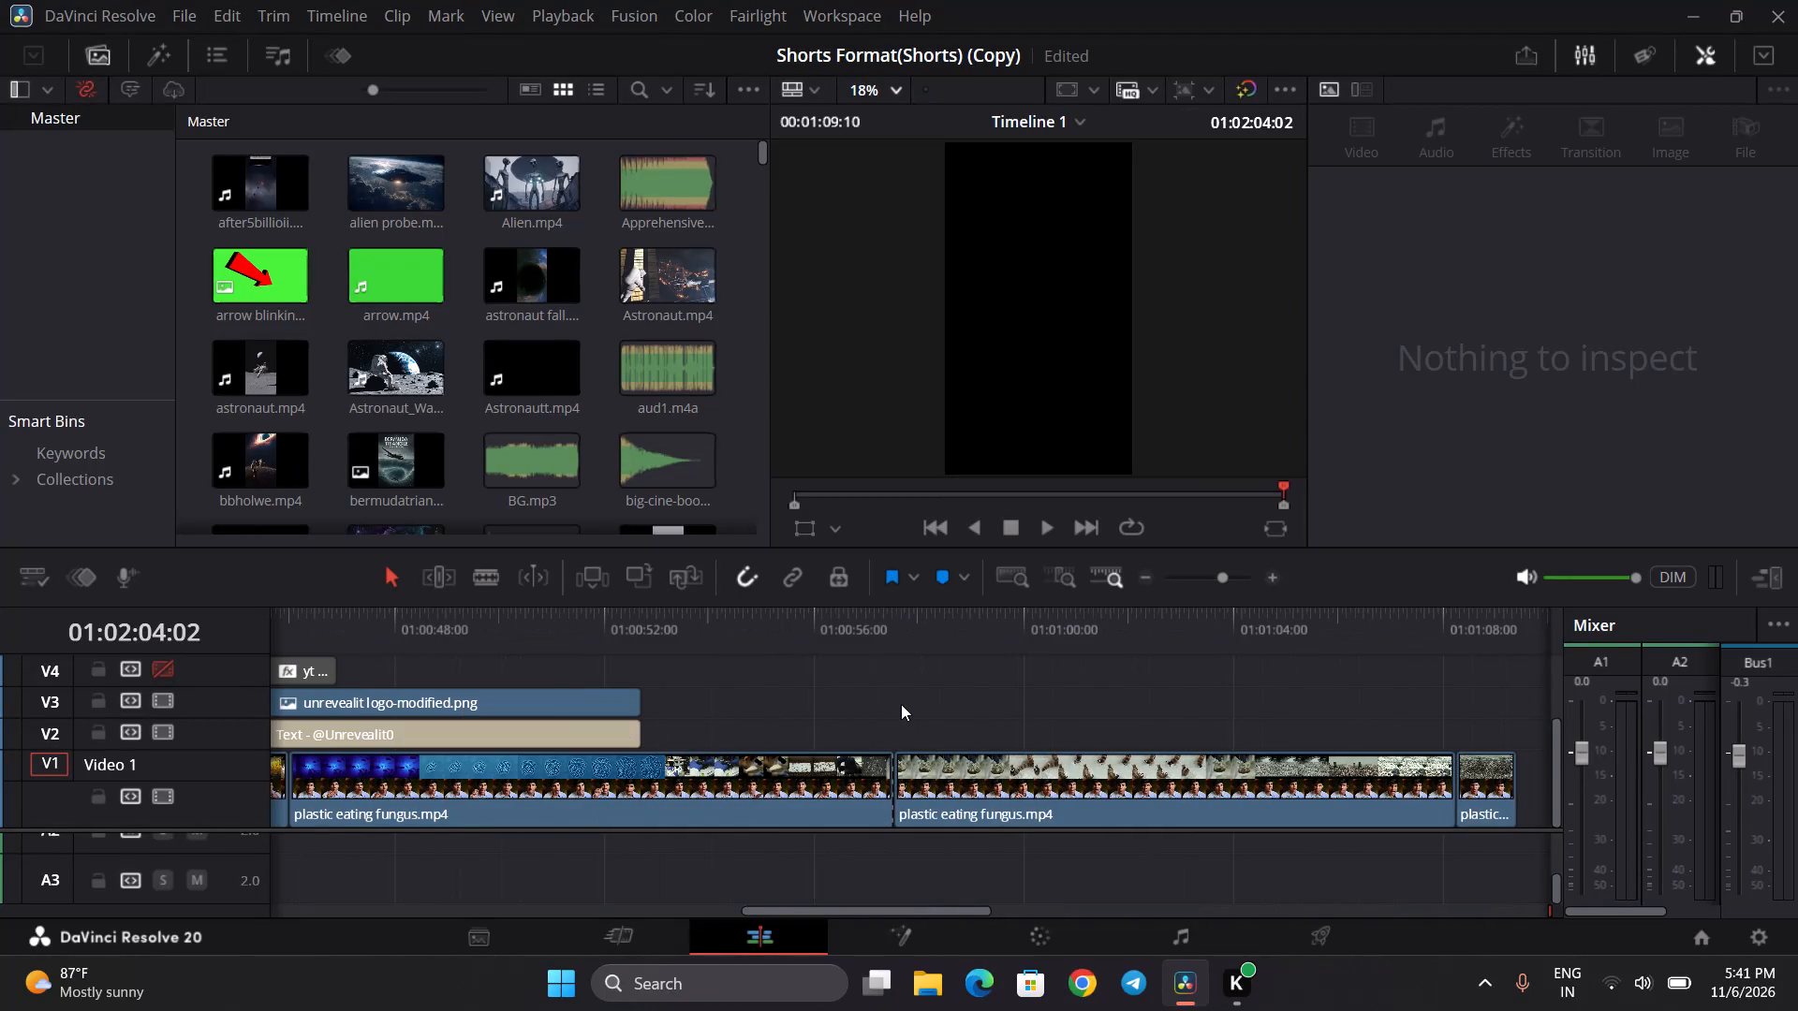
{"action": "scroll", "coordinate": [901, 704], "scroll_direction": "up", "scroll_amount": 3}
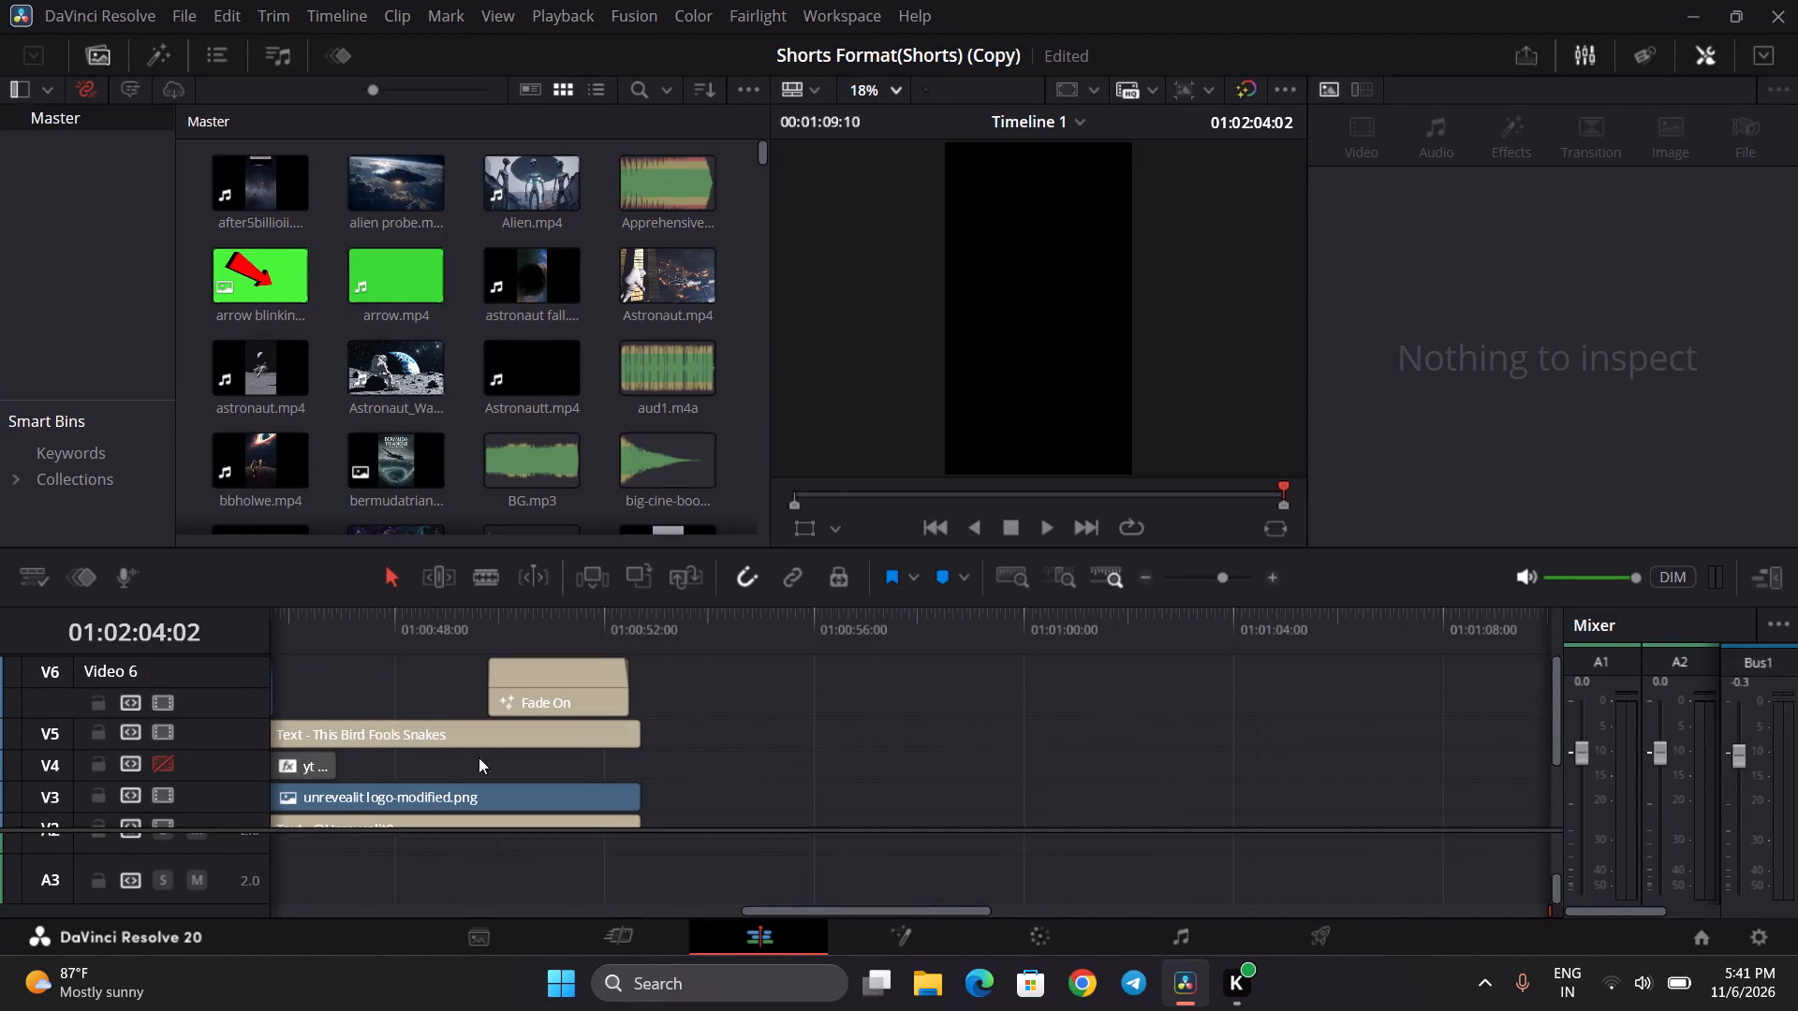
{"action": "scroll", "coordinate": [566, 739], "scroll_direction": "down", "scroll_amount": 1}
{"action": "scroll", "coordinate": [623, 733], "scroll_direction": "left", "scroll_amount": 1}
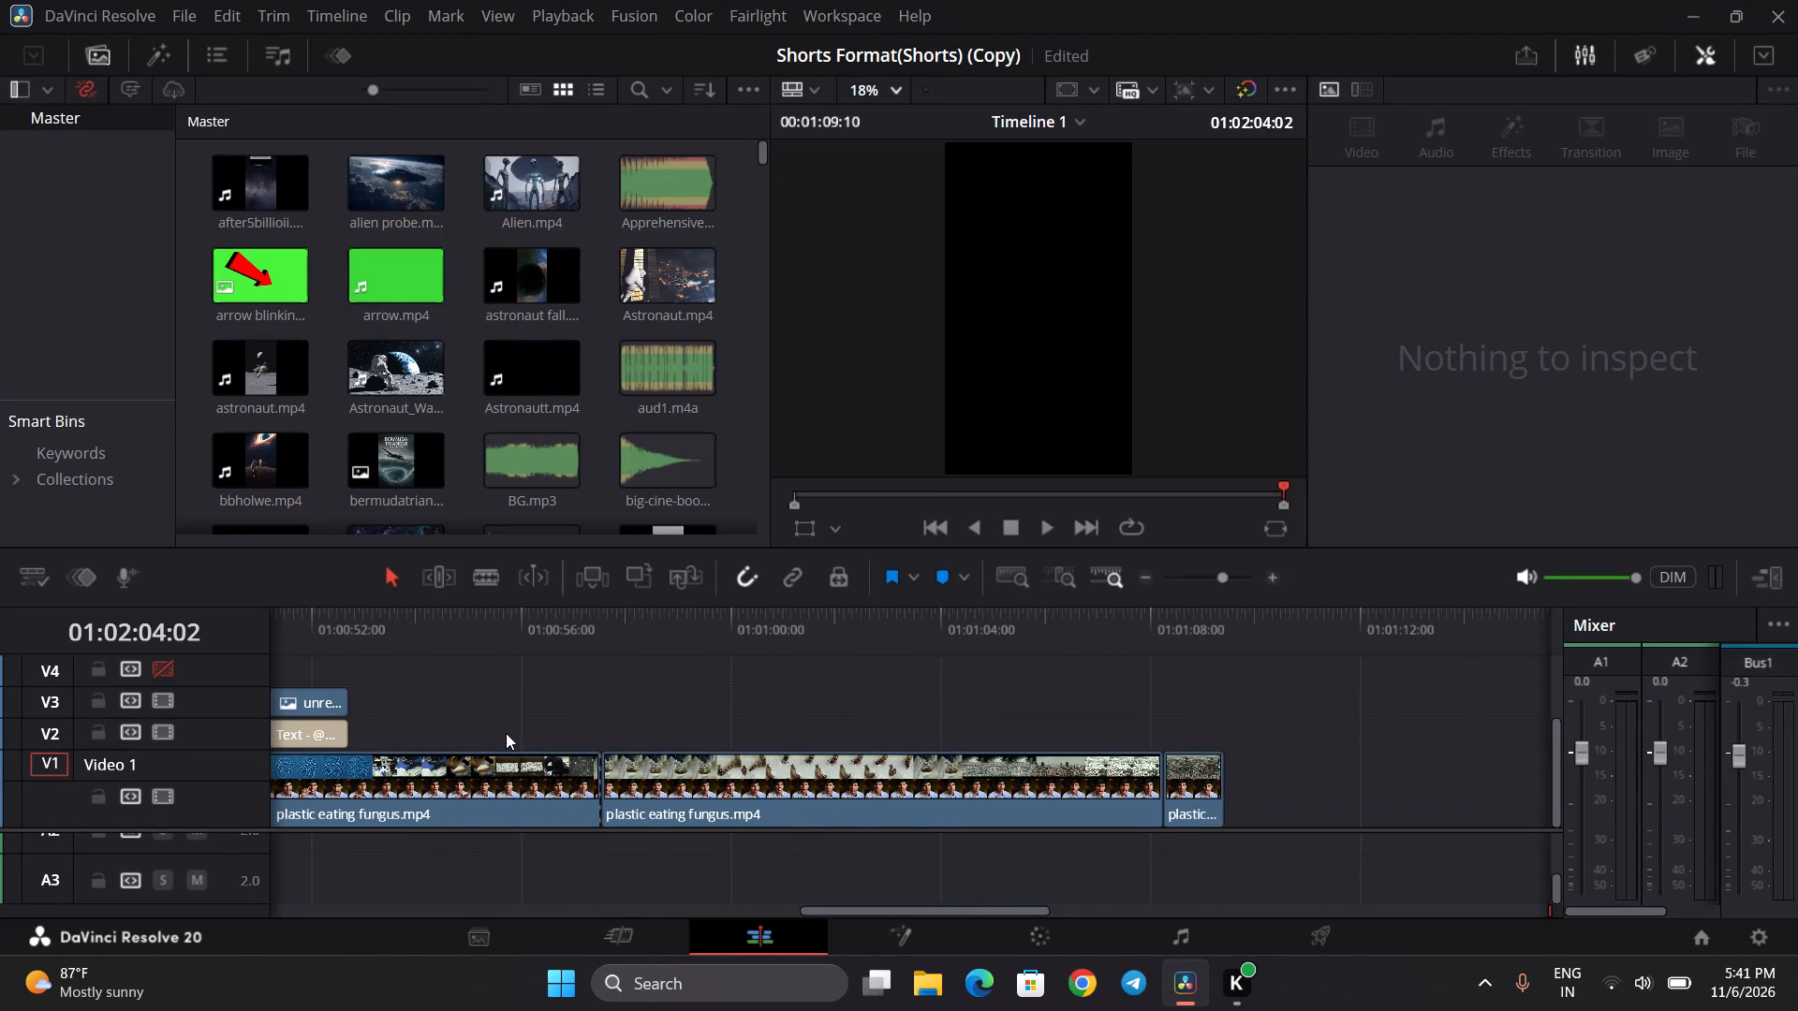
{"action": "left_click_drag", "start_coordinate": [343, 740], "coordinate": [1215, 732]}
{"action": "left_click_drag", "start_coordinate": [339, 699], "coordinate": [653, 673]}
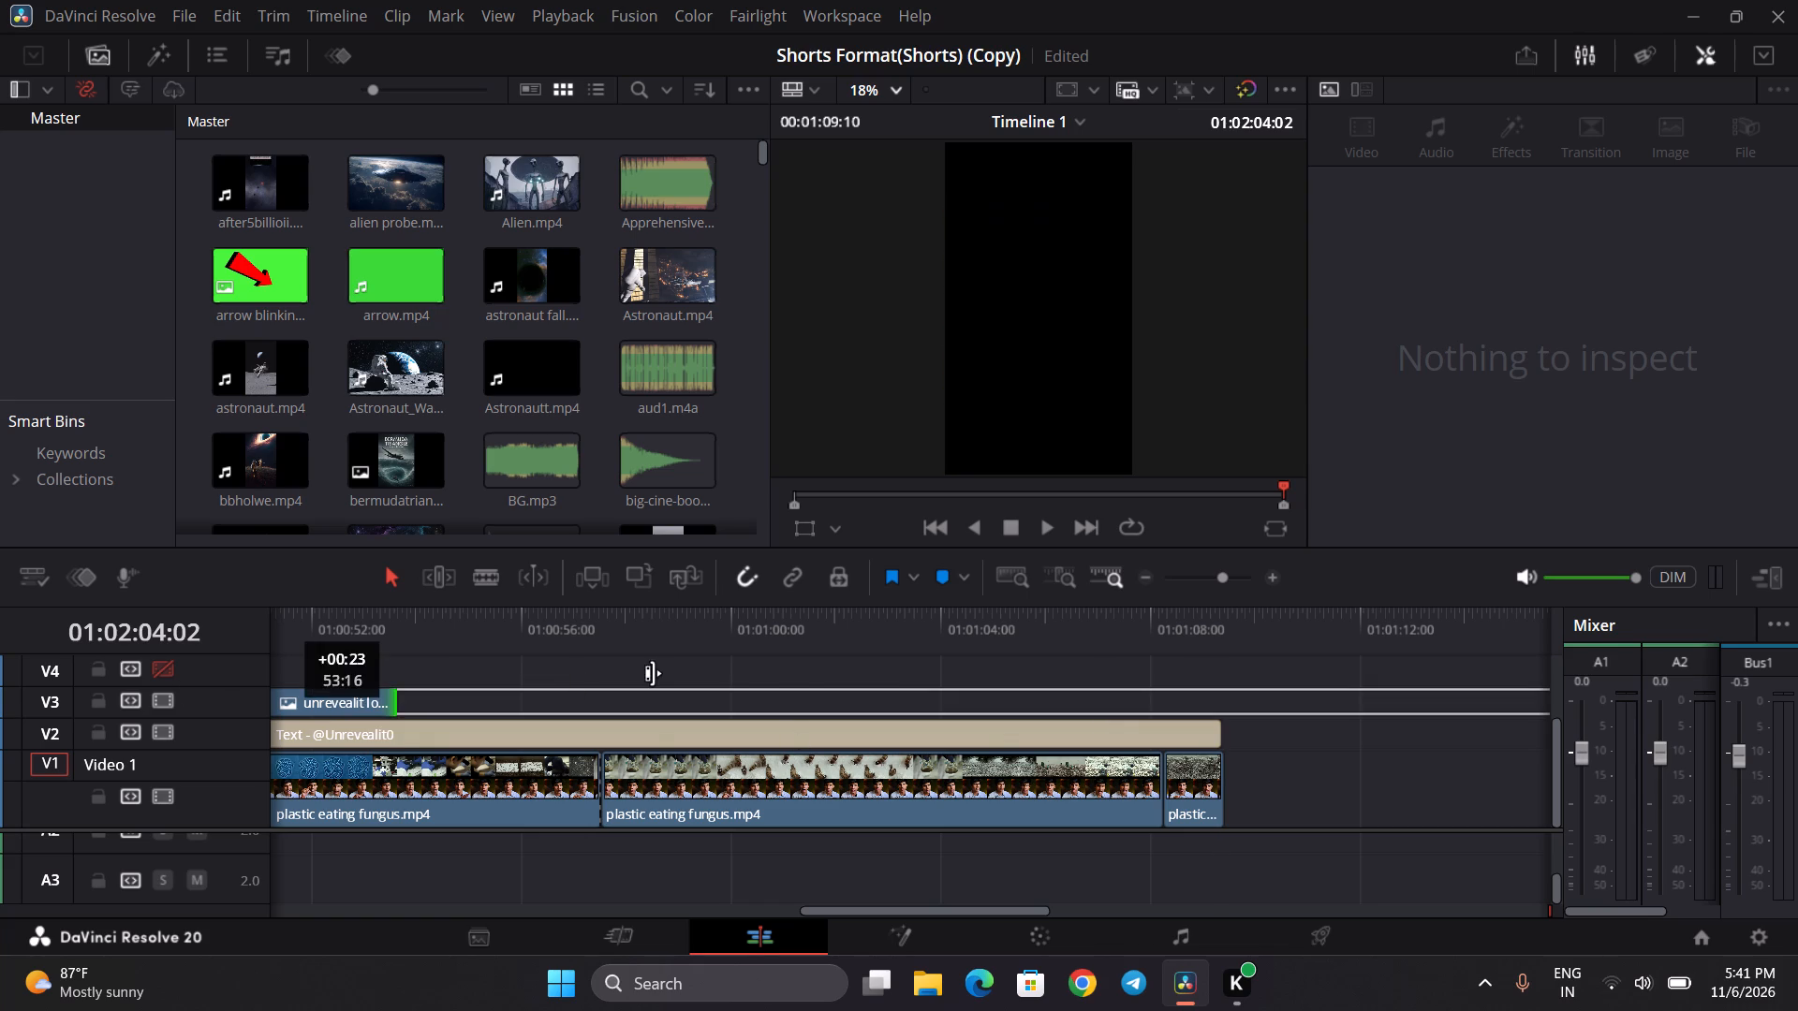
{"action": "left_click_drag", "start_coordinate": [653, 673], "coordinate": [1227, 676]}
Extend the "This Bird Fools Snakes" text on V5 to the fungus section's end at about 01:01:09.
{"action": "scroll", "coordinate": [435, 751], "scroll_direction": "up", "scroll_amount": 2}
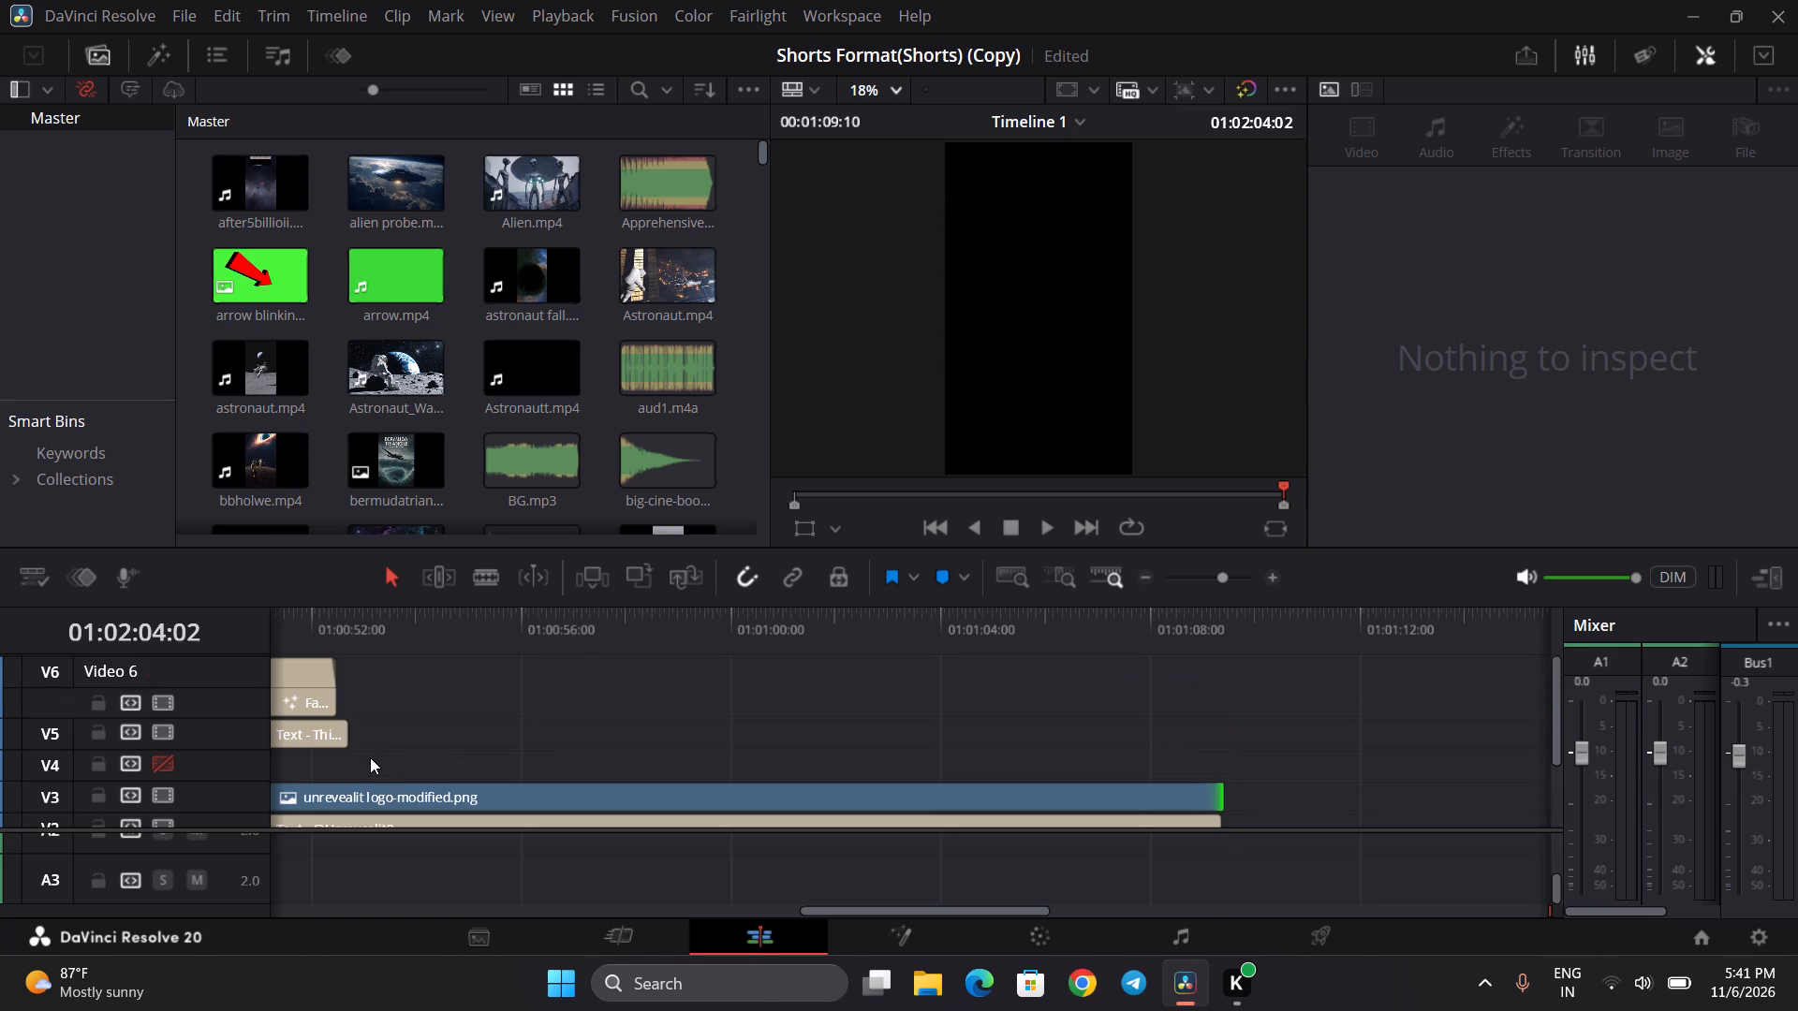
{"action": "scroll", "coordinate": [370, 757], "scroll_direction": "right", "scroll_amount": 2}
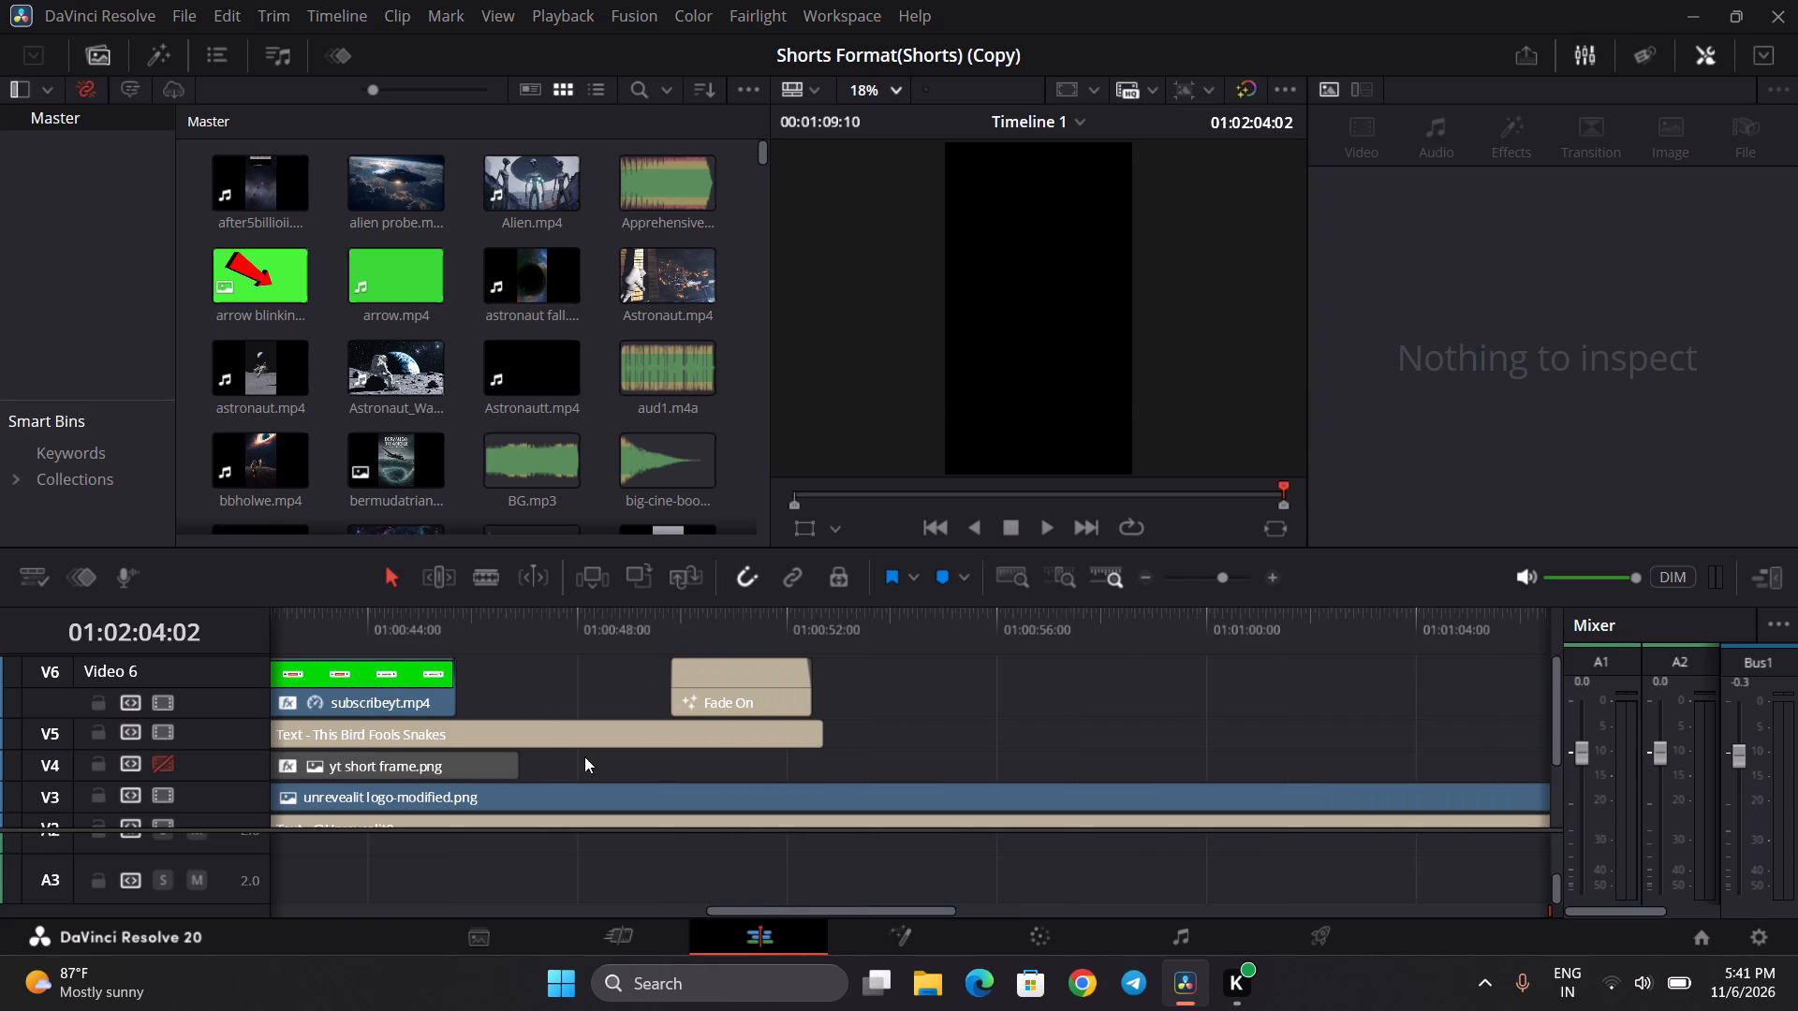
{"action": "left_click_drag", "start_coordinate": [808, 733], "coordinate": [842, 727]}
{"action": "left_click_drag", "start_coordinate": [842, 727], "coordinate": [1153, 708]}
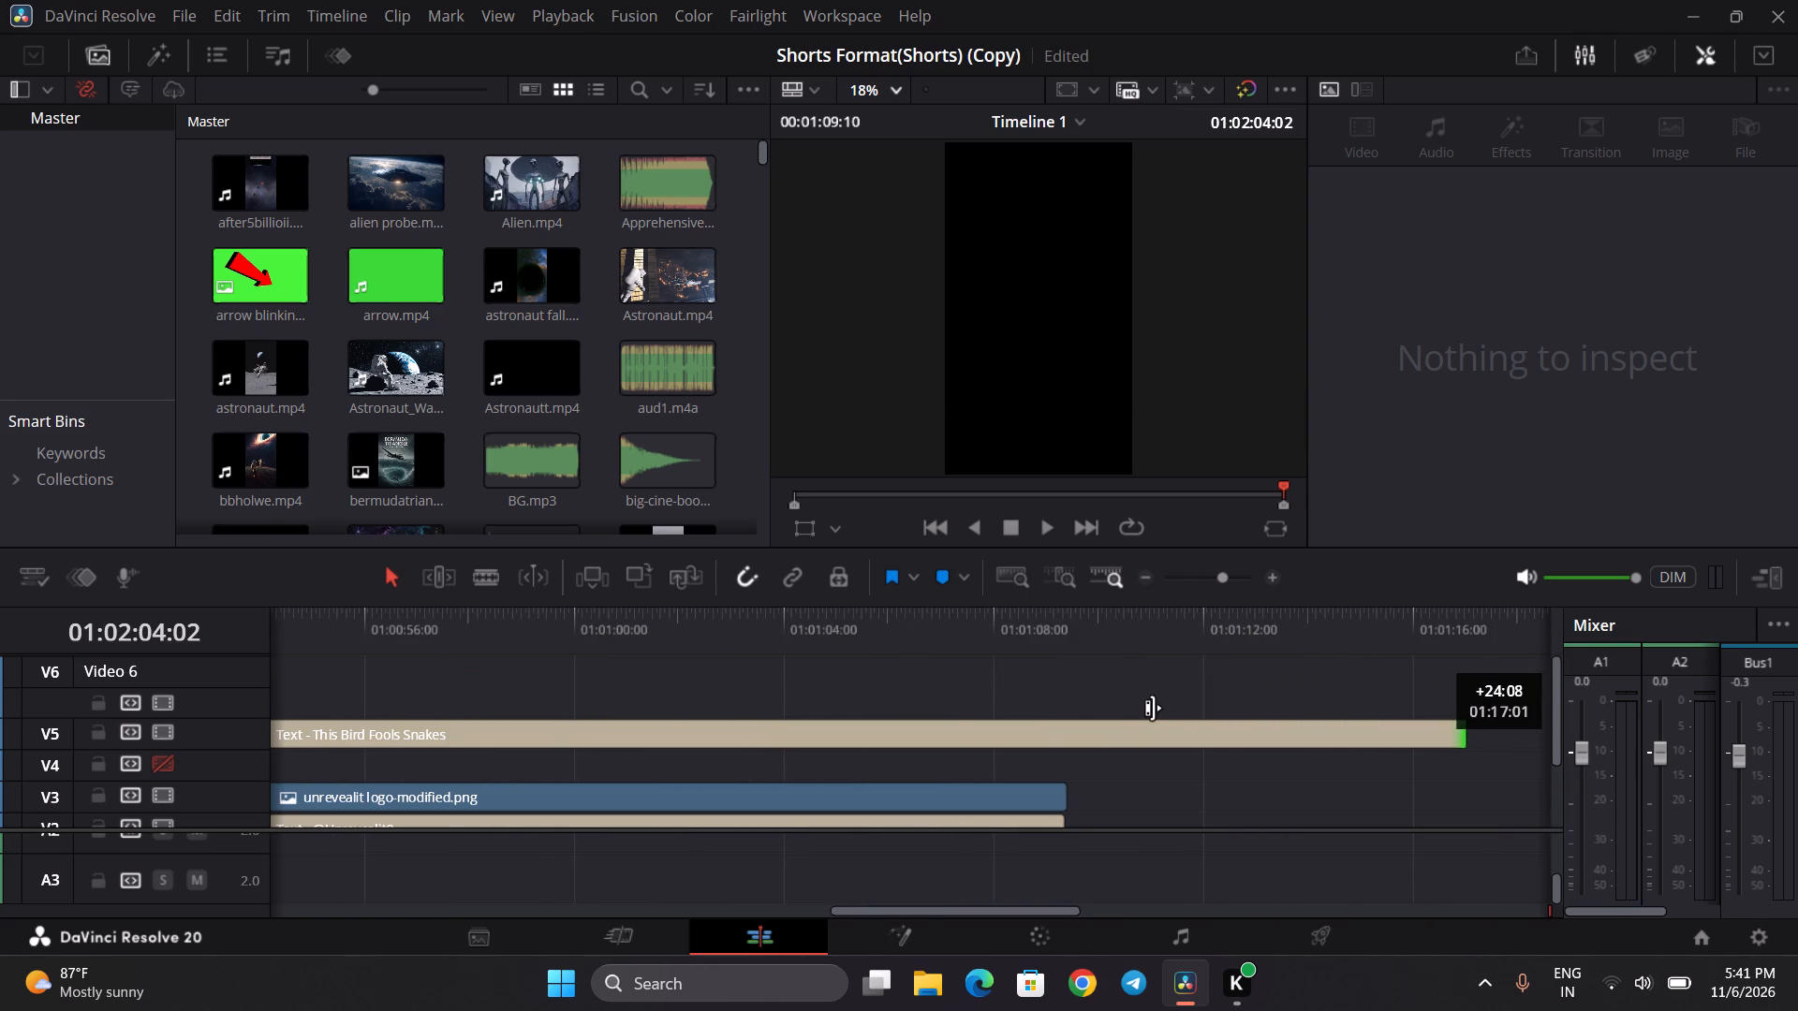
{"action": "left_click_drag", "start_coordinate": [1153, 708], "coordinate": [1058, 703]}
Move the like clip and subscribeyt.mp4 on V6, with the like's short A2 sound, so the like starts at about 01:00:45.
{"action": "scroll", "coordinate": [1057, 703], "scroll_direction": "right", "scroll_amount": 1}
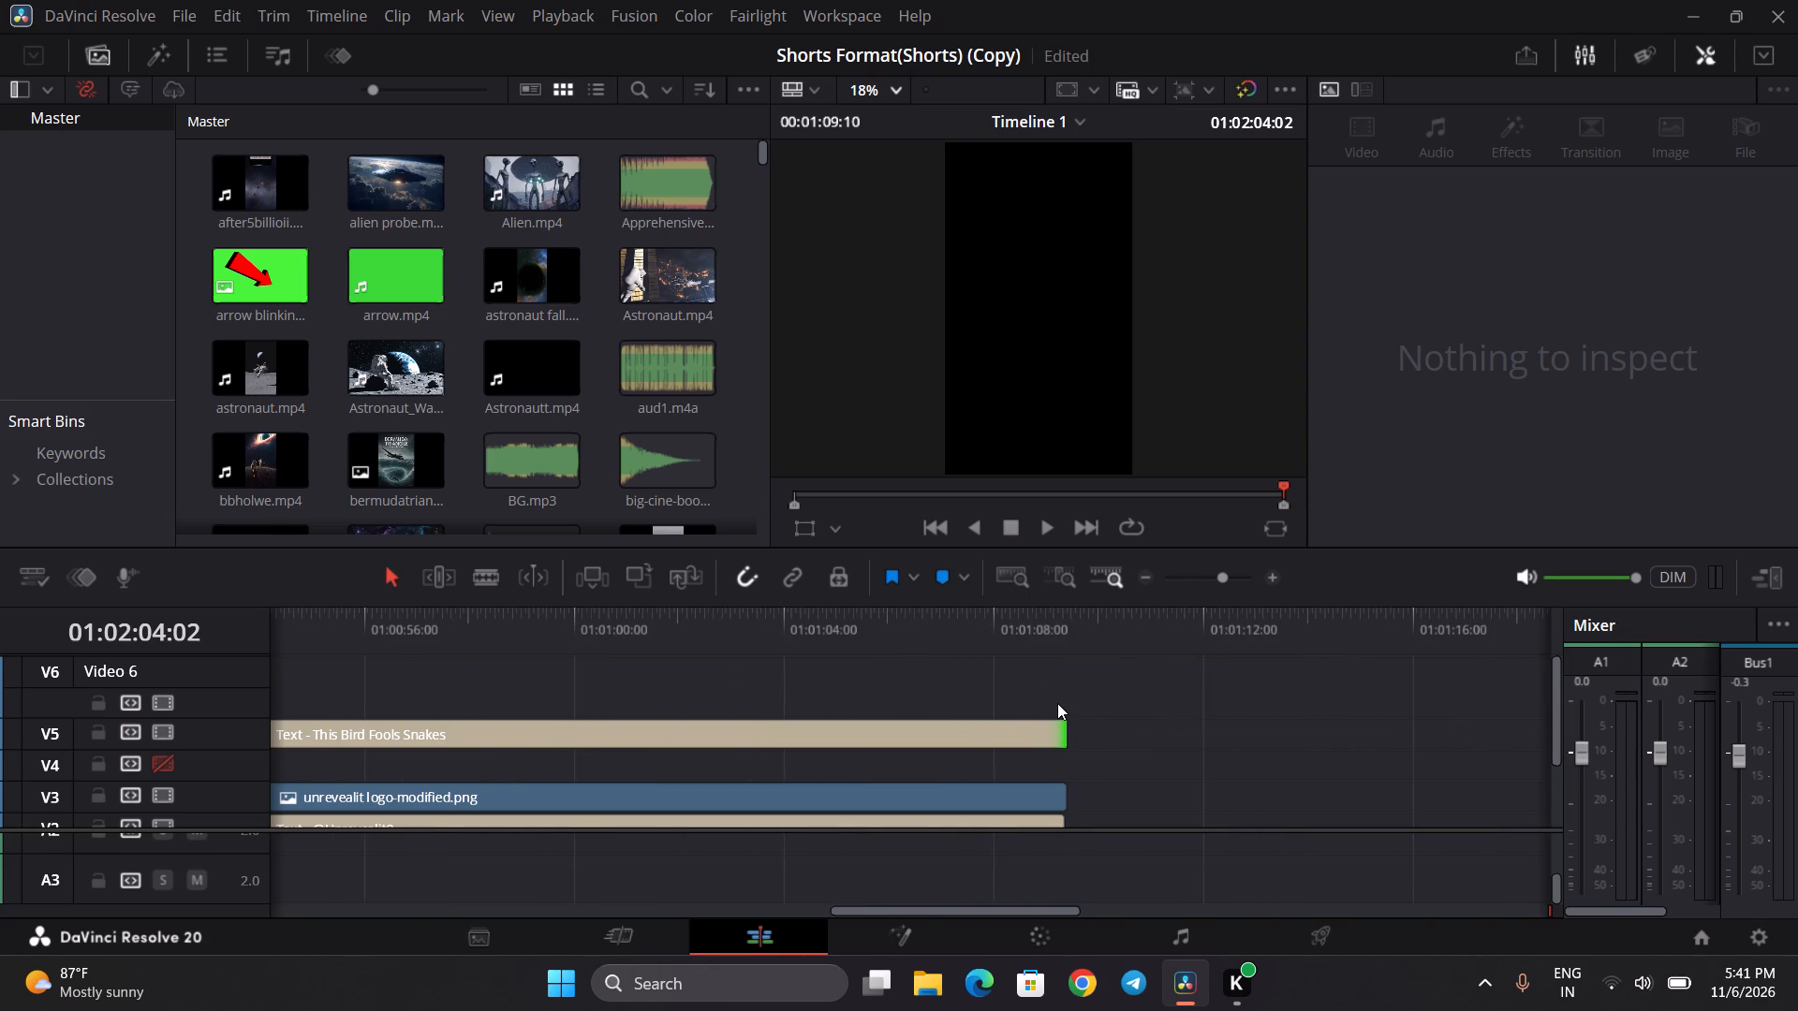
{"action": "scroll", "coordinate": [1057, 703], "scroll_direction": "right", "scroll_amount": 2}
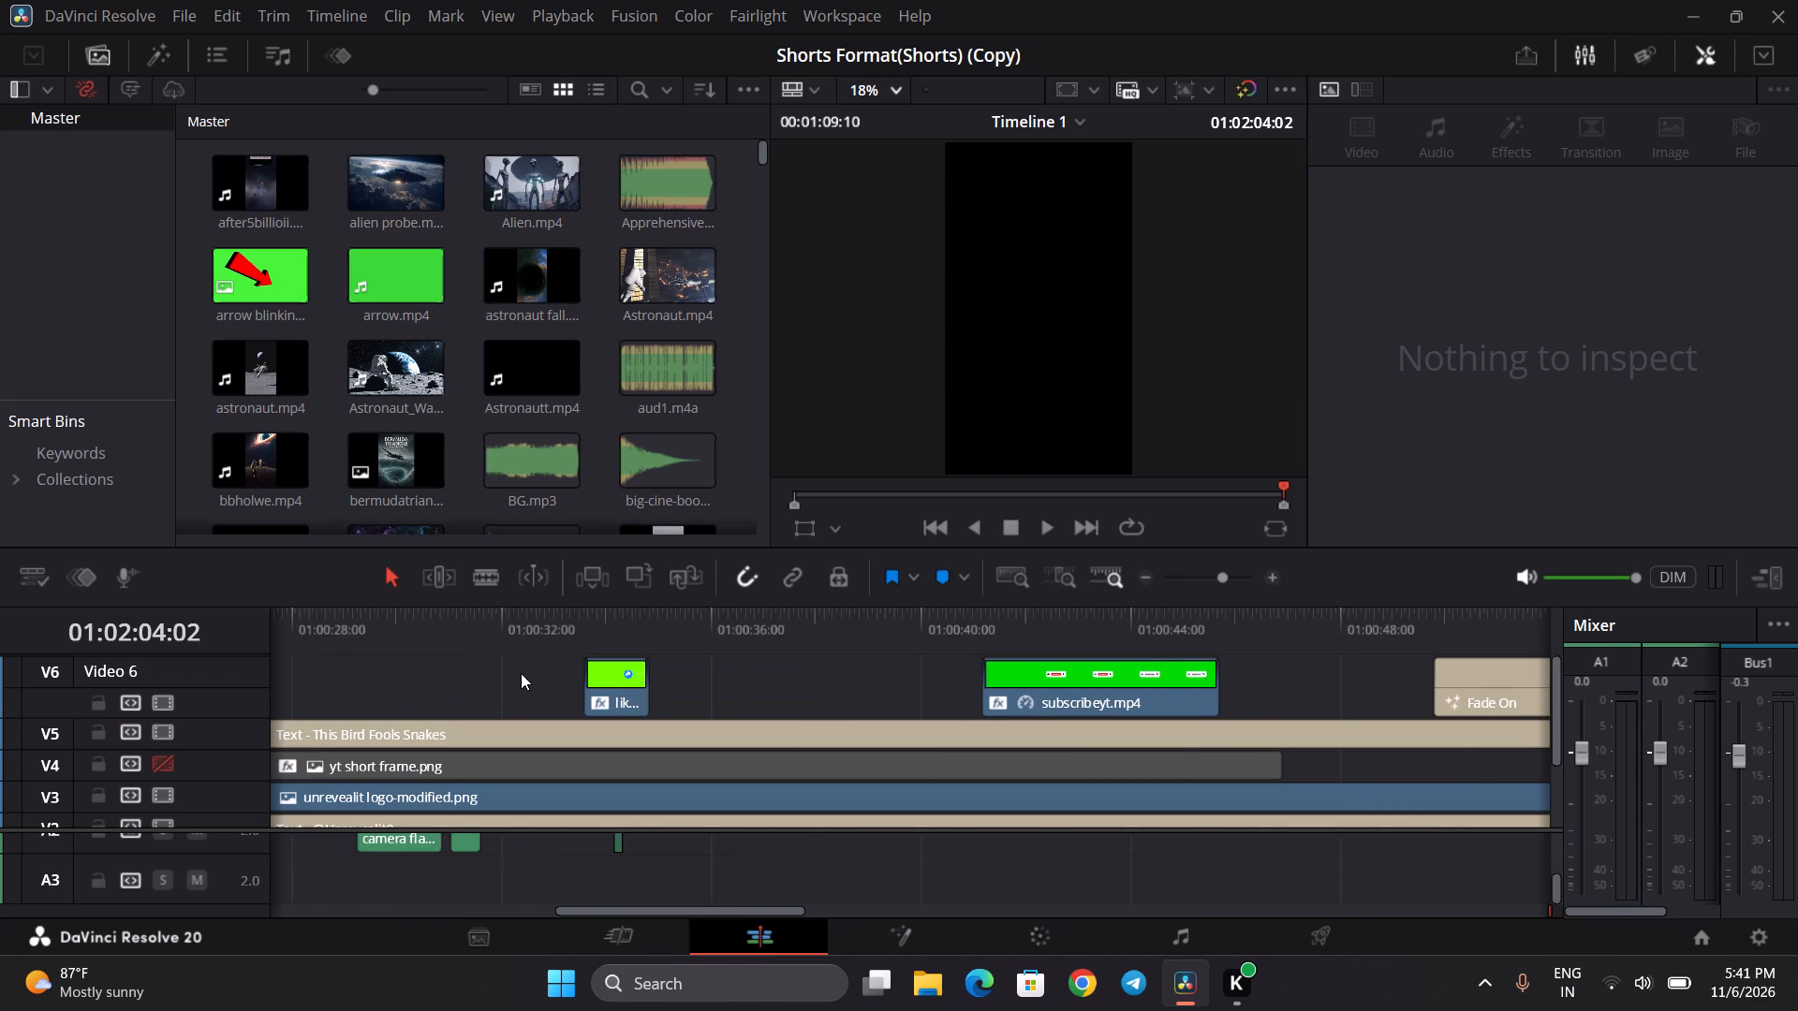
{"action": "left_click_drag", "start_coordinate": [521, 673], "coordinate": [1110, 680]}
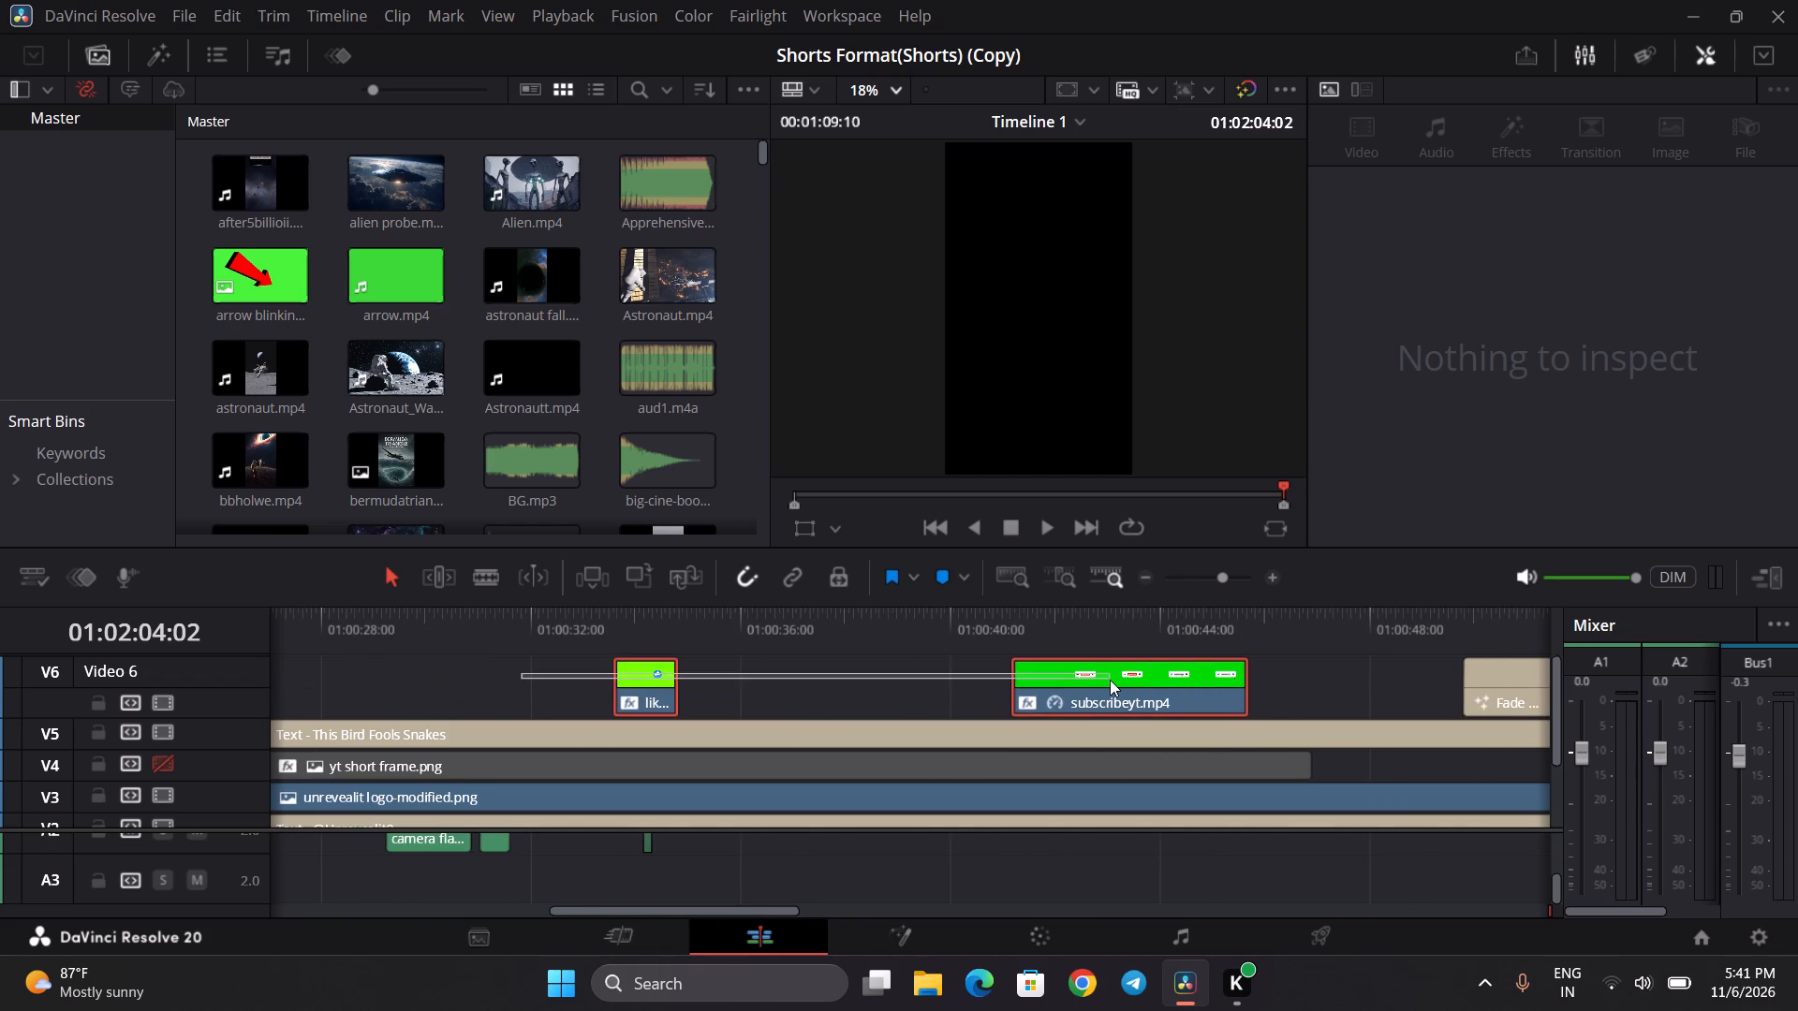
{"action": "left_click_drag", "start_coordinate": [1110, 680], "coordinate": [1217, 685]}
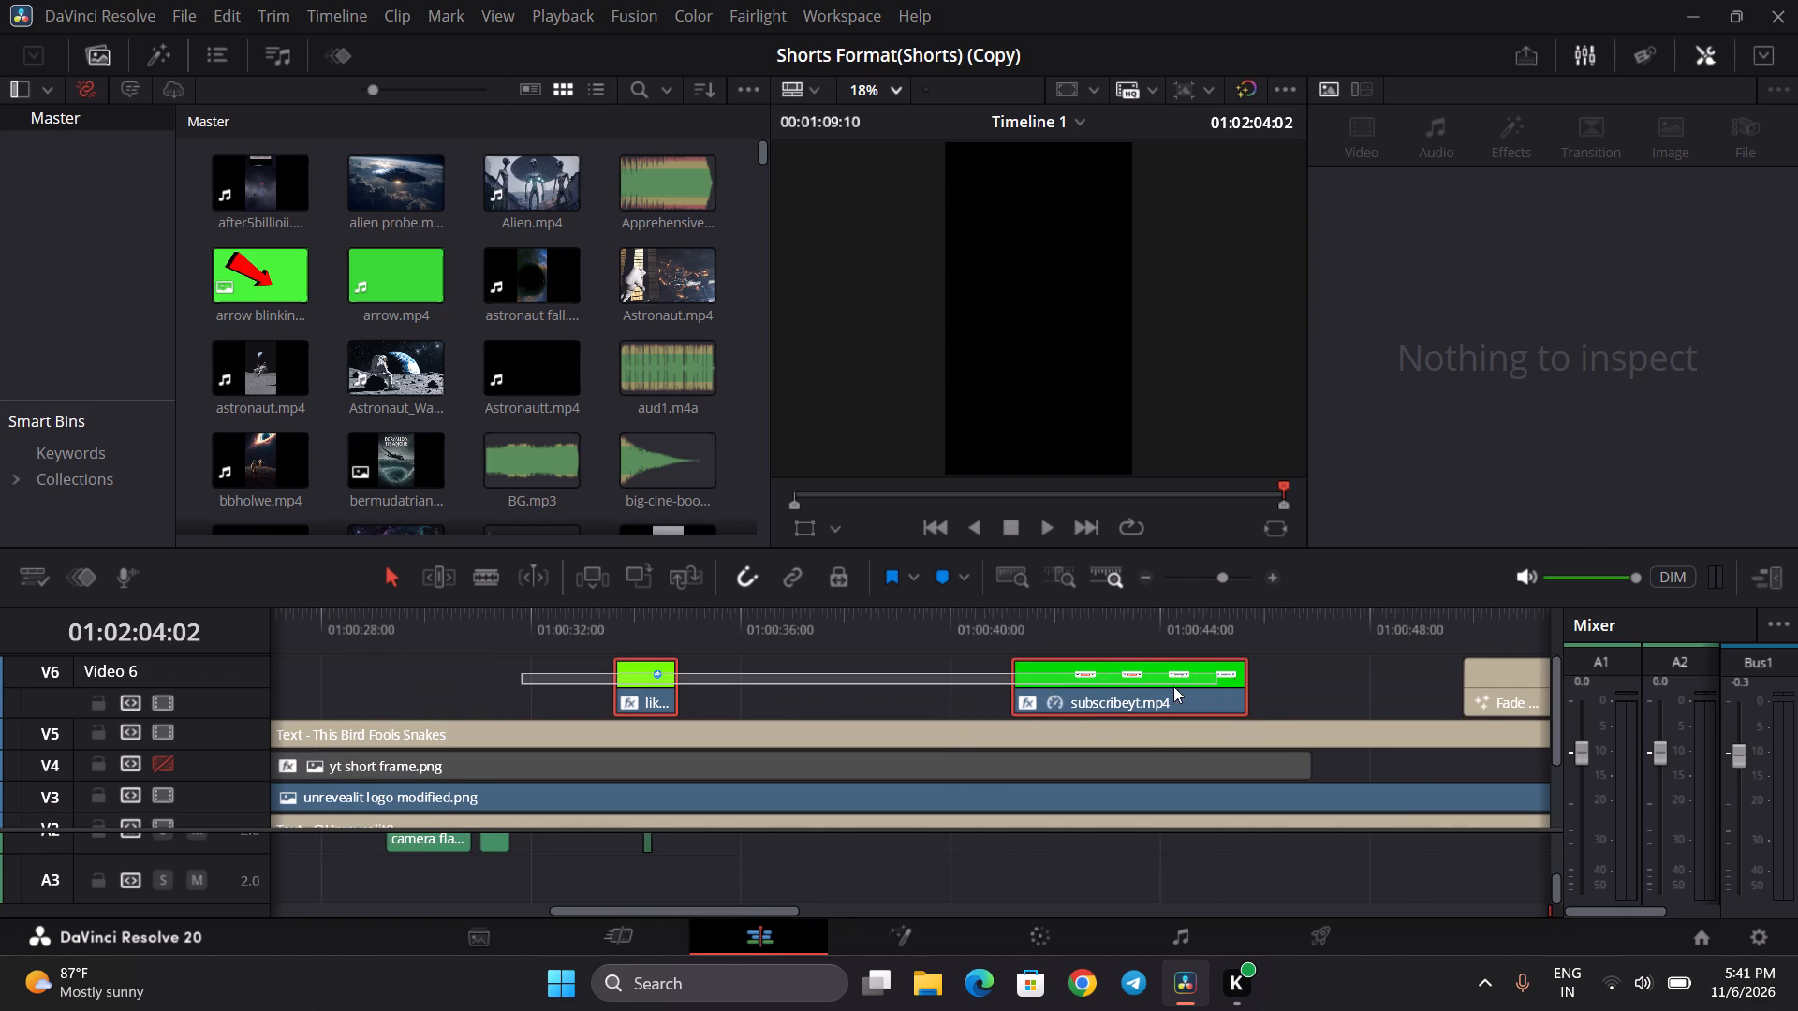
{"action": "scroll", "coordinate": [647, 840], "scroll_direction": "down", "scroll_amount": 2}
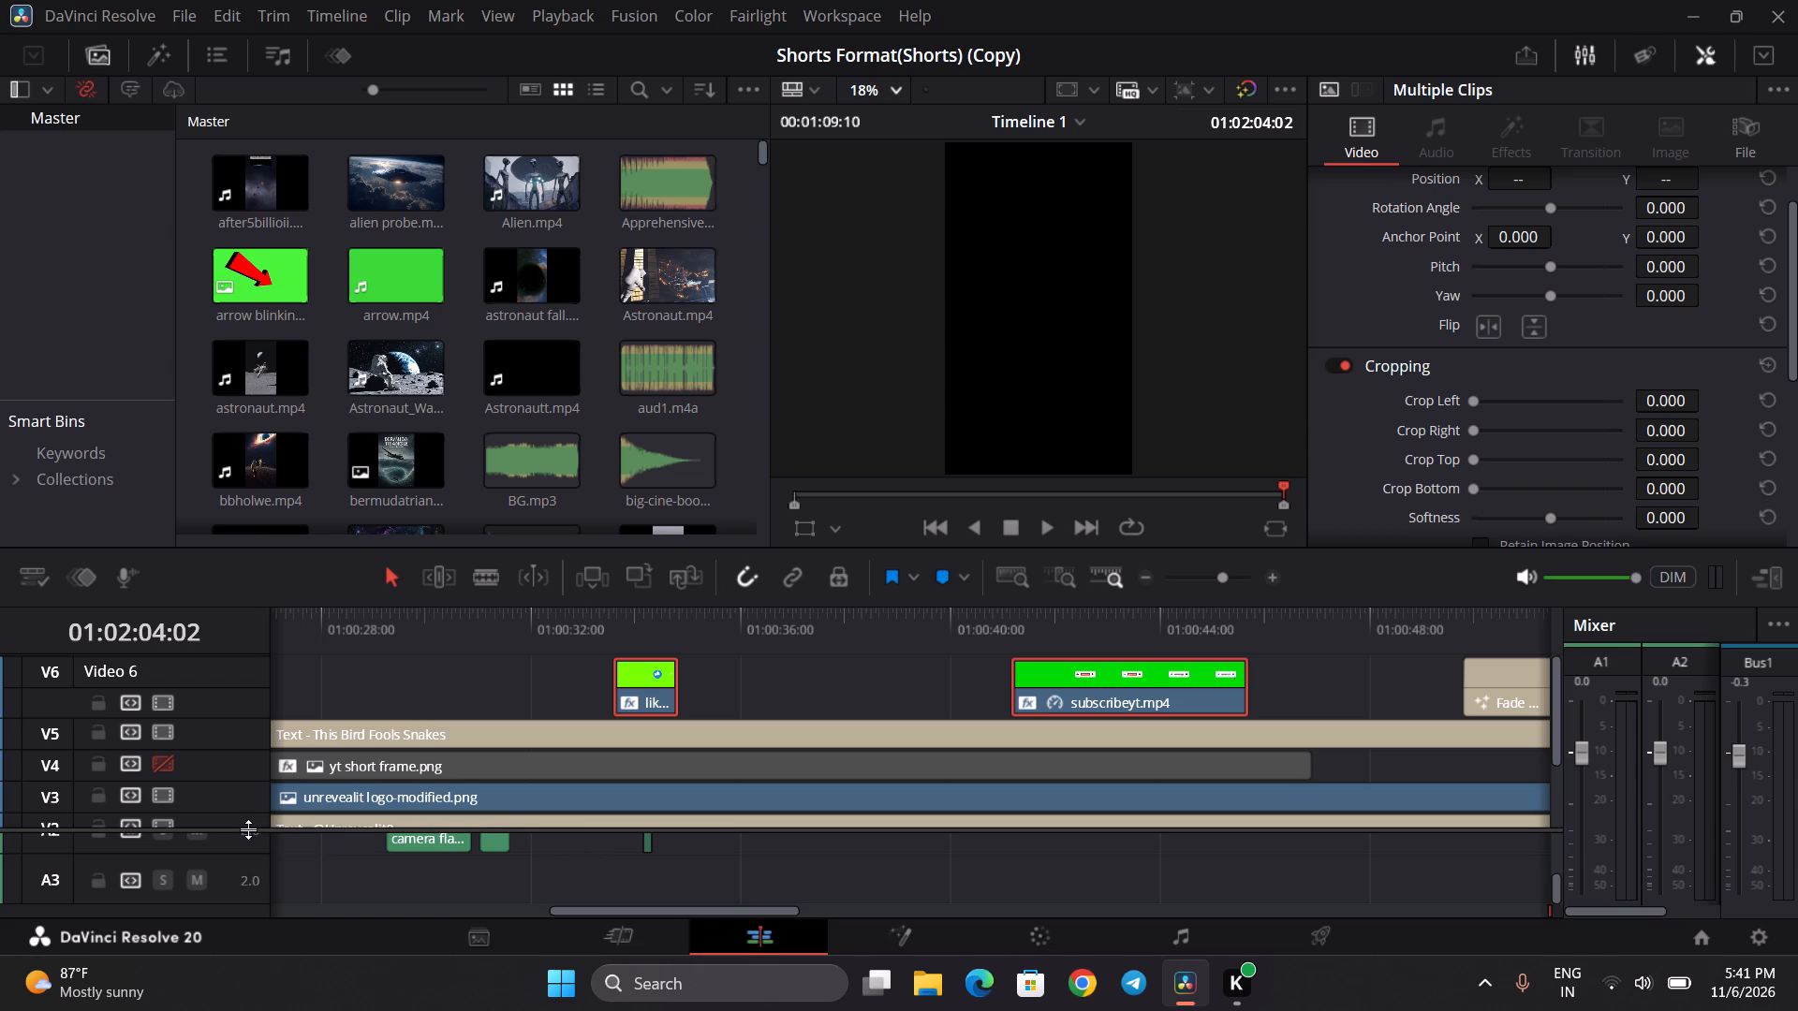
{"action": "left_click_drag", "start_coordinate": [247, 828], "coordinate": [260, 786]}
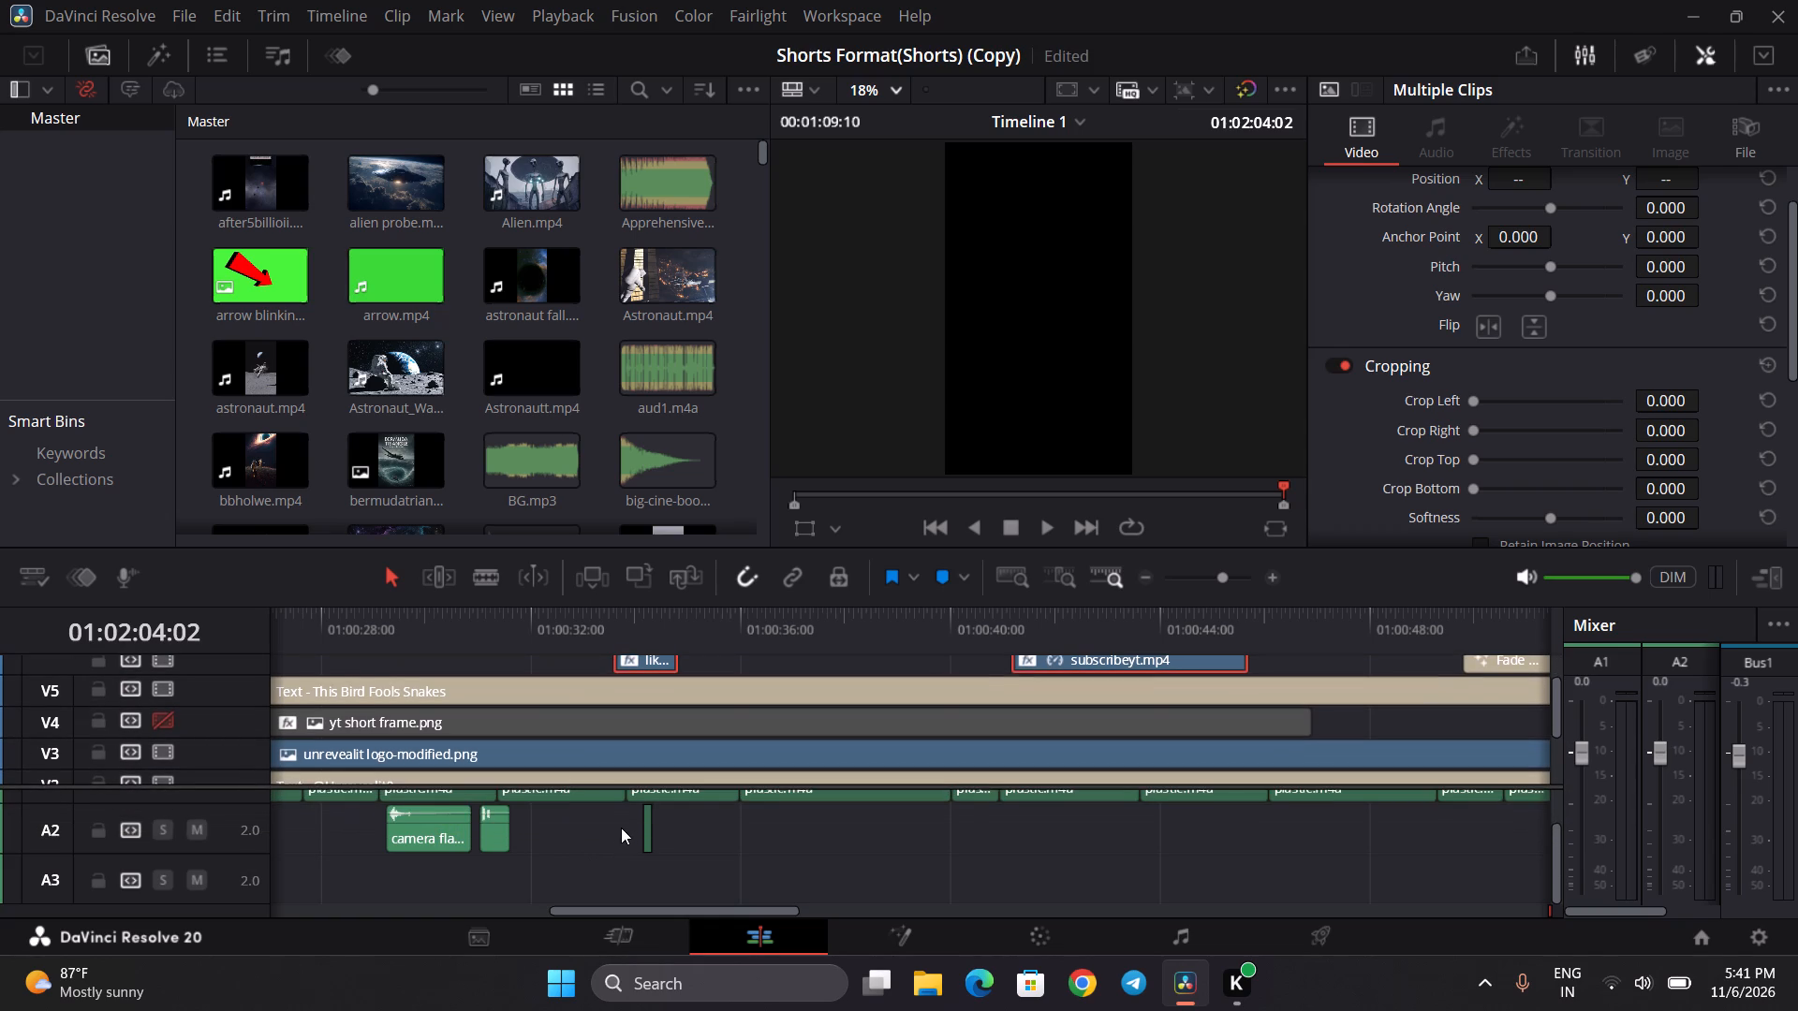
{"action": "left_click_drag", "start_coordinate": [620, 827], "coordinate": [664, 831], "text": "ctrl"}
{"action": "scroll", "coordinate": [705, 823], "scroll_direction": "up", "scroll_amount": 2}
{"action": "scroll", "coordinate": [868, 707], "scroll_direction": "up", "scroll_amount": 2}
{"action": "left_click_drag", "start_coordinate": [1070, 695], "coordinate": [1076, 694]}
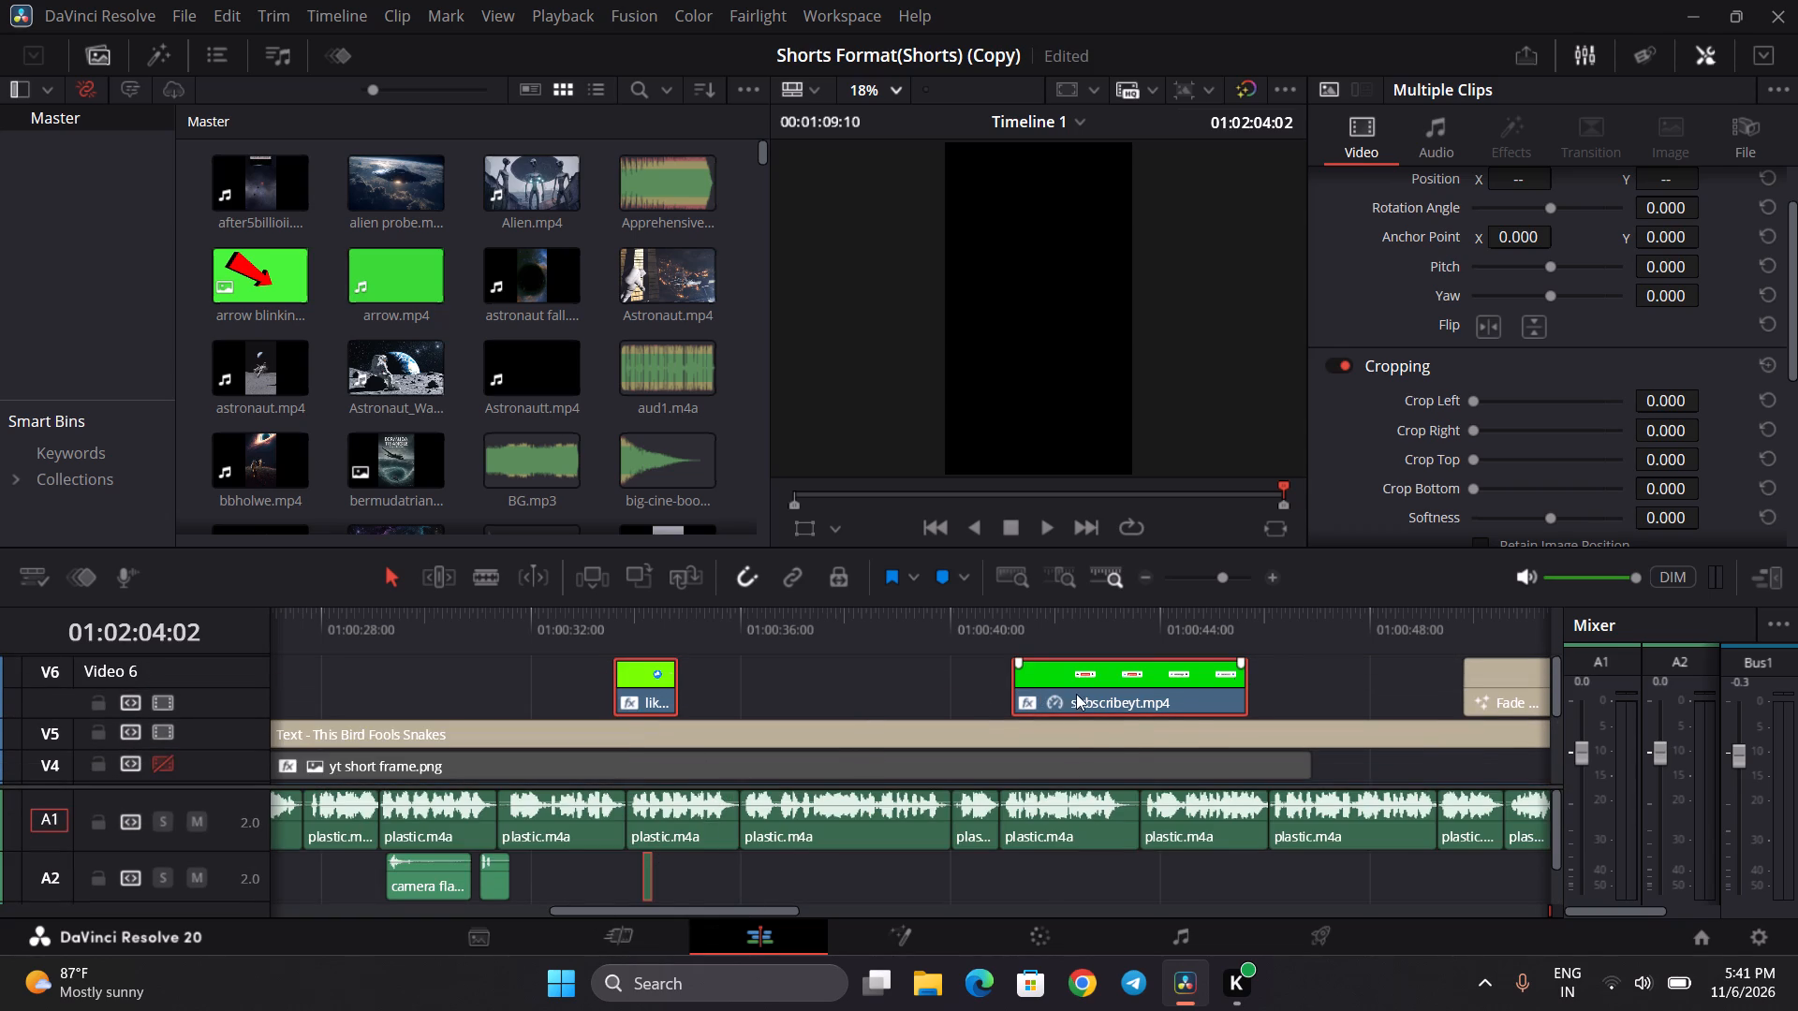
{"action": "left_click_drag", "start_coordinate": [1076, 694], "coordinate": [1113, 689]}
{"action": "scroll", "coordinate": [1101, 712], "scroll_direction": "left", "scroll_amount": 1}
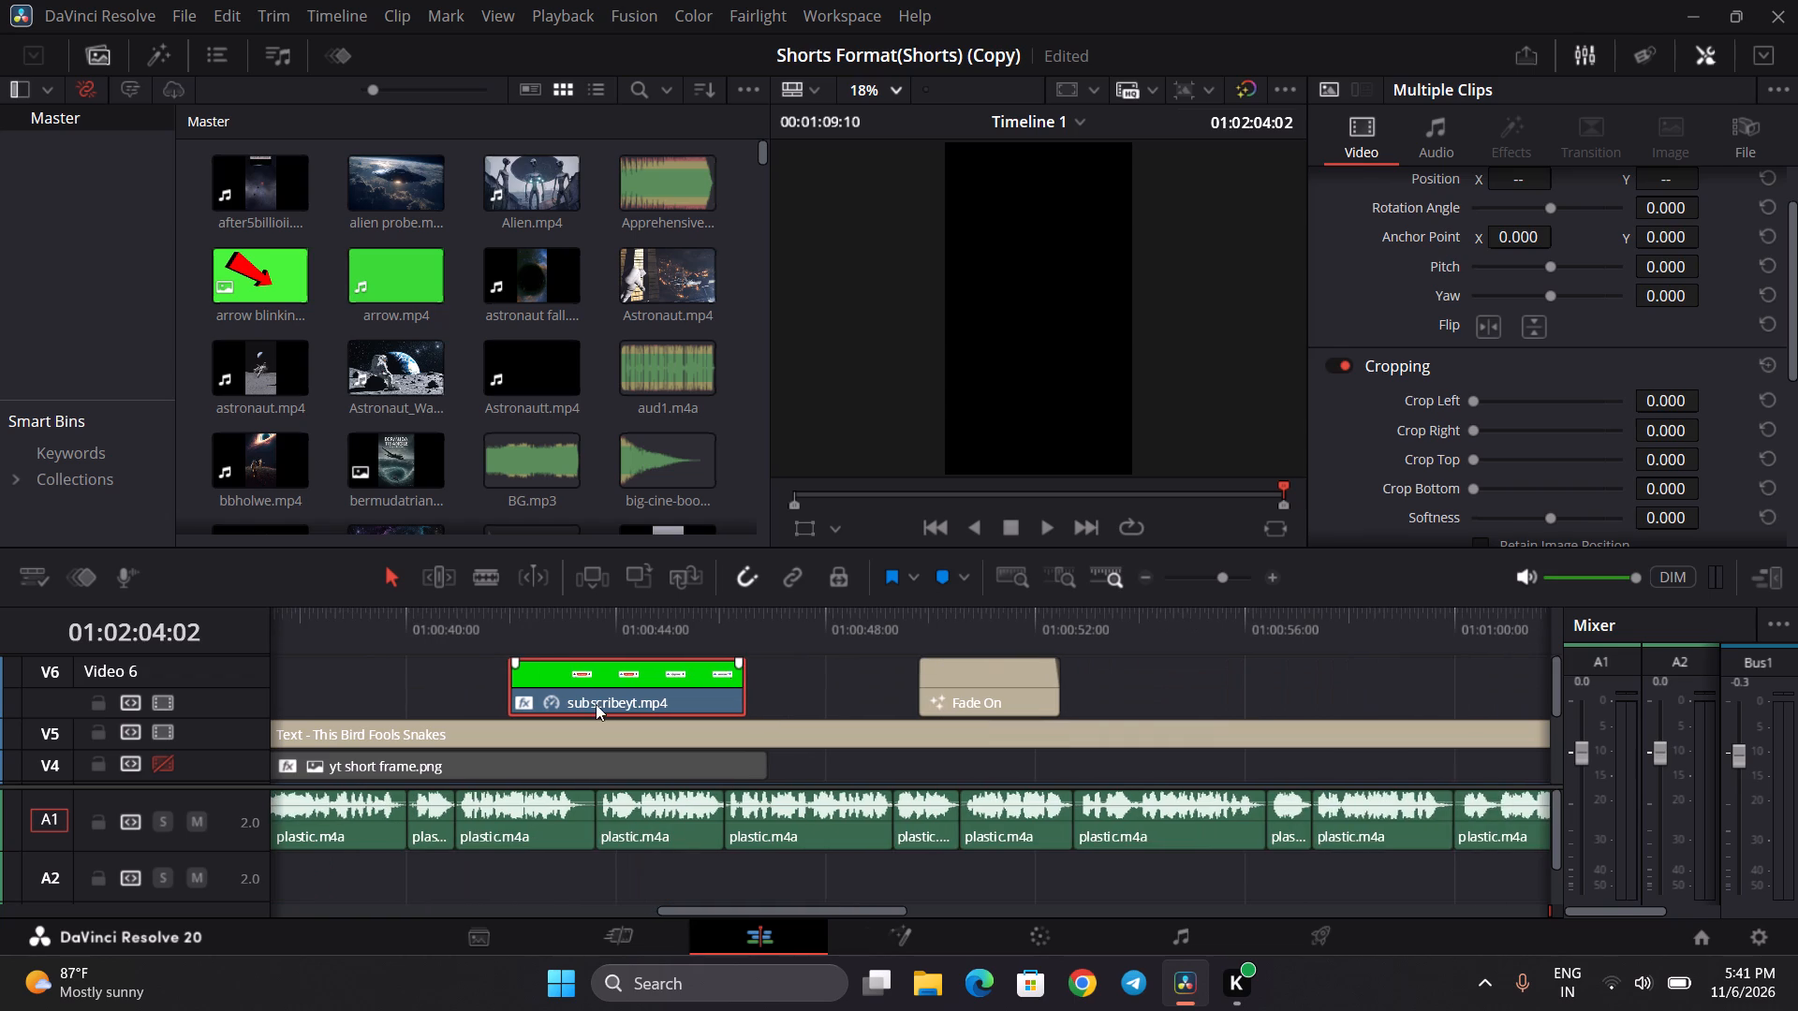
{"action": "left_click_drag", "start_coordinate": [596, 692], "coordinate": [1192, 685]}
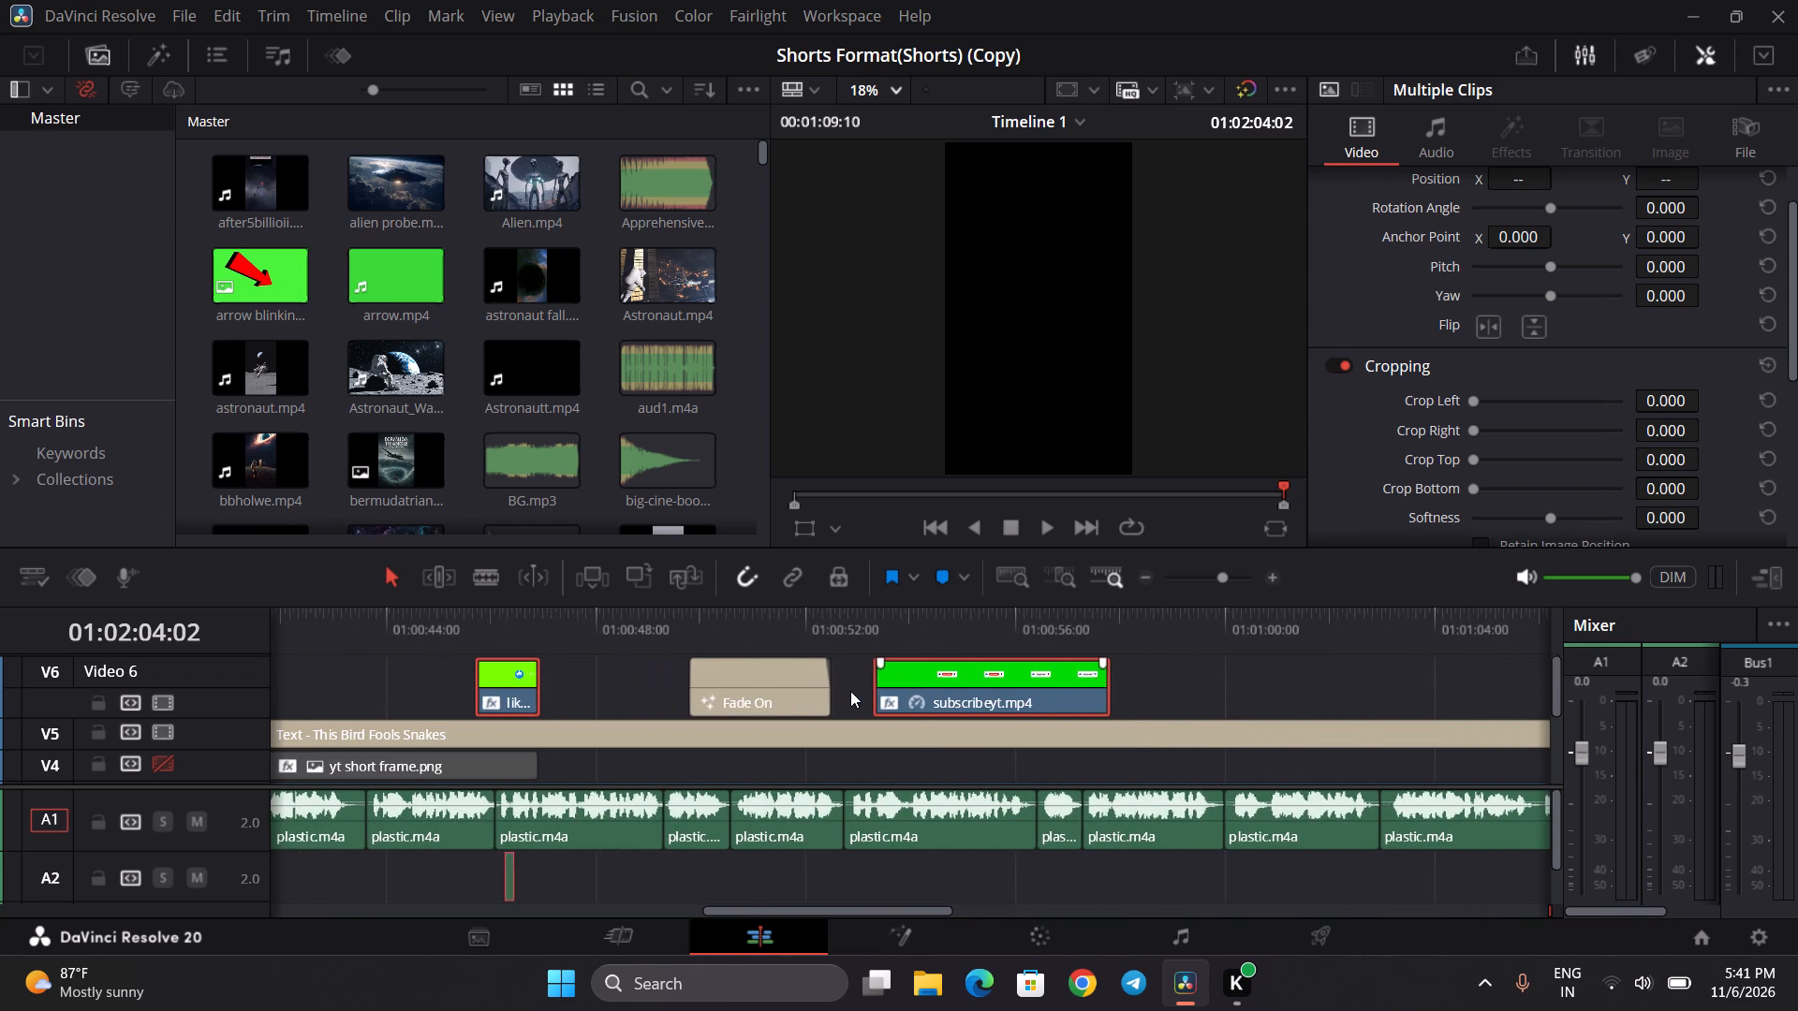
{"action": "left_click_drag", "start_coordinate": [960, 691], "coordinate": [1027, 681]}
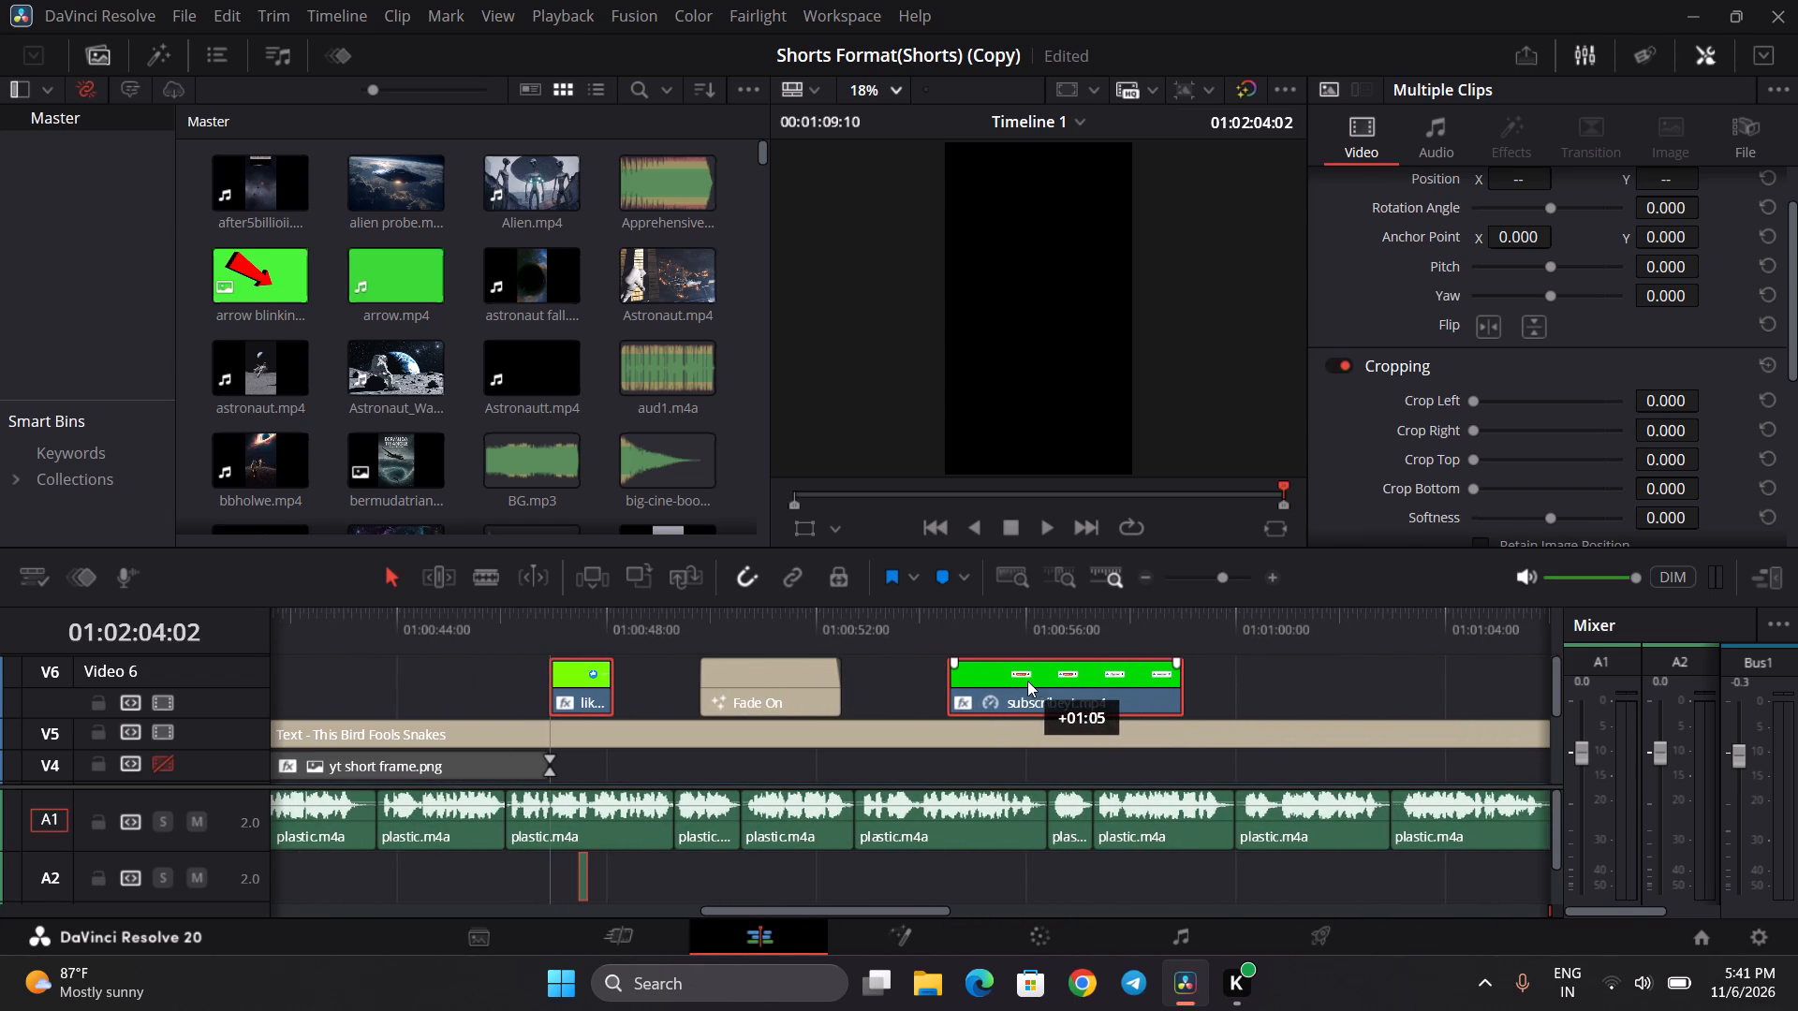
{"action": "left_click_drag", "start_coordinate": [1027, 681], "coordinate": [1037, 679]}
{"action": "left_click_drag", "start_coordinate": [1037, 679], "coordinate": [931, 708]}
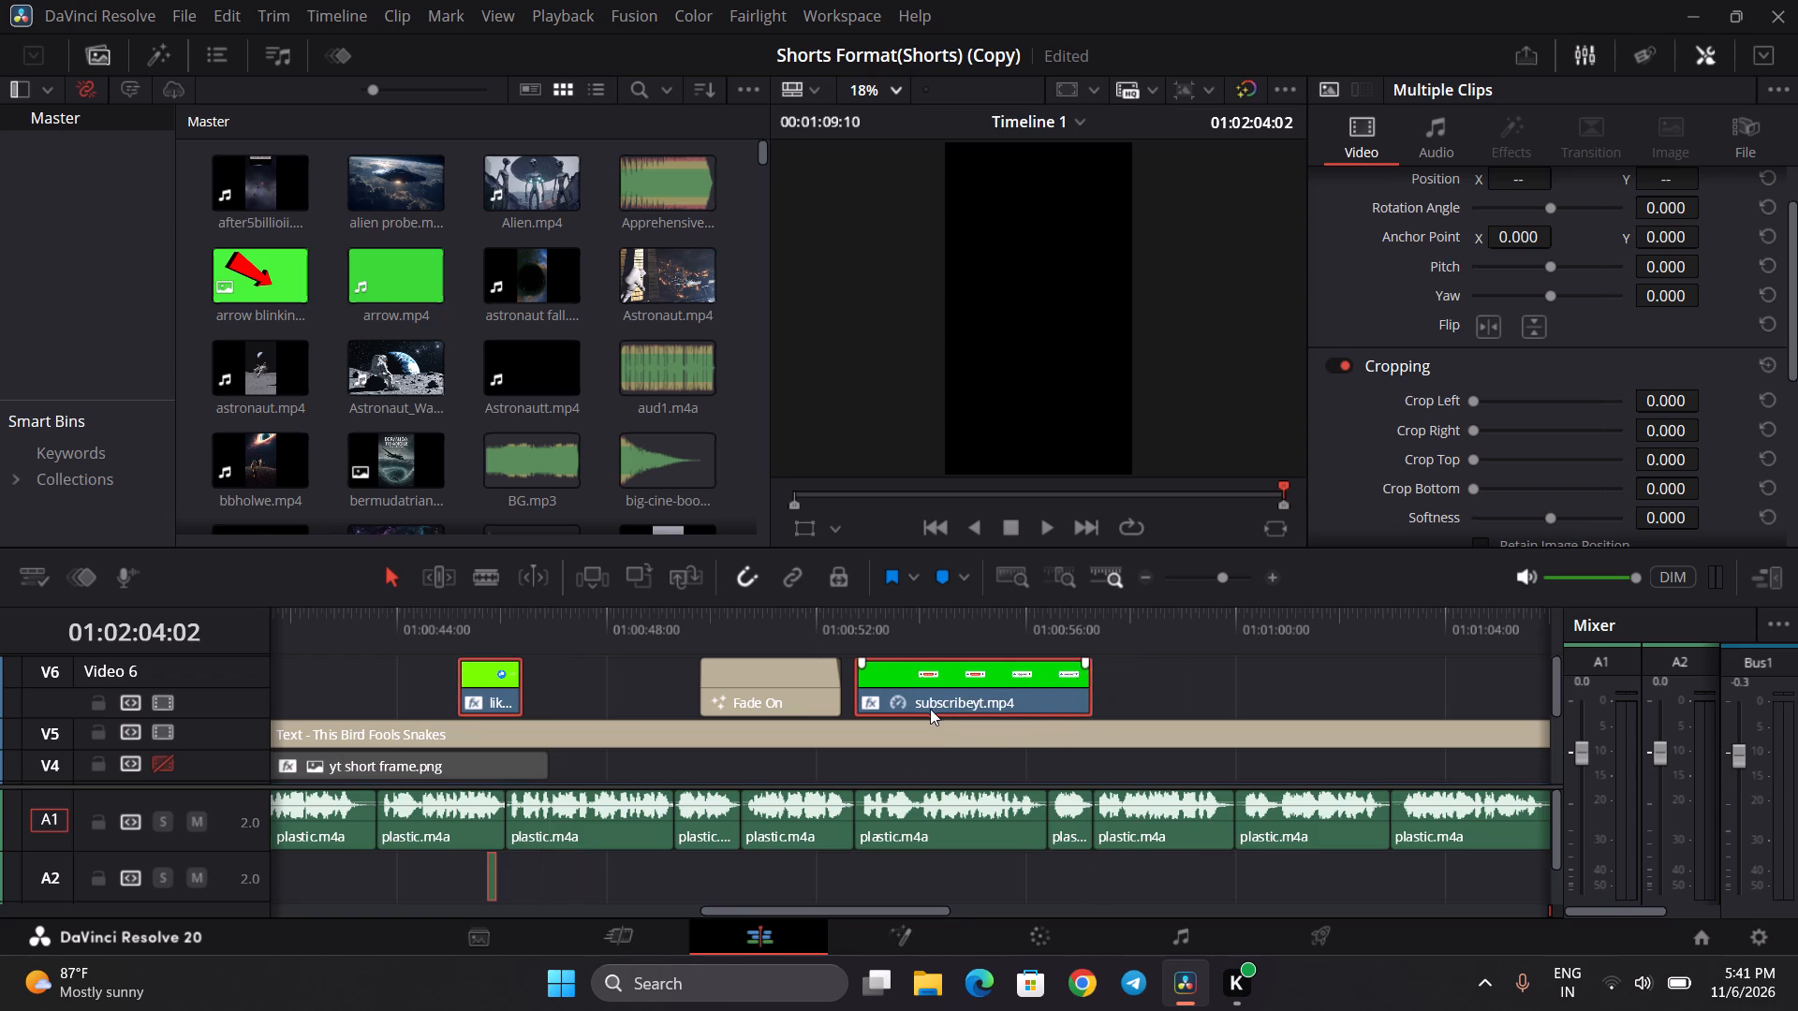
{"action": "left_click", "coordinate": [1140, 696]}
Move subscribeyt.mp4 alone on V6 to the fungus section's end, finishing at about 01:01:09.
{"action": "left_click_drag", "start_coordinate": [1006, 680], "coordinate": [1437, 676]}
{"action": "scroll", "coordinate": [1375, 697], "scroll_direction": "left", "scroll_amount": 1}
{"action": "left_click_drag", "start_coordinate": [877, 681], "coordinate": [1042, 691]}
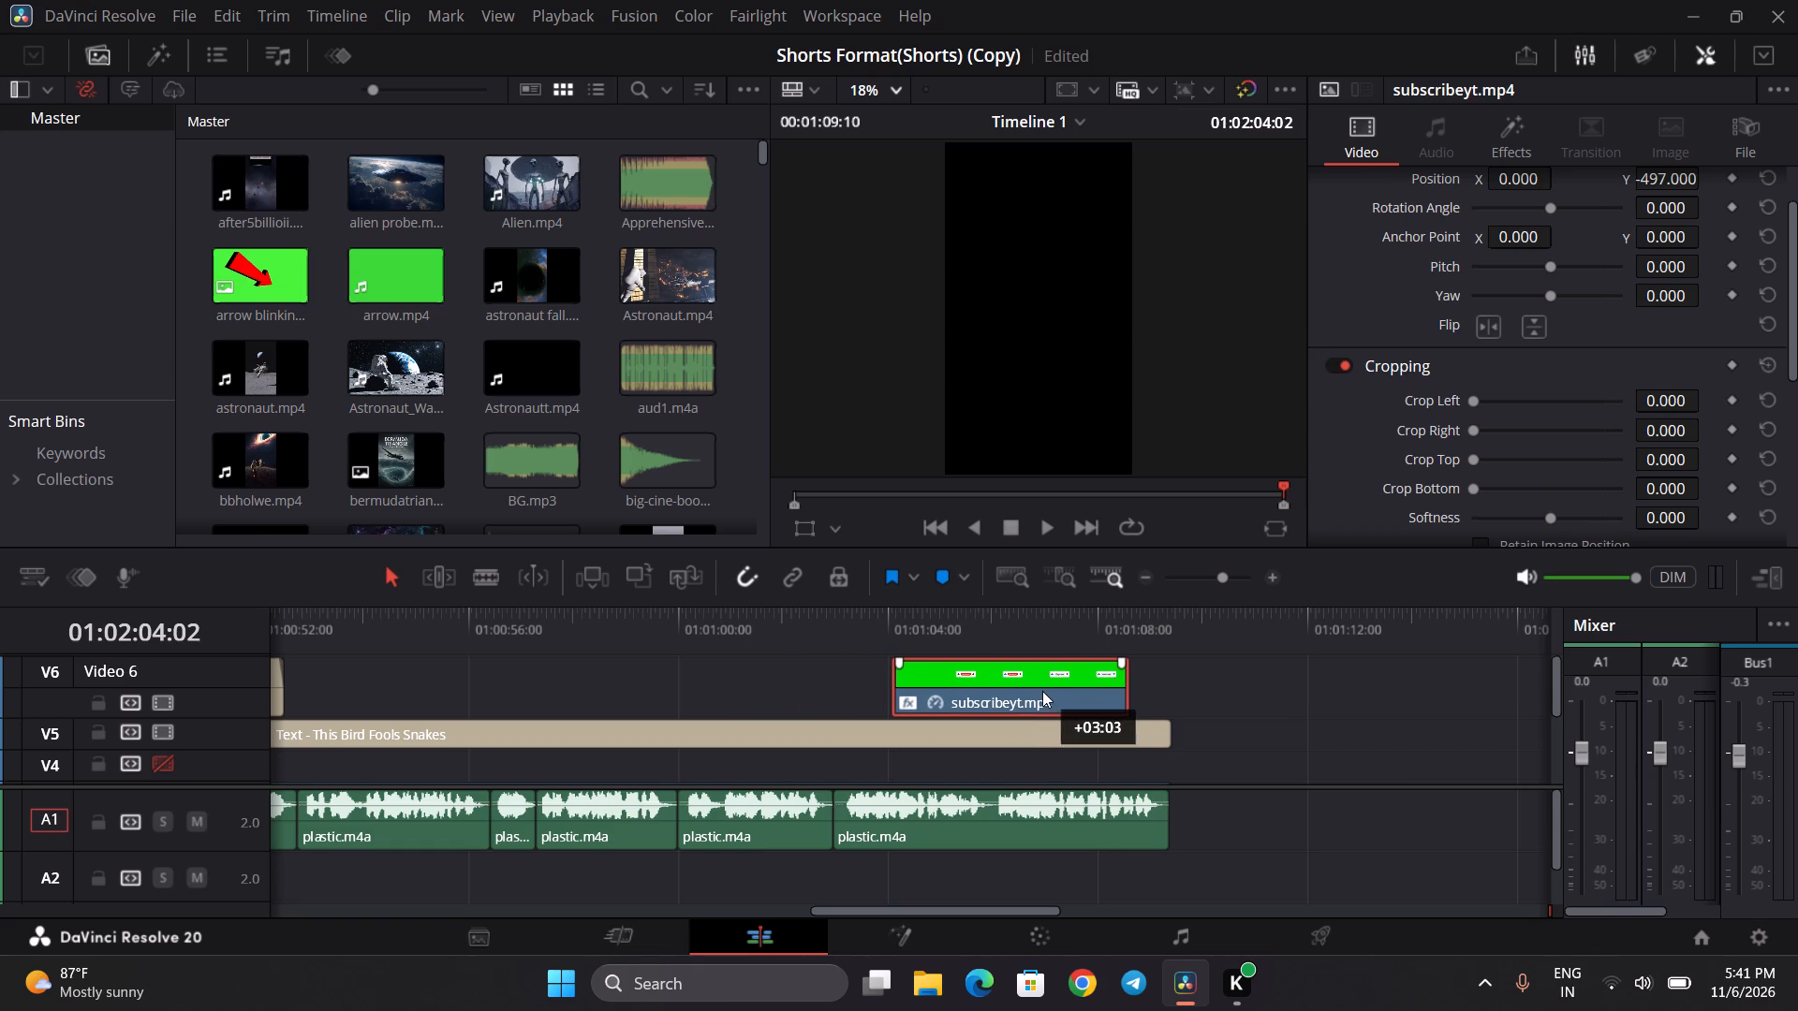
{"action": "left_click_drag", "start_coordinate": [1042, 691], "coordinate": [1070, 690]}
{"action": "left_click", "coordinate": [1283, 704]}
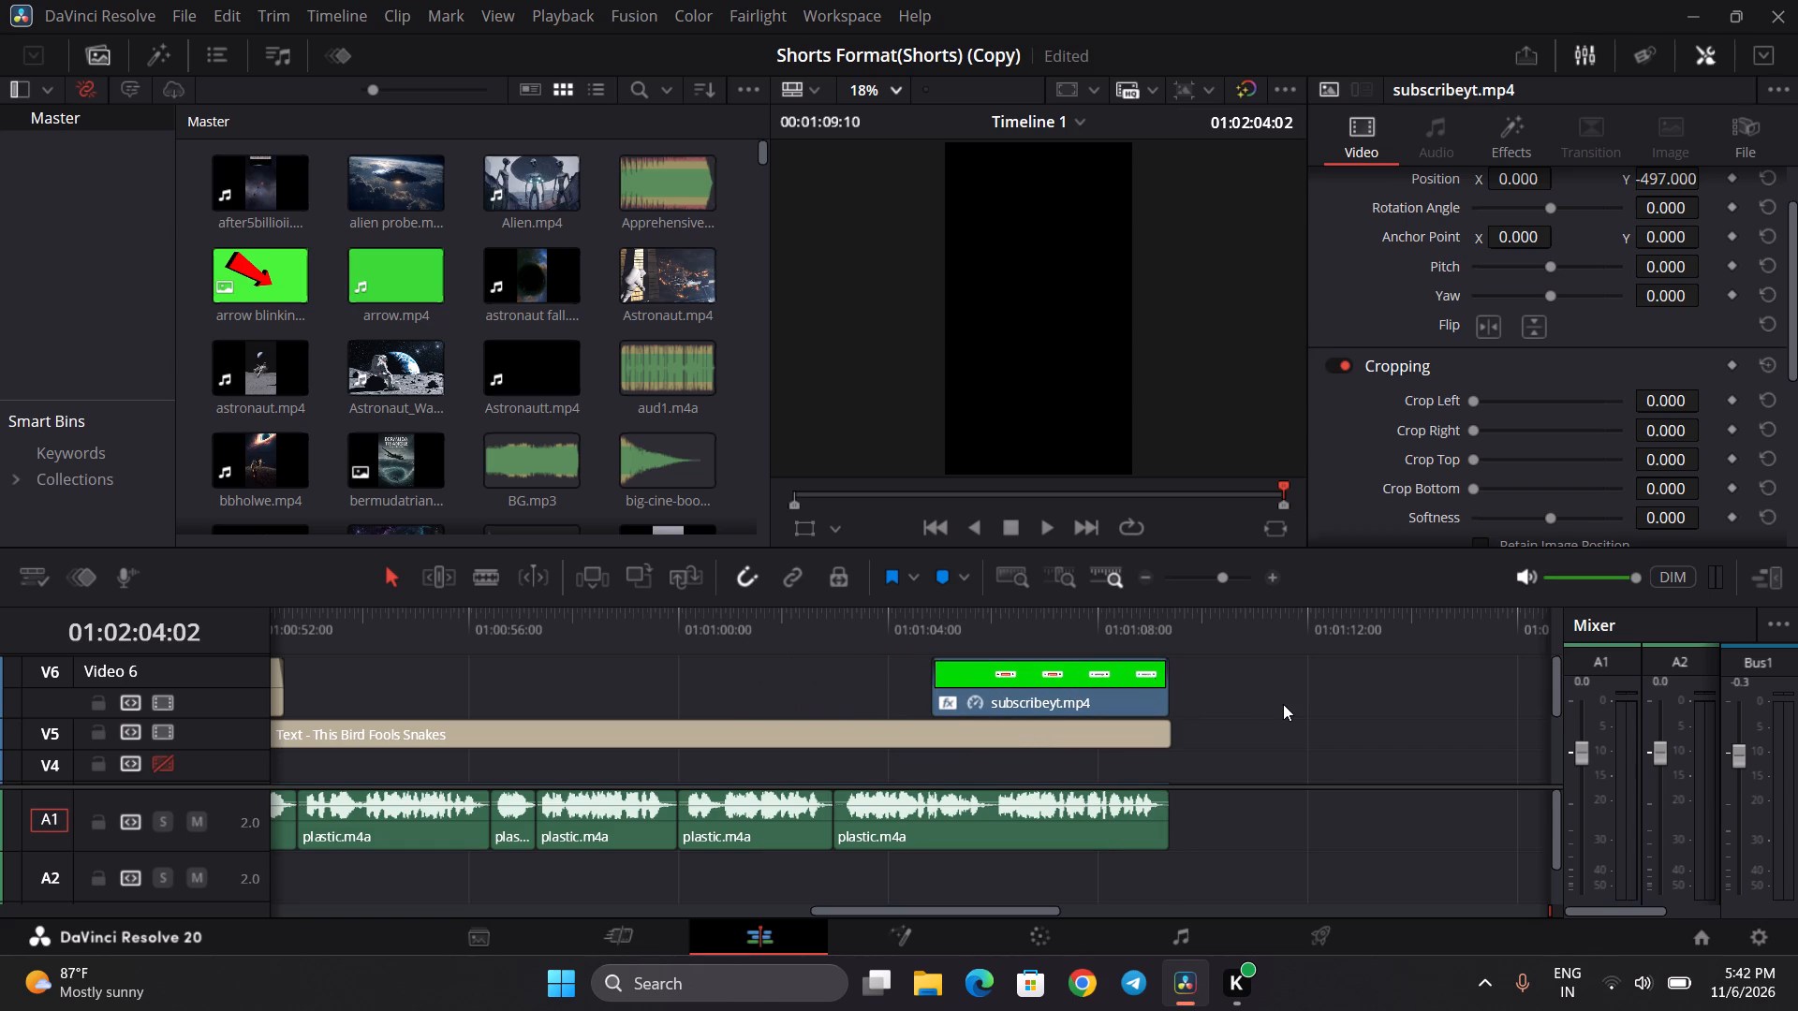
Check the tracks across the fungus section and preview the Fade On title on V6 at about 01:00:51.
{"action": "scroll", "coordinate": [1236, 761], "scroll_direction": "down", "scroll_amount": 1}
{"action": "scroll", "coordinate": [1236, 763], "scroll_direction": "up", "scroll_amount": 2}
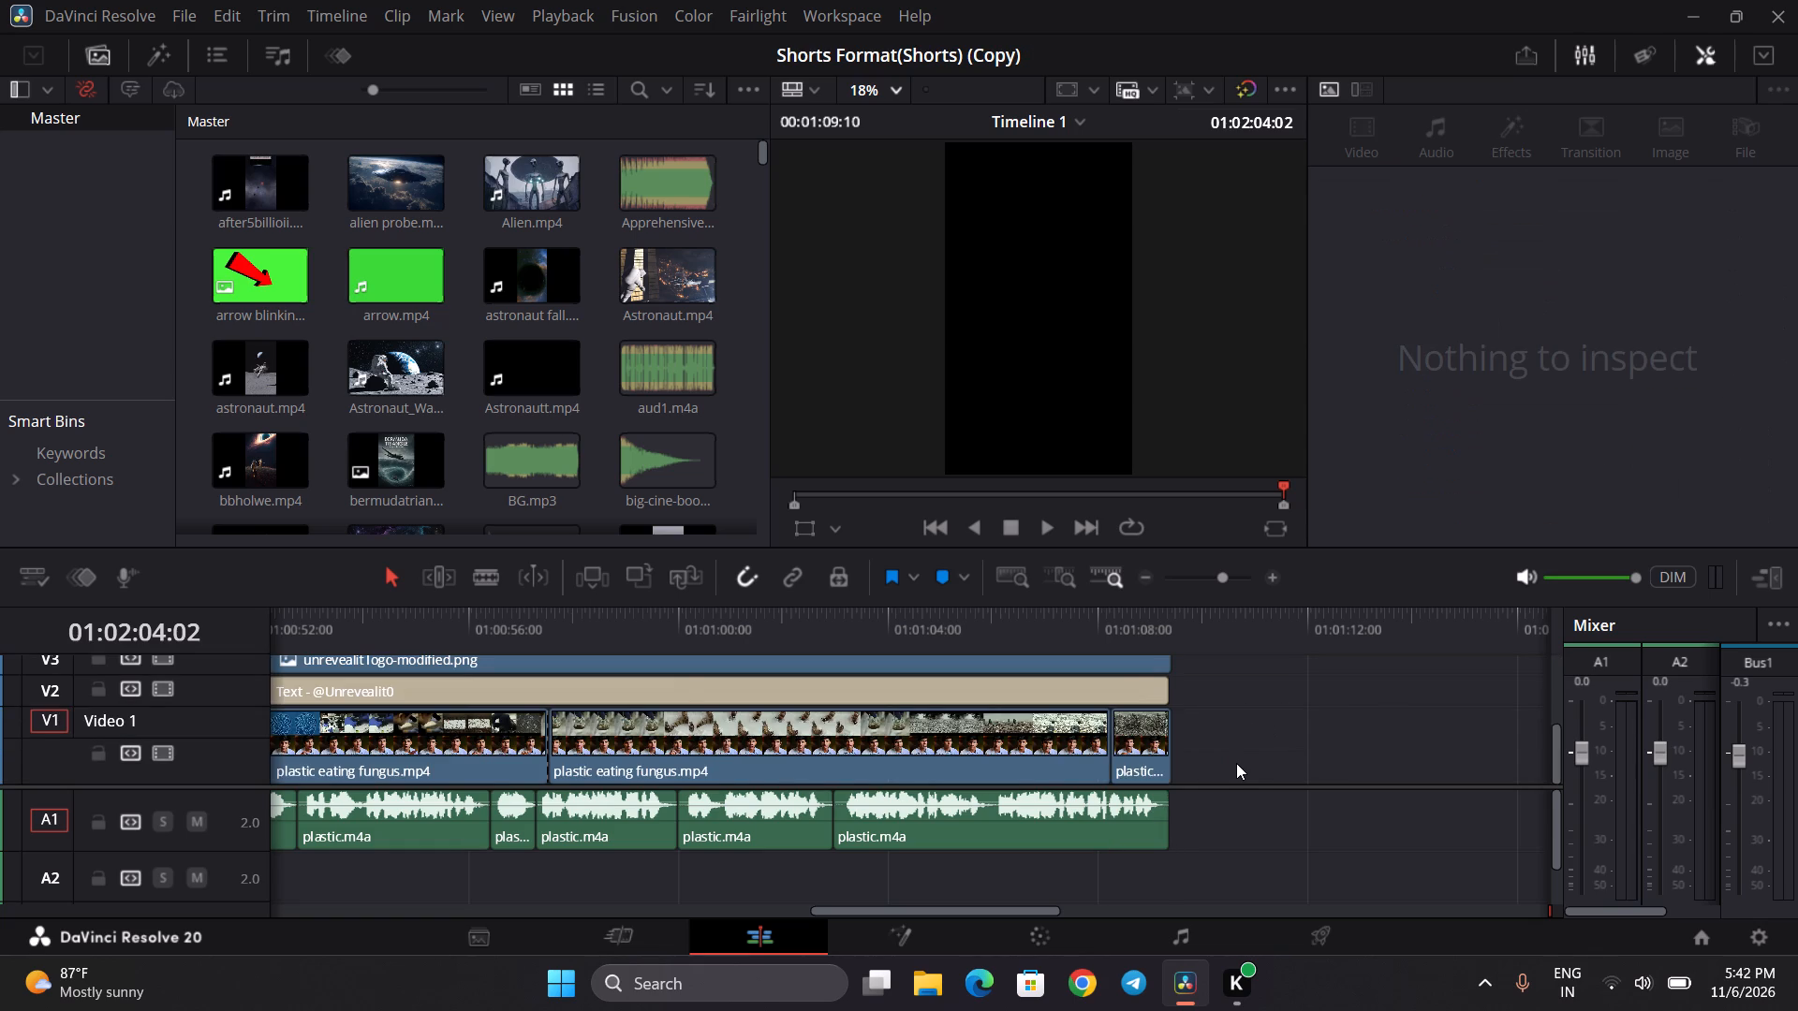
{"action": "scroll", "coordinate": [1236, 763], "scroll_direction": "right", "scroll_amount": 7}
{"action": "scroll", "coordinate": [1236, 763], "scroll_direction": "left", "scroll_amount": 1}
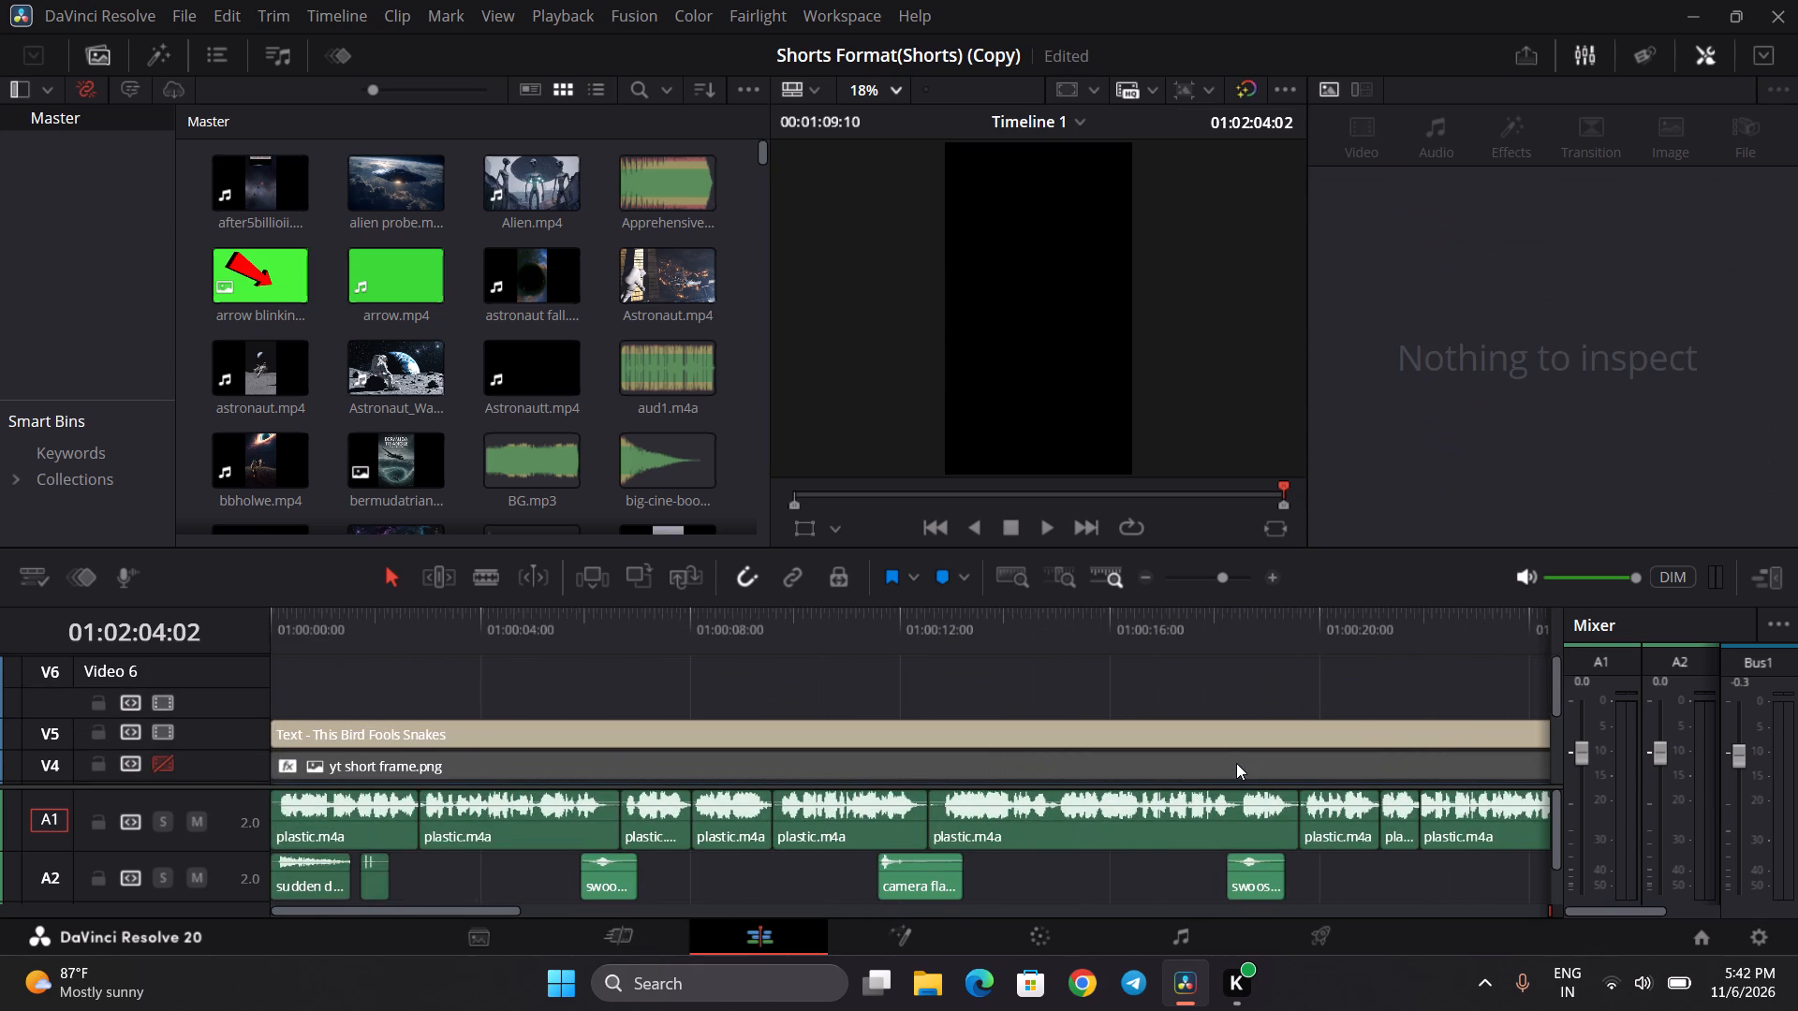
{"action": "scroll", "coordinate": [1236, 763], "scroll_direction": "left", "scroll_amount": 2}
{"action": "scroll", "coordinate": [1069, 664], "scroll_direction": "left", "scroll_amount": 1}
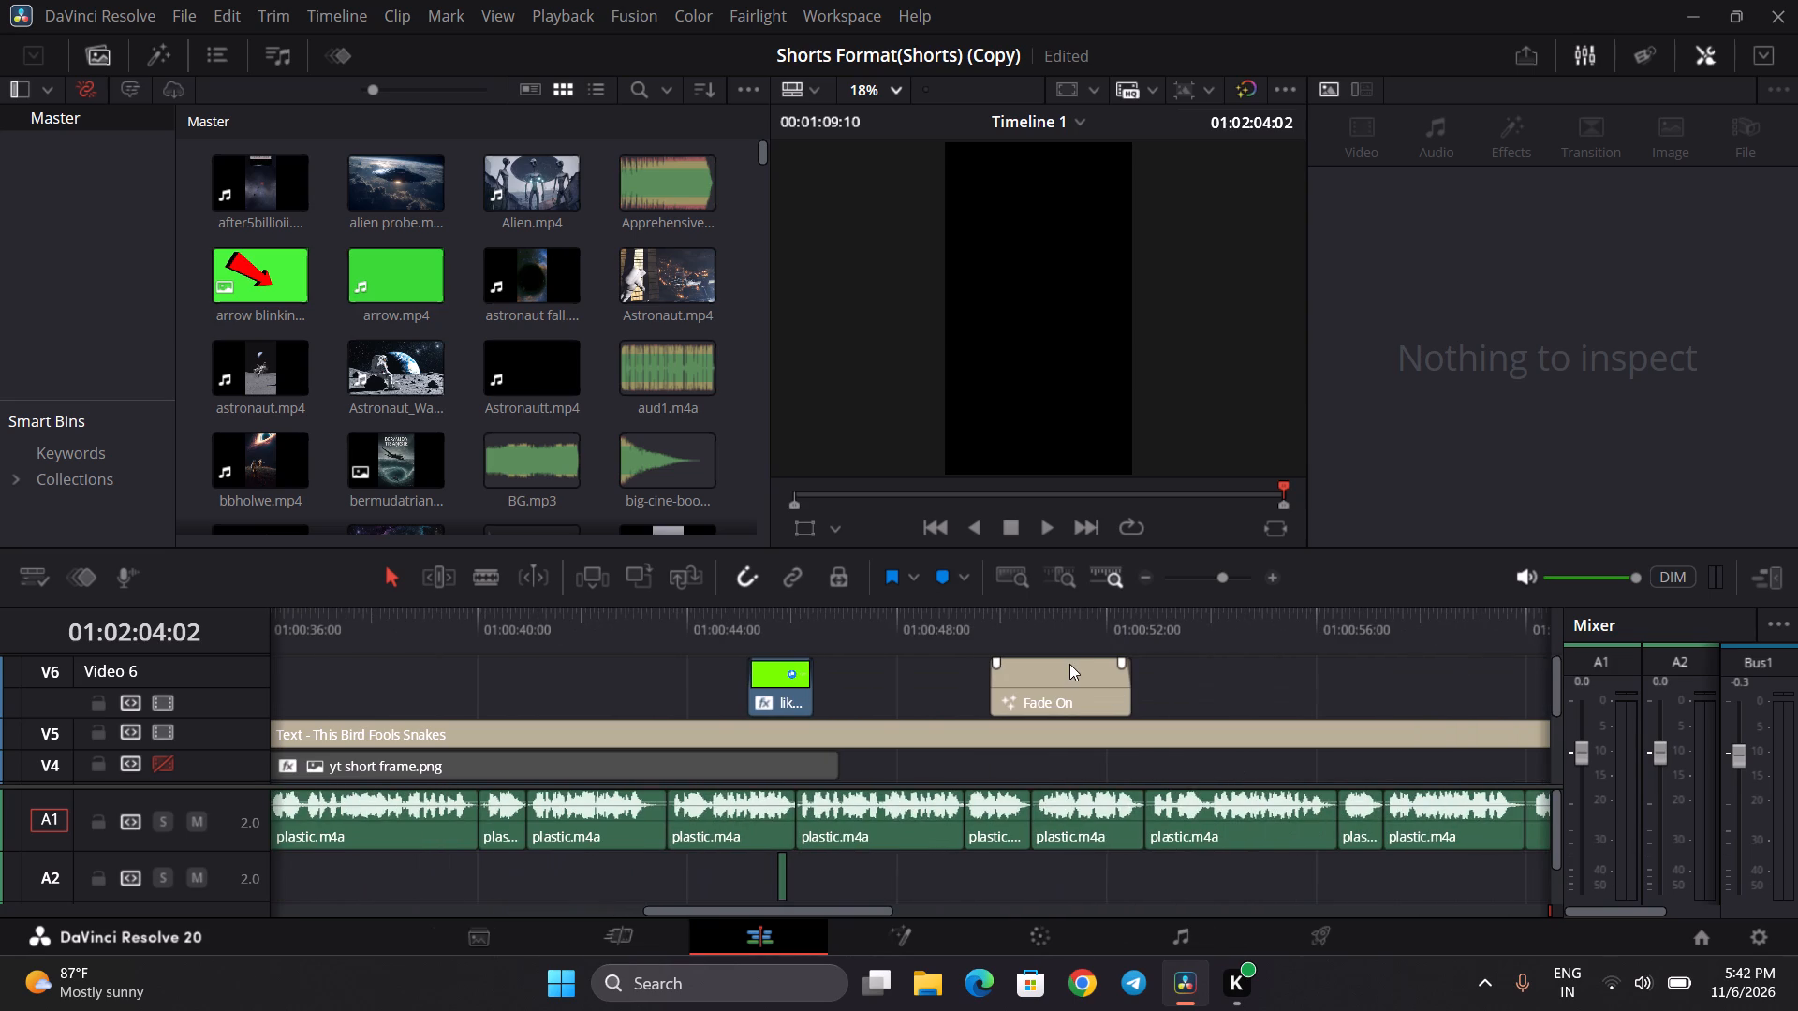
{"action": "left_click", "coordinate": [1060, 676]}
{"action": "left_click", "coordinate": [1057, 634]}
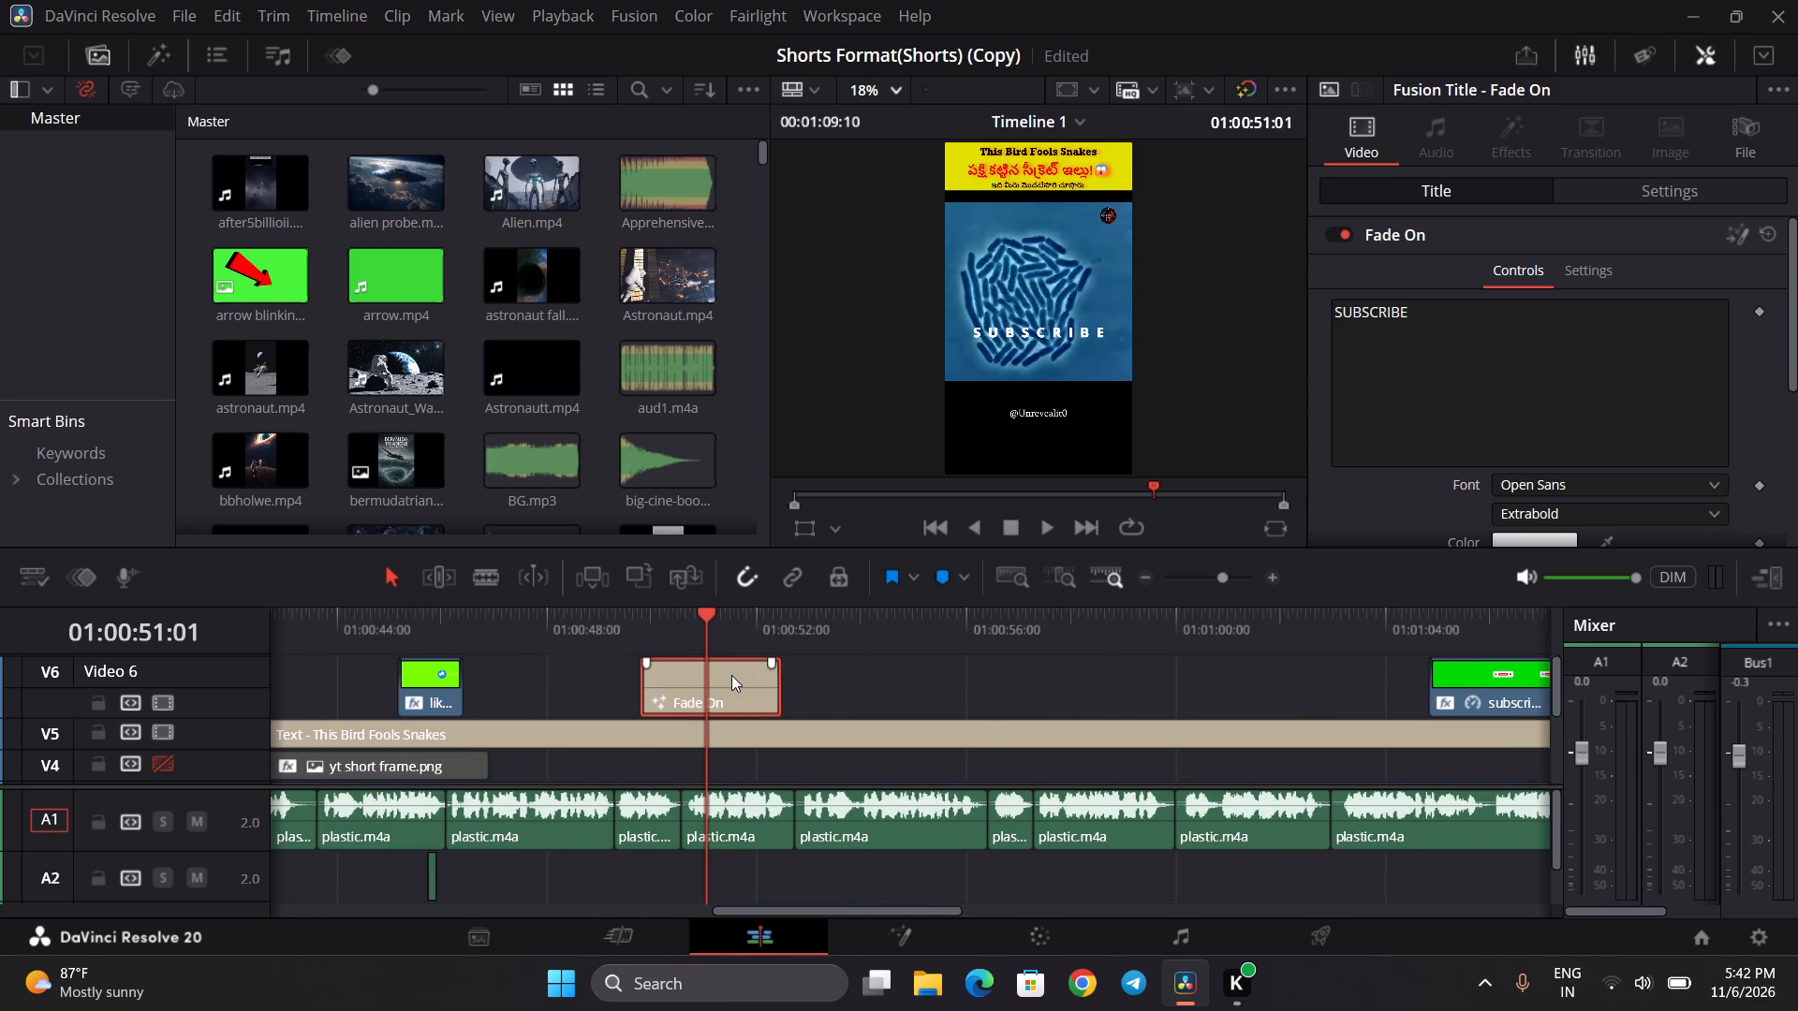
Swap the two V6 overlays: Fade On title to about 01:01:00 and subscribeyt.mp4 to start at about 01:00:53.
{"action": "left_click_drag", "start_coordinate": [731, 675], "coordinate": [1281, 681]}
{"action": "left_click_drag", "start_coordinate": [1489, 689], "coordinate": [1349, 677]}
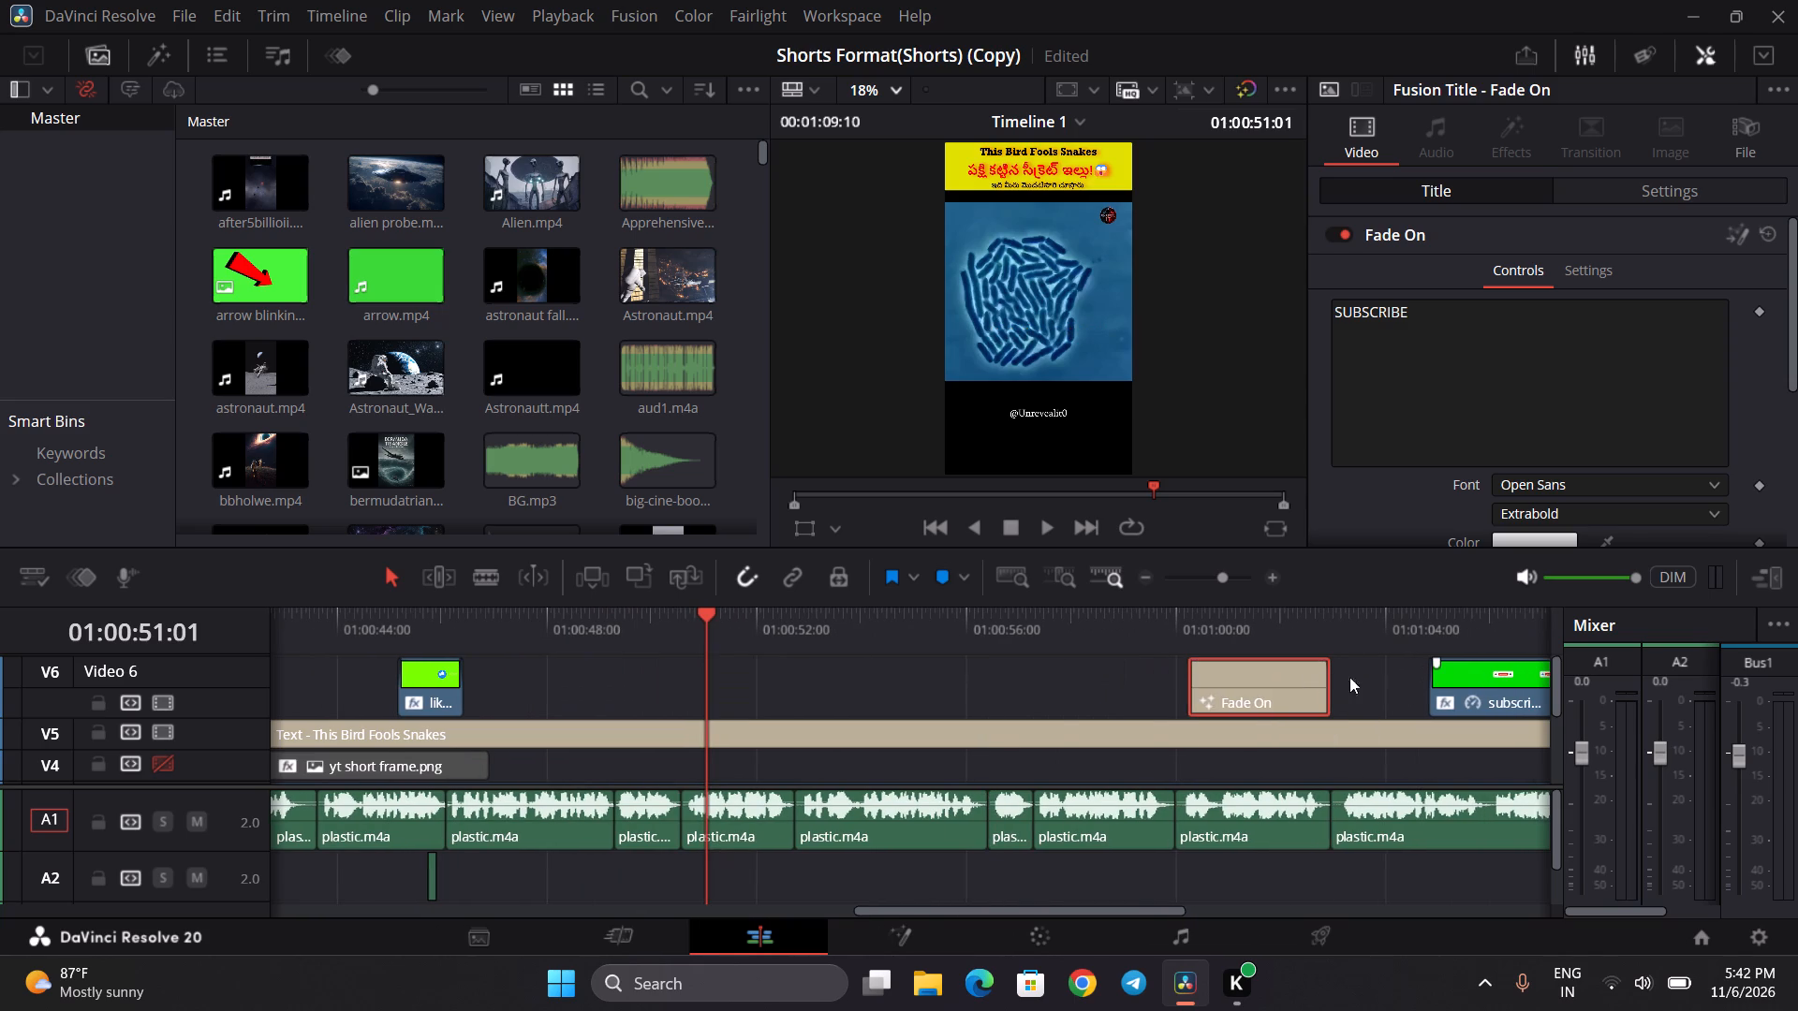
{"action": "left_click_drag", "start_coordinate": [1349, 677], "coordinate": [855, 666]}
Move the Fade On title on V6 near the fungus section's end, starting at about 01:01:06.
{"action": "scroll", "coordinate": [990, 689], "scroll_direction": "left", "scroll_amount": 1}
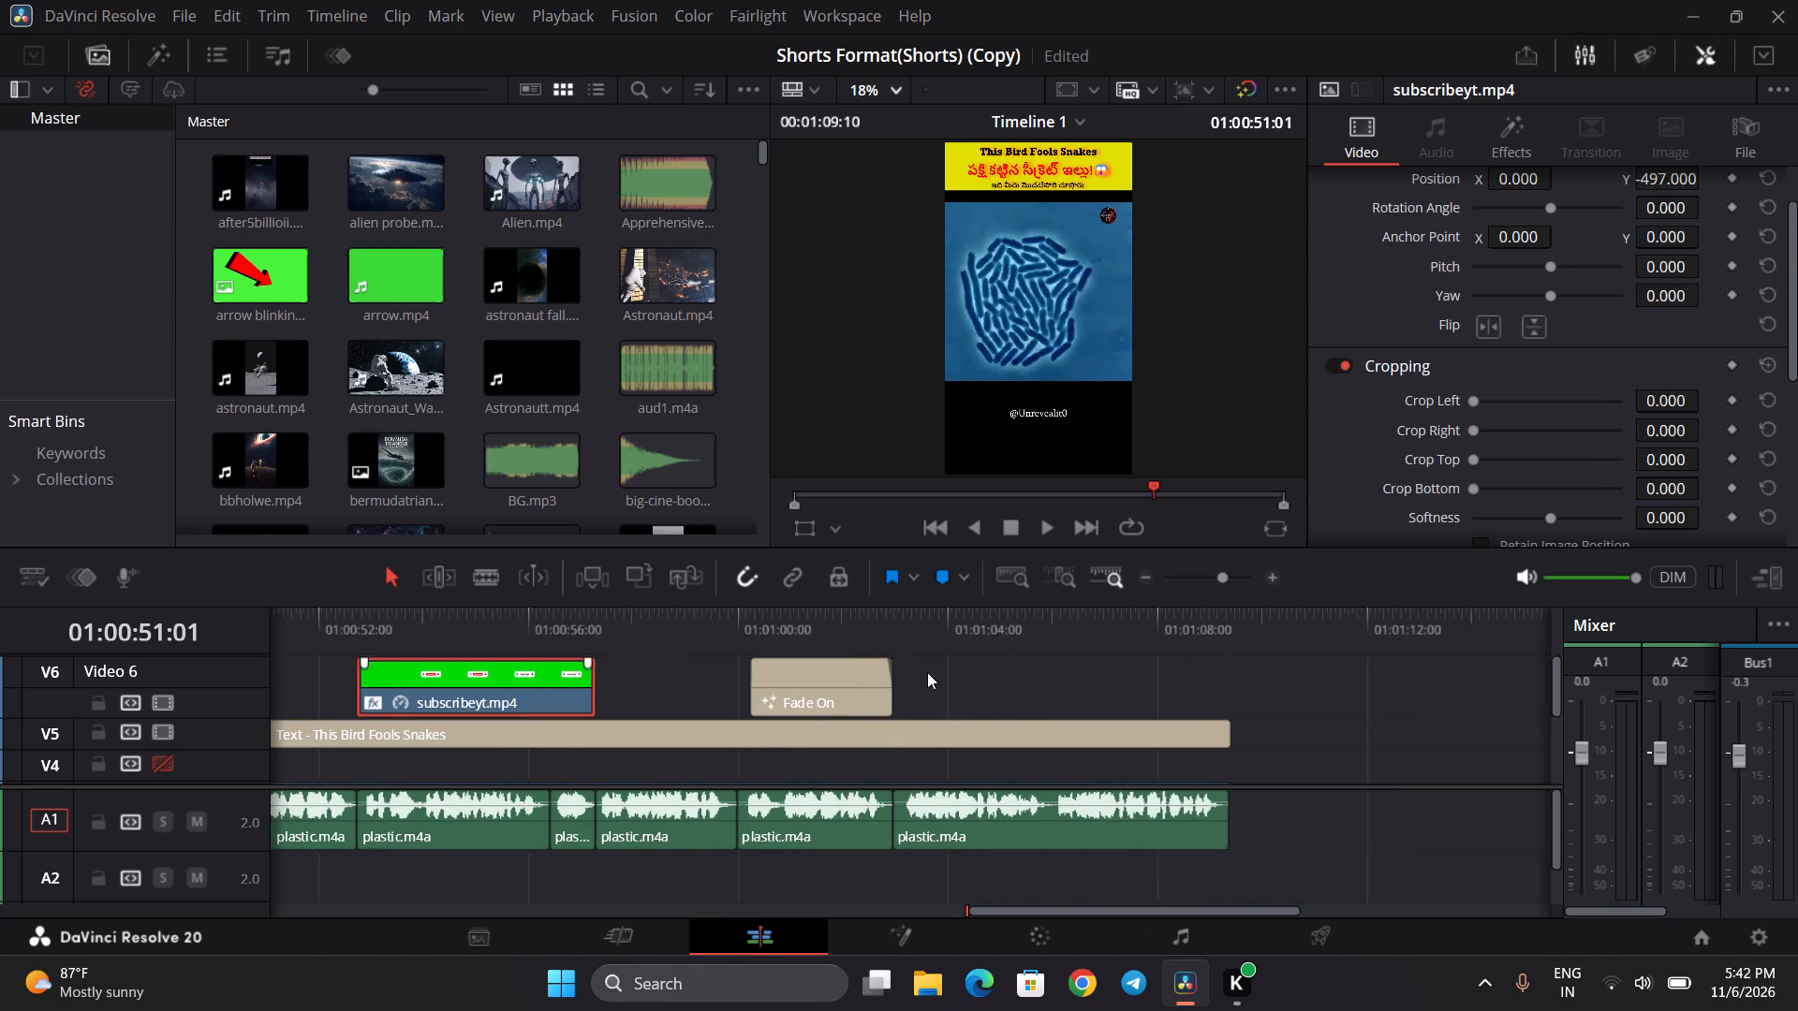
{"action": "scroll", "coordinate": [927, 672], "scroll_direction": "left", "scroll_amount": 1}
{"action": "left_click_drag", "start_coordinate": [818, 681], "coordinate": [1127, 686]}
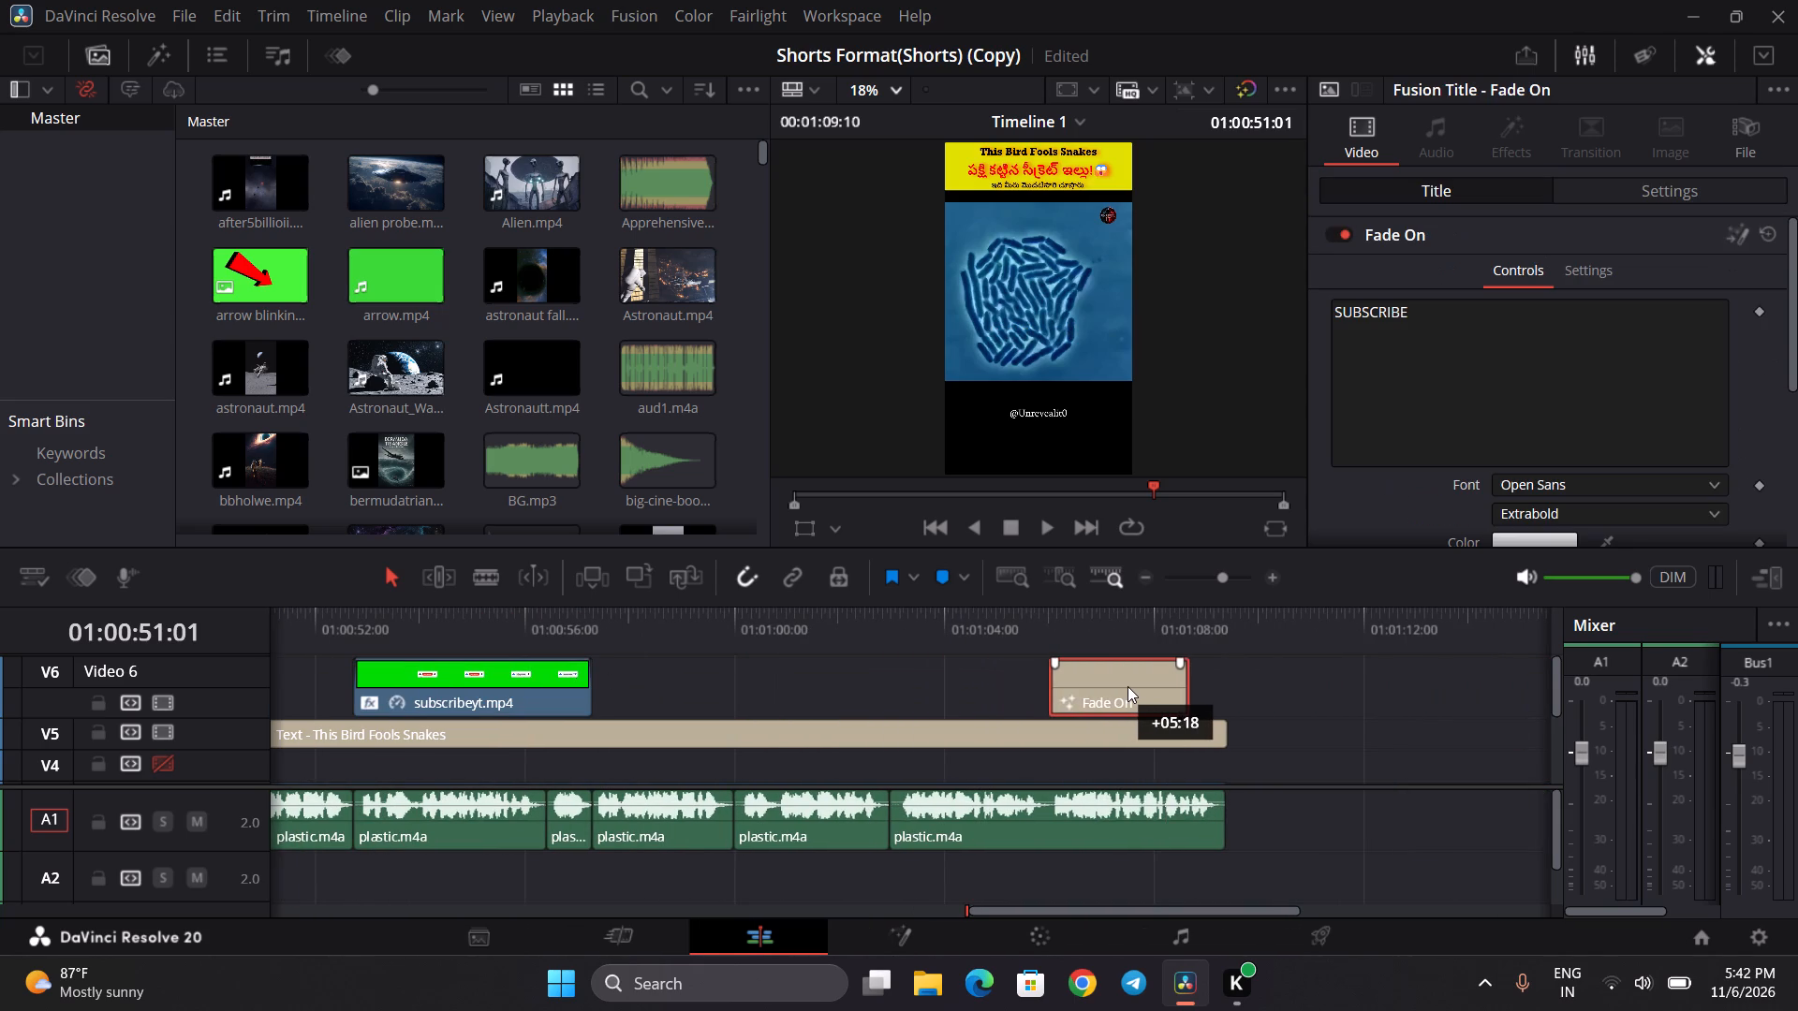
{"action": "left_click_drag", "start_coordinate": [1127, 686], "coordinate": [1129, 686]}
{"action": "left_click_drag", "start_coordinate": [1133, 689], "coordinate": [1146, 689]}
{"action": "left_click", "coordinate": [1276, 718]}
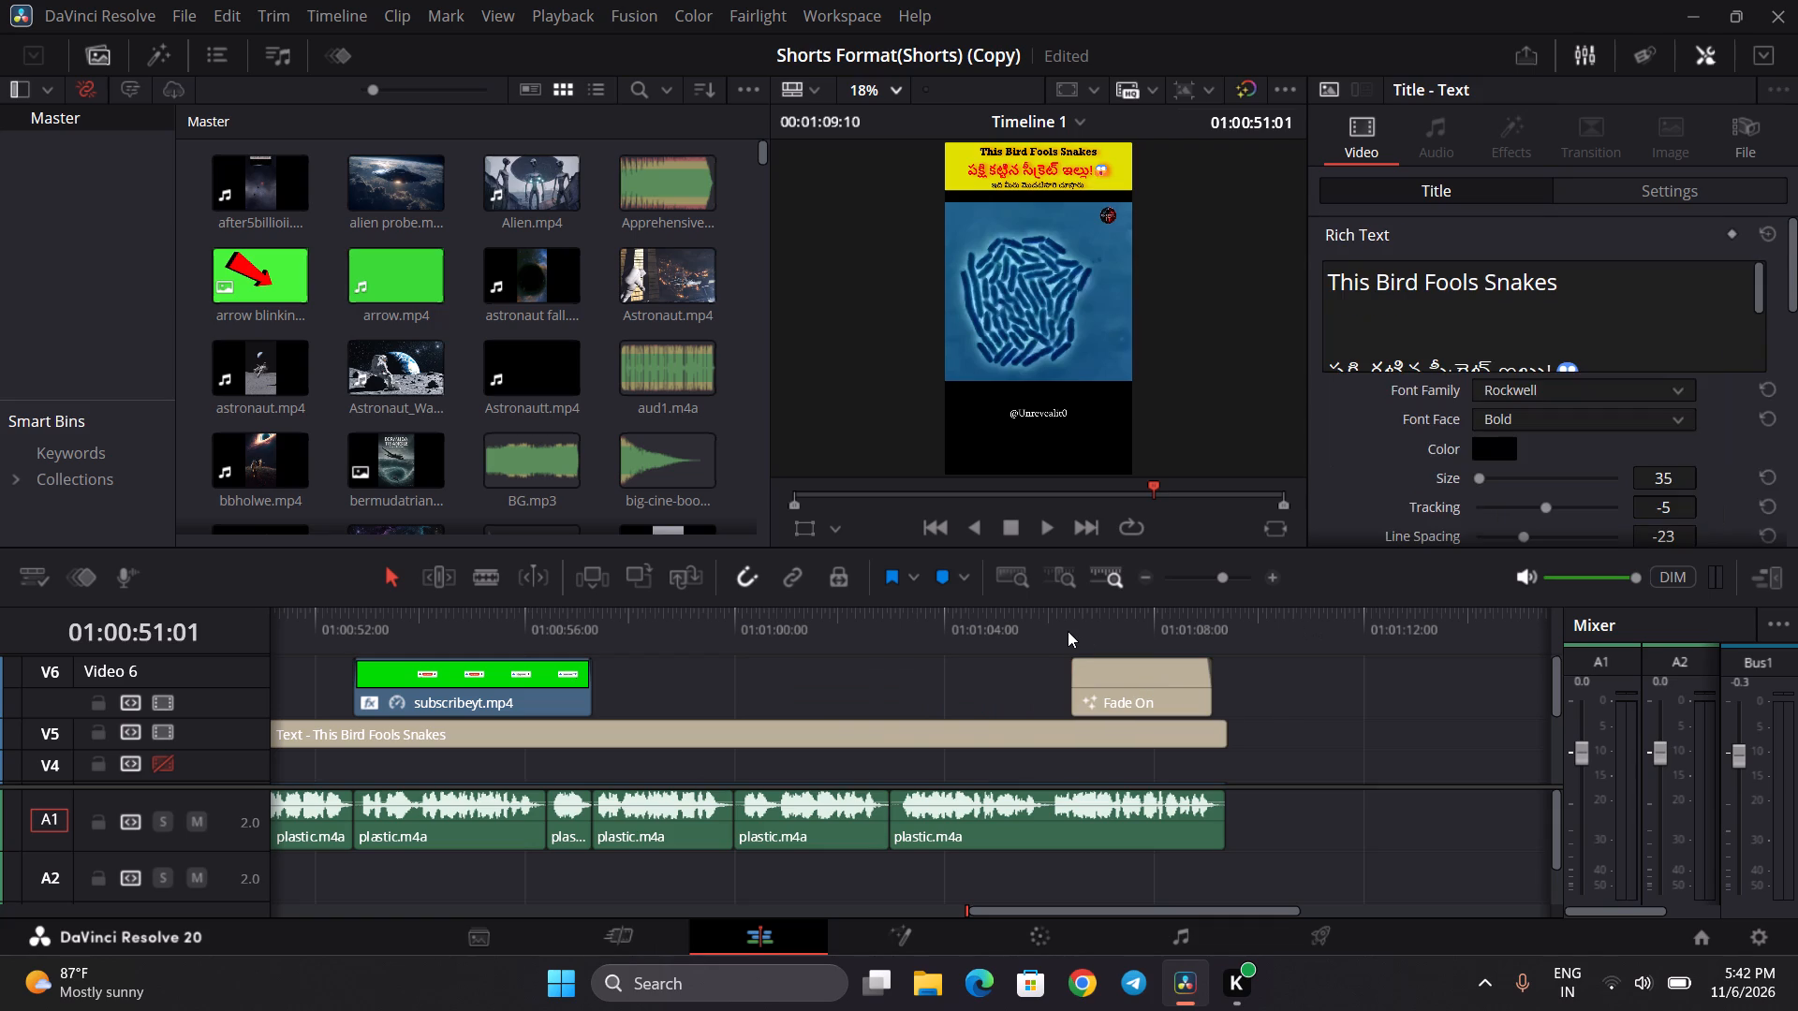
Play the section's ending from about 01:01:06 to 01:01:09 to review the SUBSCRIBE title's timing.
{"action": "left_click", "coordinate": [1067, 631]}
{"action": "key", "text": "space"}
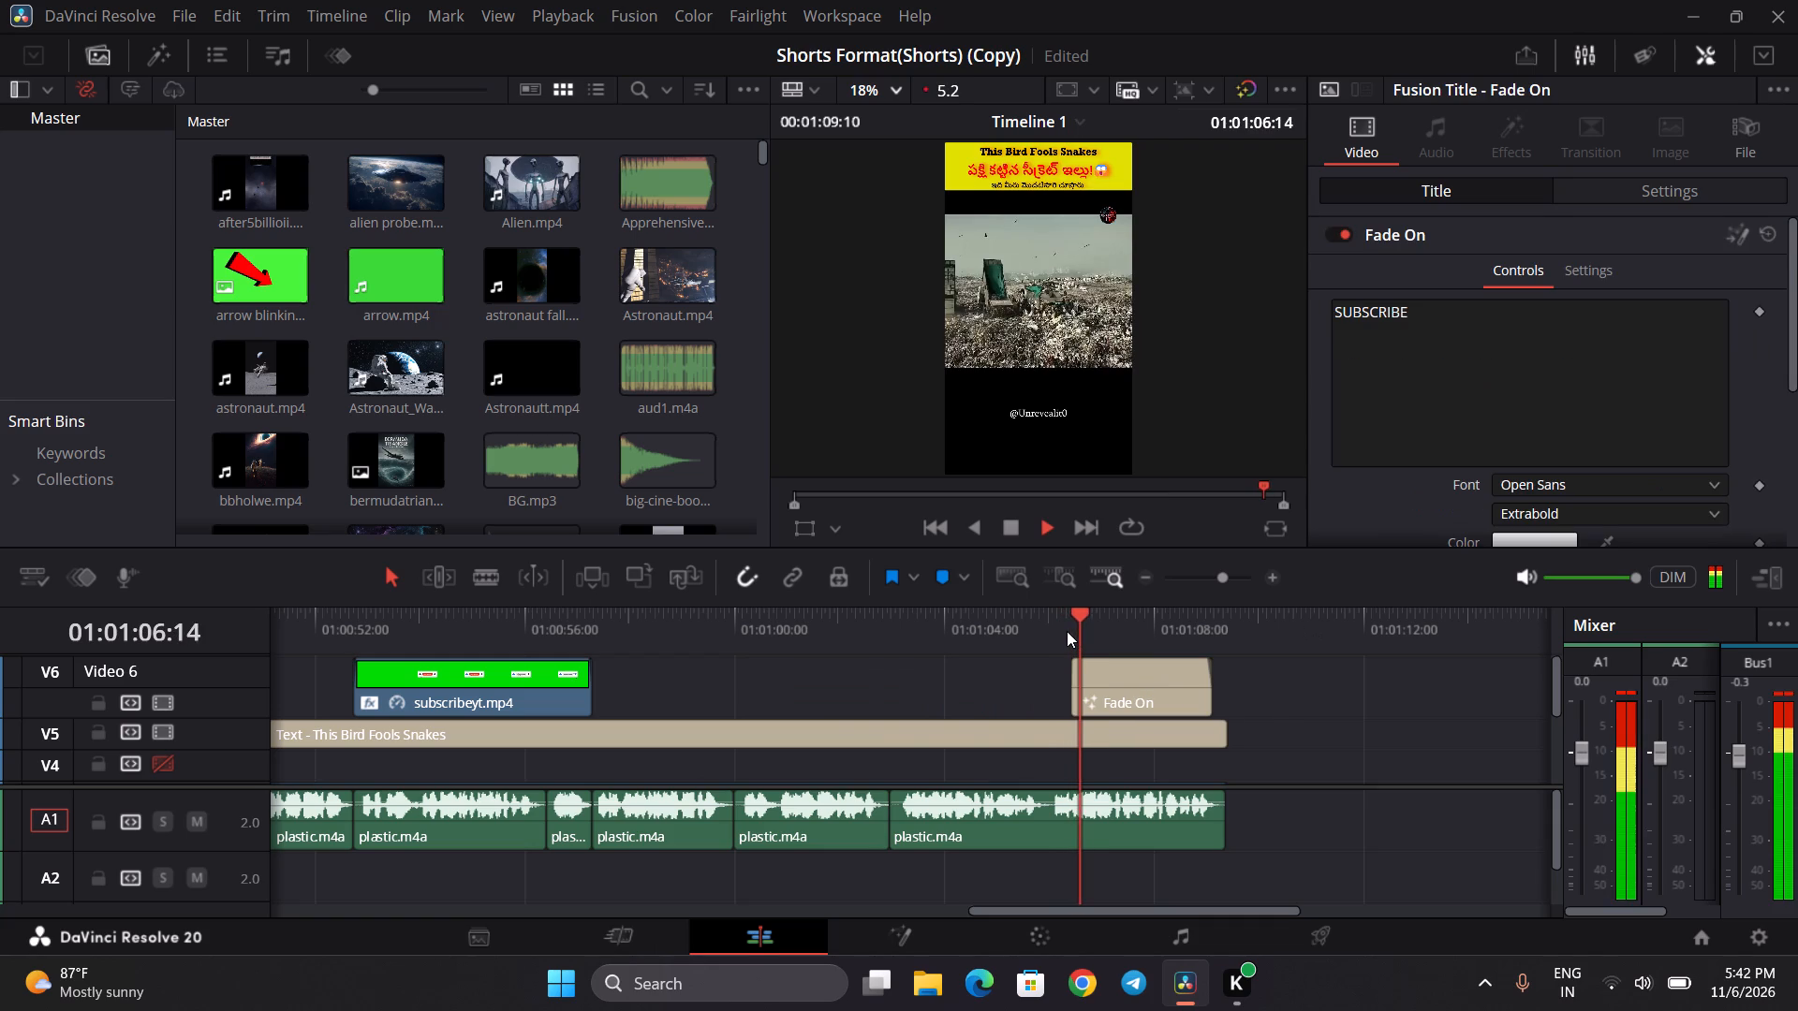
{"action": "key", "text": "space"}
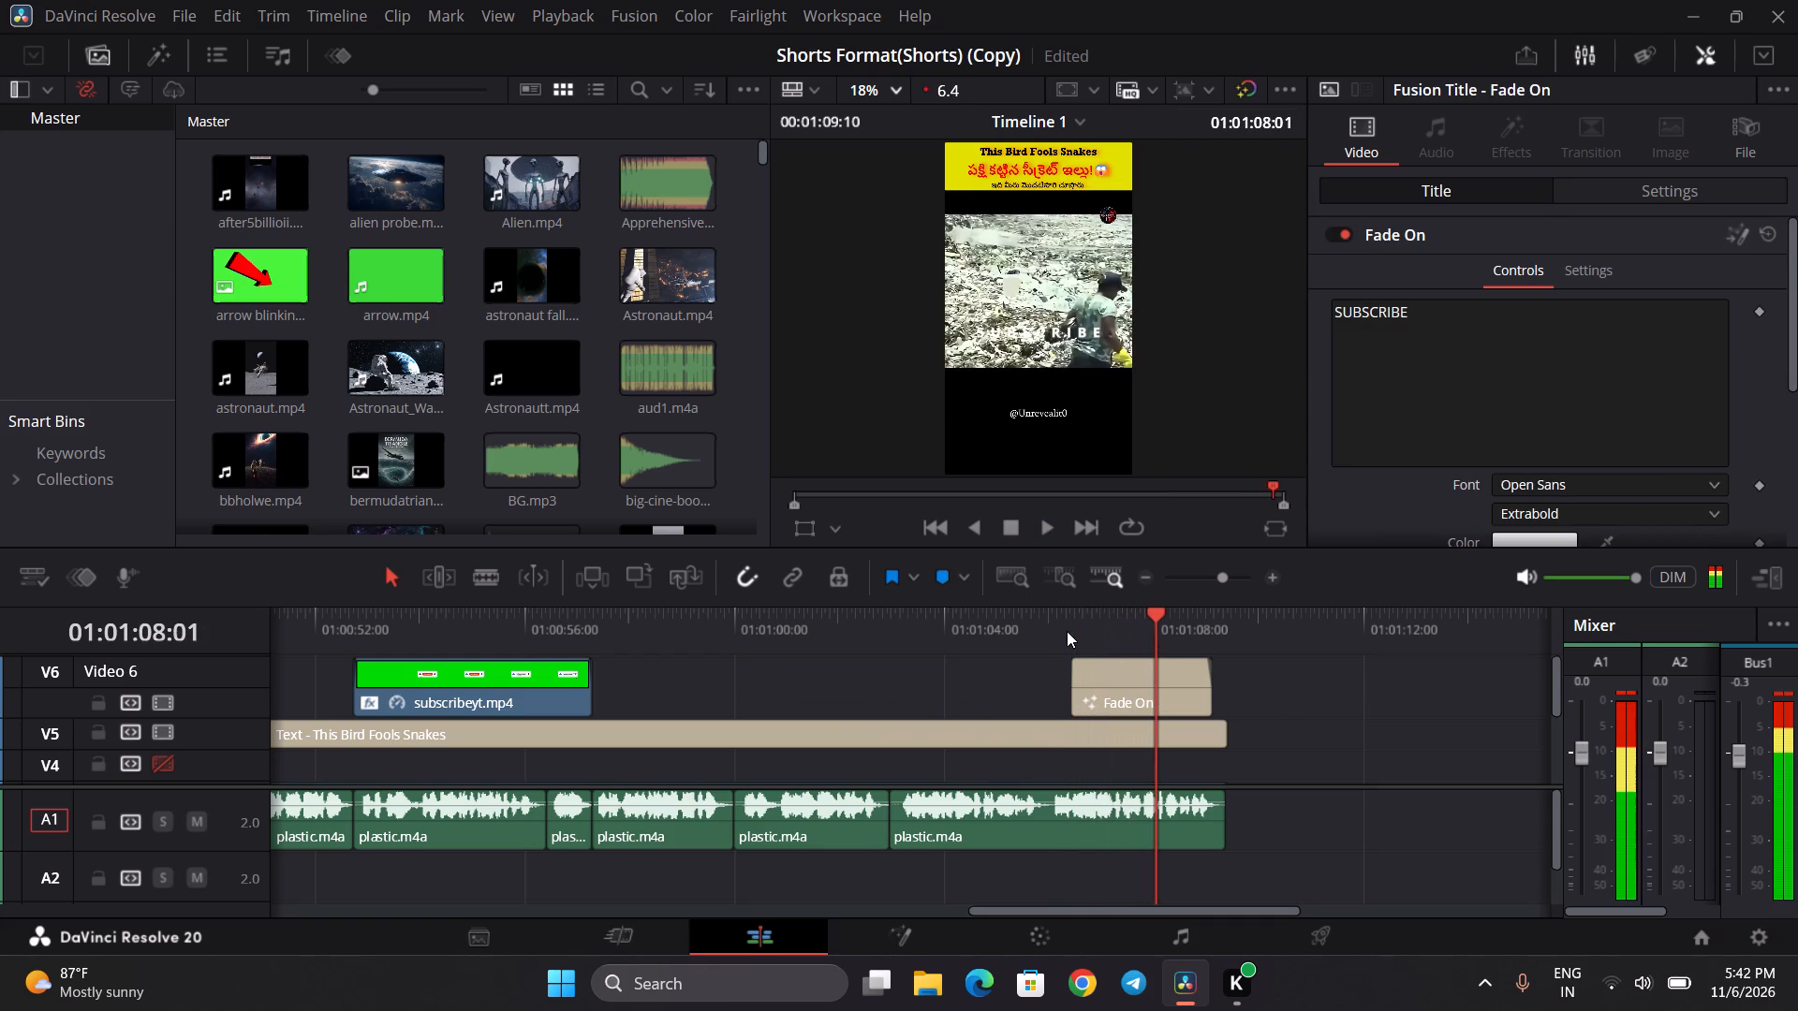
{"action": "key", "text": "space"}
{"action": "key", "text": "space"}
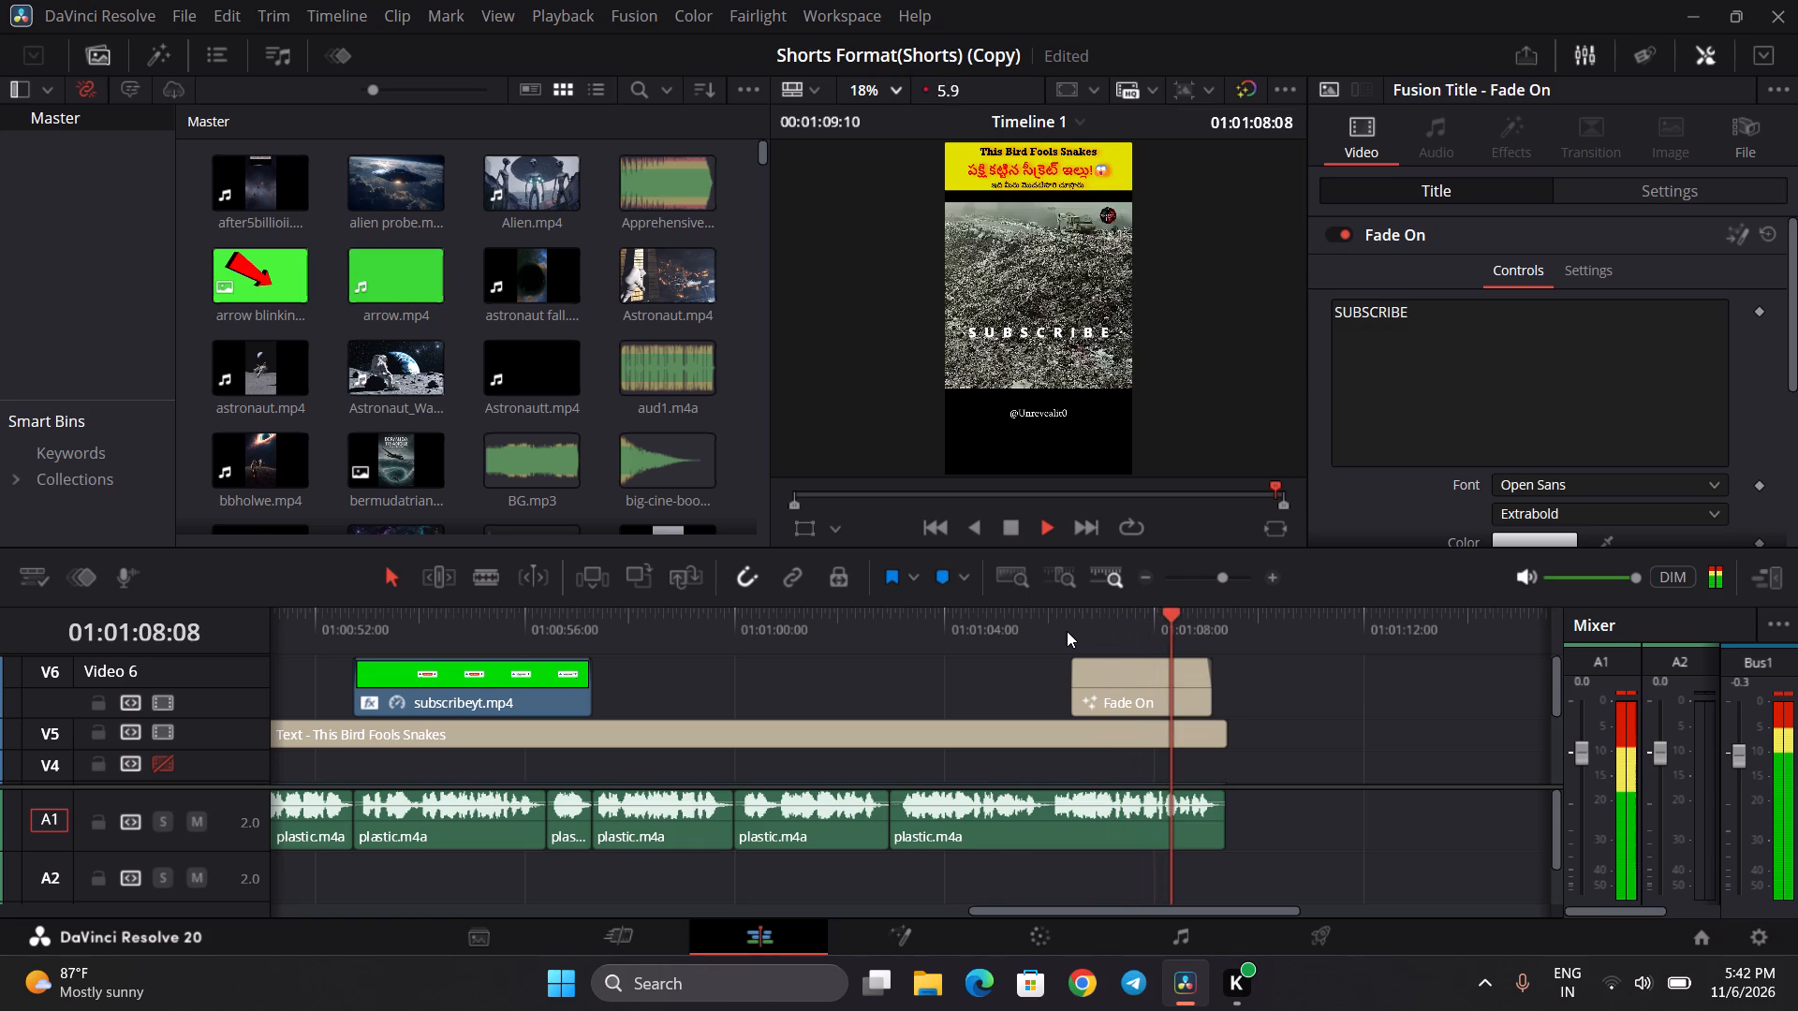
{"action": "key", "text": "space"}
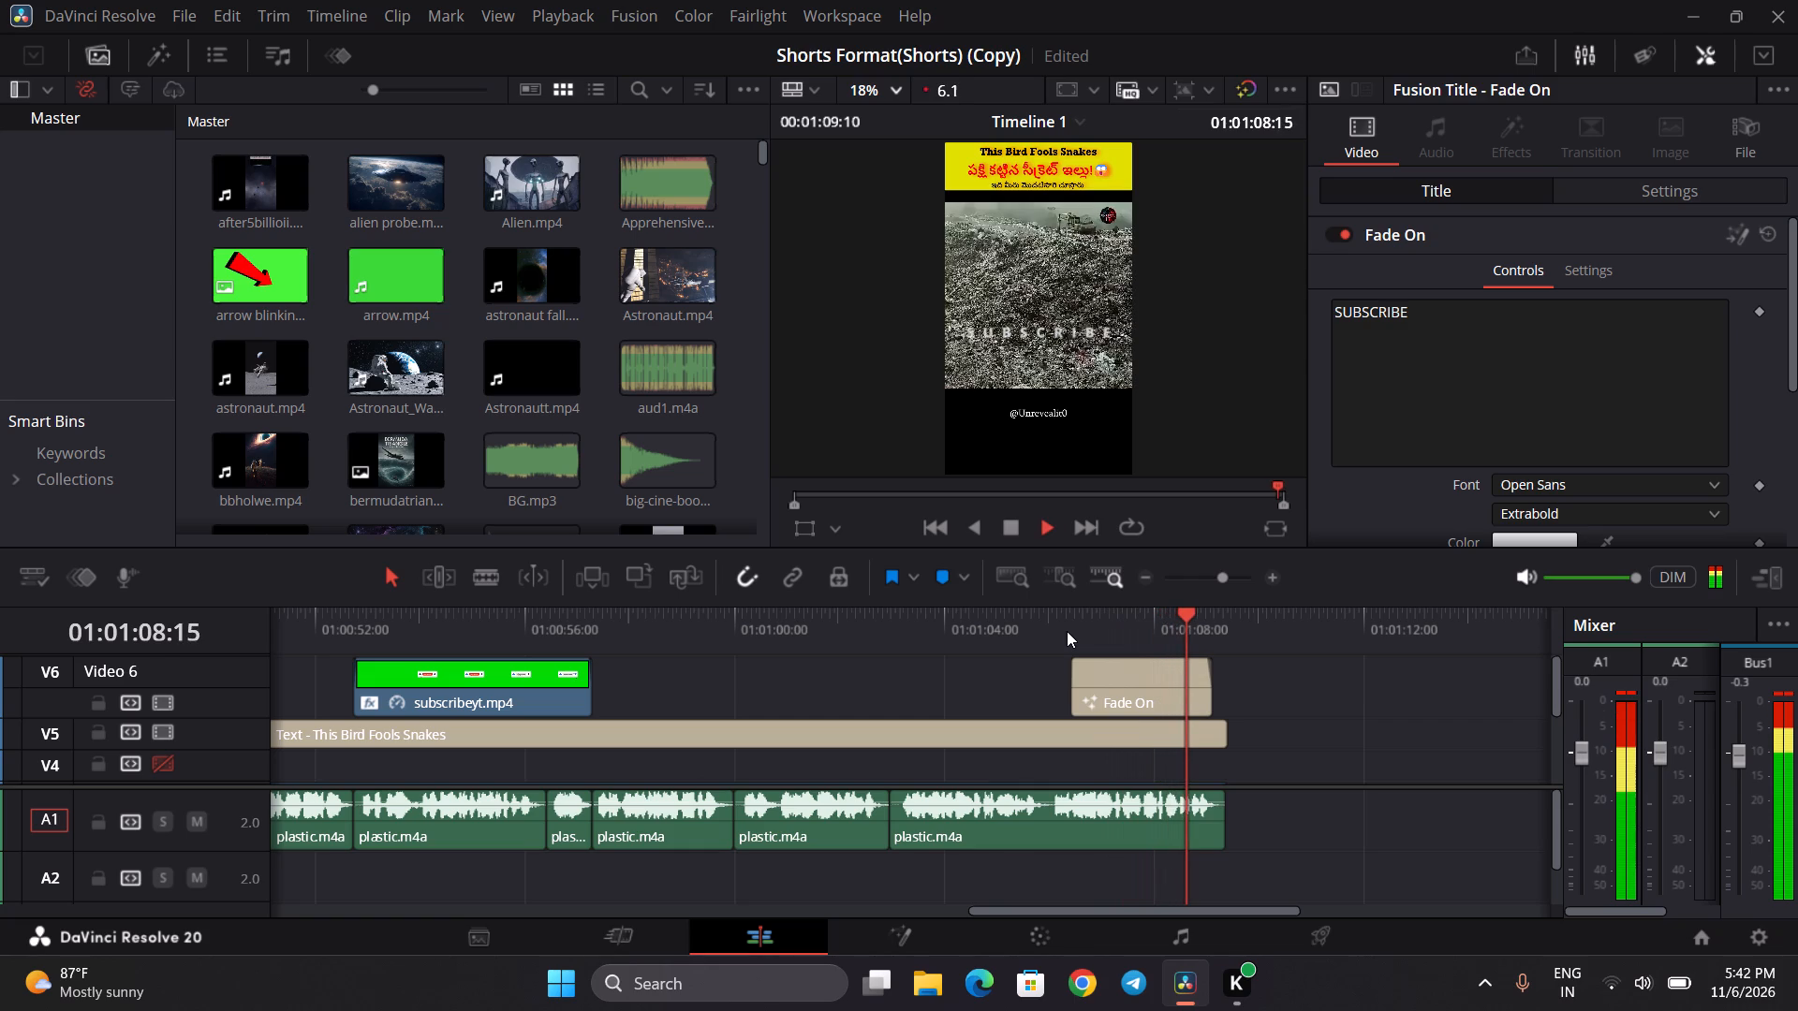
{"action": "key", "text": "space"}
Look over the V6 overlays, V1 fungus clips and A1/A2 audio along the whole fungus section.
{"action": "scroll", "coordinate": [1089, 640], "scroll_direction": "right", "scroll_amount": 5}
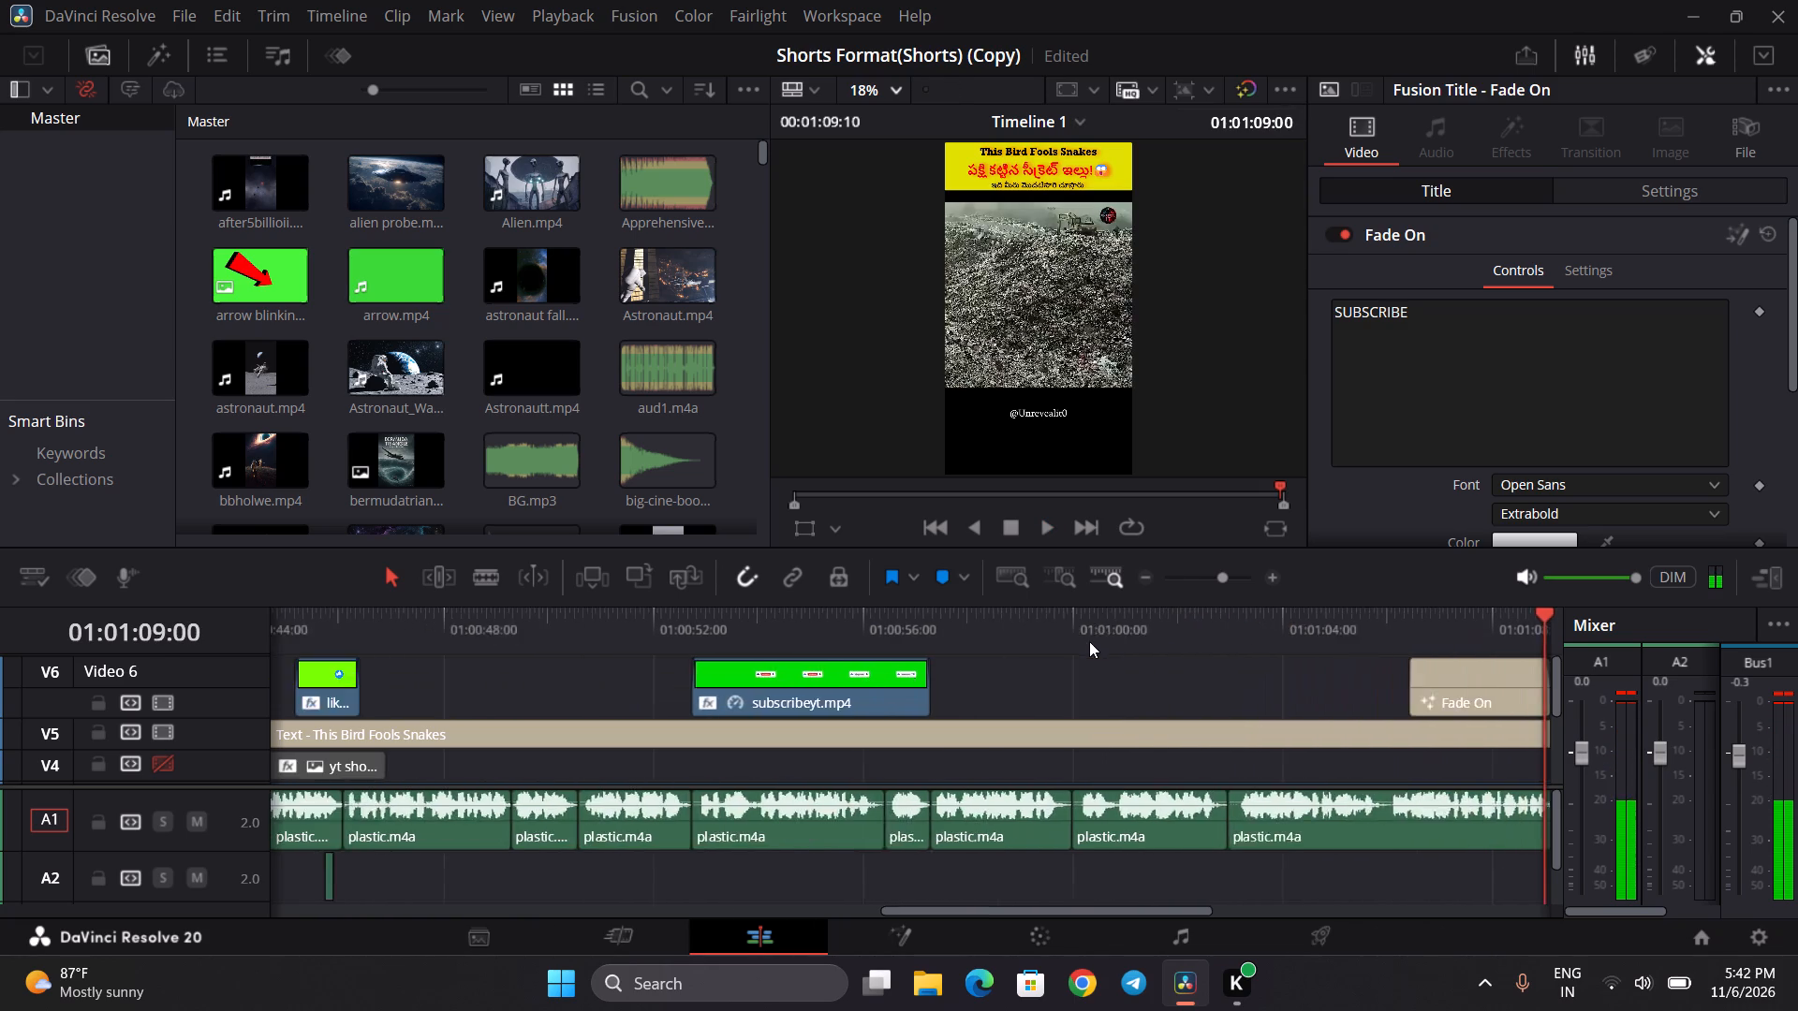
{"action": "scroll", "coordinate": [1028, 652], "scroll_direction": "right", "scroll_amount": 7}
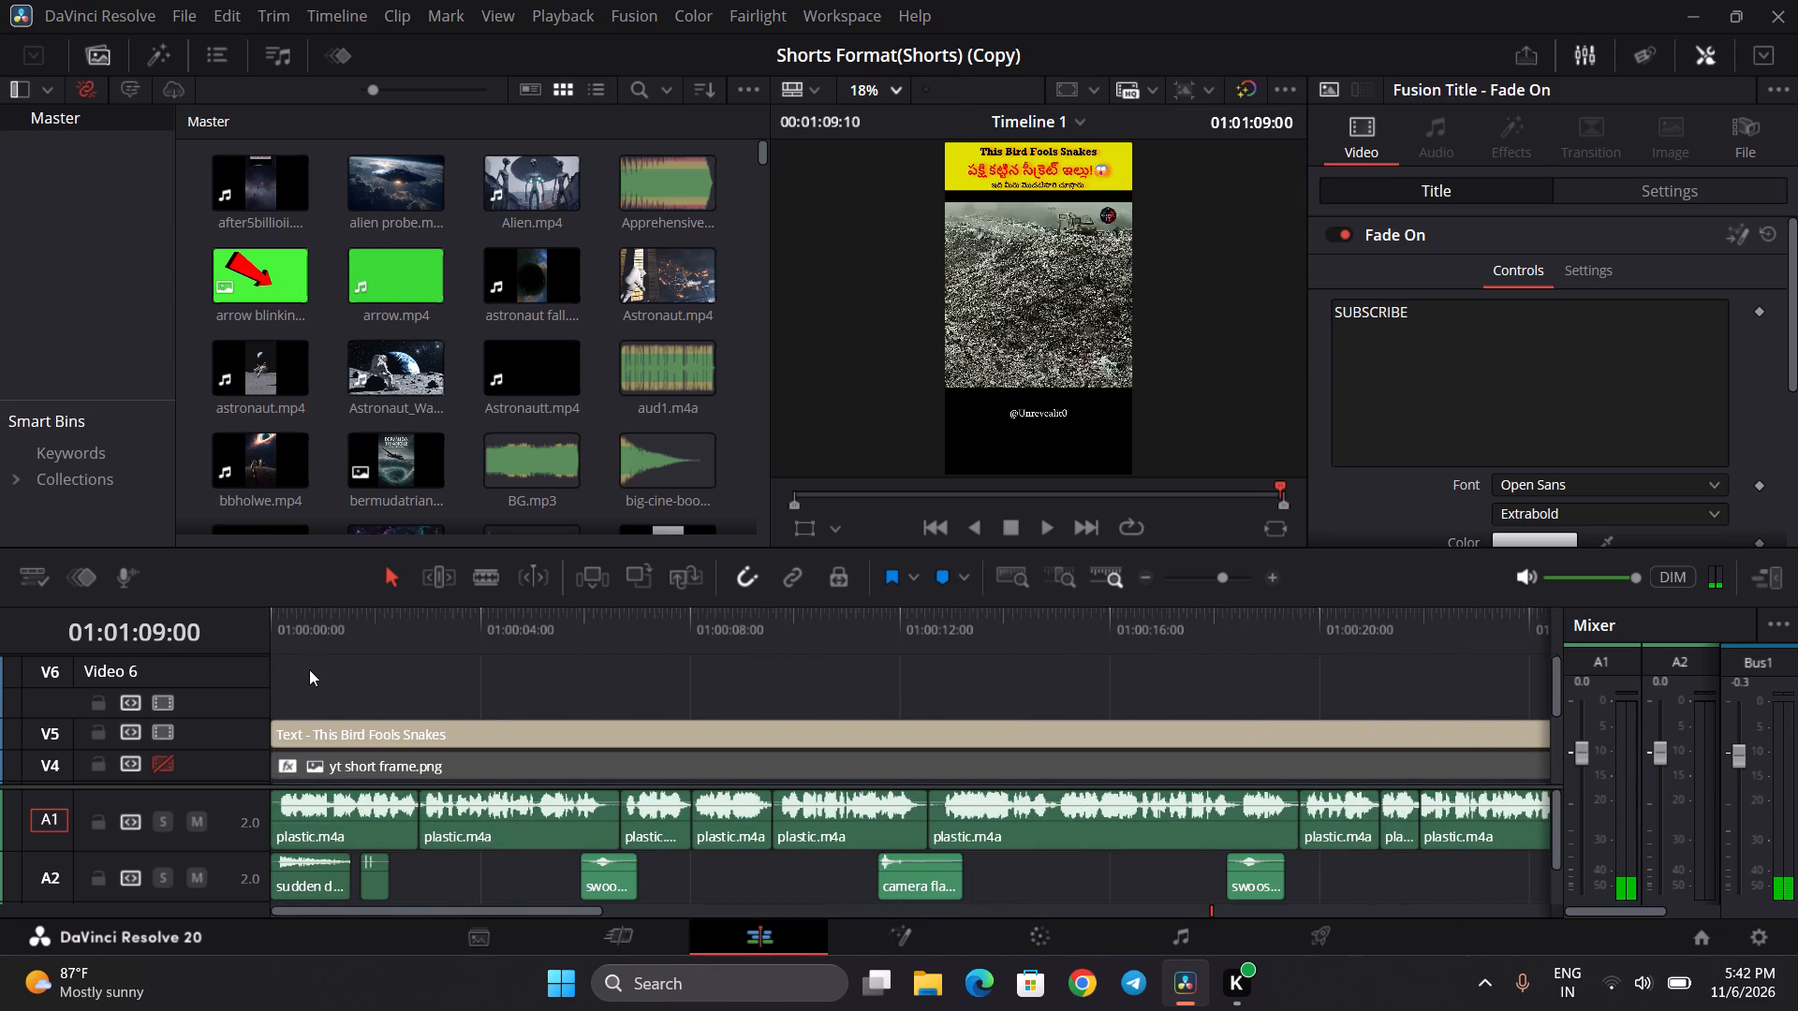
{"action": "scroll", "coordinate": [692, 766], "scroll_direction": "left", "scroll_amount": 8}
{"action": "scroll", "coordinate": [1042, 809], "scroll_direction": "up", "scroll_amount": 1}
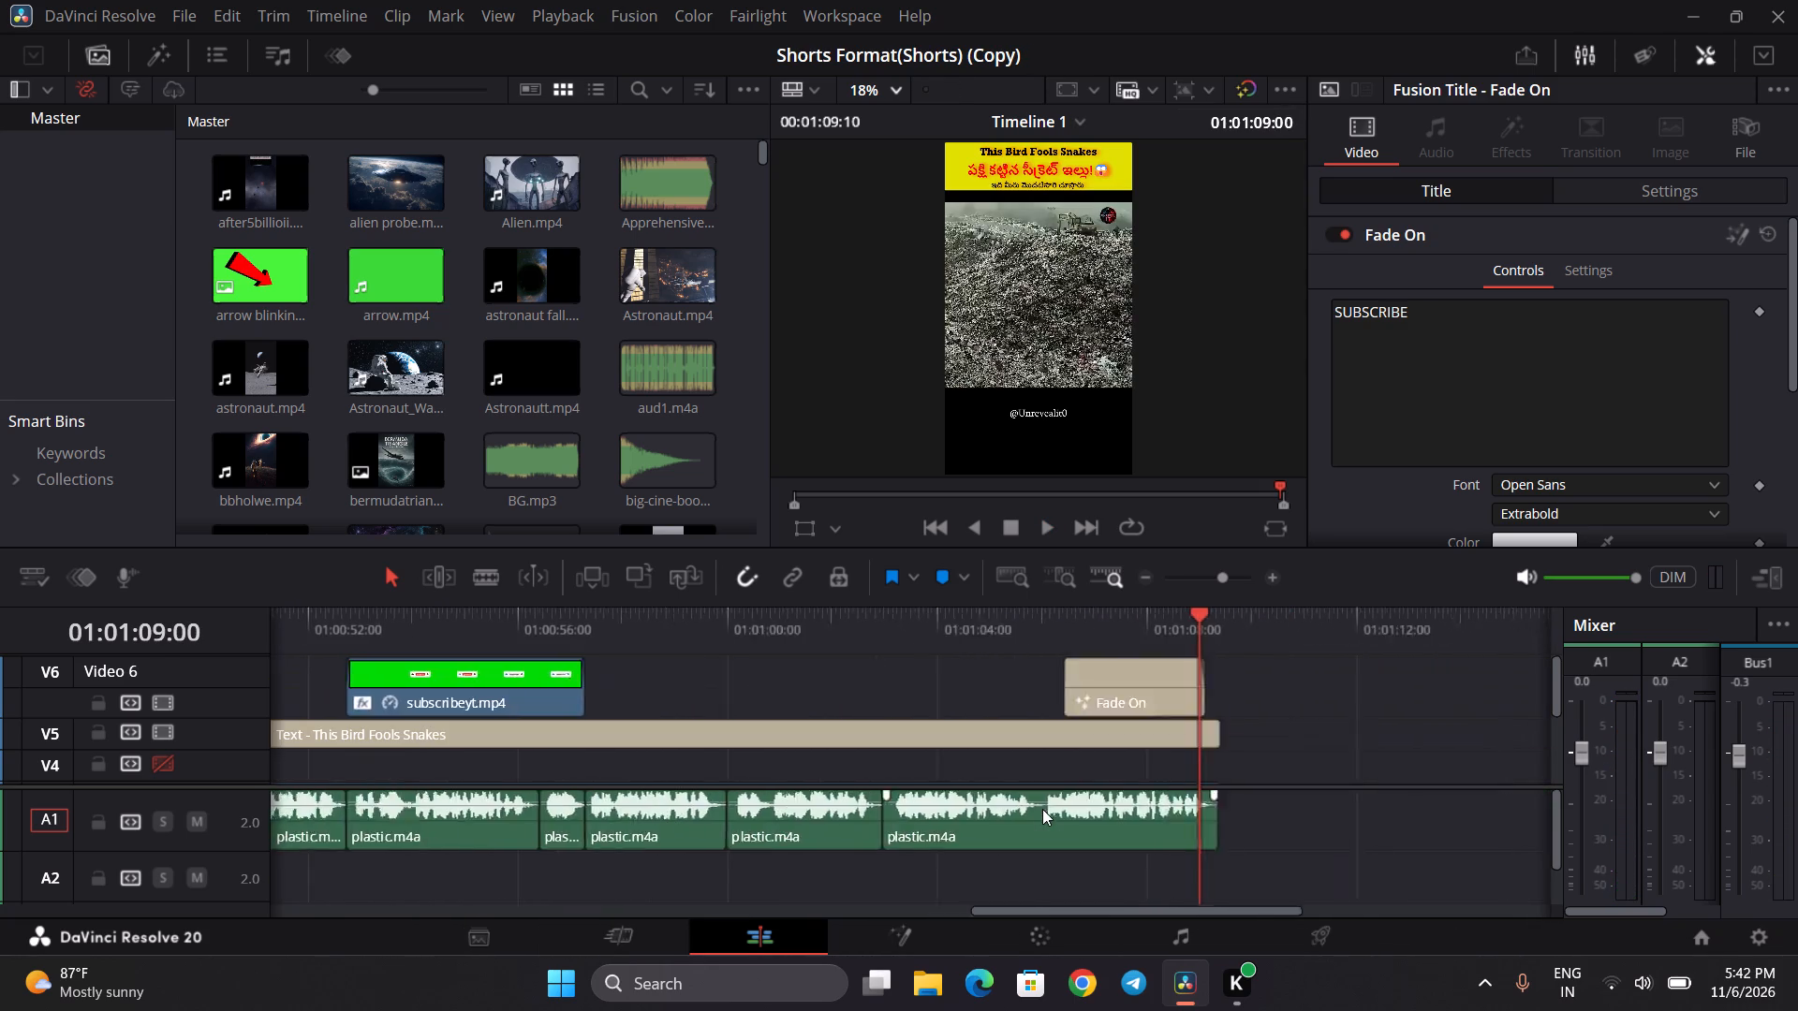
{"action": "scroll", "coordinate": [1042, 809], "scroll_direction": "up", "scroll_amount": 1}
{"action": "scroll", "coordinate": [1042, 809], "scroll_direction": "down", "scroll_amount": 2}
{"action": "scroll", "coordinate": [832, 839], "scroll_direction": "up", "scroll_amount": 1}
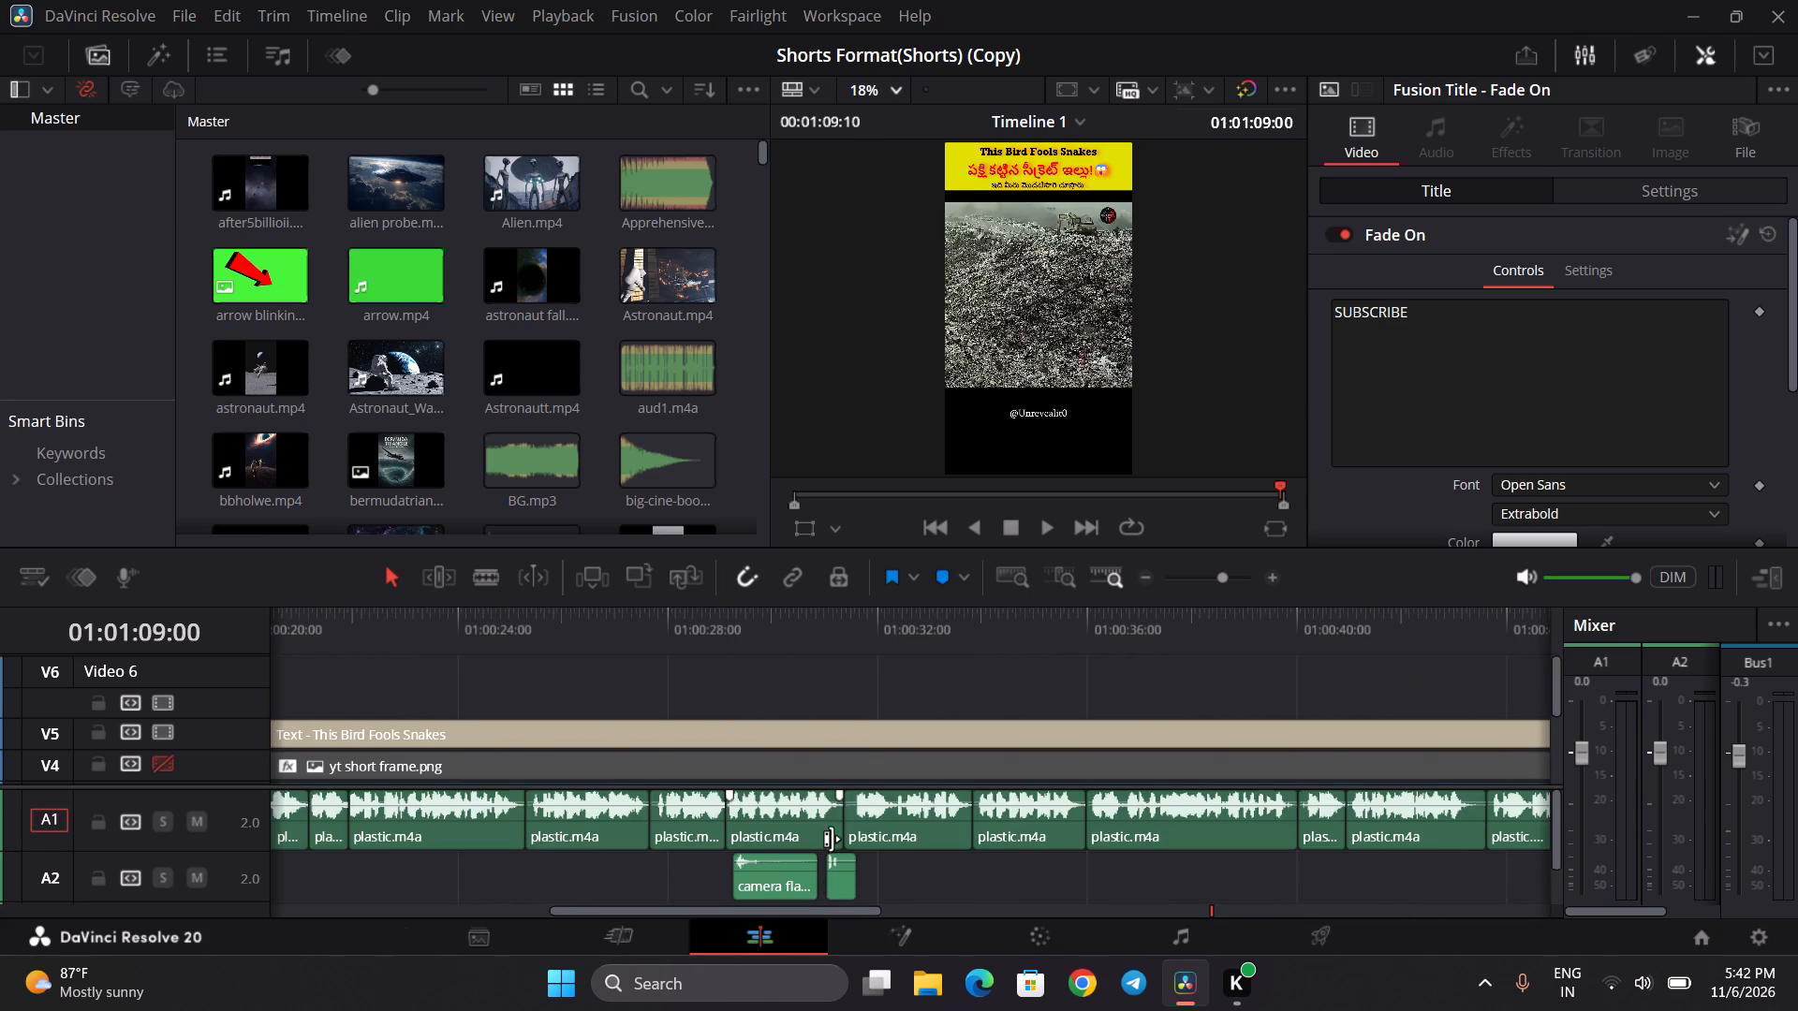
{"action": "scroll", "coordinate": [832, 839], "scroll_direction": "up", "scroll_amount": 2}
{"action": "scroll", "coordinate": [332, 711], "scroll_direction": "down", "scroll_amount": 1}
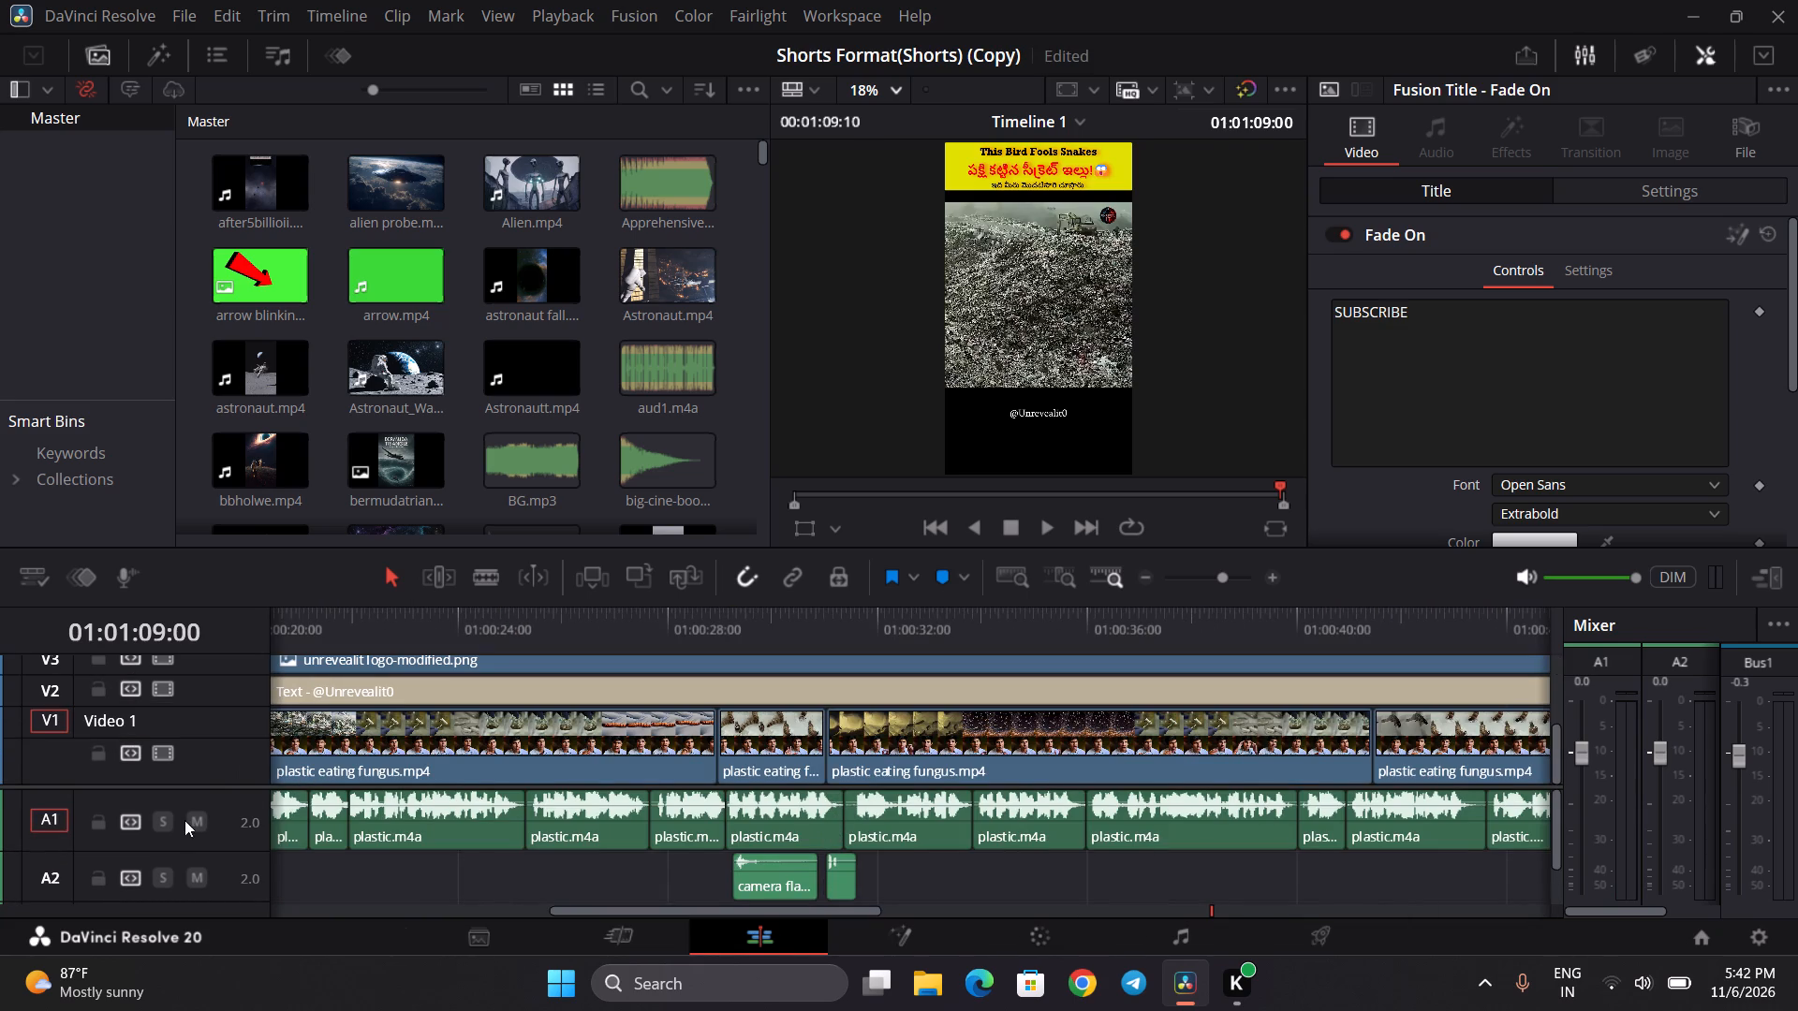
{"action": "scroll", "coordinate": [388, 711], "scroll_direction": "up", "scroll_amount": 2}
{"action": "scroll", "coordinate": [402, 686], "scroll_direction": "down", "scroll_amount": 2}
Return the playhead to the timeline start at 01:00:00:00.
{"action": "left_click_drag", "start_coordinate": [316, 636], "coordinate": [199, 643]}
{"action": "scroll", "coordinate": [420, 692], "scroll_direction": "right", "scroll_amount": 2}
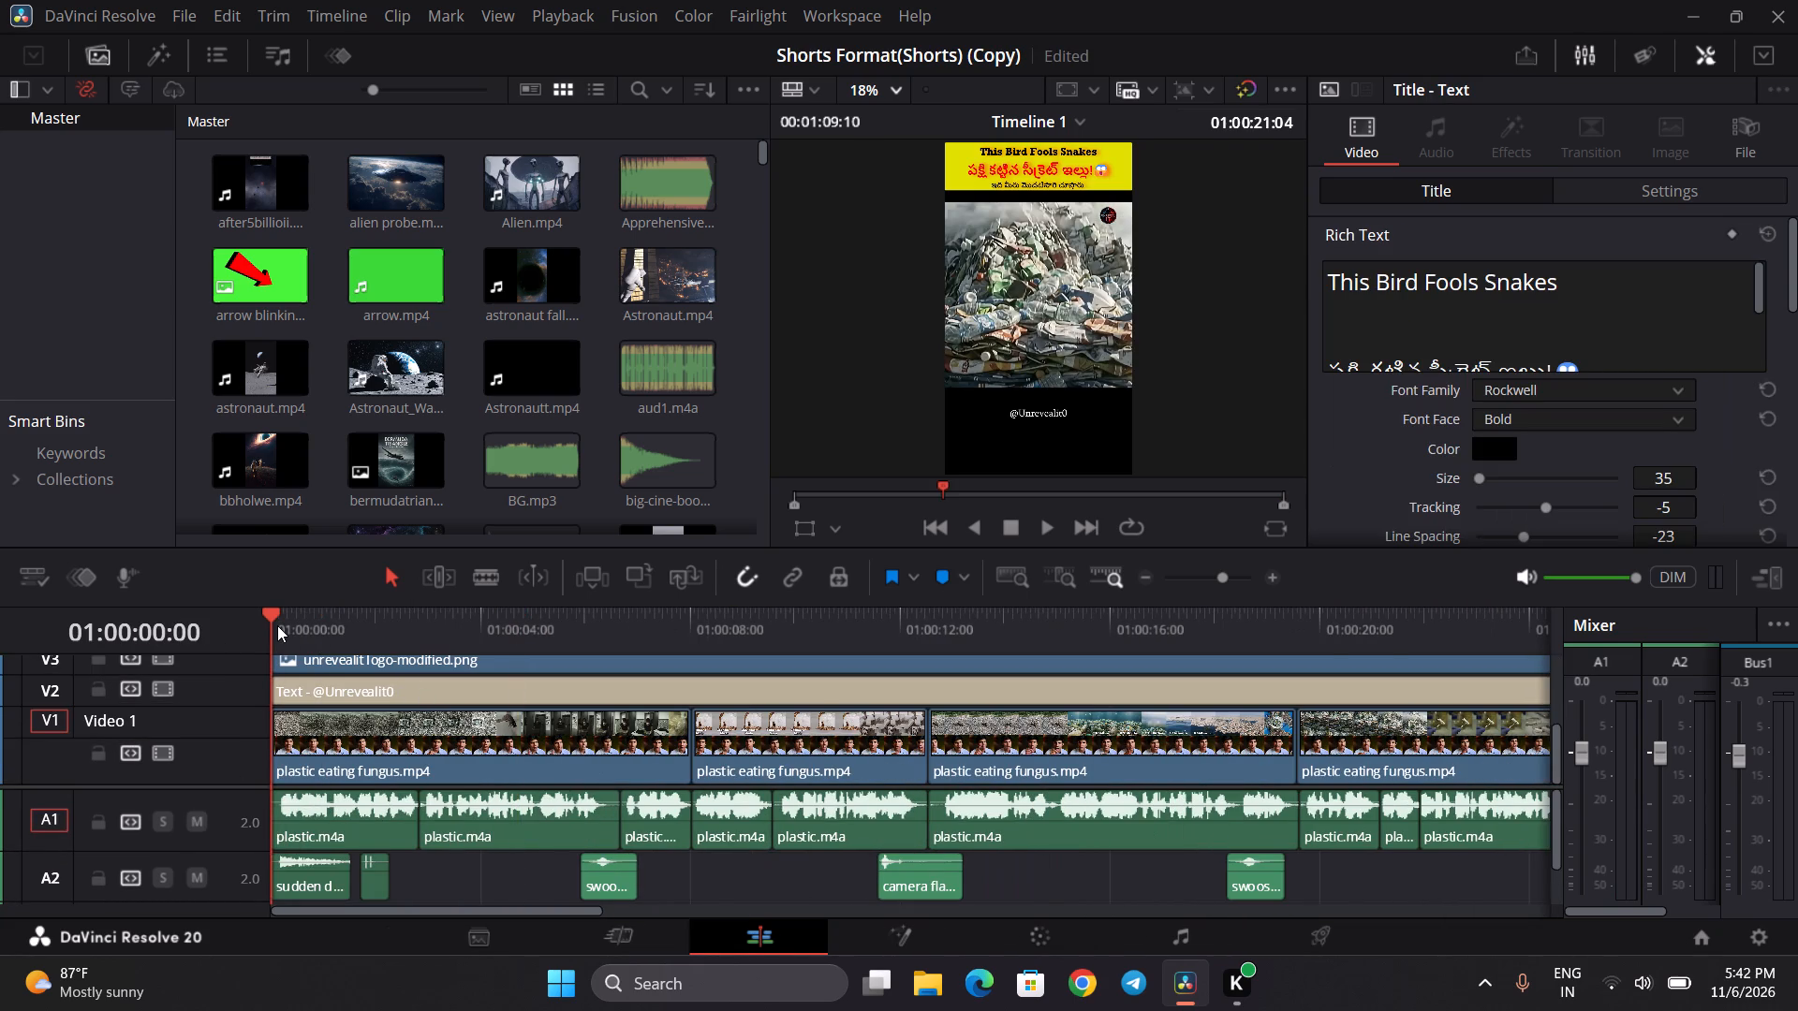
{"action": "left_click_drag", "start_coordinate": [277, 623], "coordinate": [253, 624]}
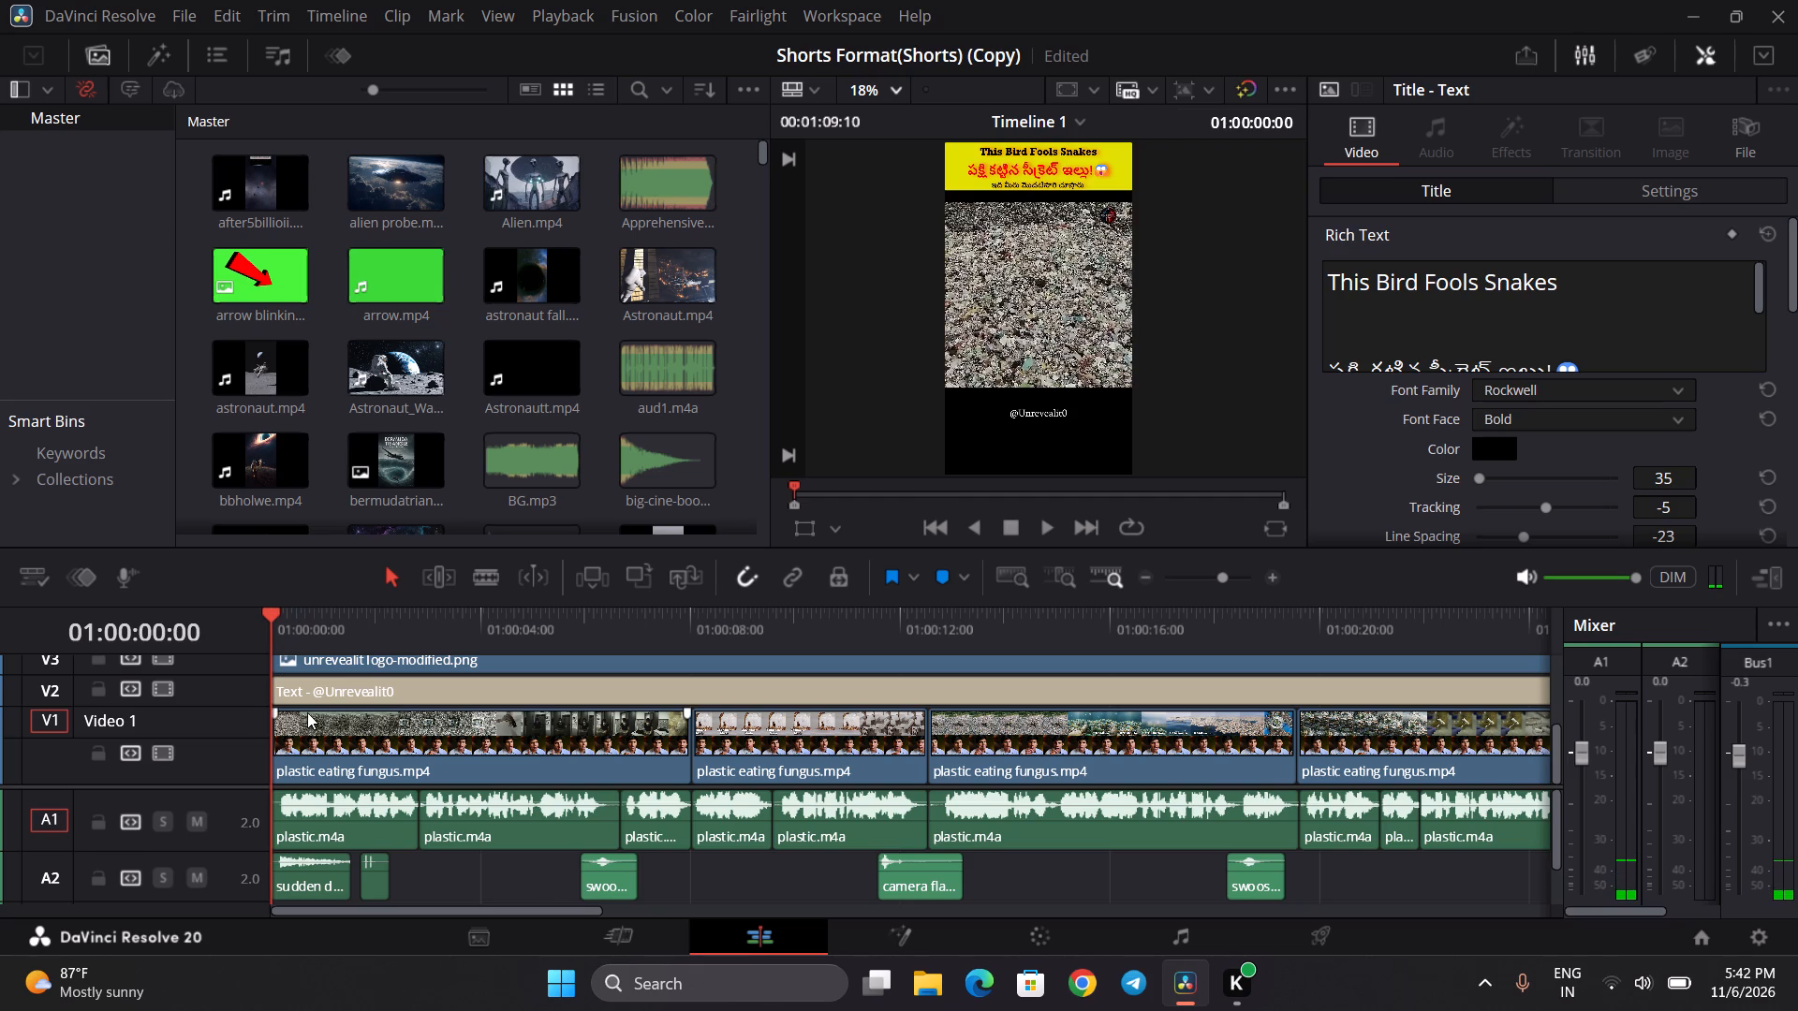
{"action": "left_click", "coordinate": [360, 690]}
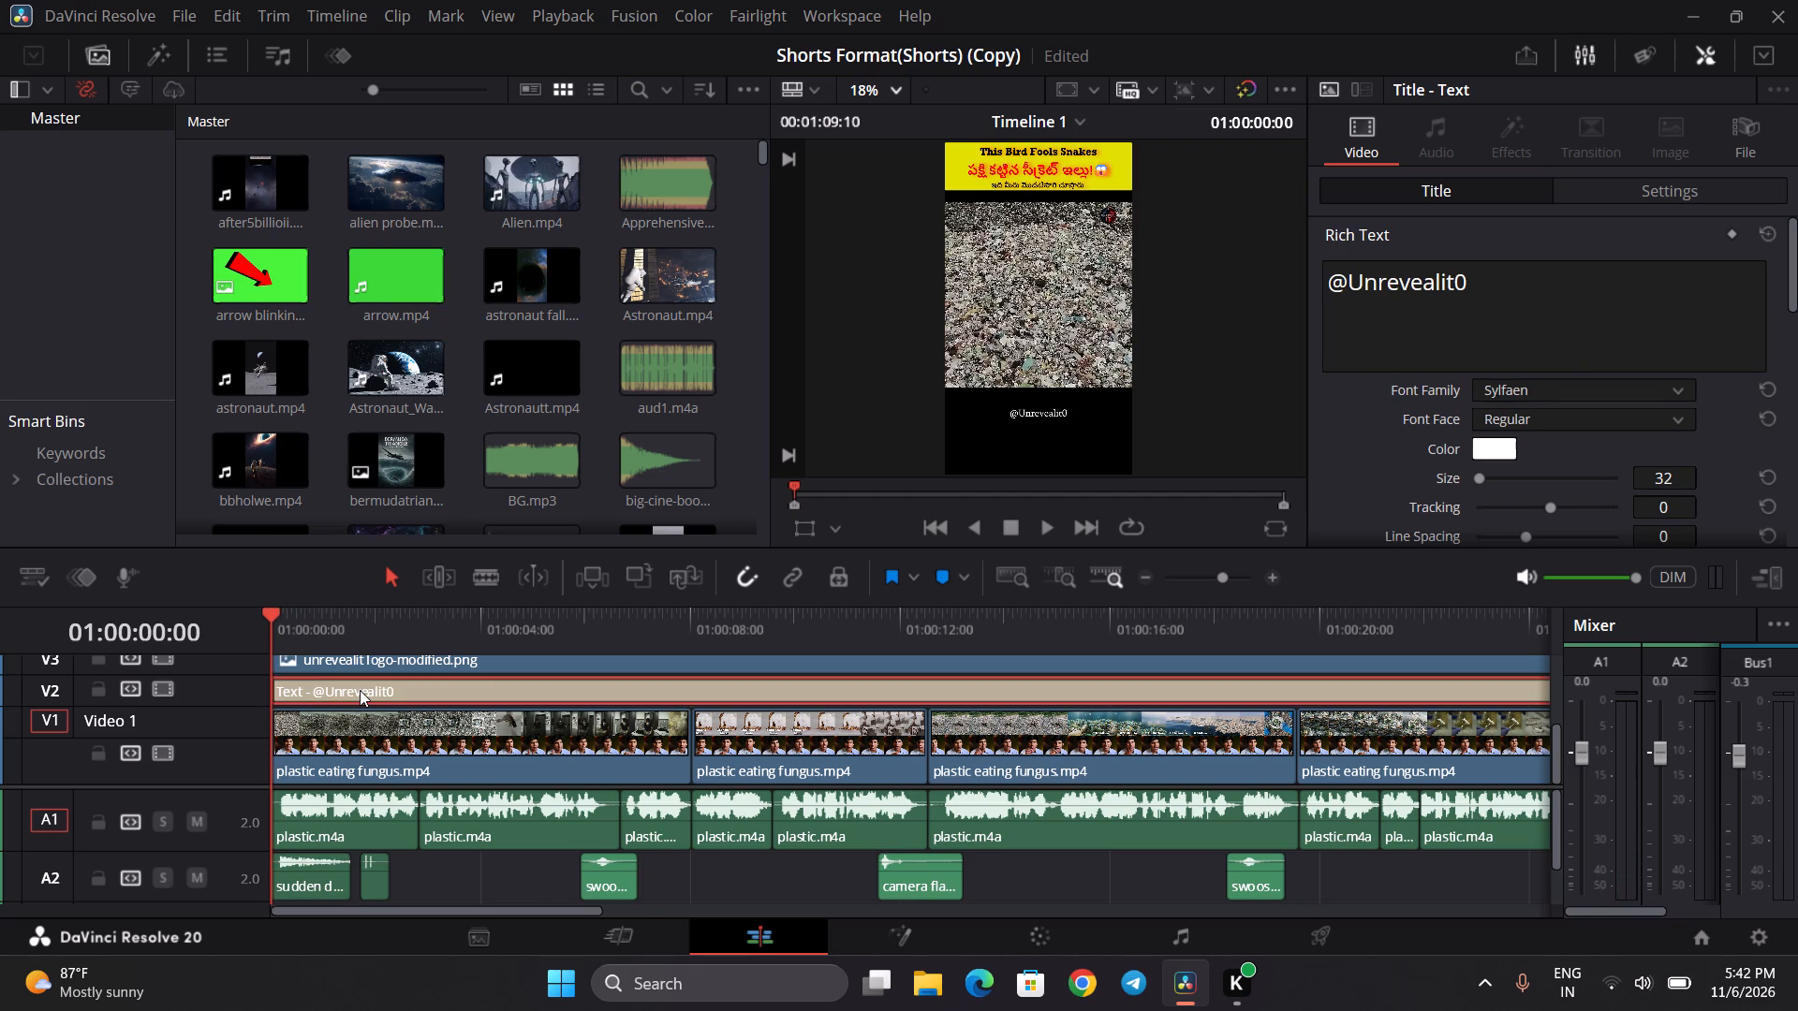
{"action": "scroll", "coordinate": [360, 690], "scroll_direction": "up", "scroll_amount": 1}
{"action": "left_click", "coordinate": [366, 732]}
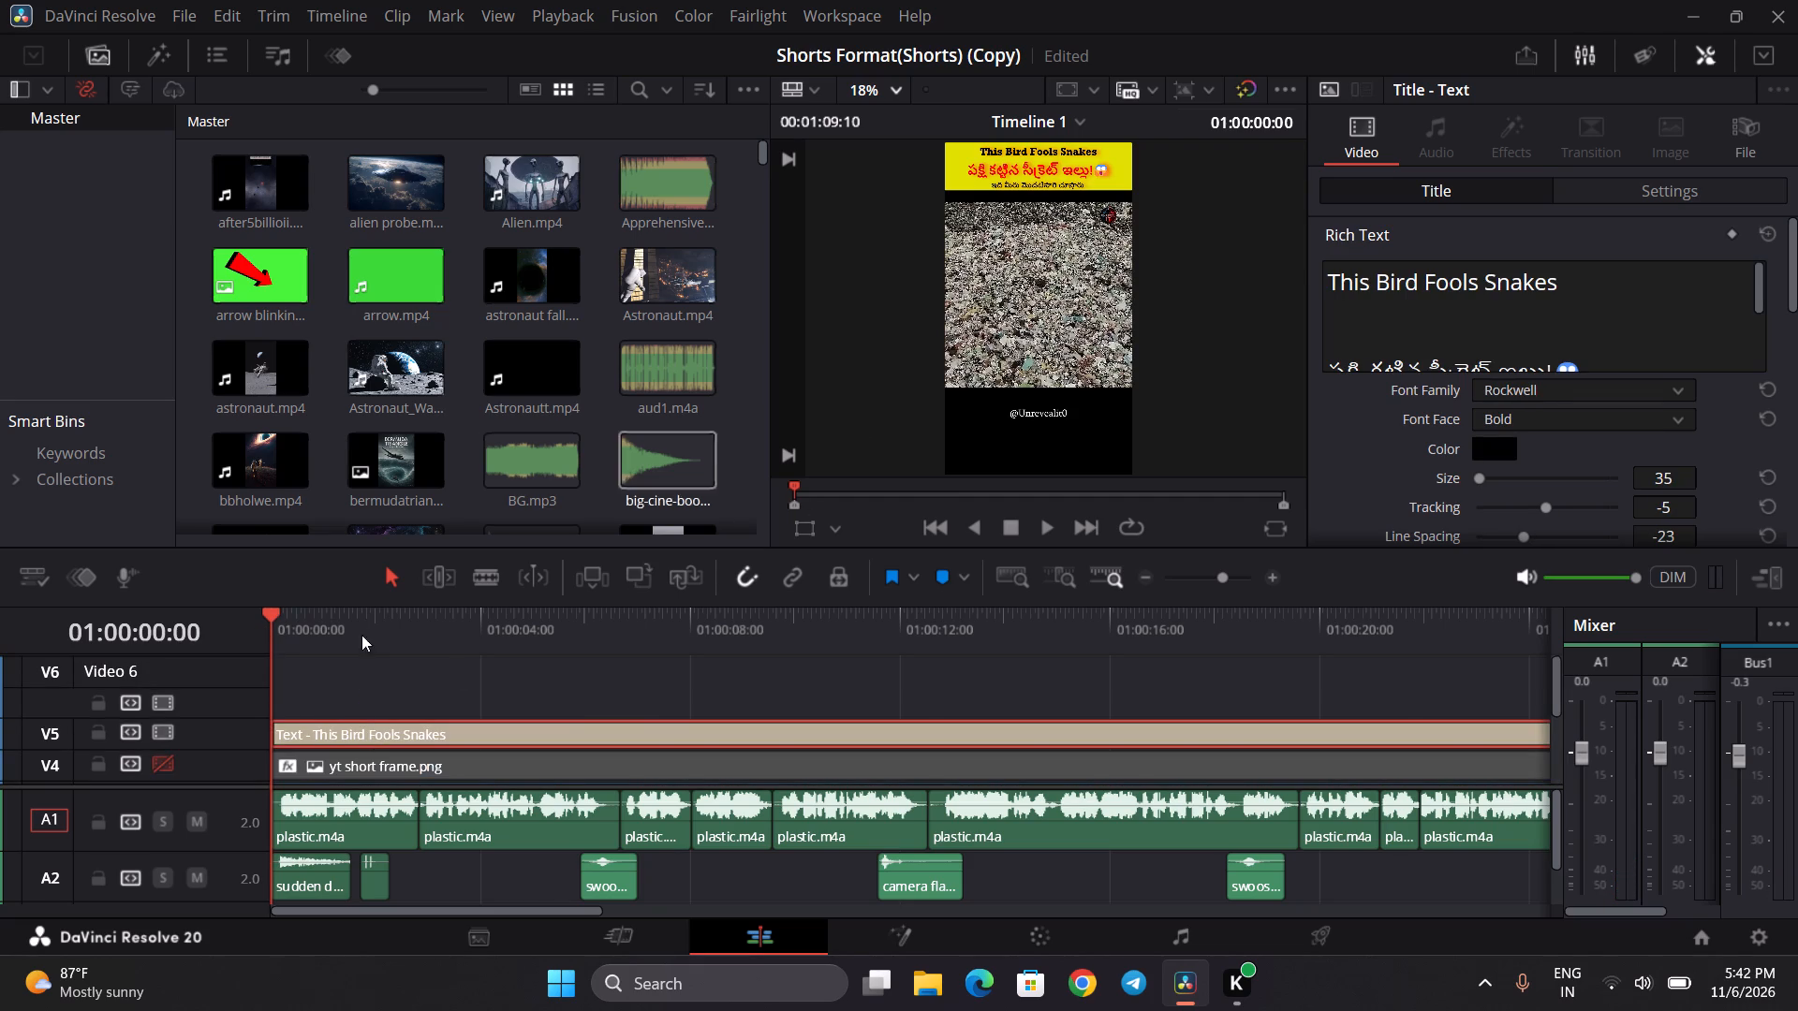
{"action": "scroll", "coordinate": [360, 669], "scroll_direction": "down", "scroll_amount": 3}
{"action": "left_click", "coordinate": [374, 681]}
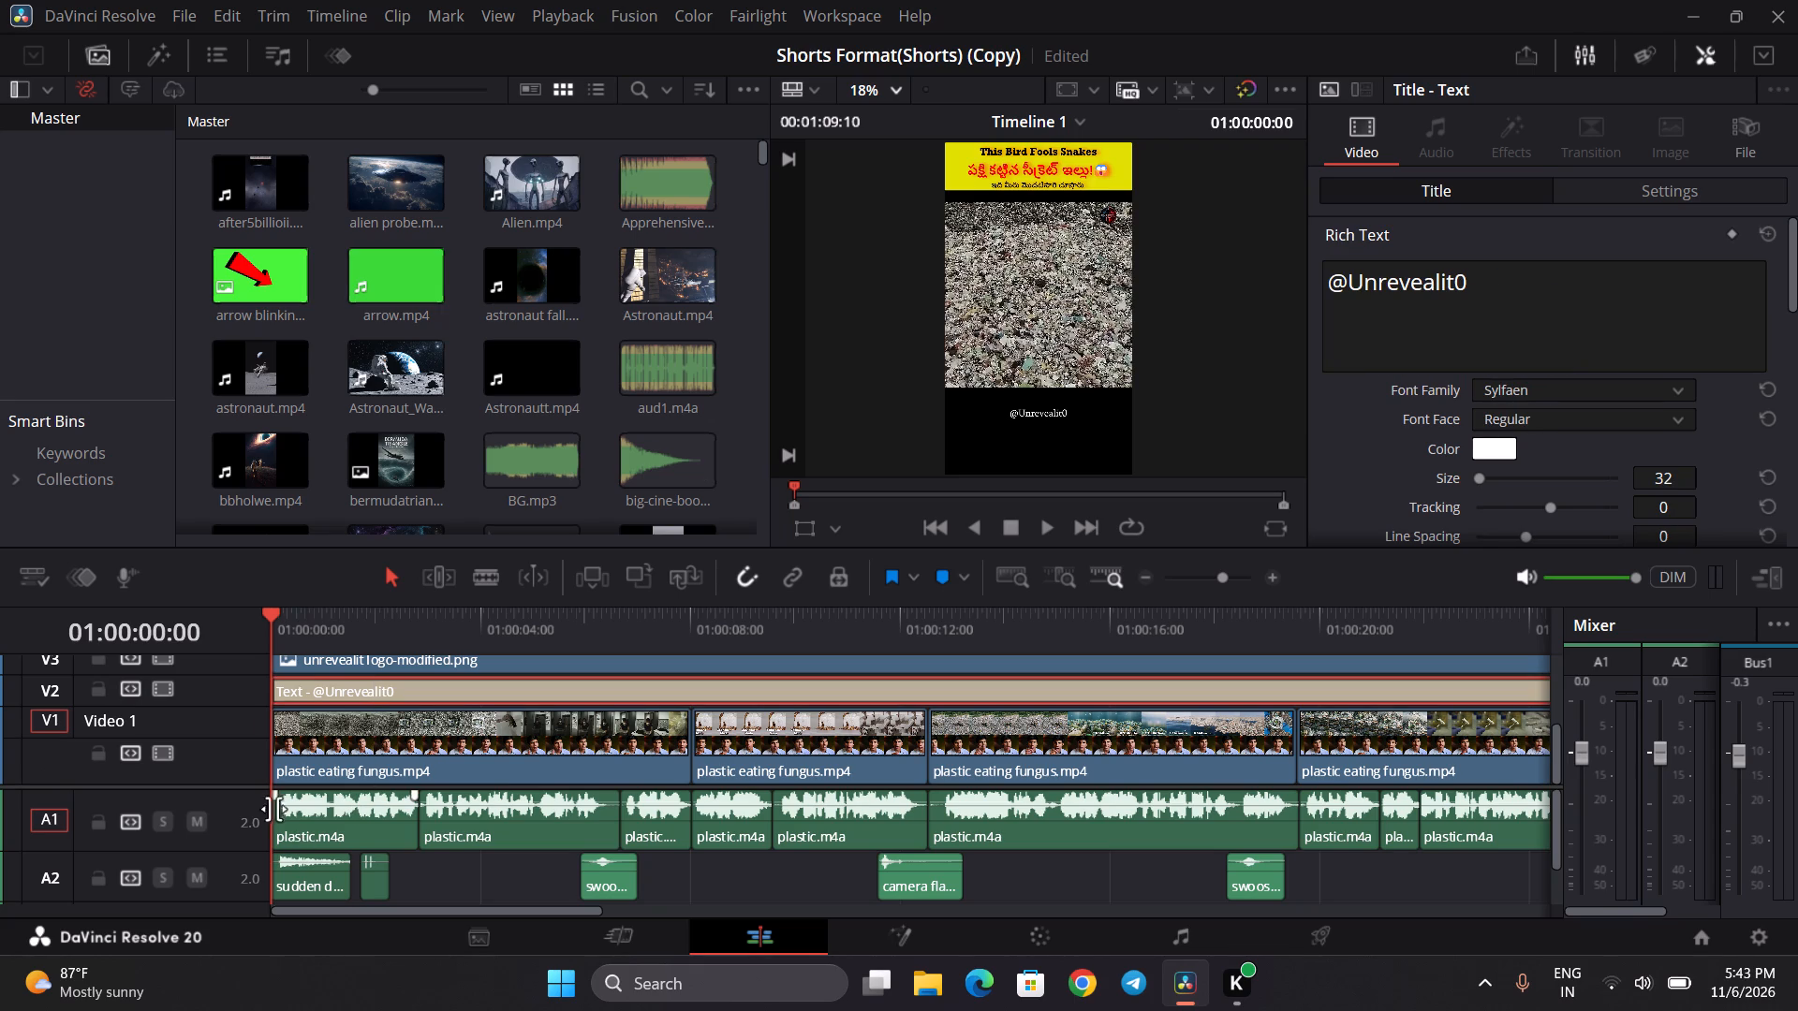
{"action": "left_click_drag", "start_coordinate": [255, 785], "coordinate": [247, 841]}
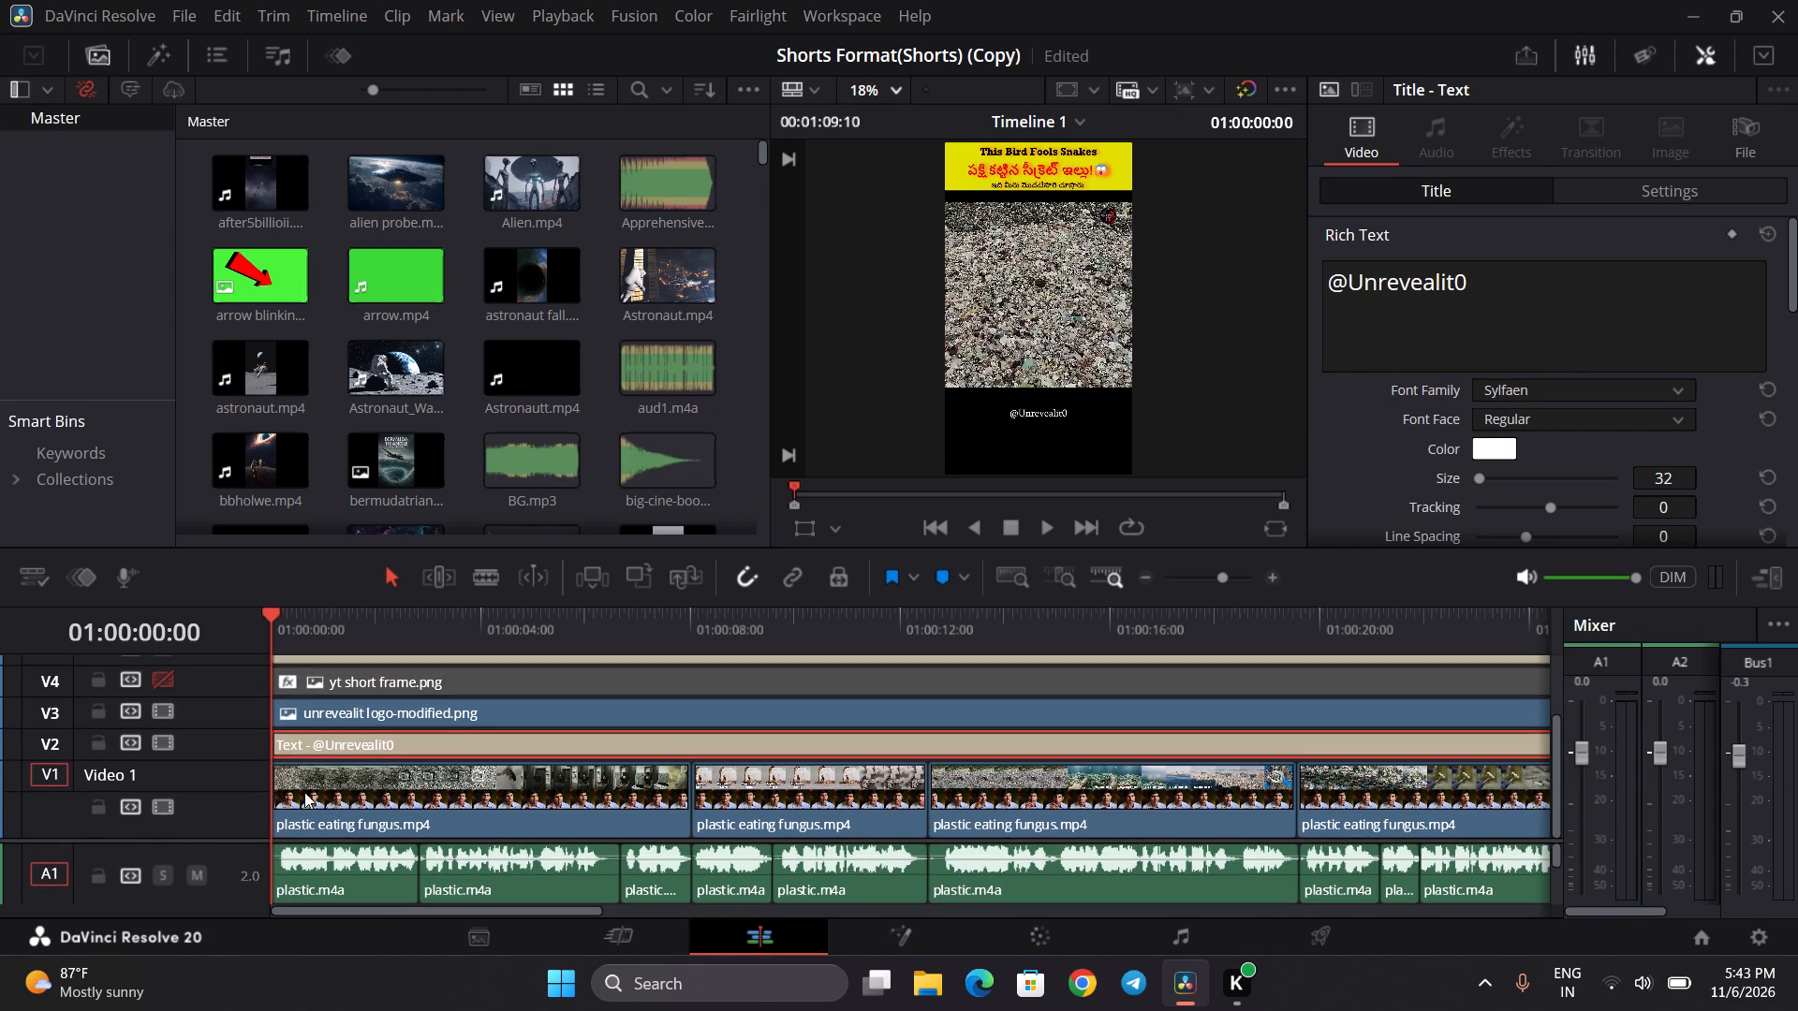
{"action": "scroll", "coordinate": [373, 753], "scroll_direction": "up", "scroll_amount": 1}
{"action": "left_click", "coordinate": [378, 737]}
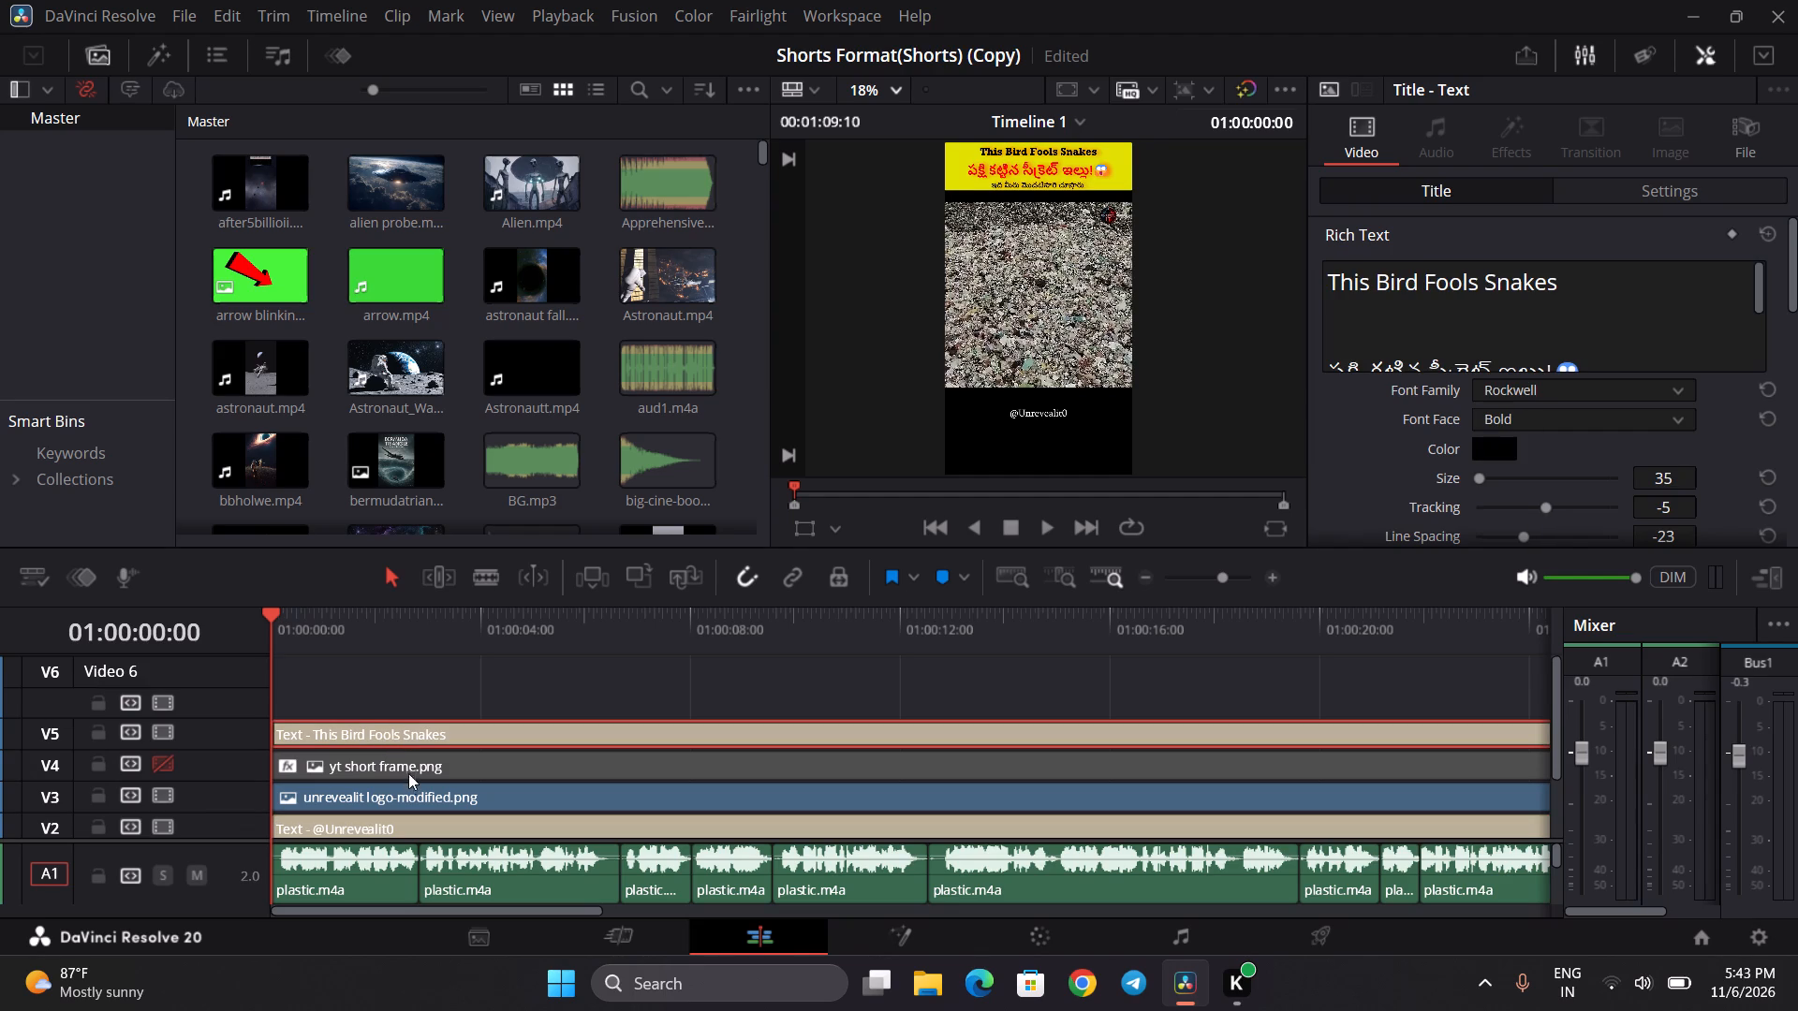
{"action": "left_click", "coordinate": [409, 767]}
{"action": "left_click", "coordinate": [412, 794]}
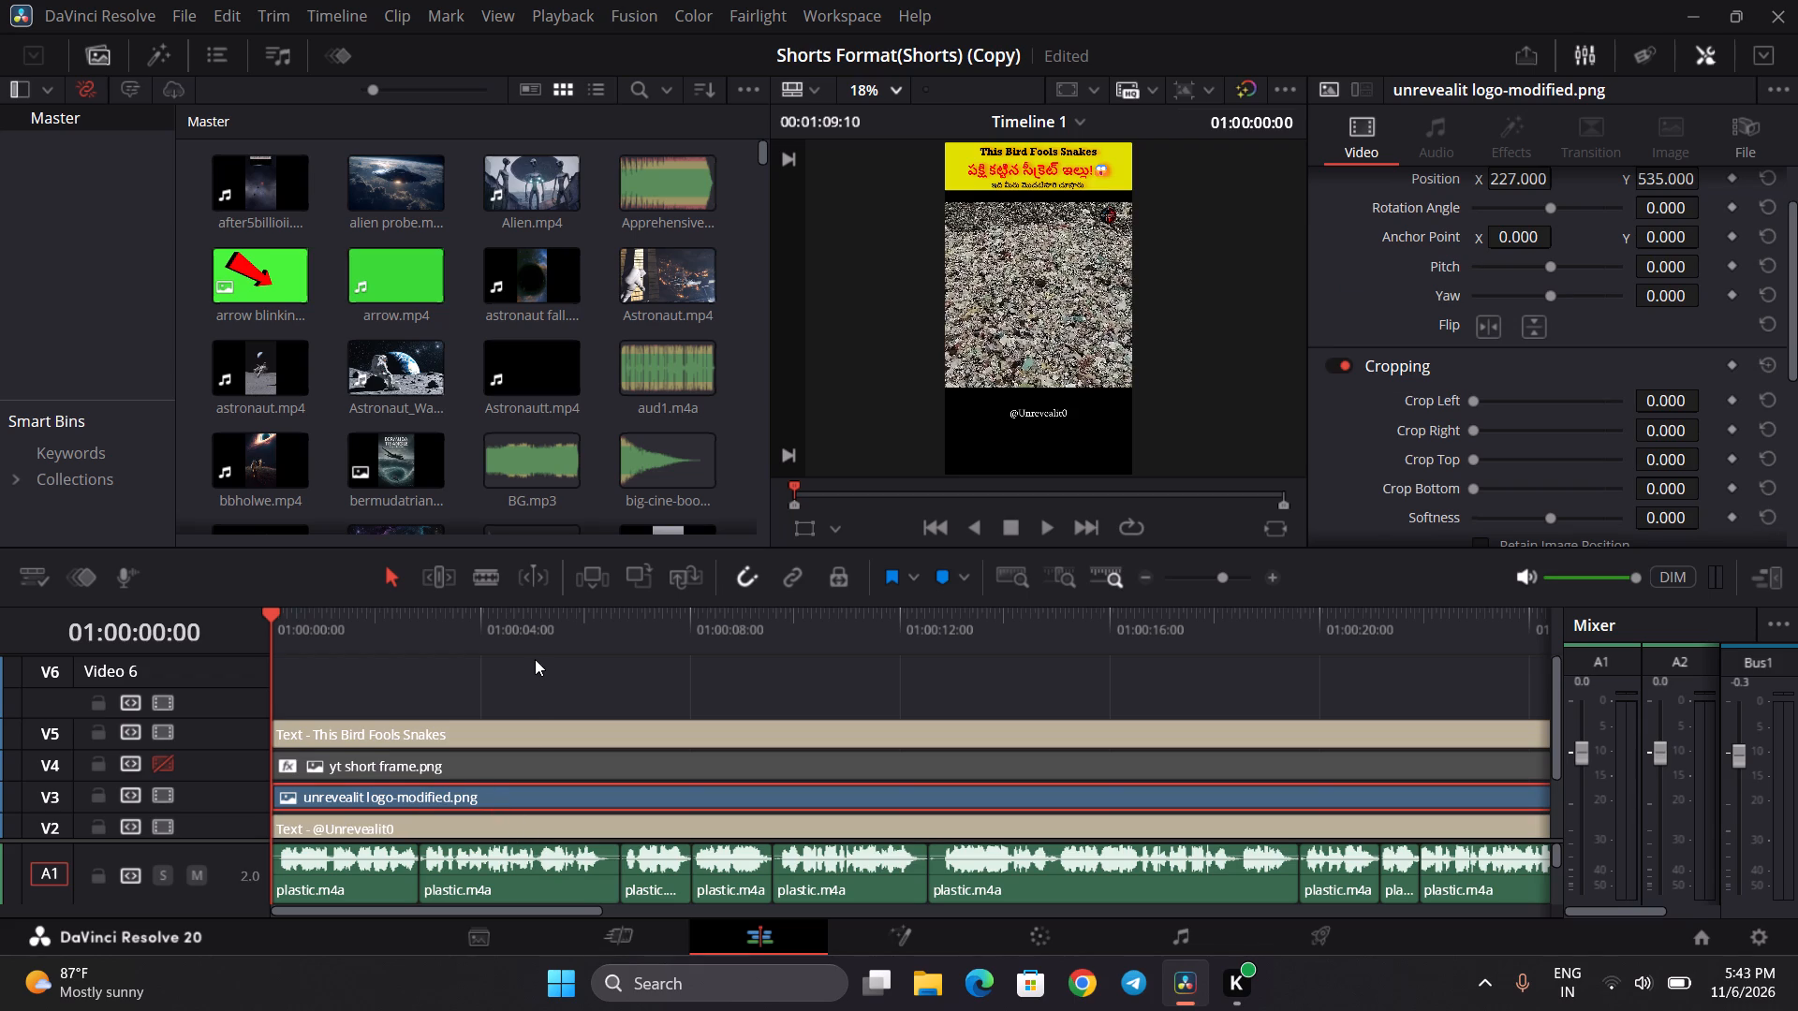
Play the Short from 01:00:00:00 to about 01:00:10, pausing at intervals to review the opening clips, overlays and narration.
{"action": "key", "text": "space"}
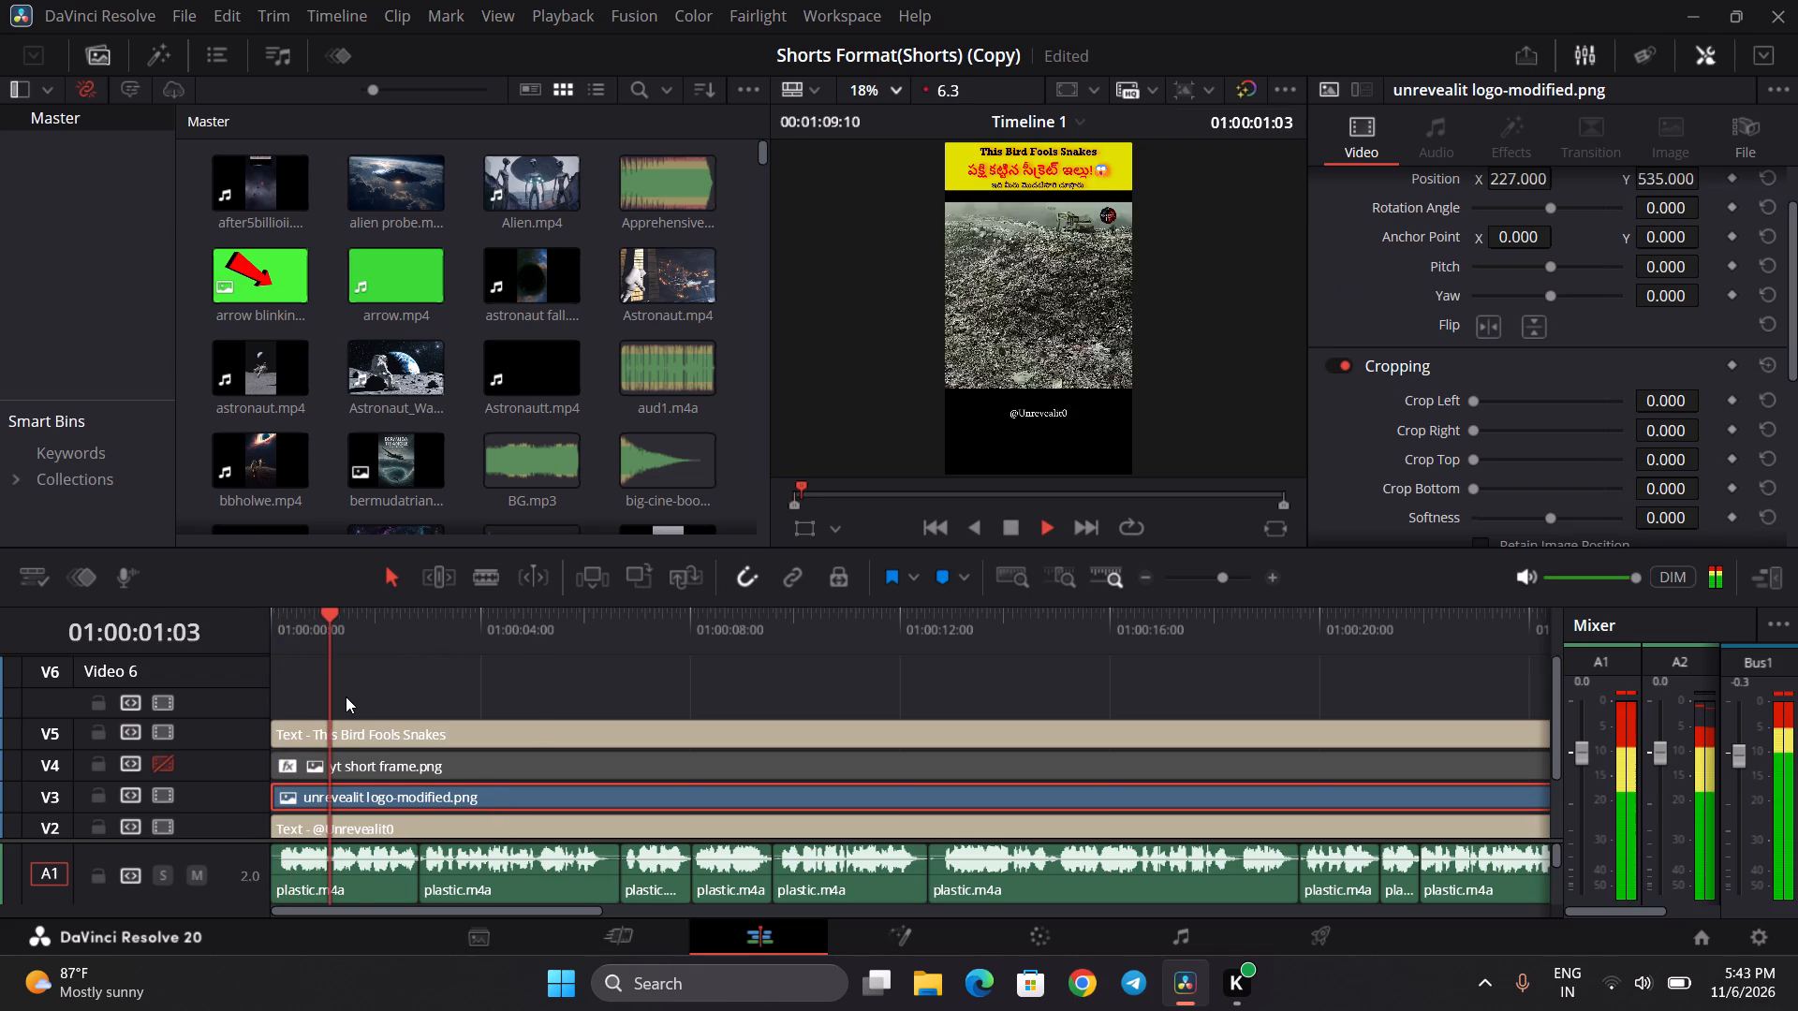
{"action": "key", "text": "space"}
{"action": "key", "text": "space"}
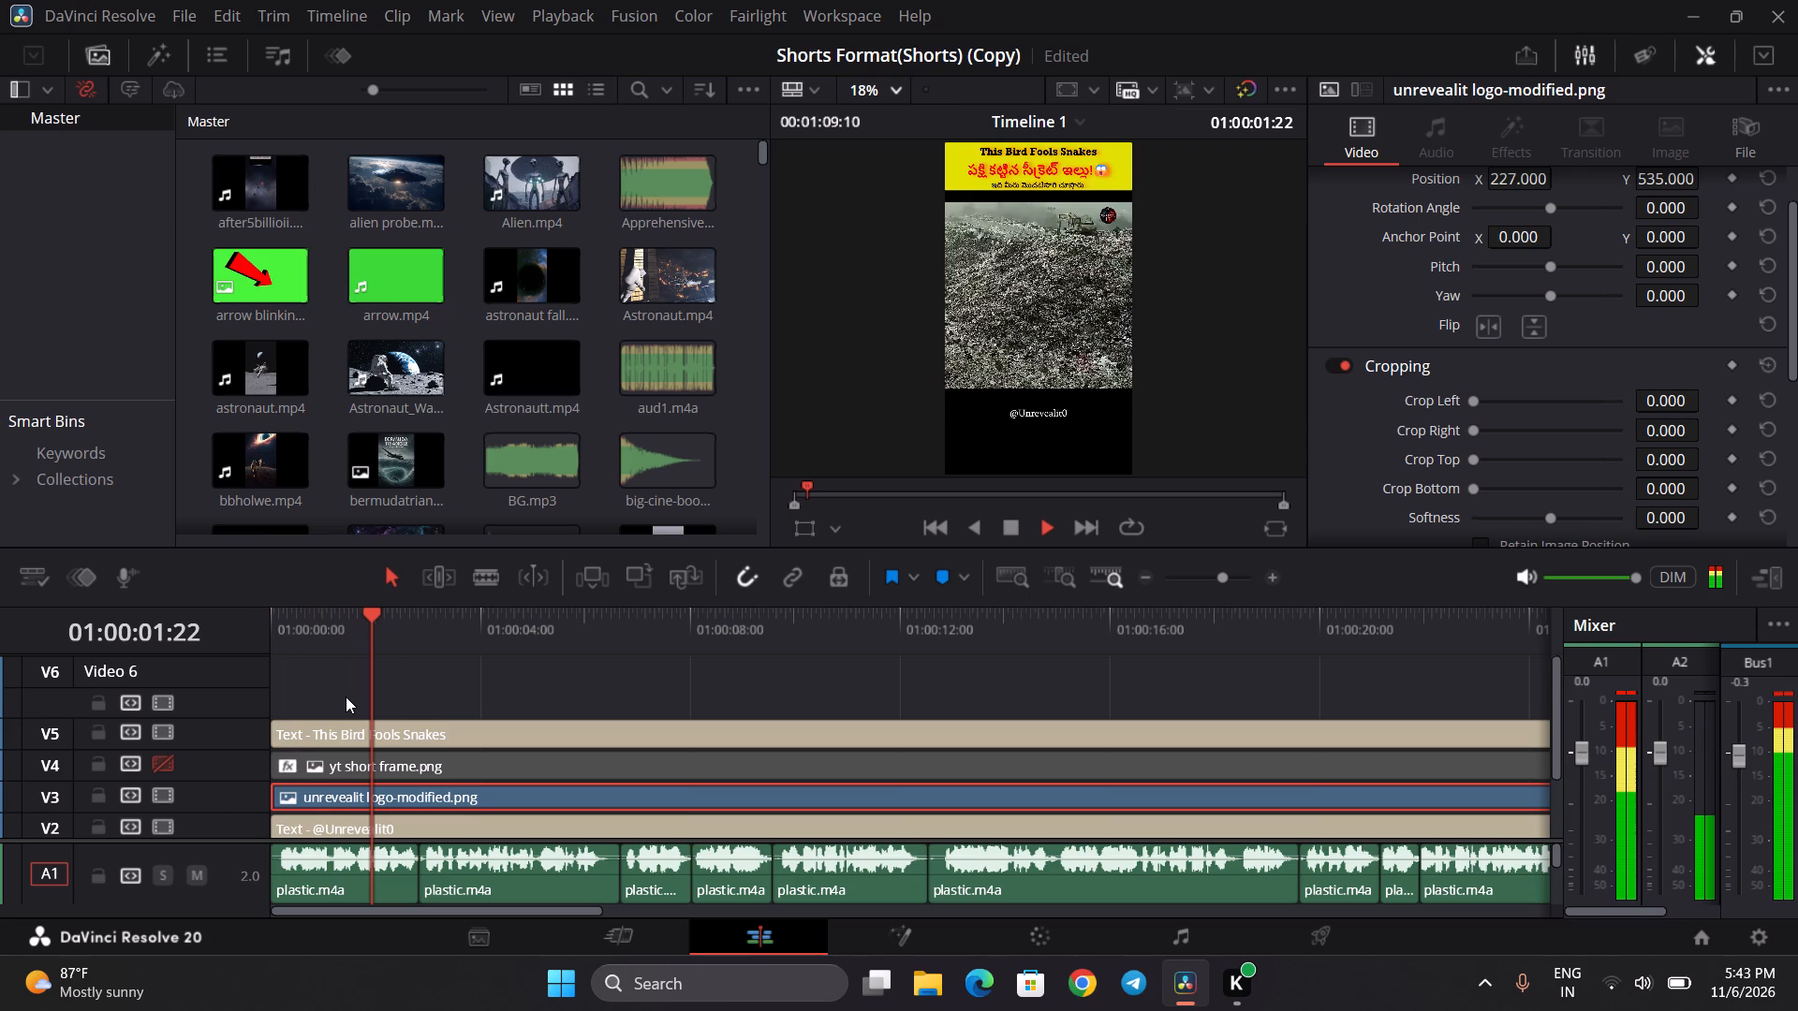
{"action": "key", "text": "space"}
{"action": "key", "text": "space"}
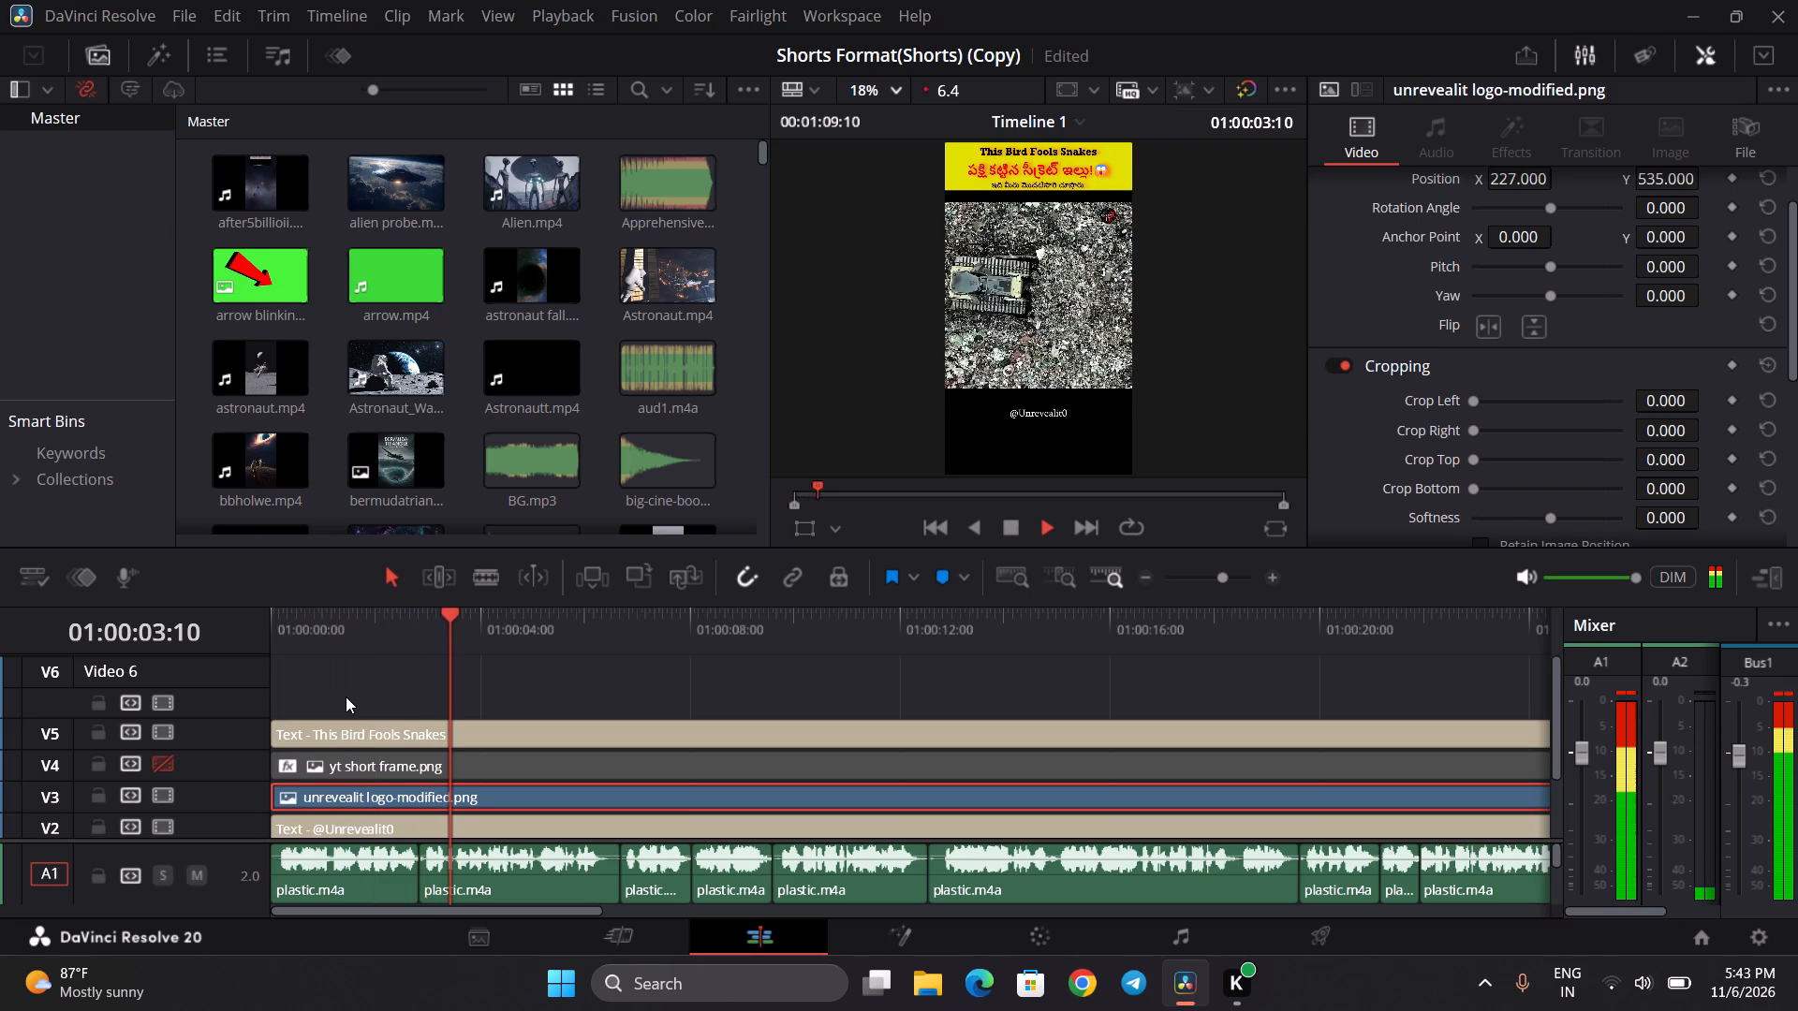
{"action": "key", "text": "space"}
{"action": "key", "text": "space"}
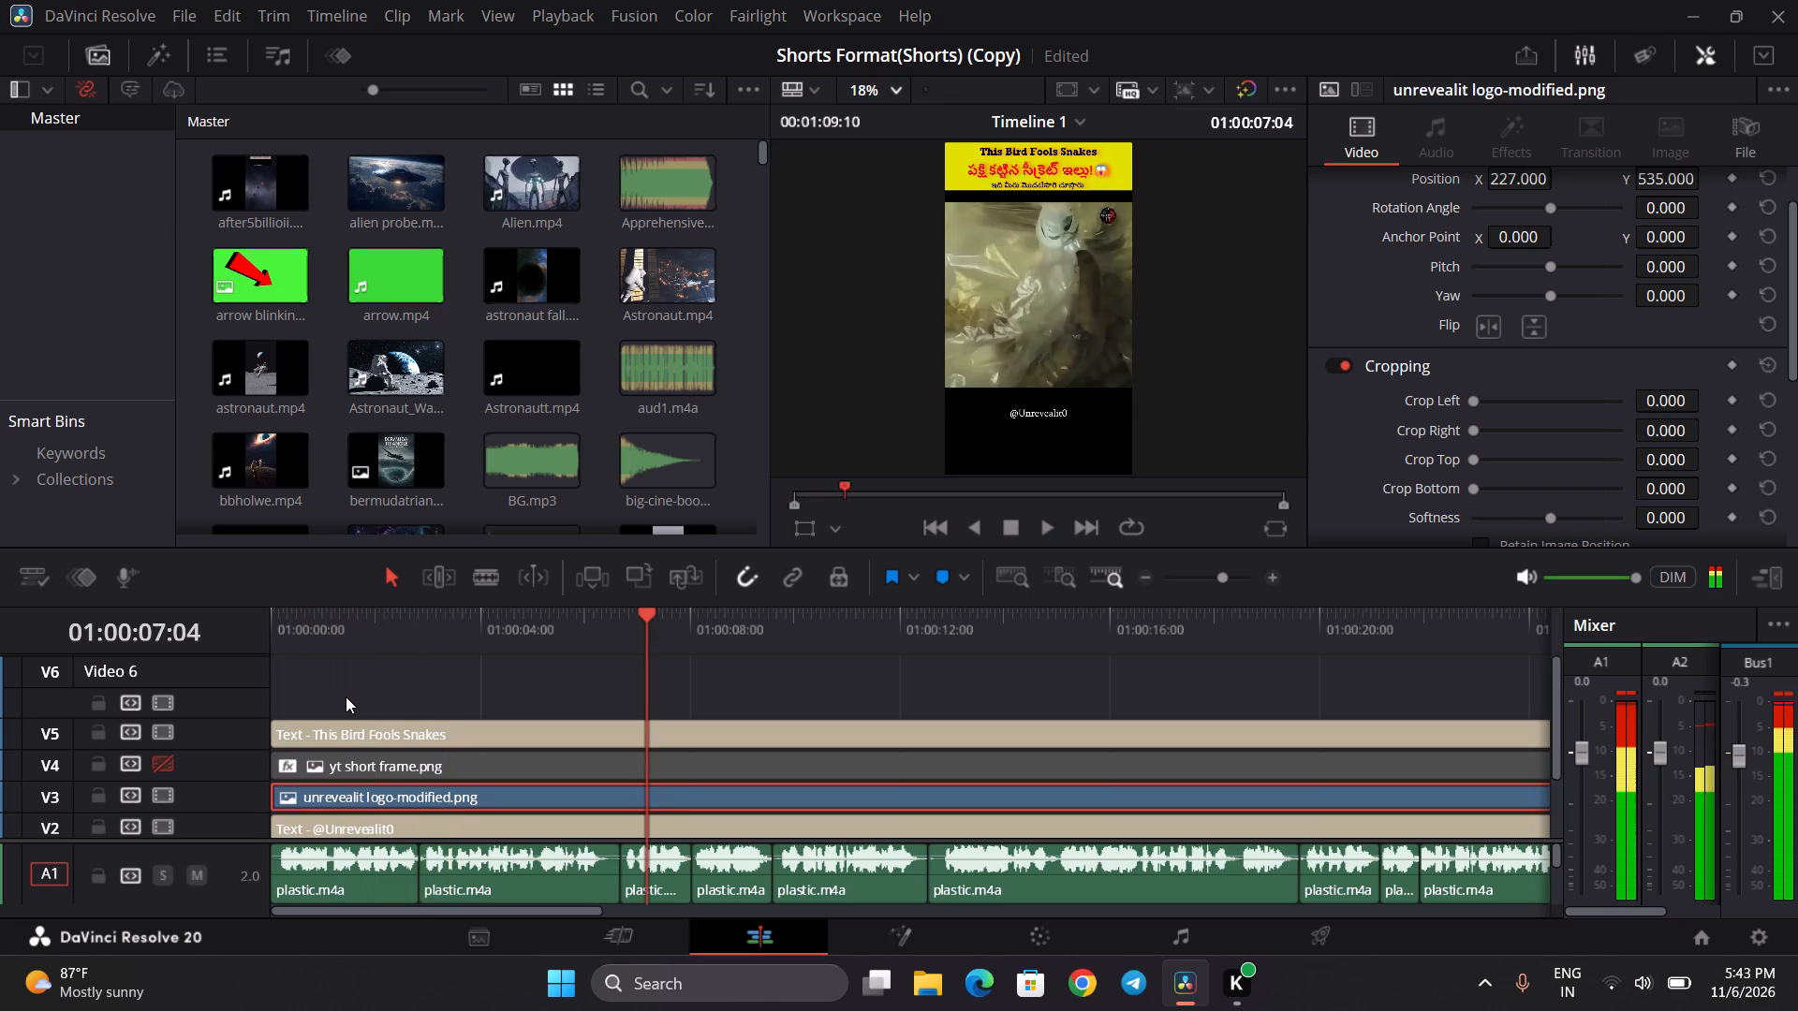
{"action": "key", "text": "space"}
{"action": "key", "text": "space"}
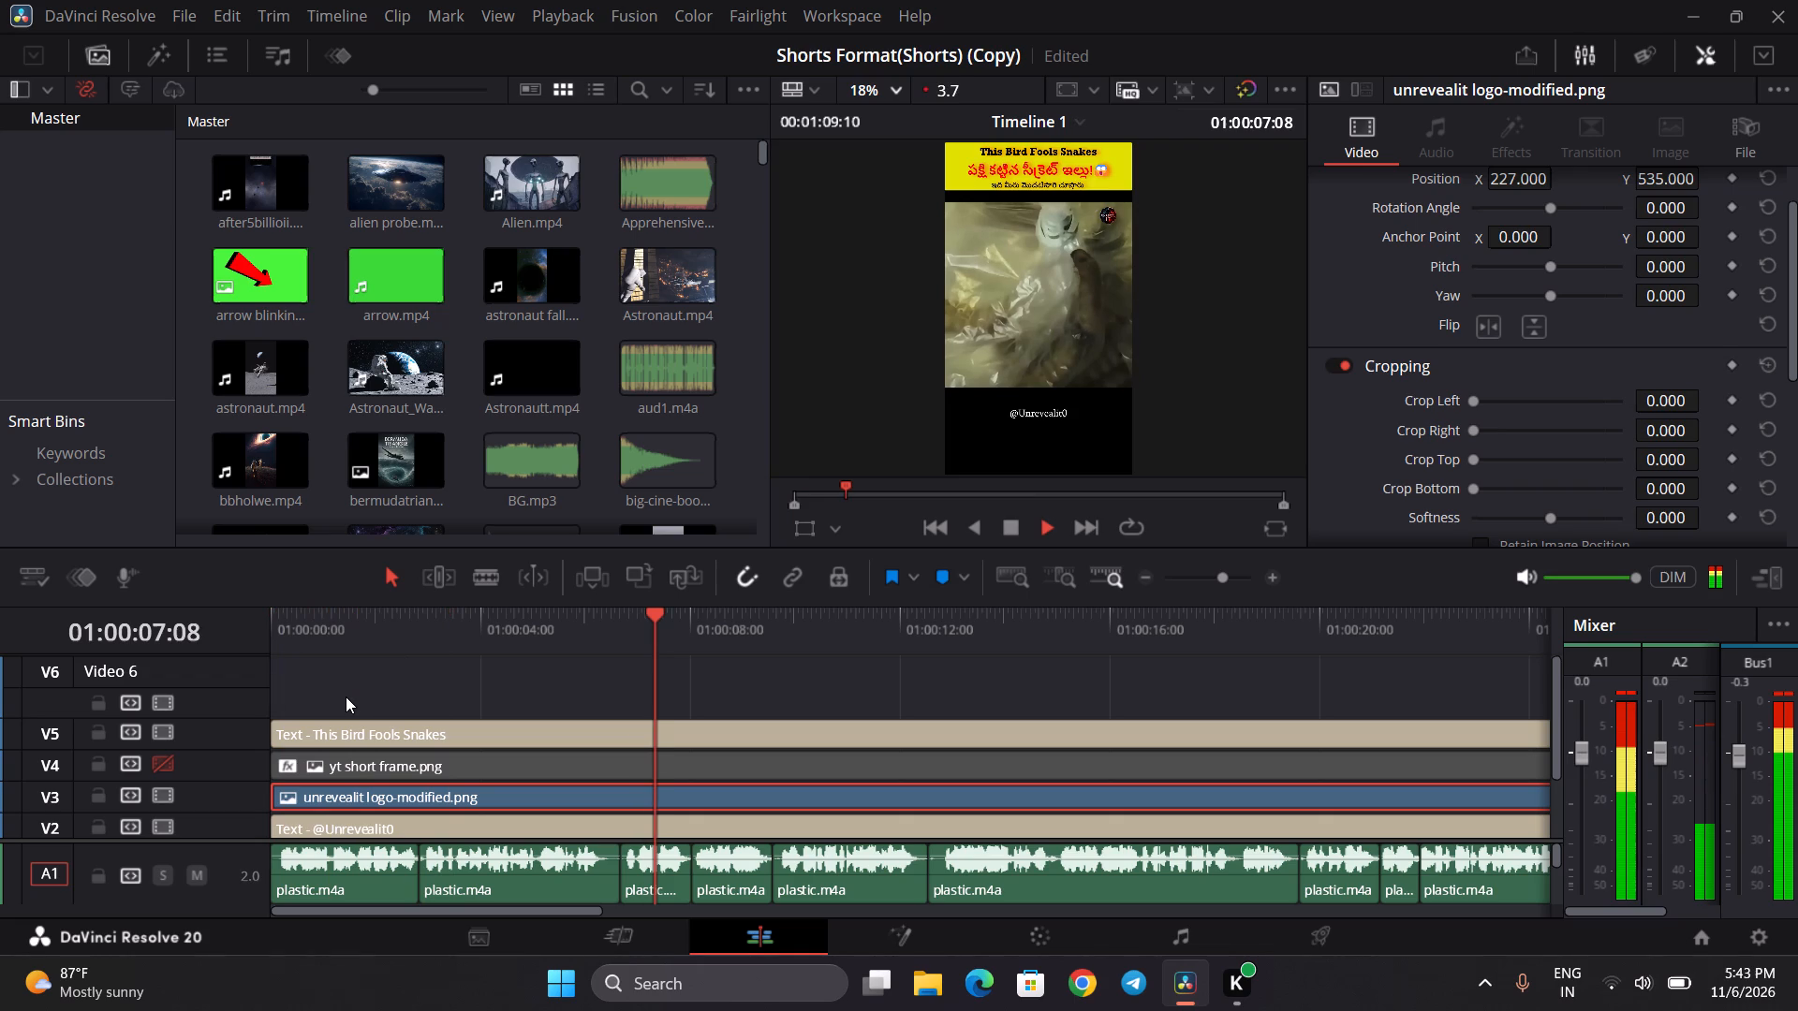
{"action": "key", "text": "space"}
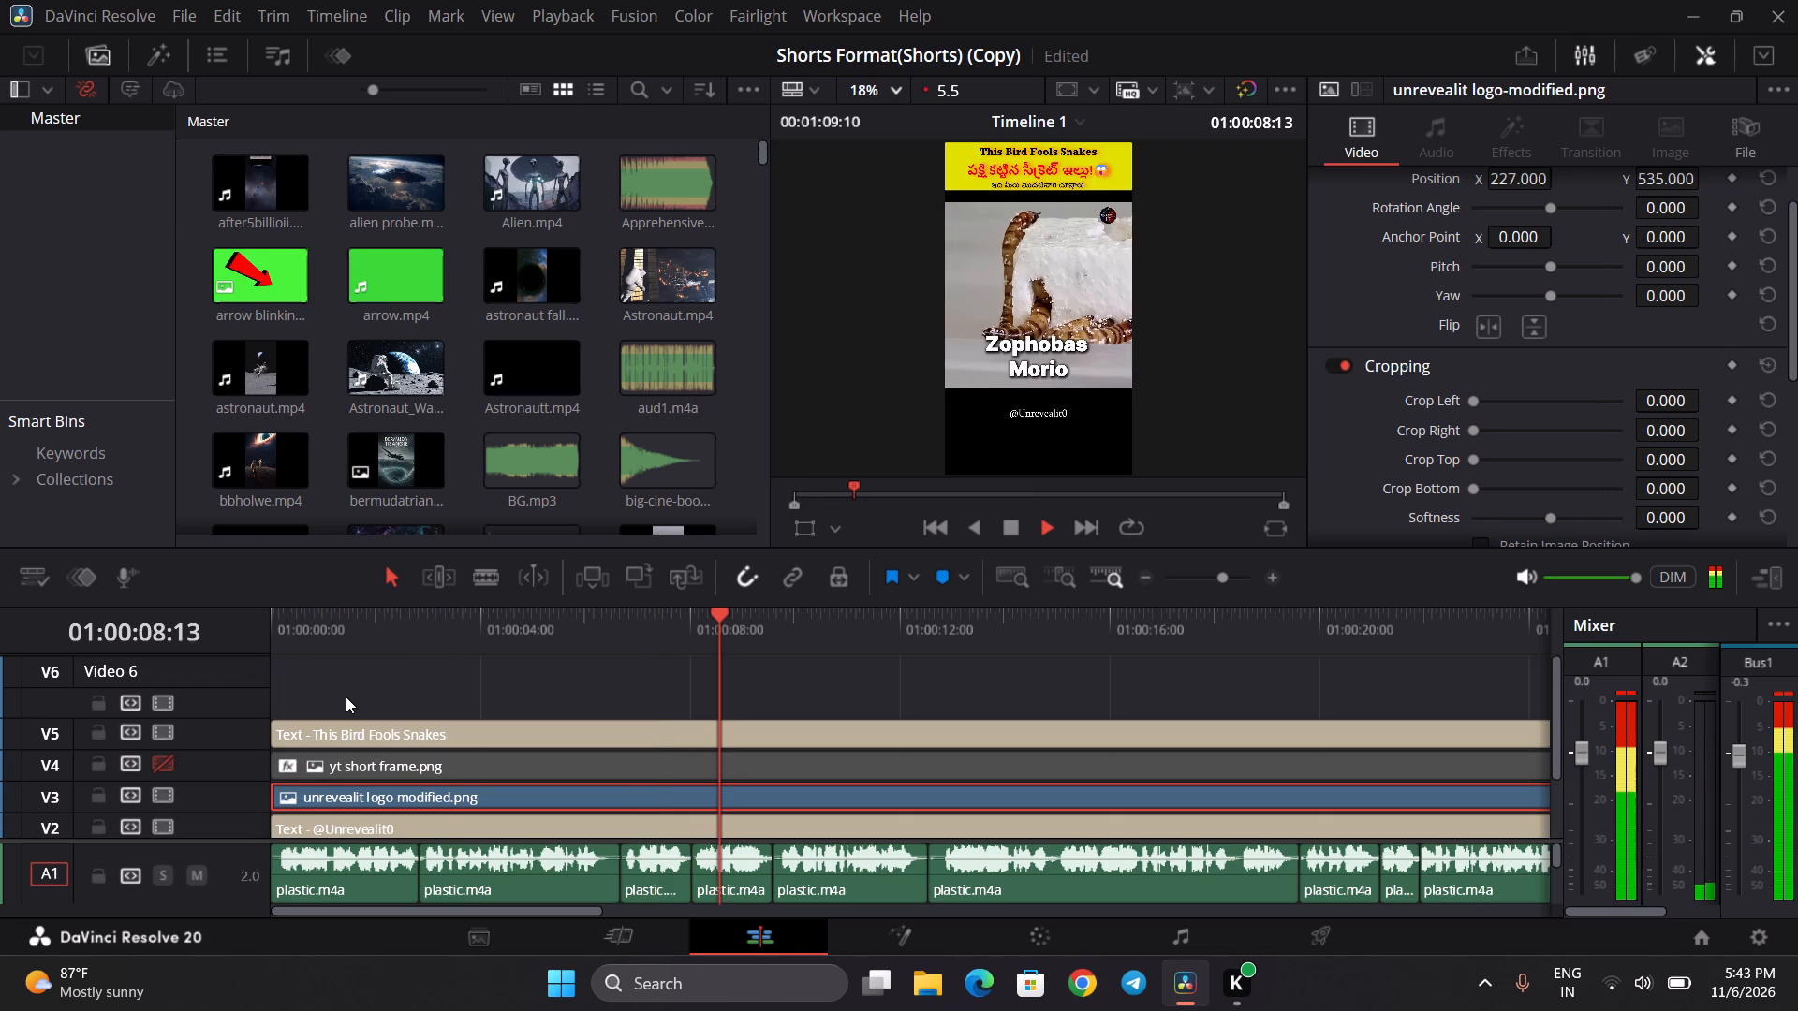
{"action": "key", "text": "space"}
{"action": "key", "text": "space"}
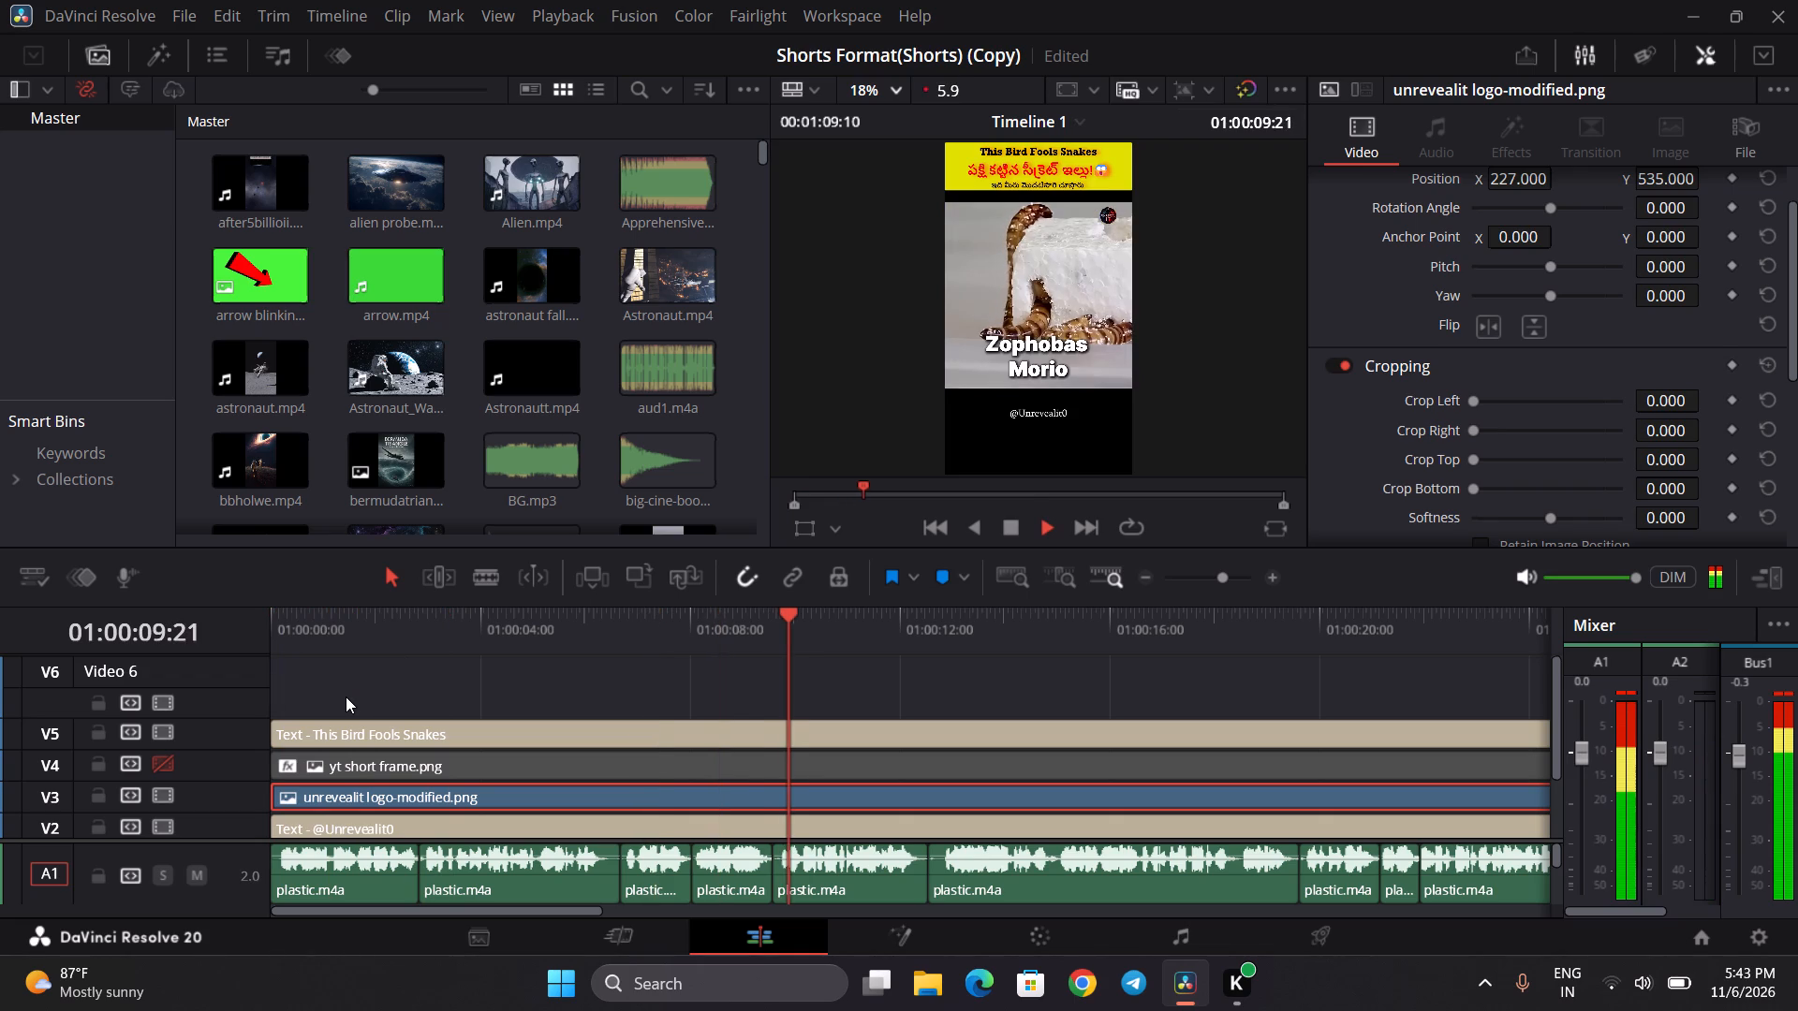
{"action": "key", "text": "space"}
{"action": "key", "text": "space"}
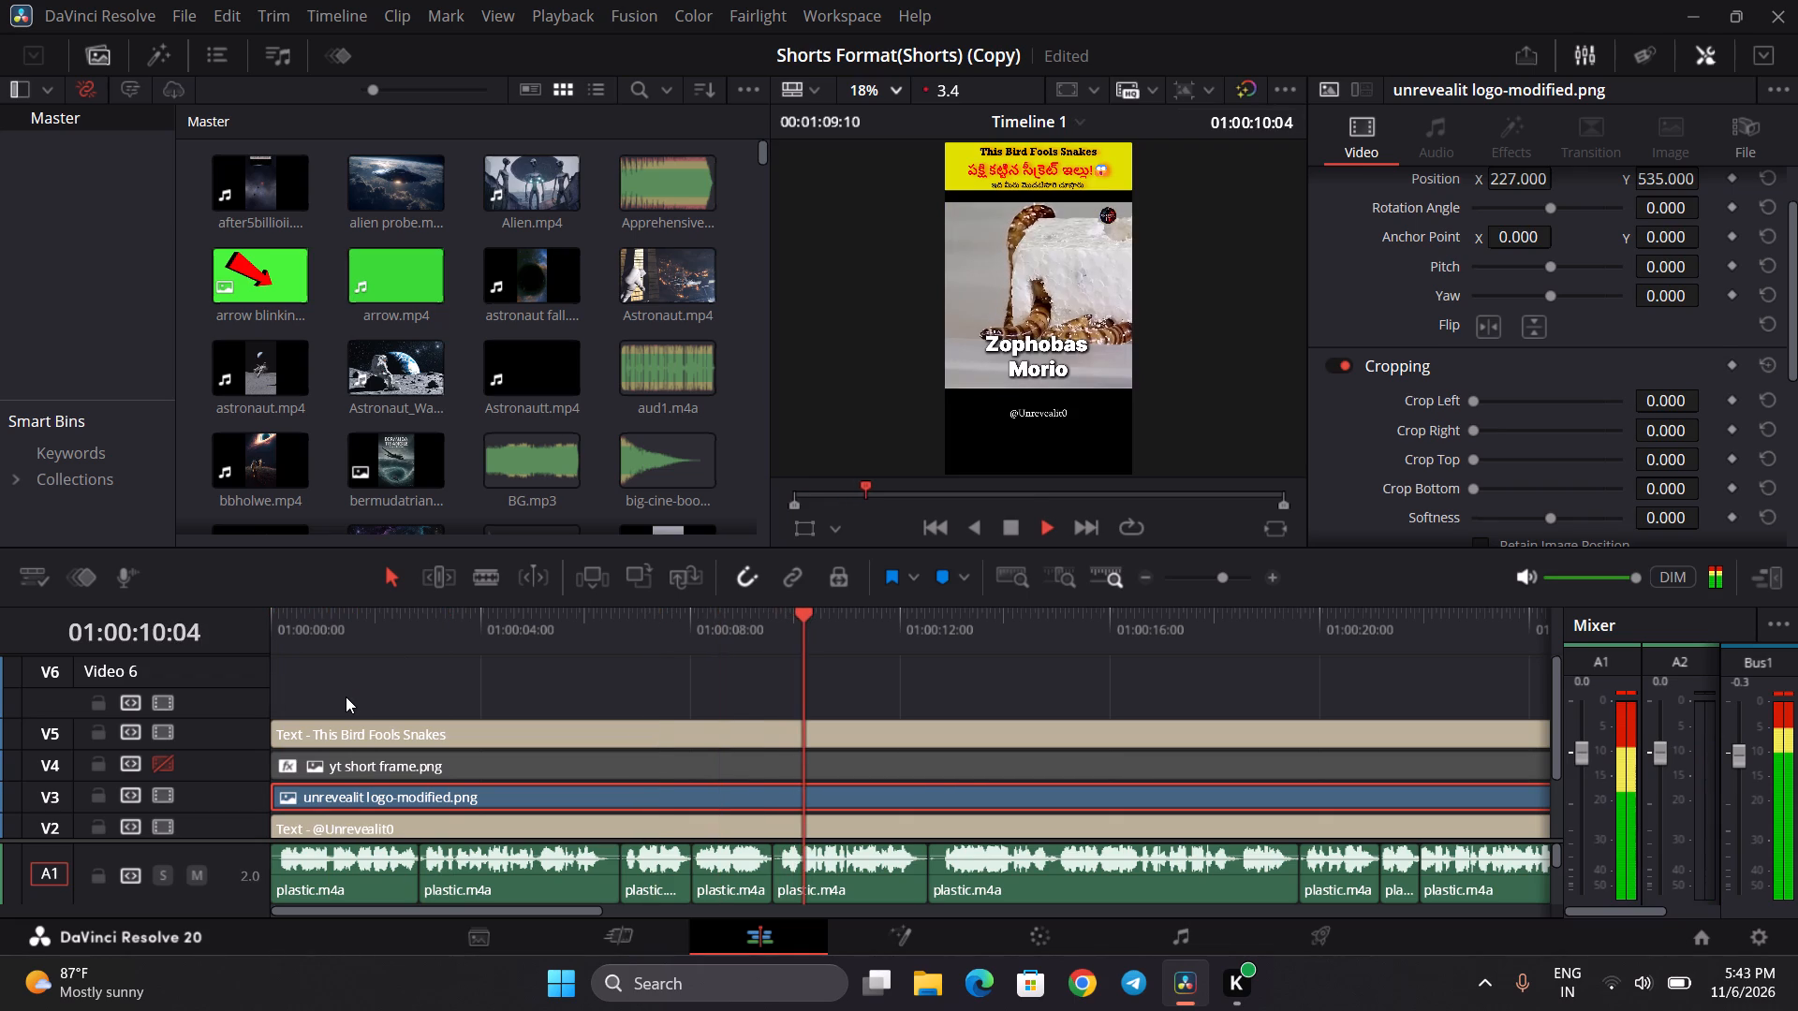
Continue the playback review from about 01:00:10 to 01:00:25, pausing at intervals to check the plastic waste and larva shots.
{"action": "key", "text": "space"}
{"action": "key", "text": "space"}
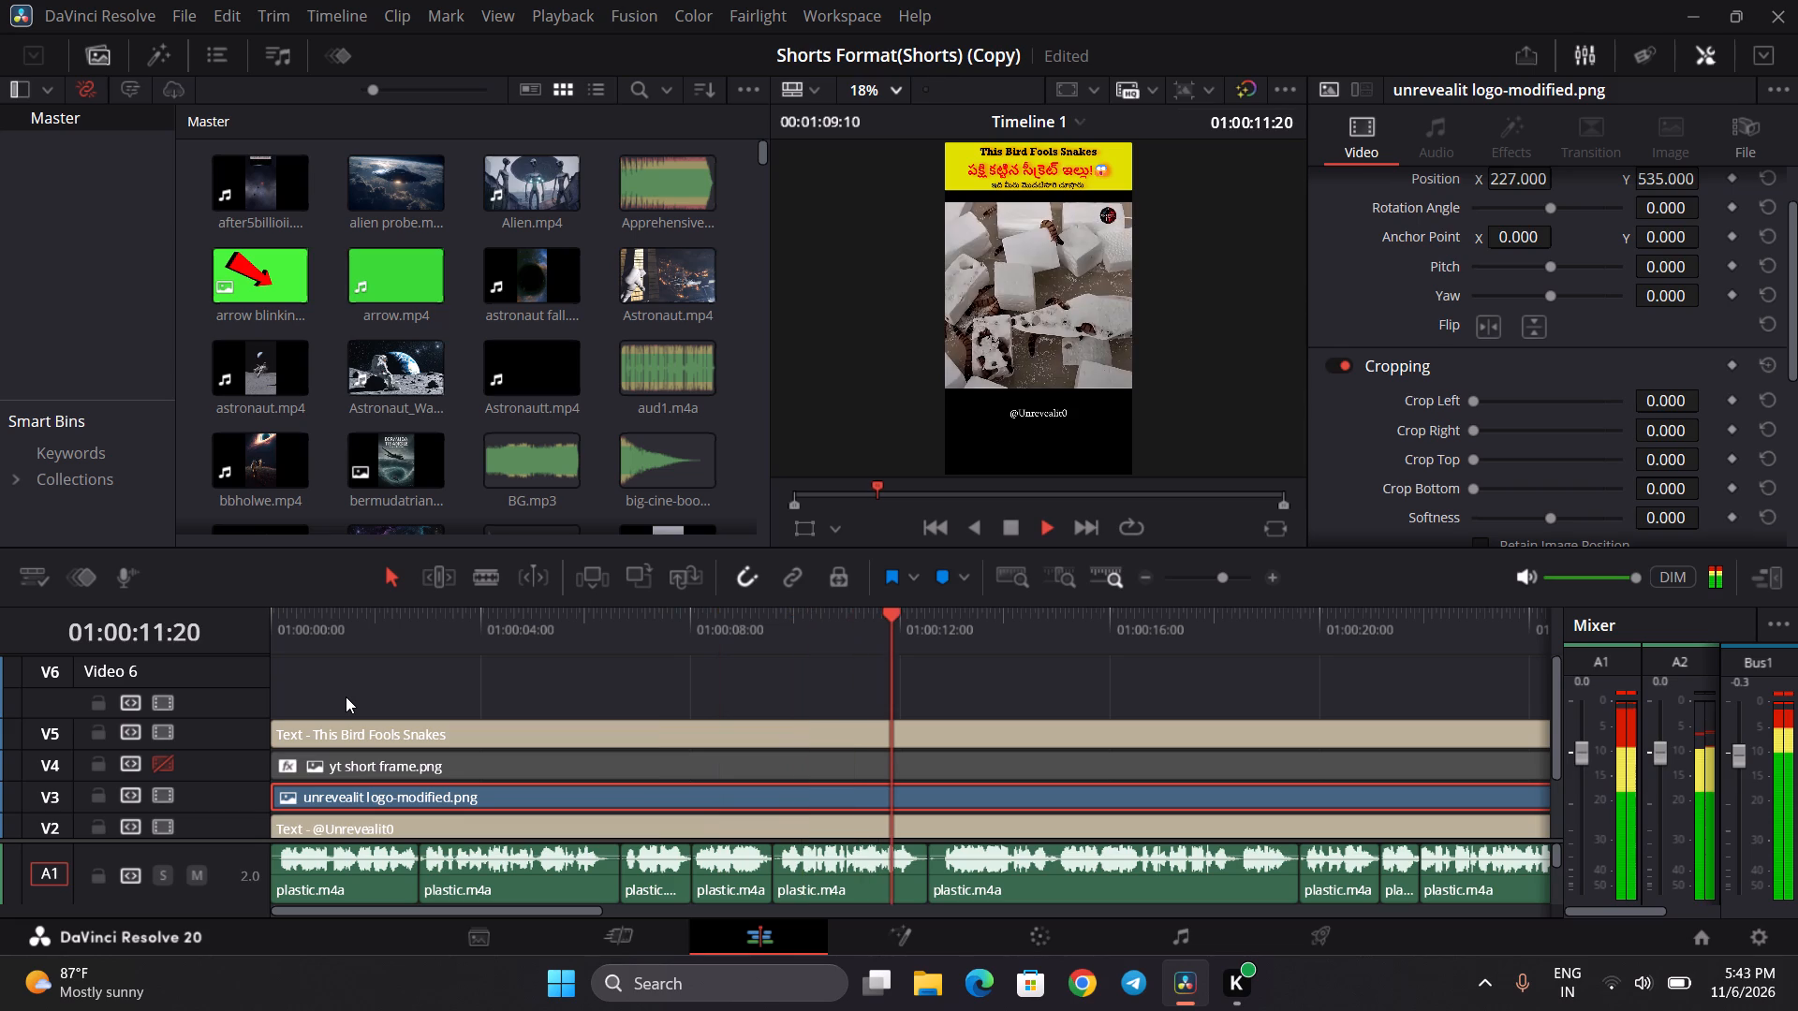
{"action": "key", "text": "space"}
{"action": "key", "text": "space"}
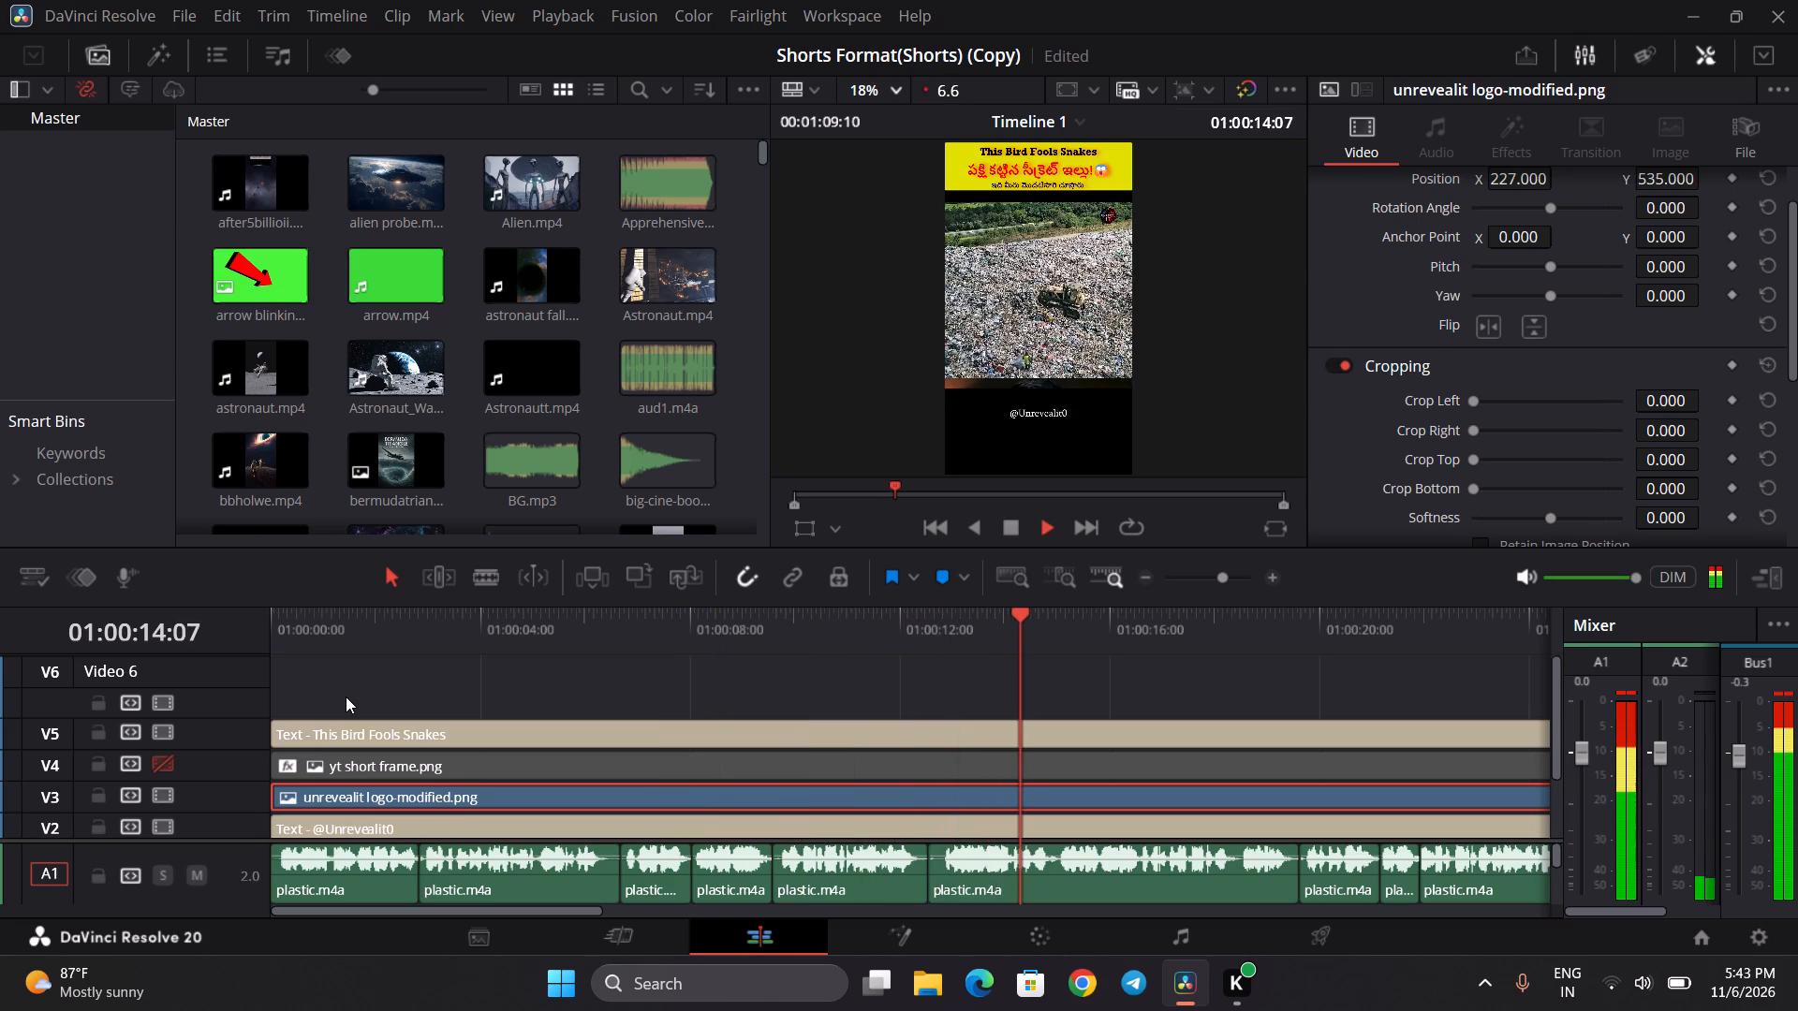
{"action": "key", "text": "space"}
{"action": "key", "text": "space"}
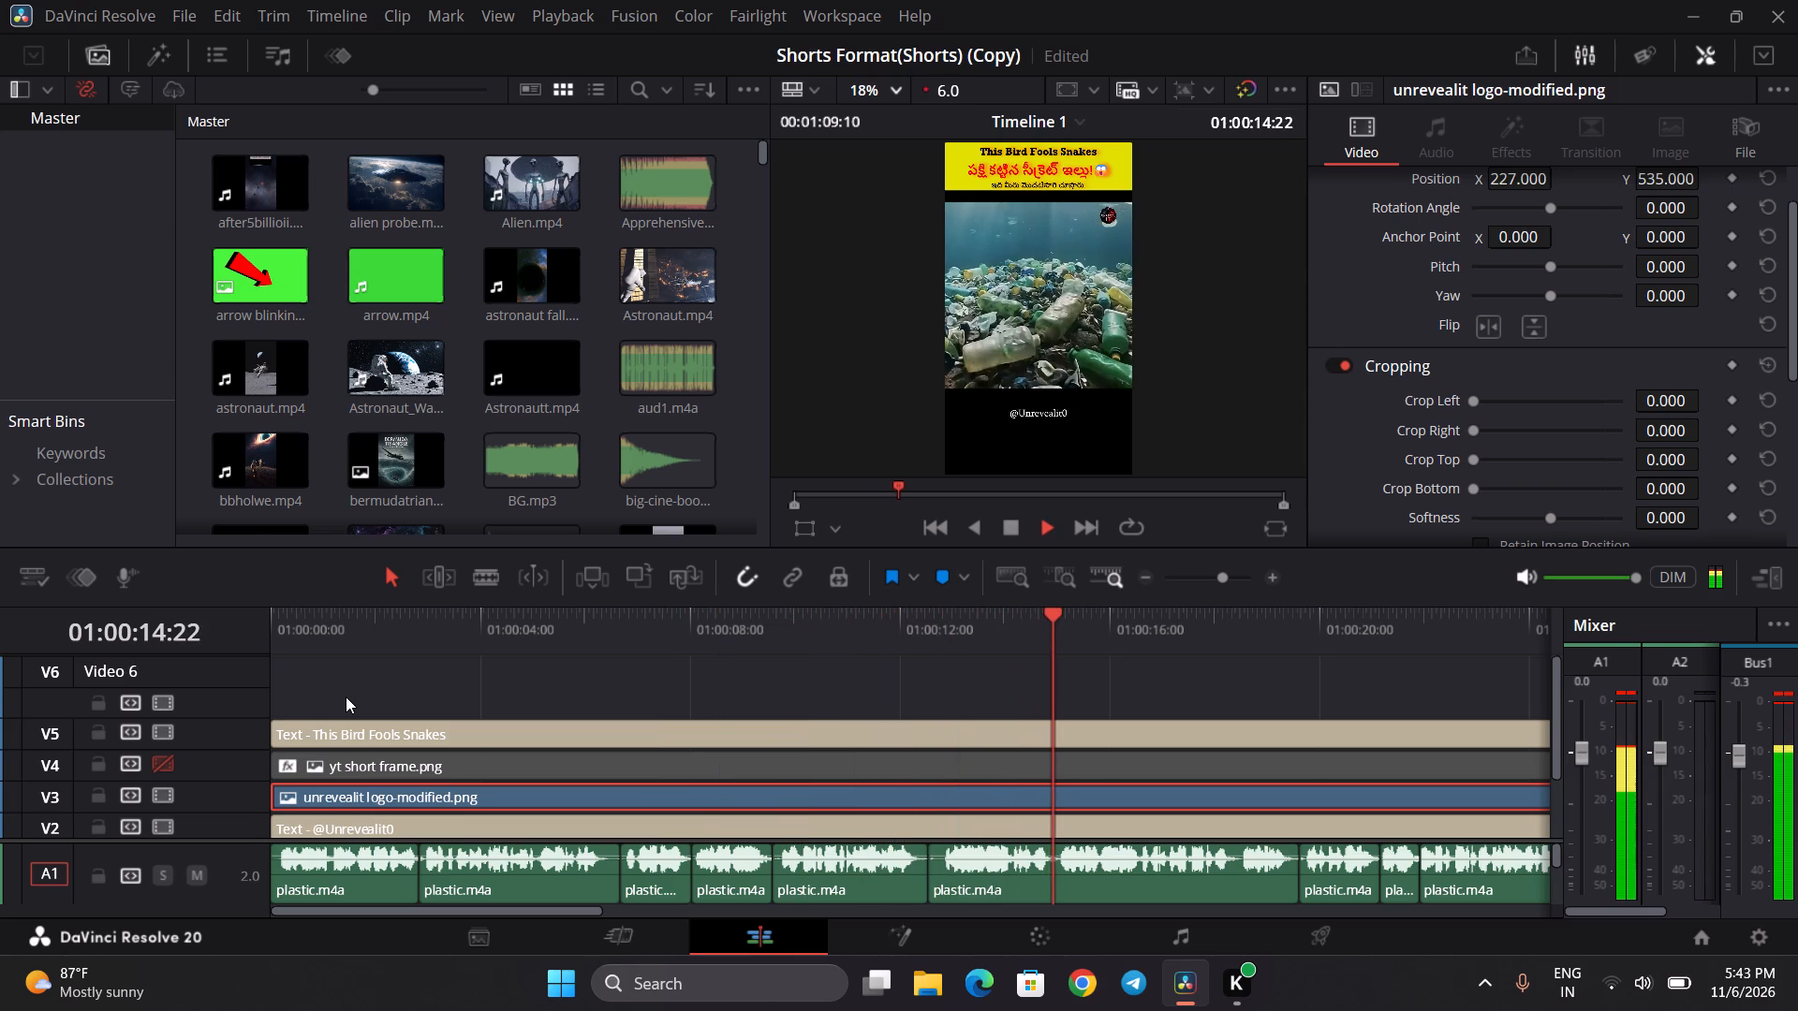
{"action": "key", "text": "space"}
{"action": "key", "text": "space"}
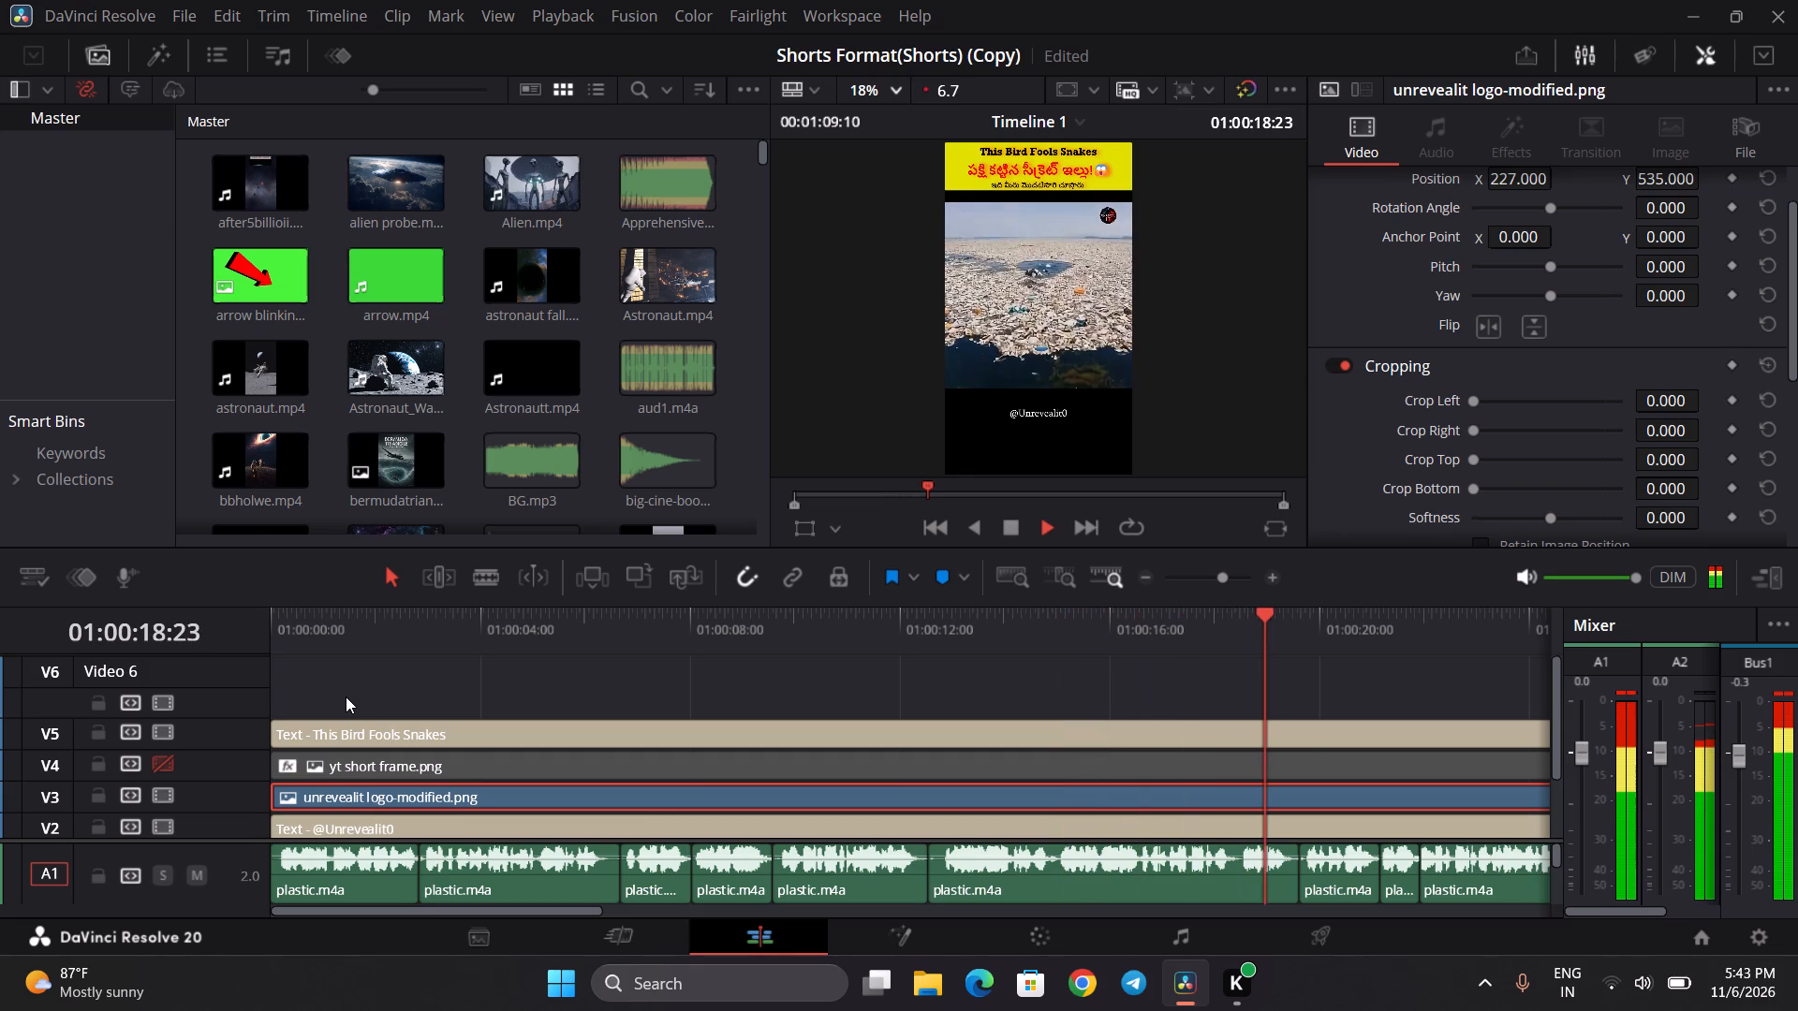
{"action": "key", "text": "space"}
{"action": "key", "text": "space"}
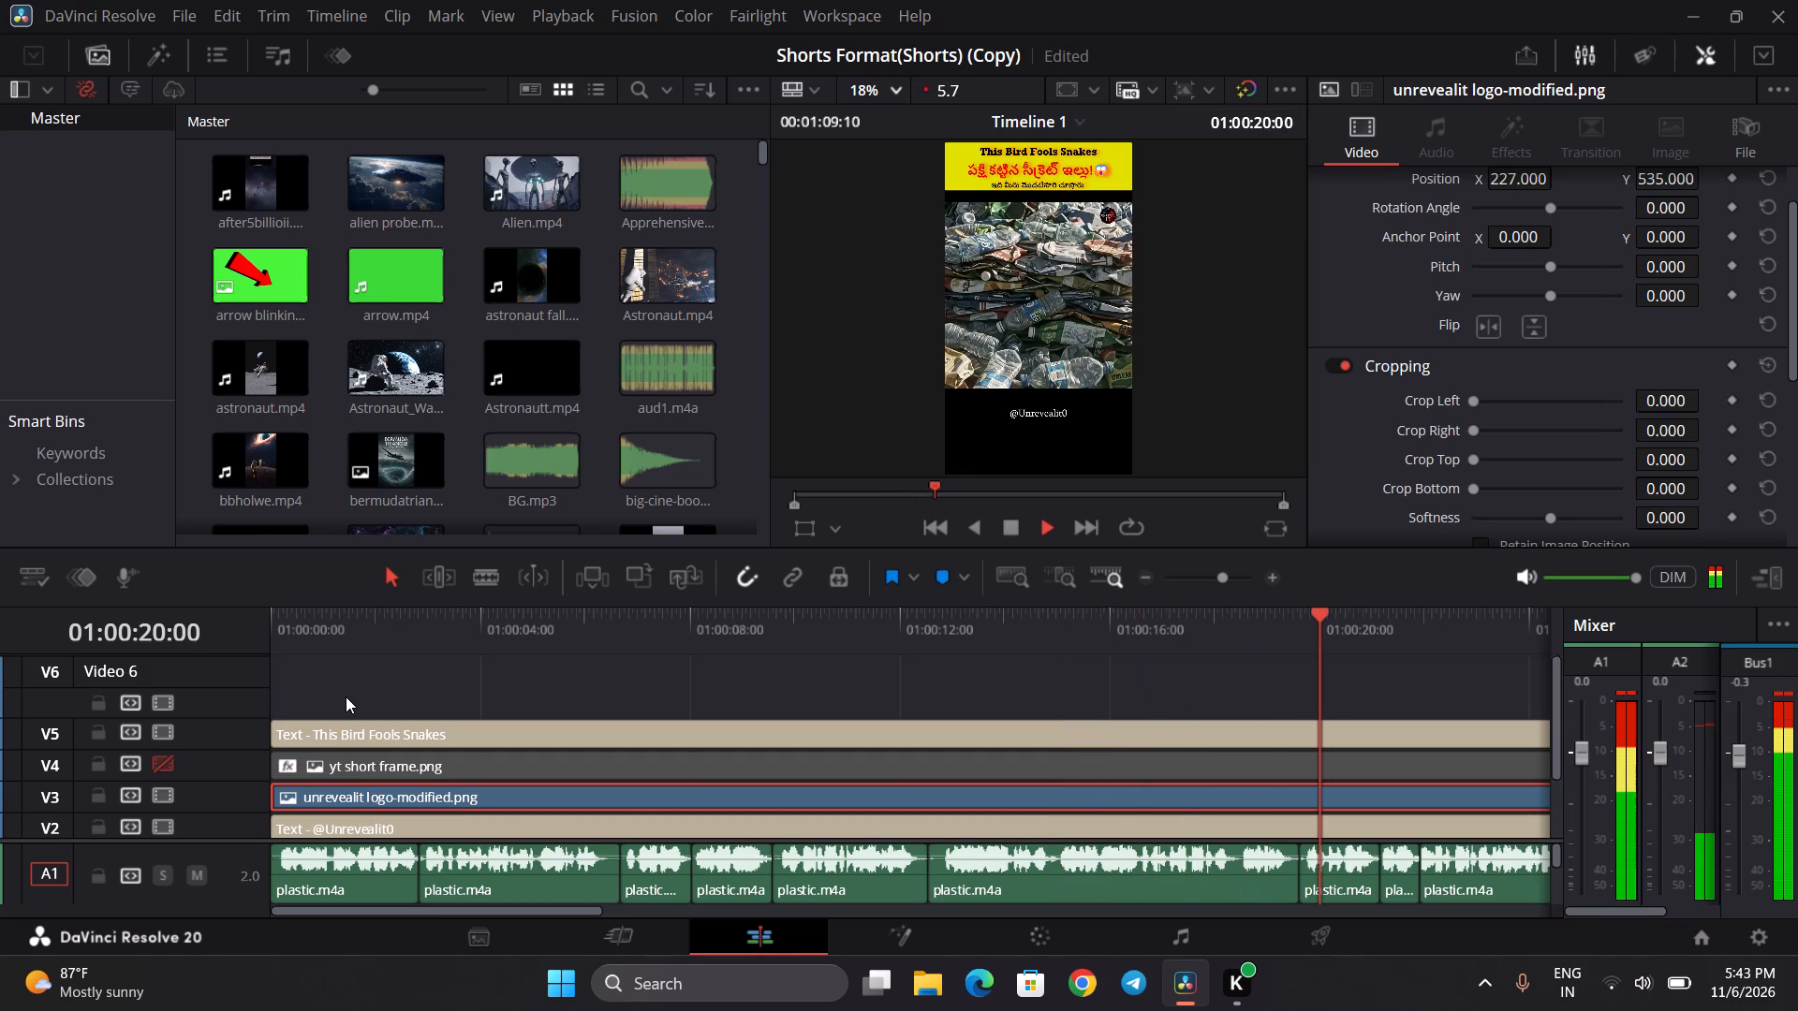
{"action": "key", "text": "space"}
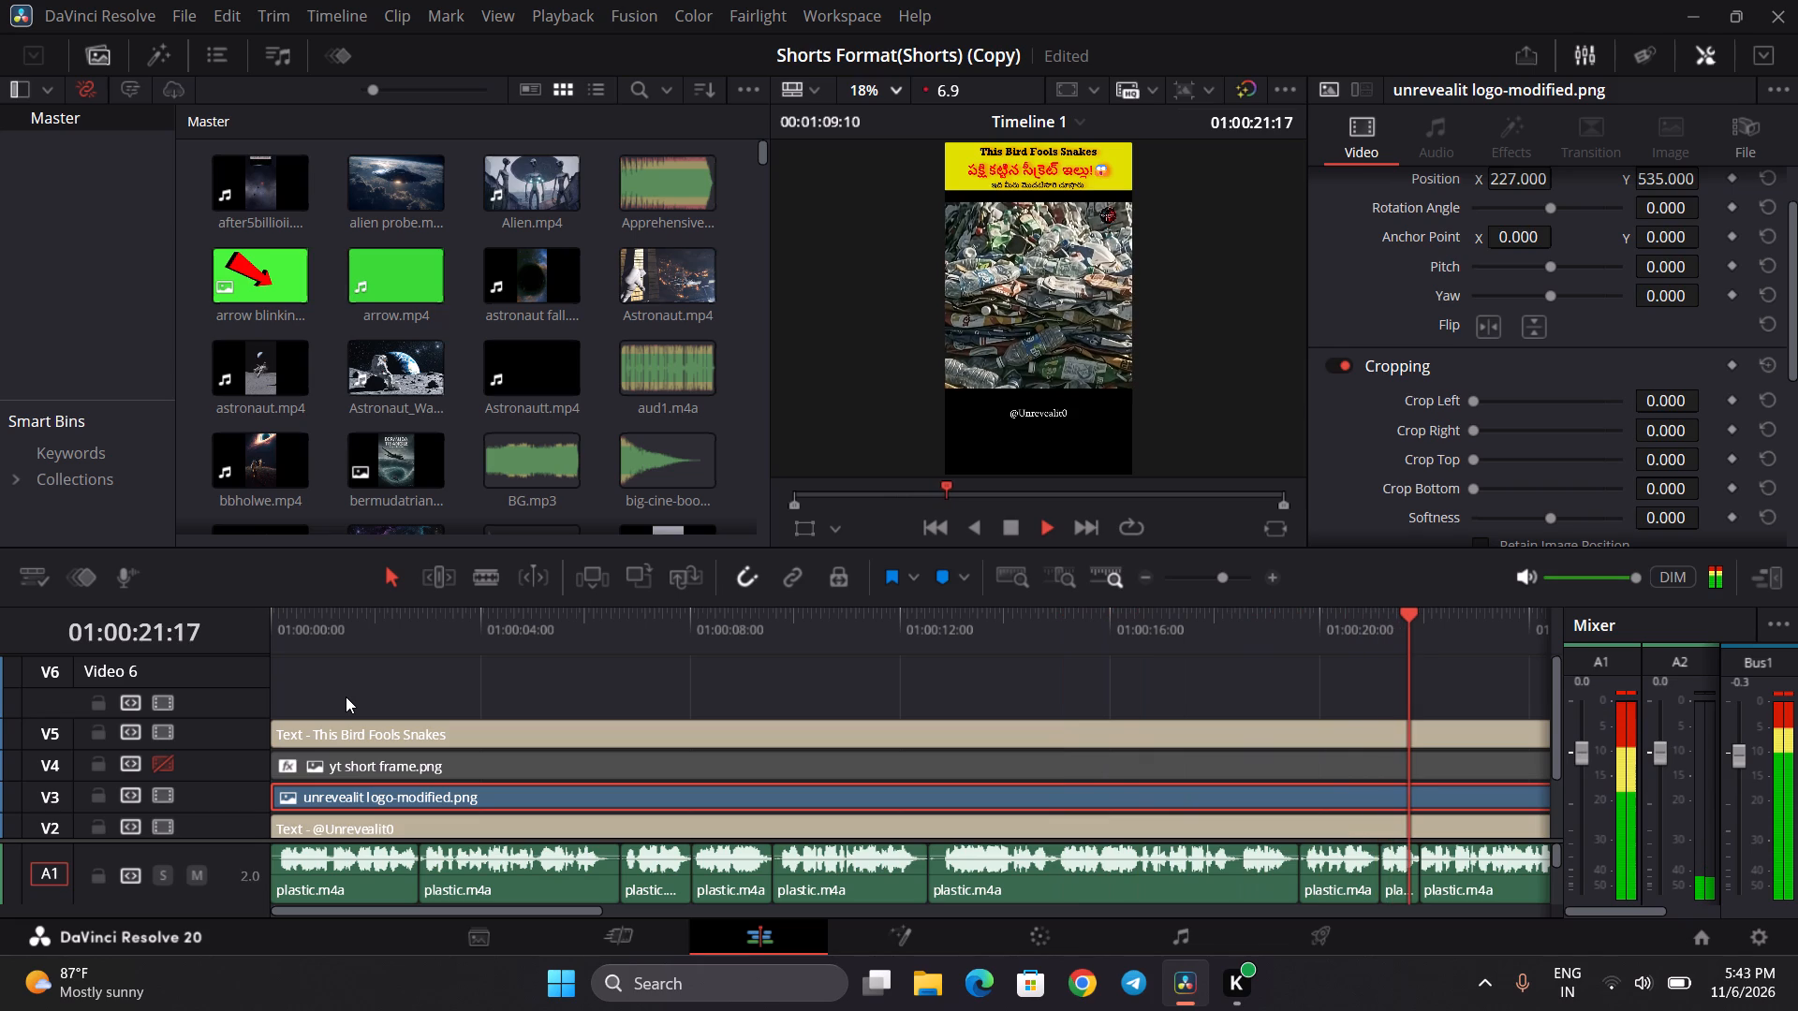
{"action": "key", "text": "space"}
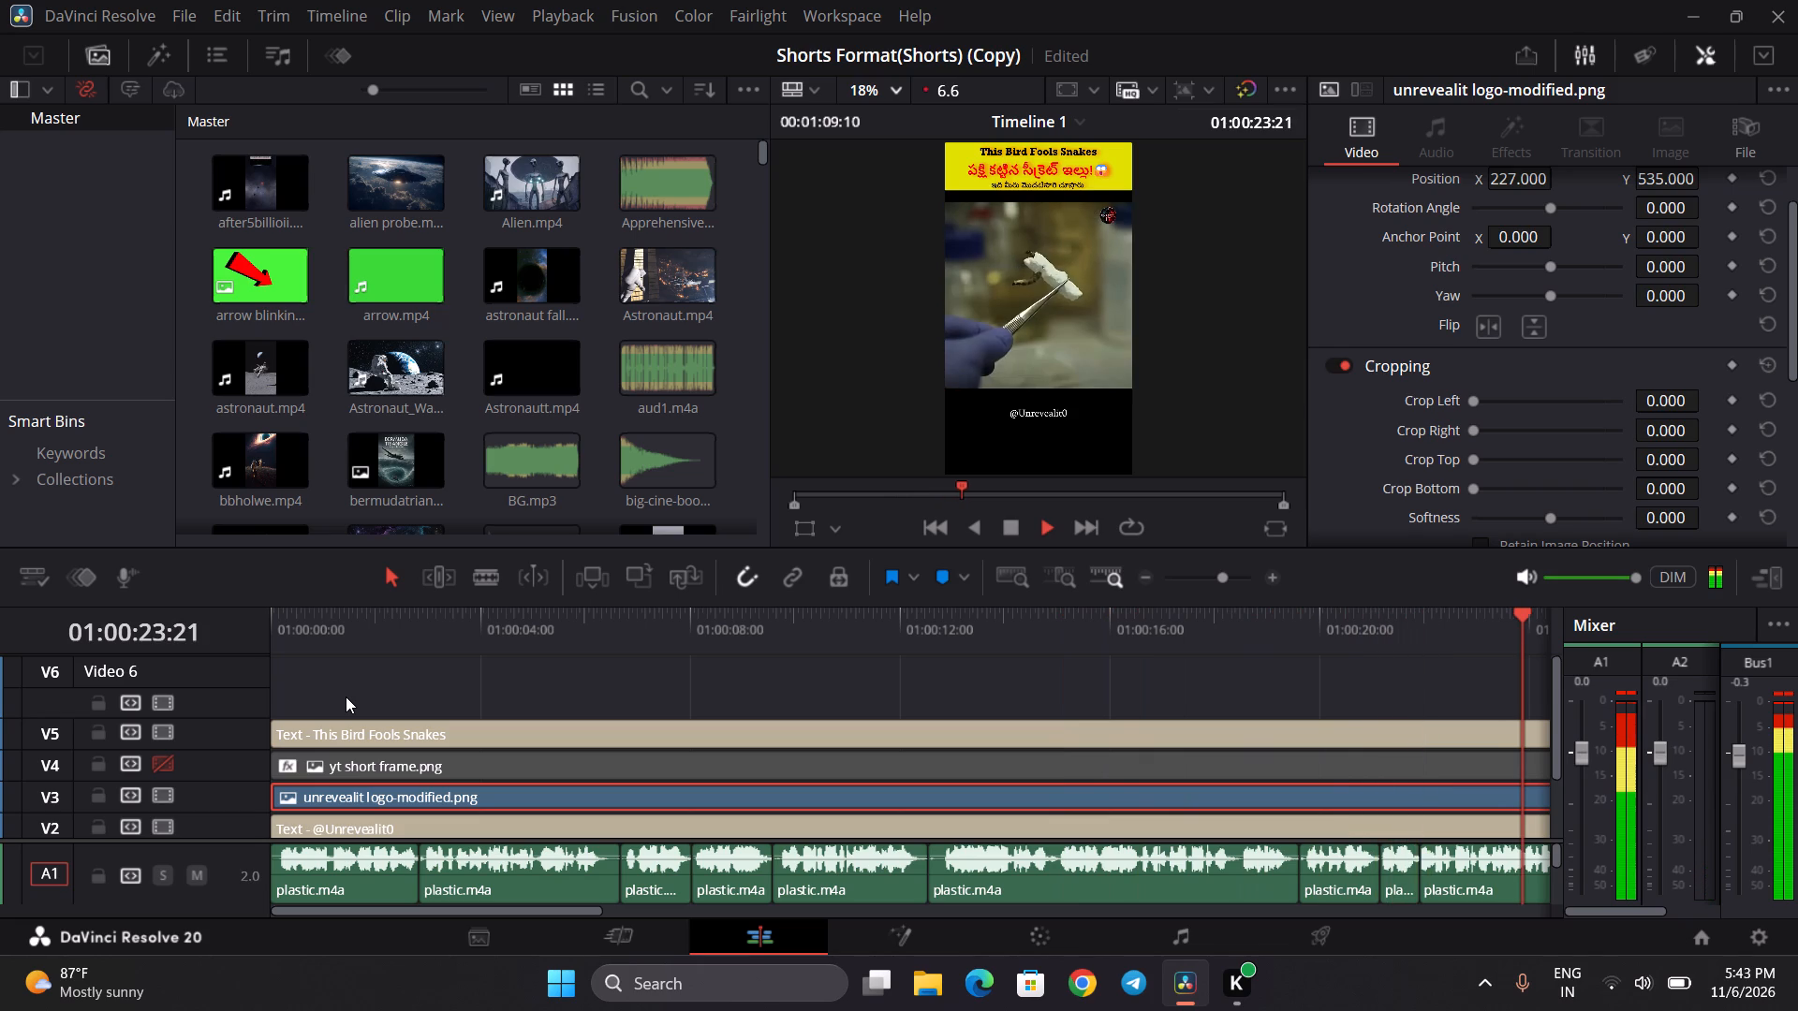
{"action": "key", "text": "space"}
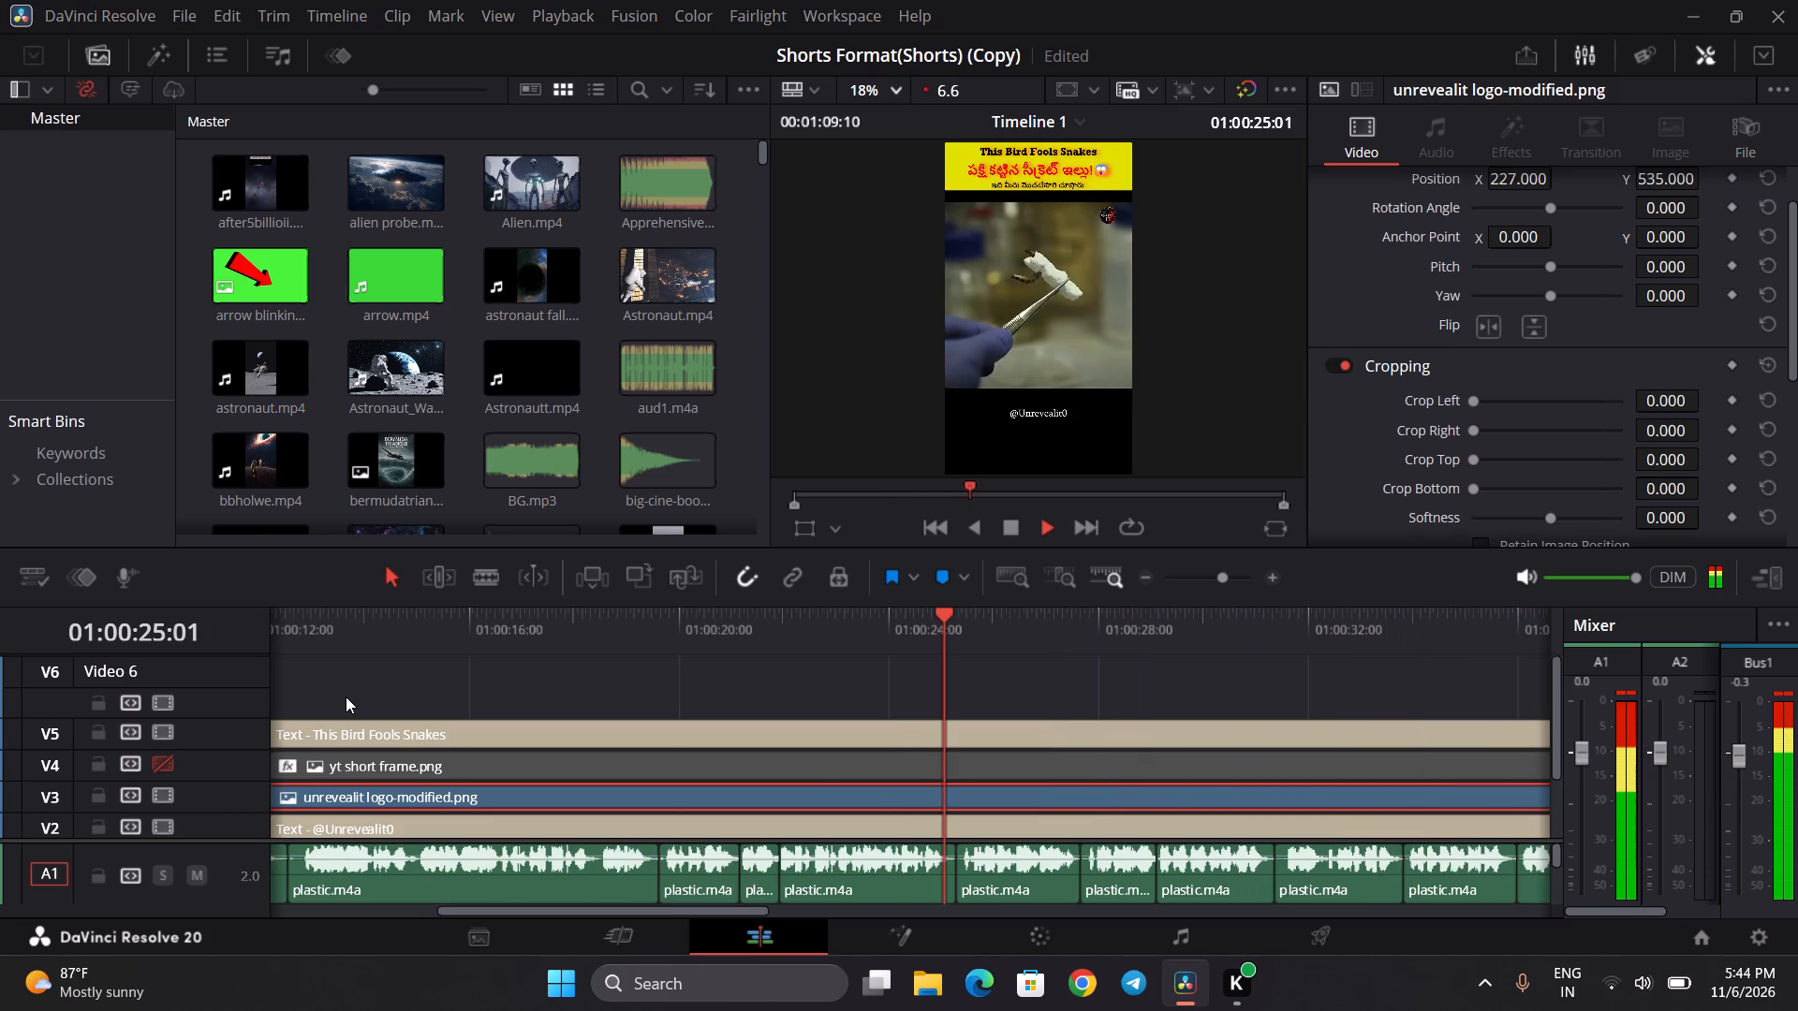
Continue the playback review from about 01:00:25 to 01:00:45, pausing at intervals up to the like overlay on V6.
{"action": "key", "text": "space"}
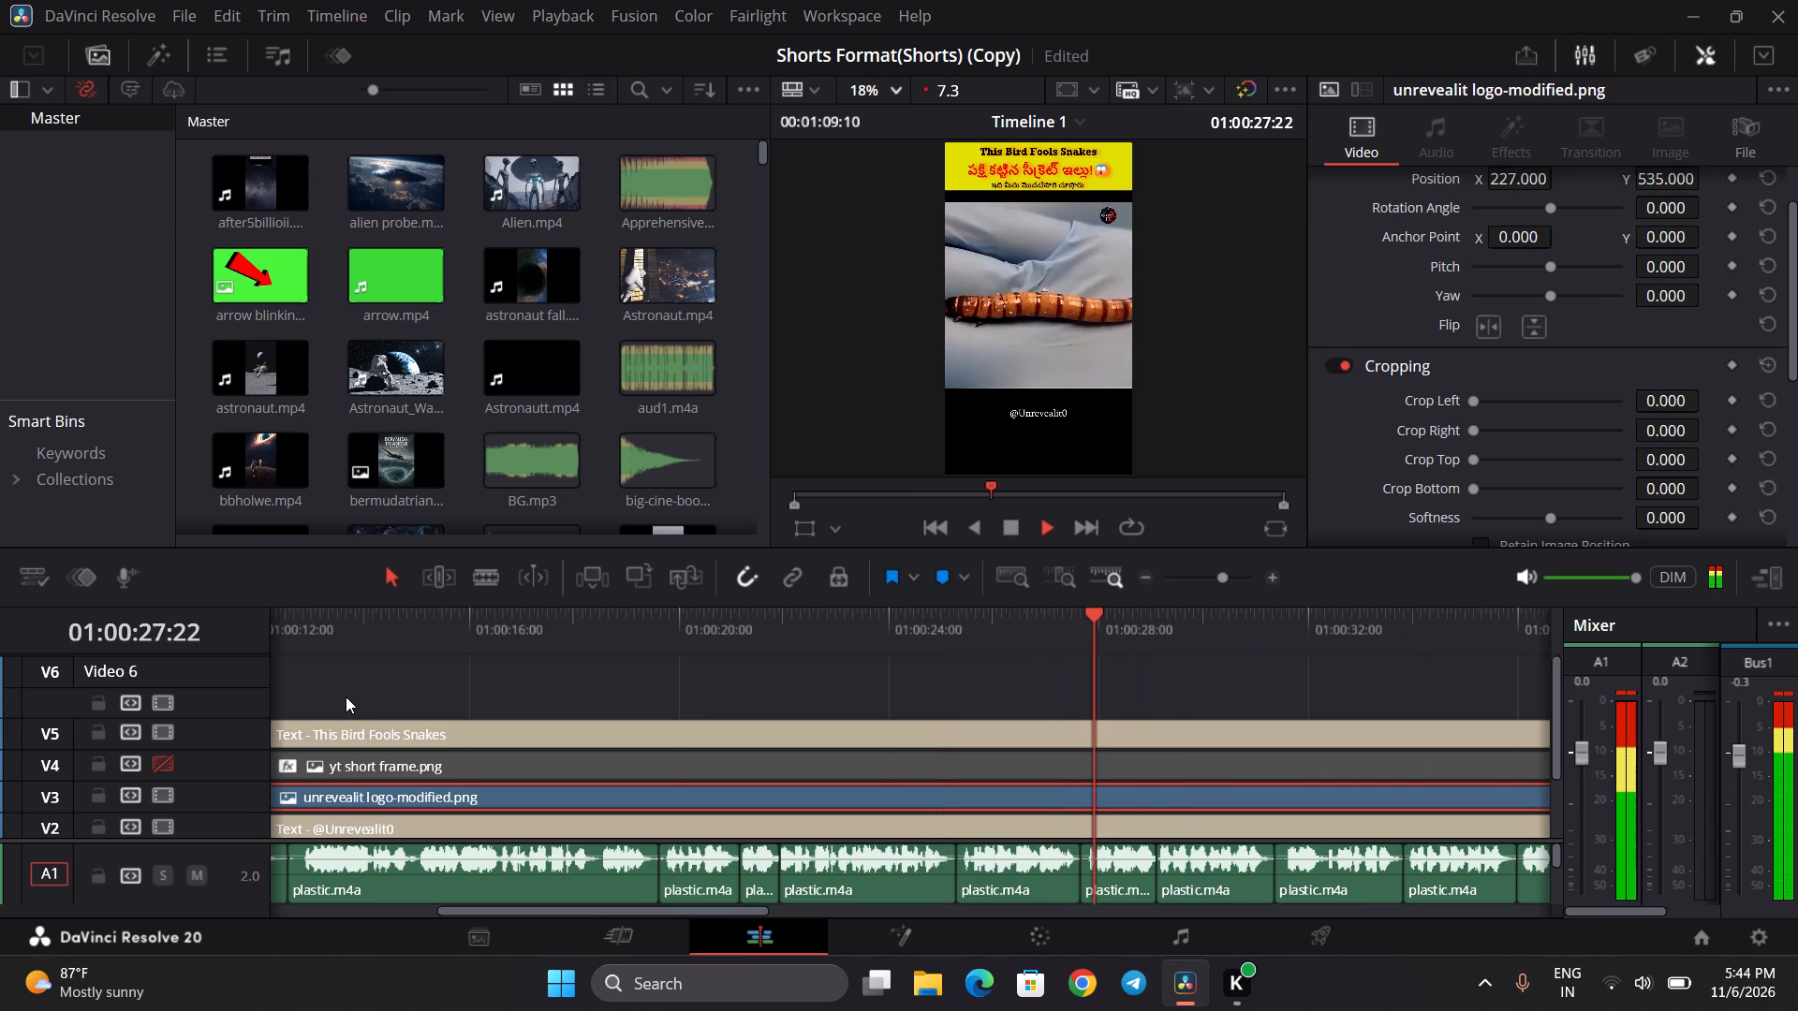
{"action": "key", "text": "space"}
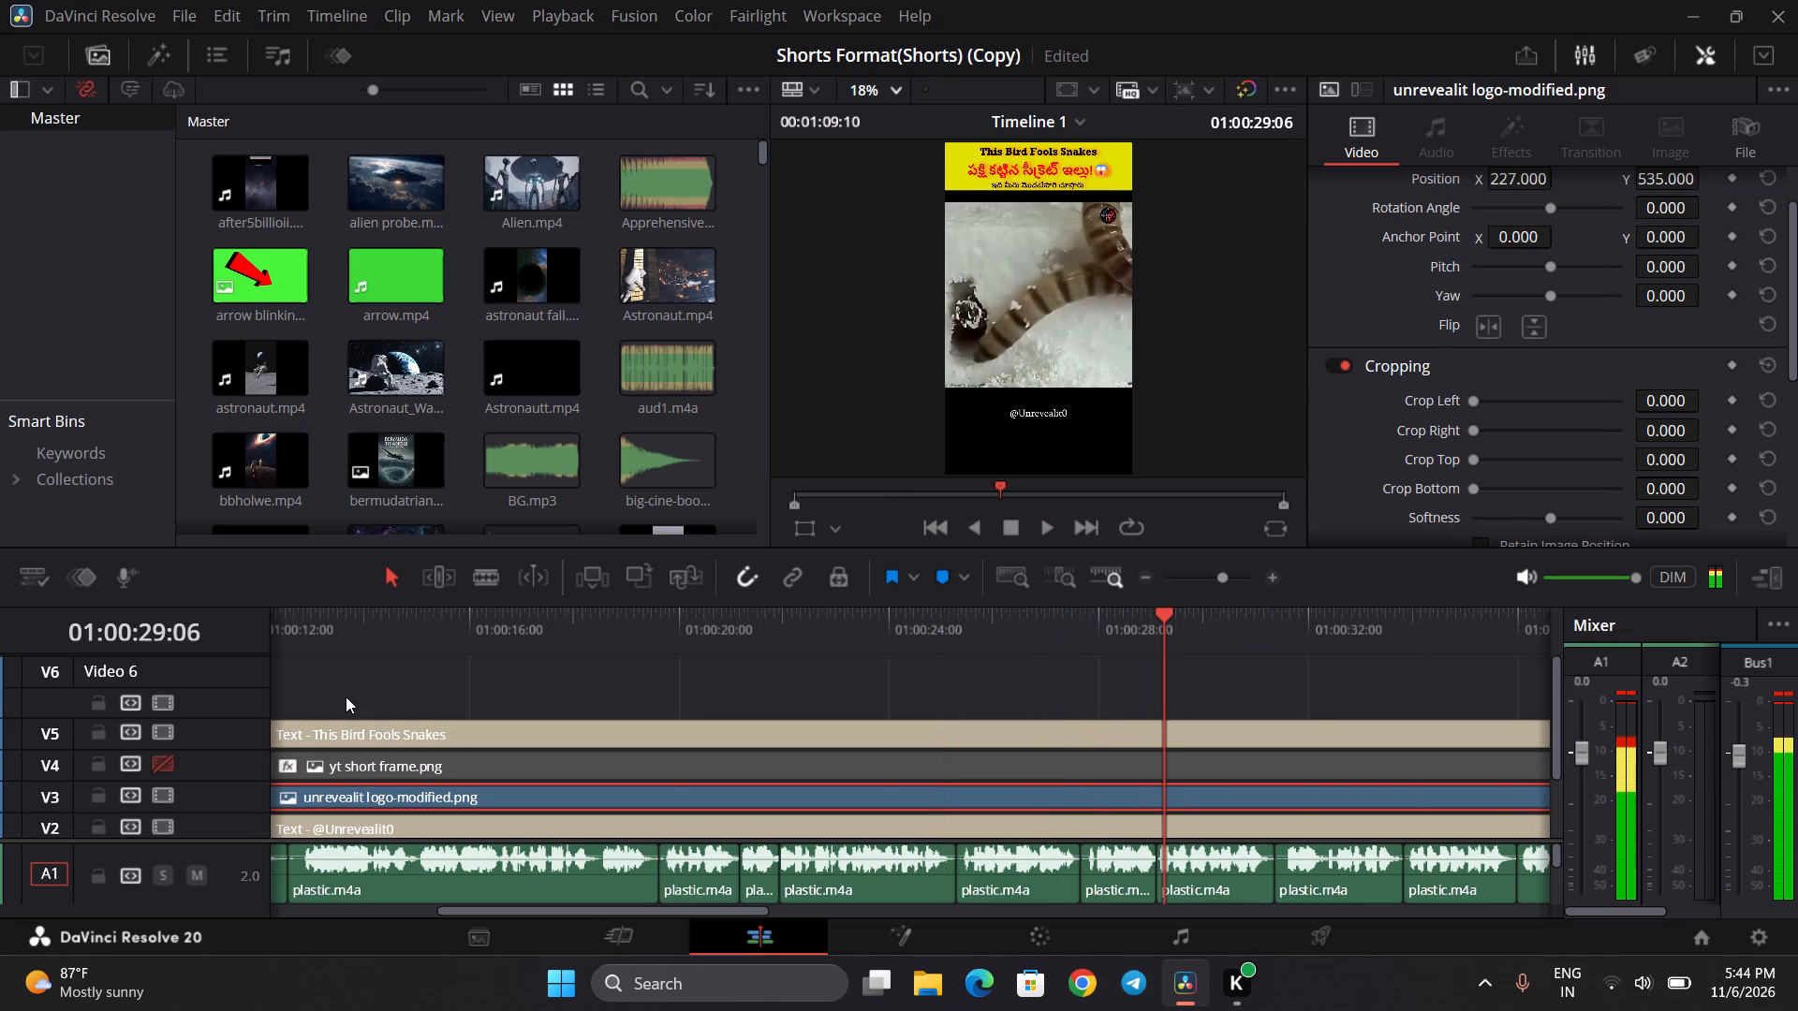
{"action": "key", "text": "space"}
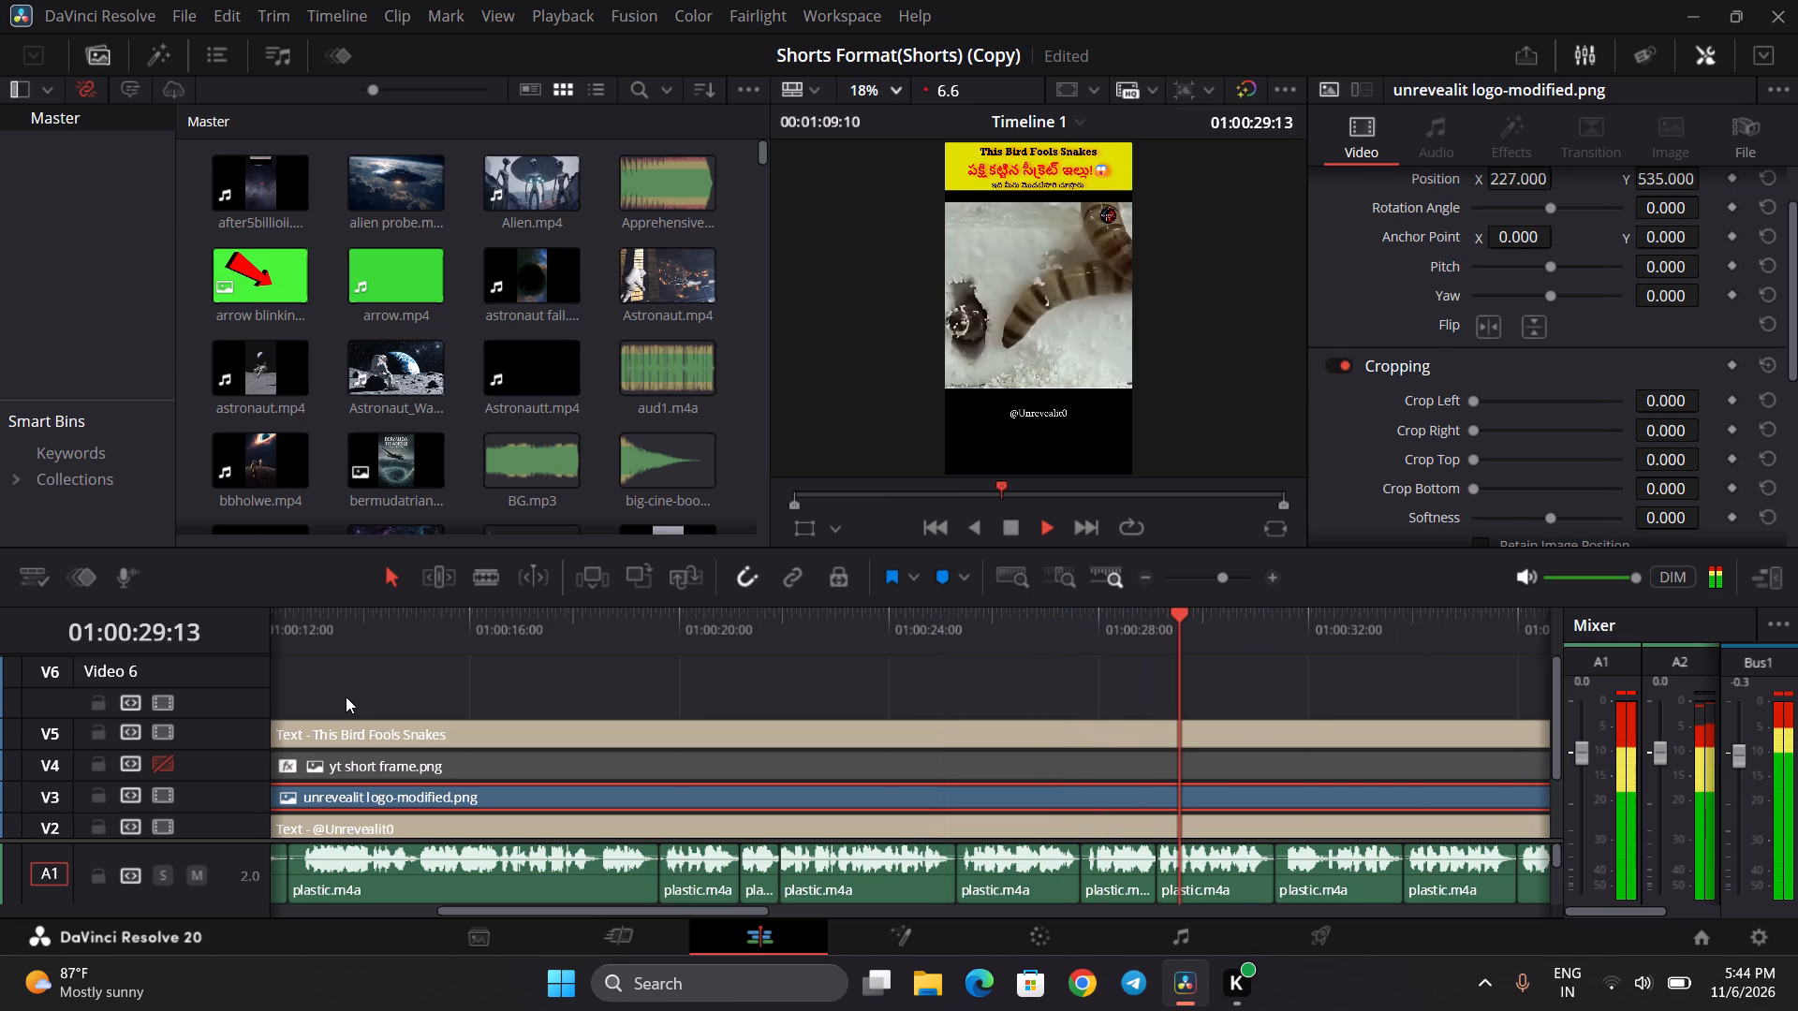
{"action": "key", "text": "space"}
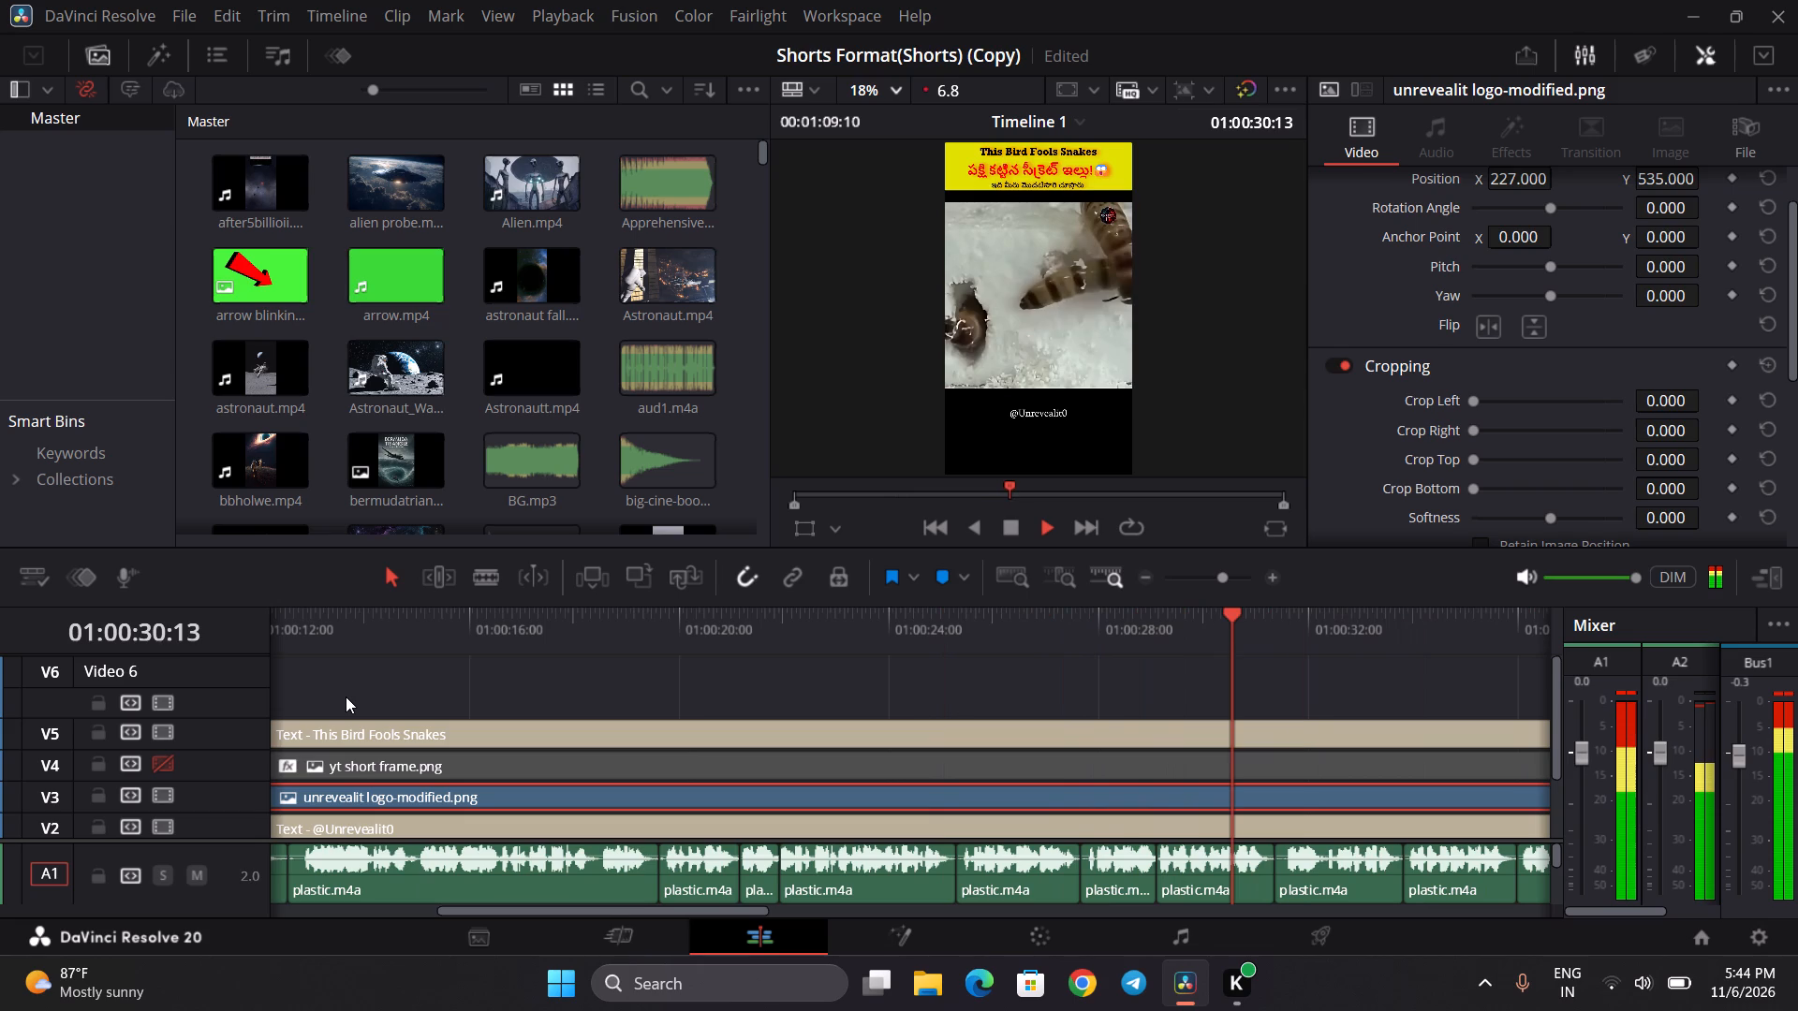
{"action": "key", "text": "space"}
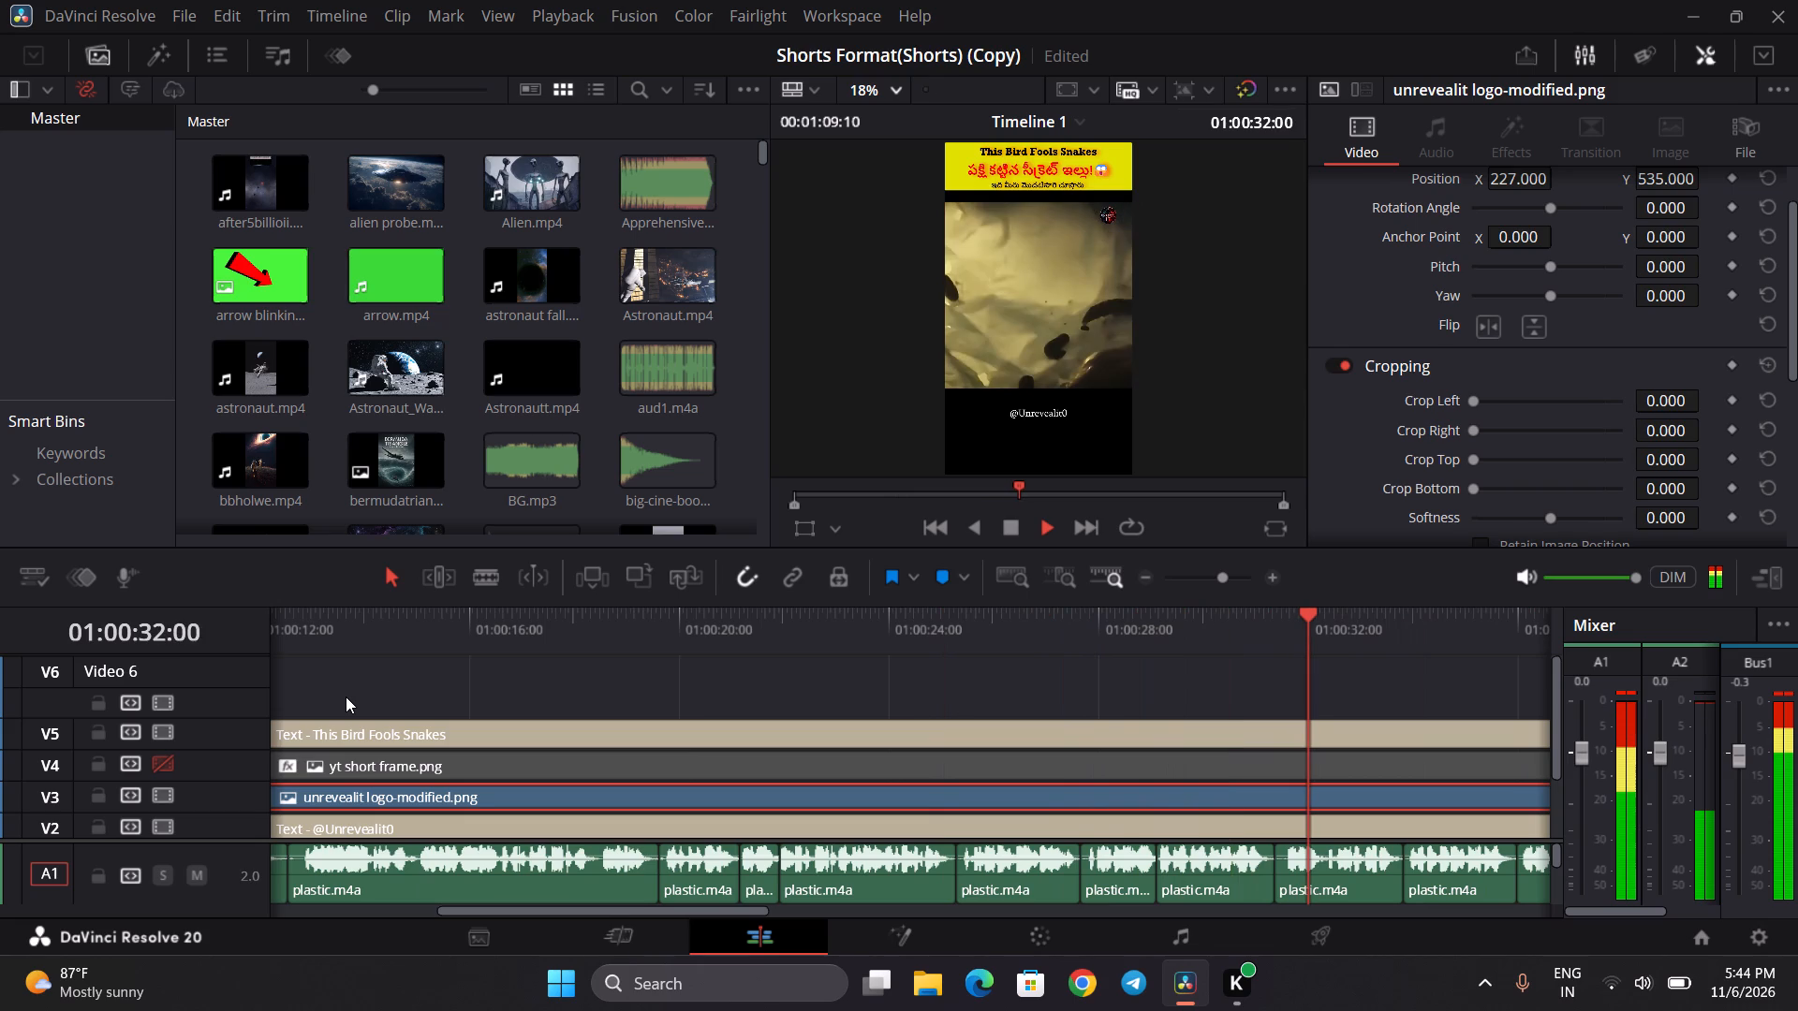
{"action": "key", "text": "space"}
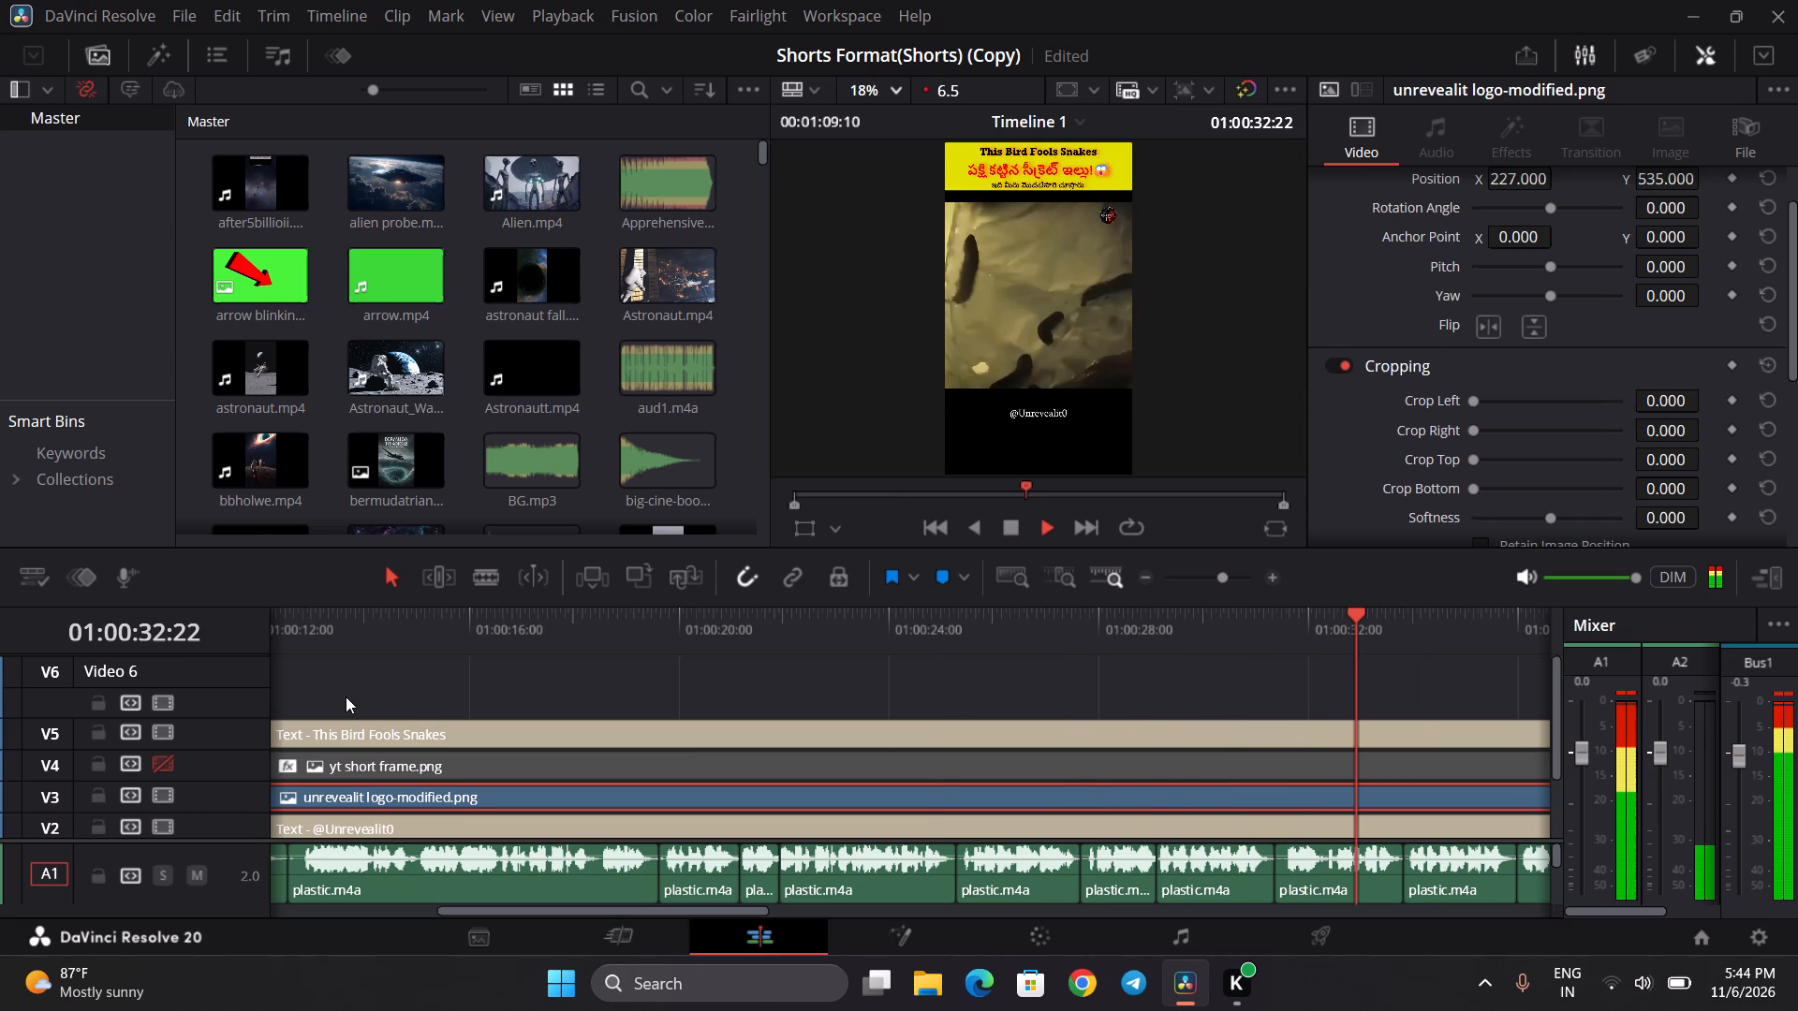
{"action": "key", "text": "space"}
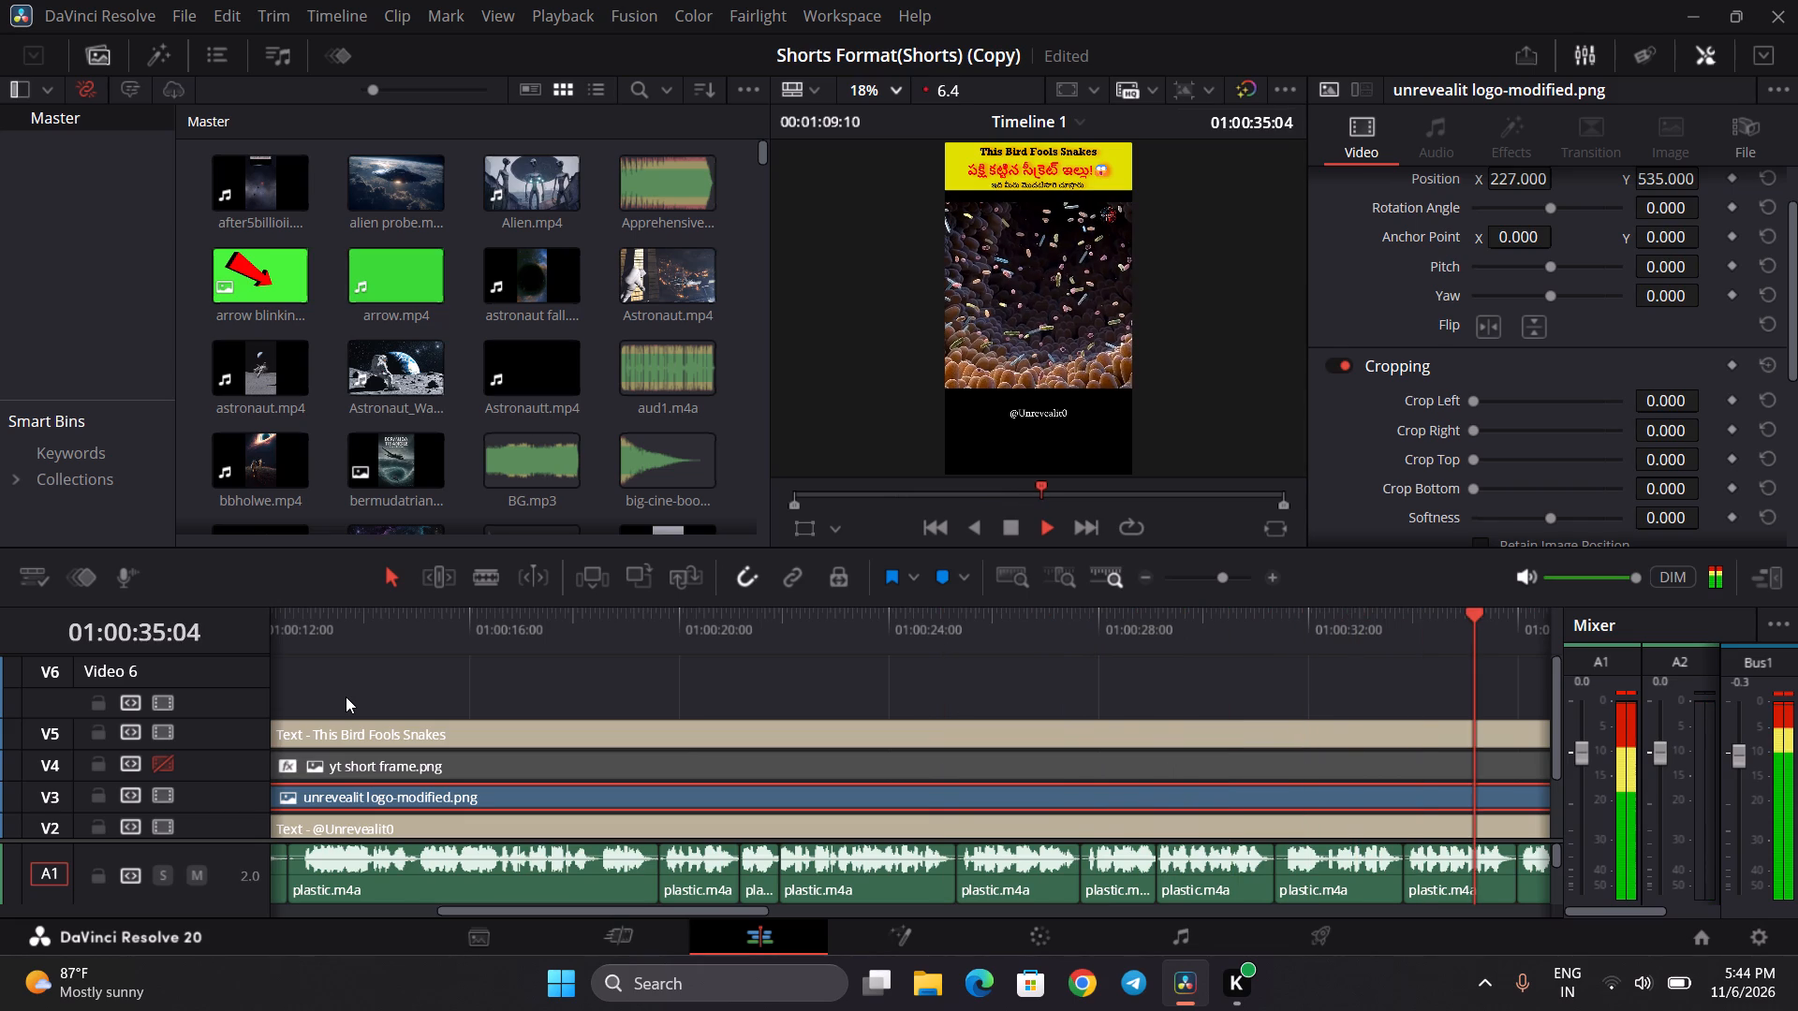
{"action": "key", "text": "space"}
{"action": "key", "text": "space"}
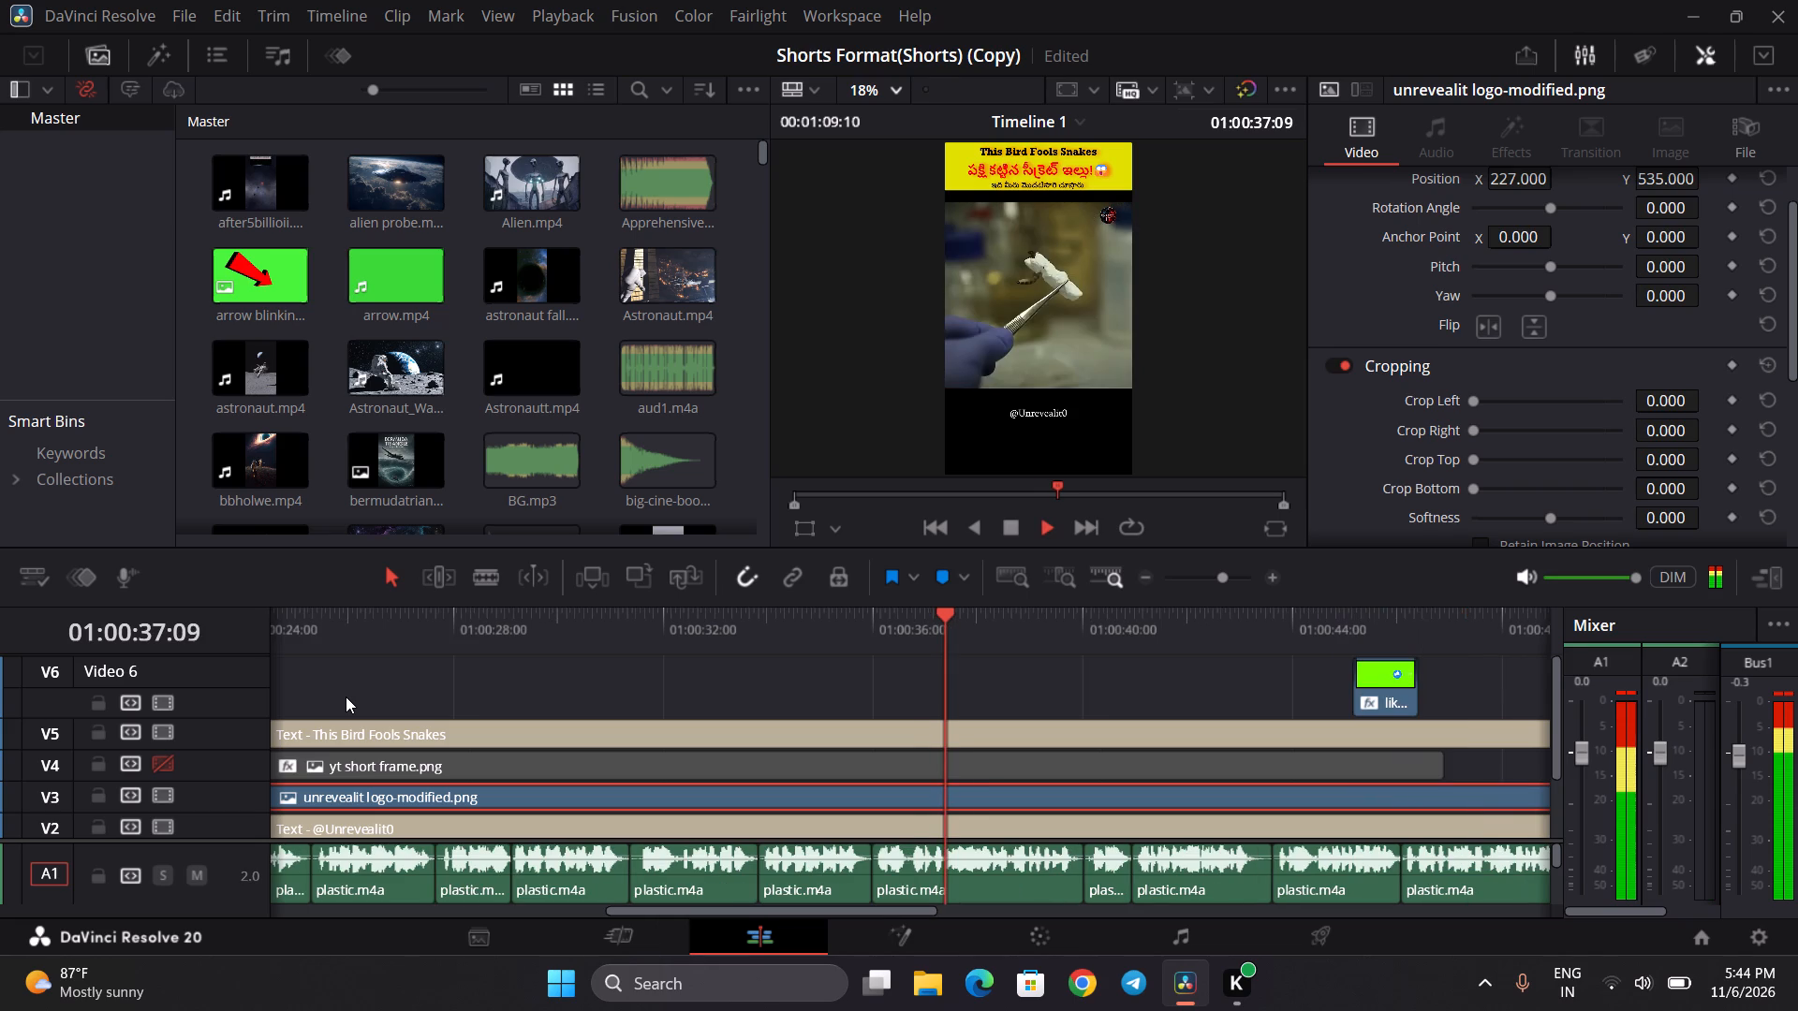
{"action": "key", "text": "space"}
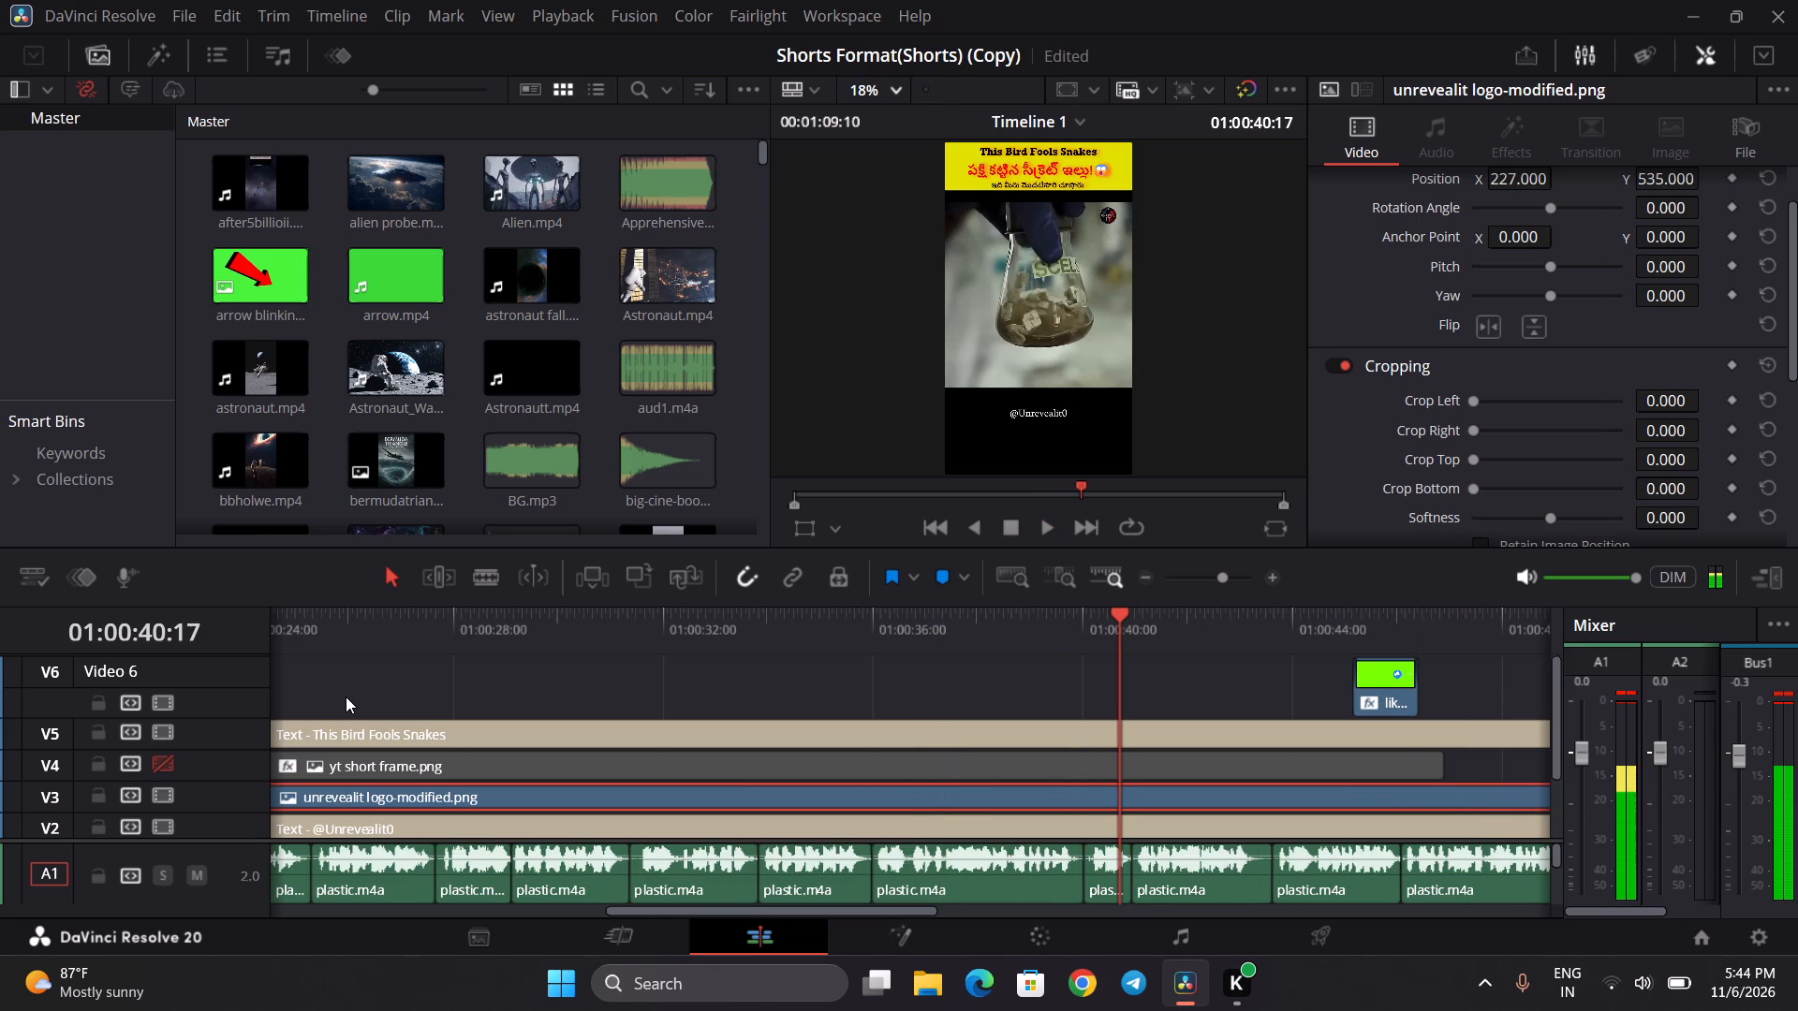
{"action": "key", "text": "space"}
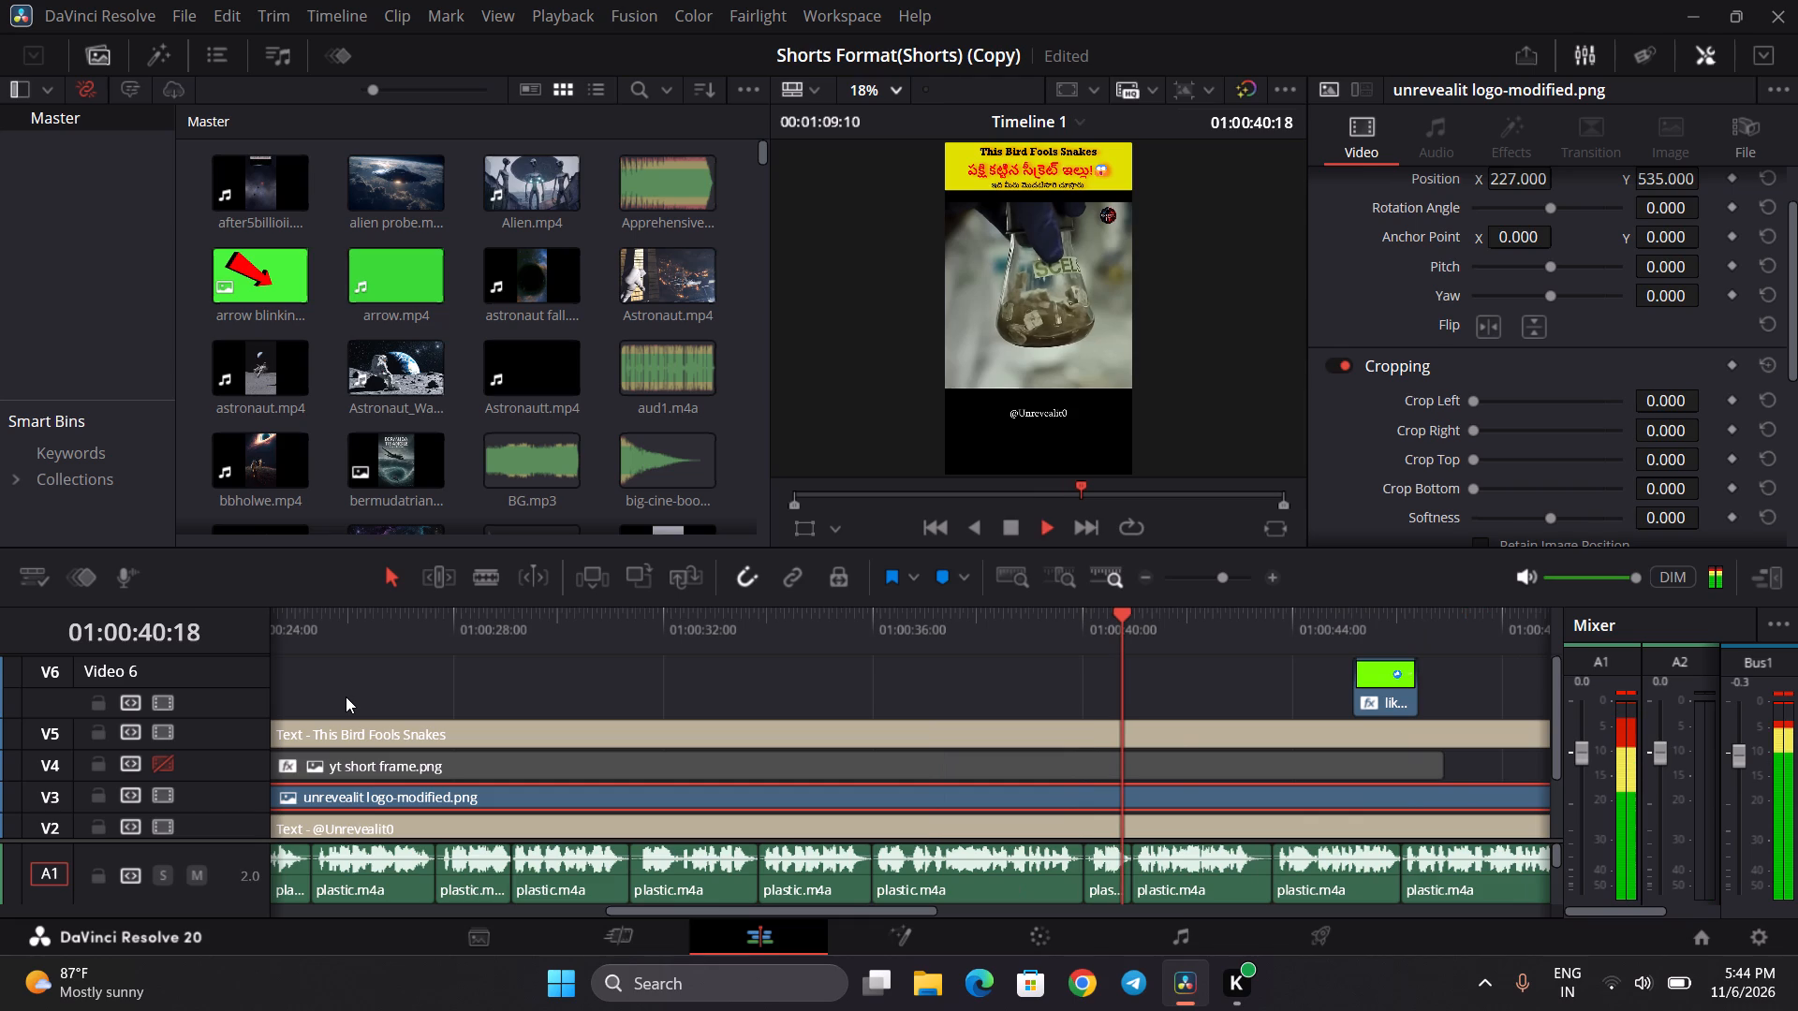
{"action": "key", "text": "space"}
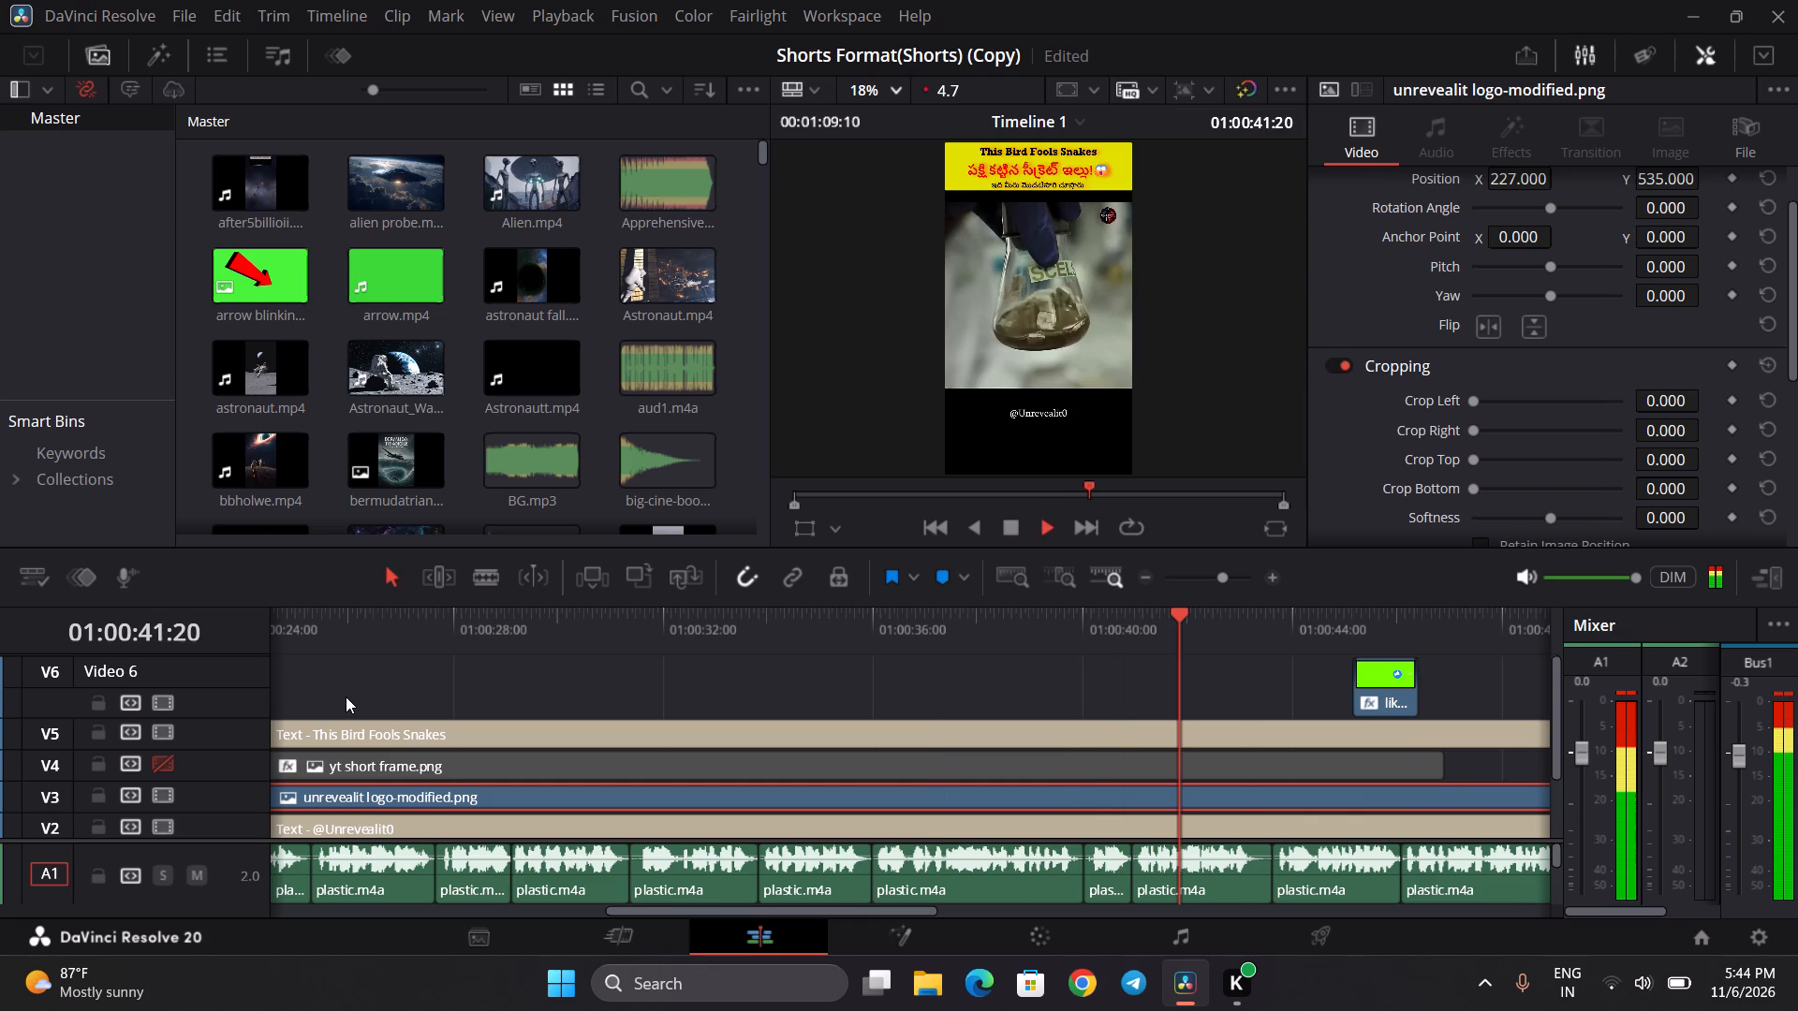
{"action": "key", "text": "space"}
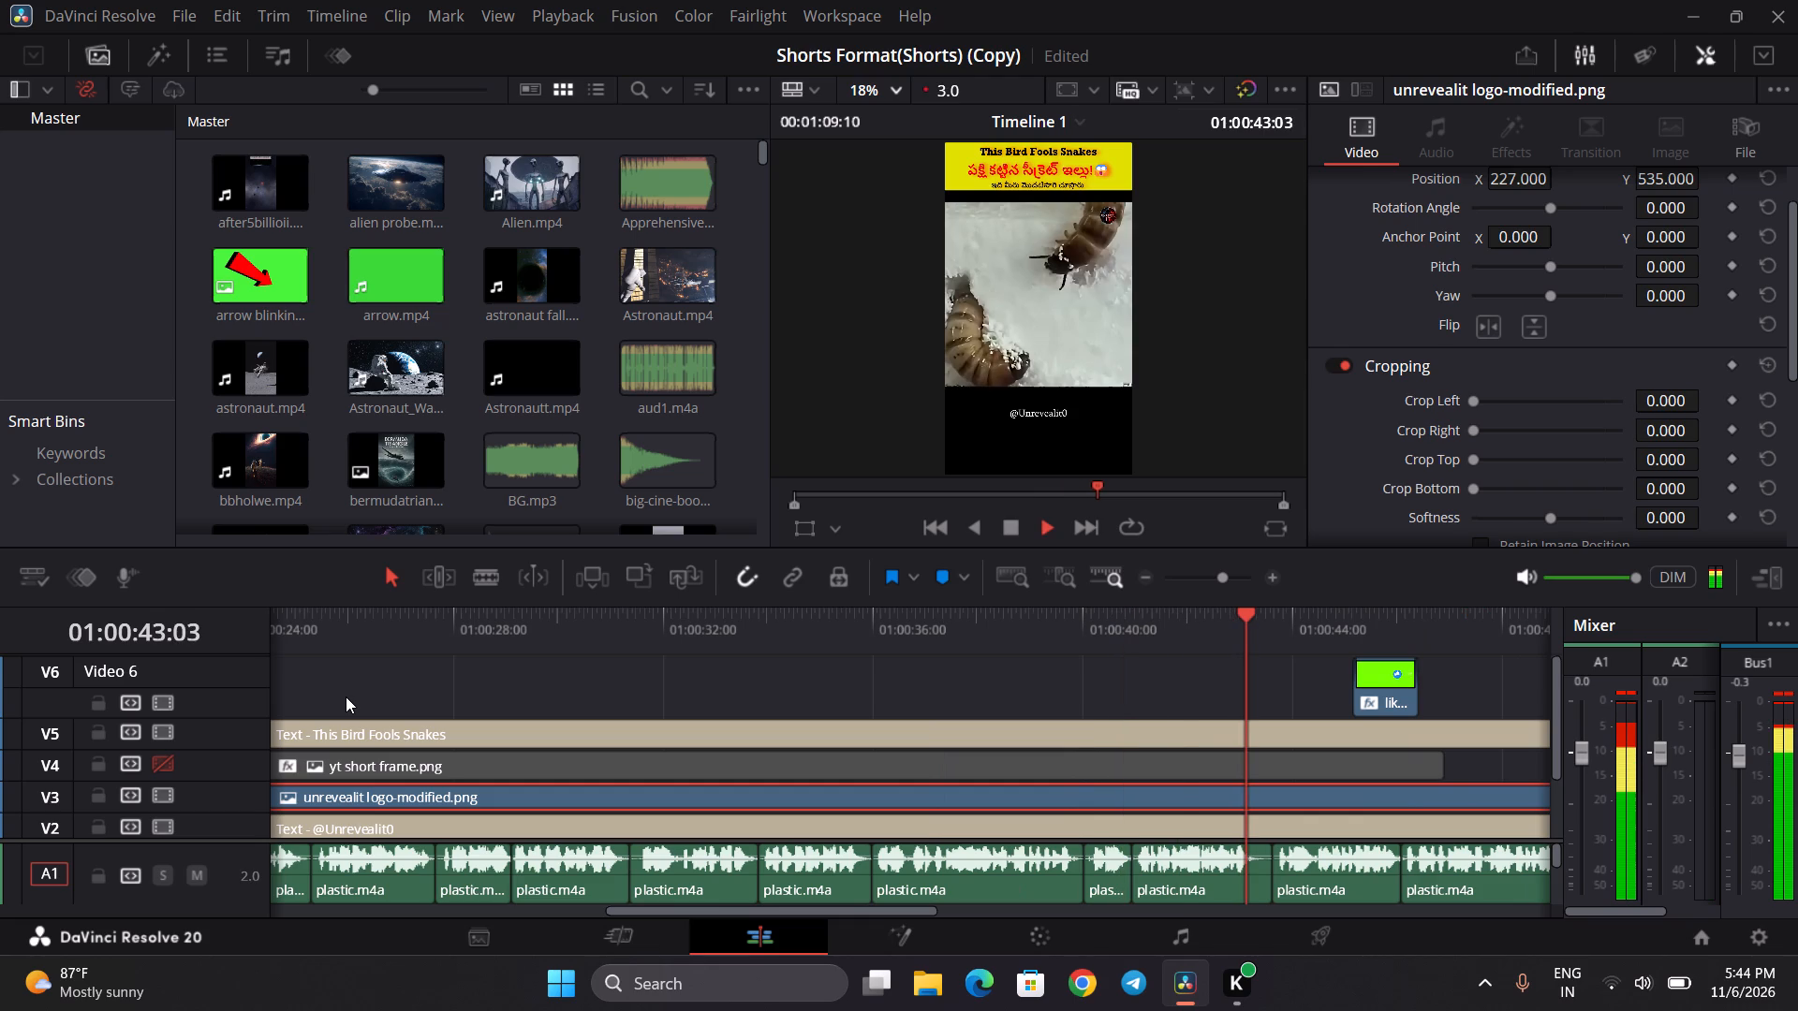
{"action": "key", "text": "space"}
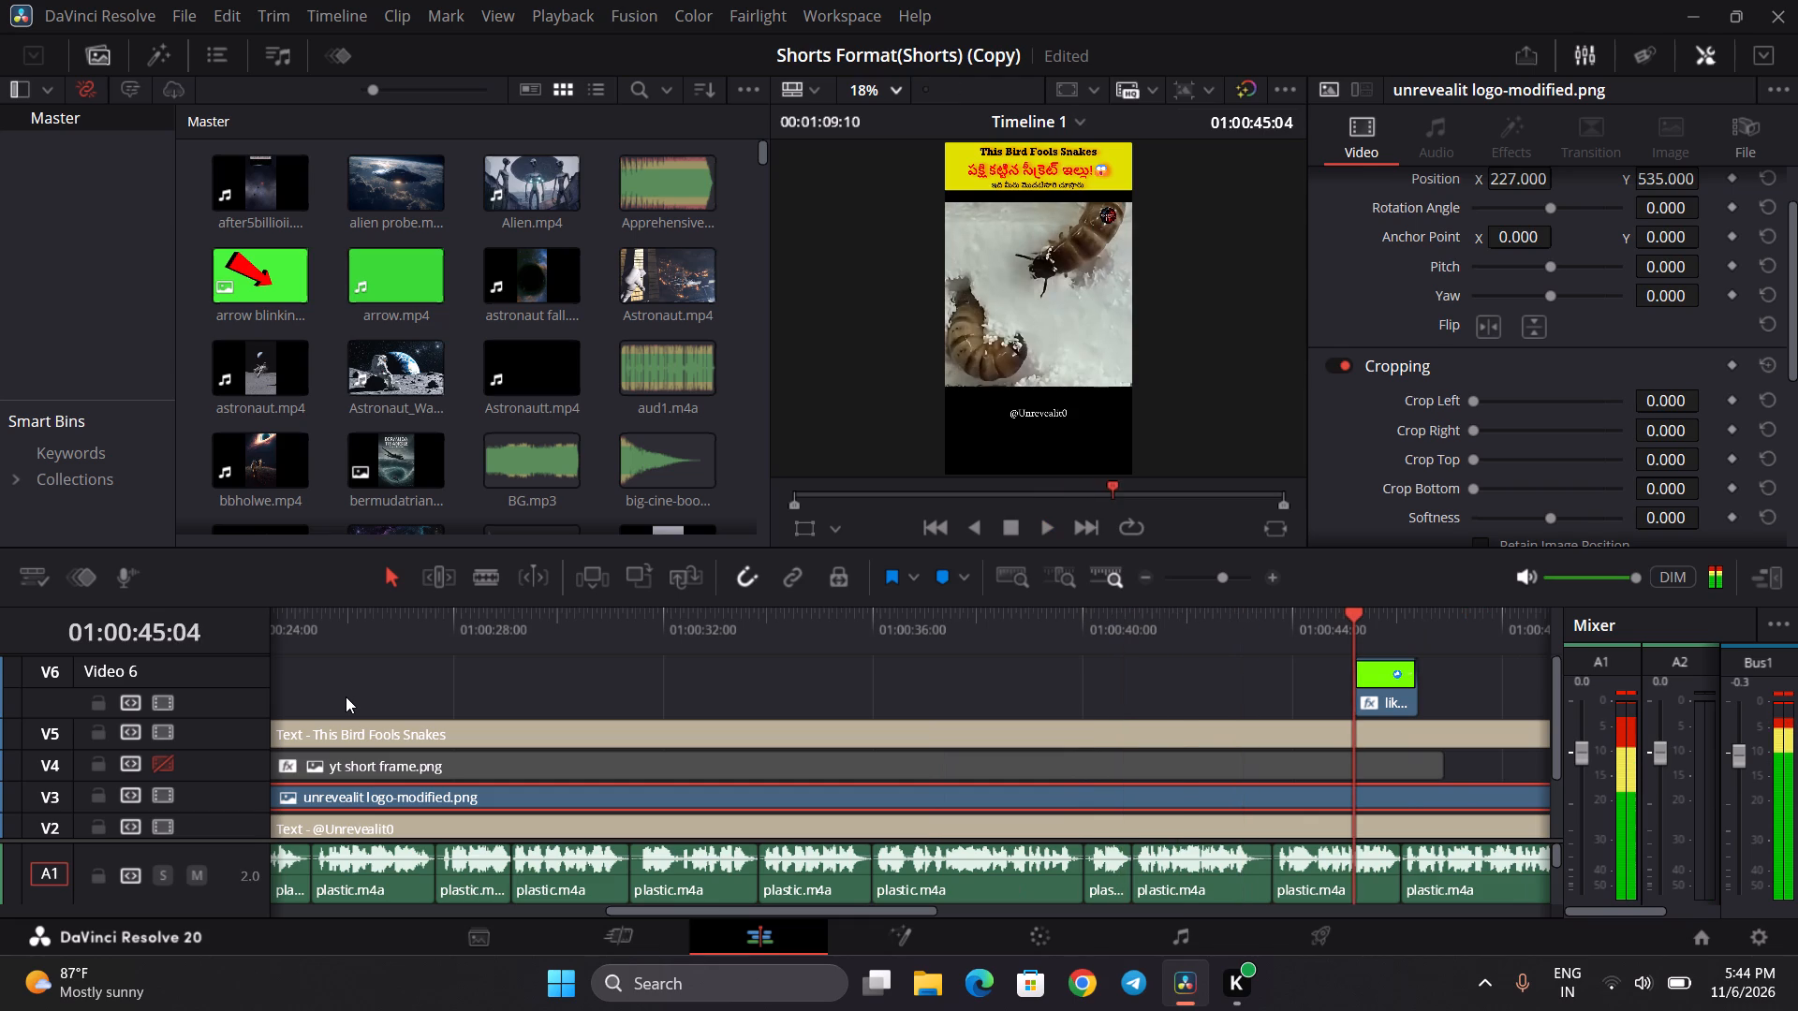
Continue the playback review from about 01:00:45 to 01:00:53, pausing at intervals up to the subscribe overlay on V6.
{"action": "key", "text": "space"}
{"action": "key", "text": "space"}
{"action": "key", "text": "space"}
{"action": "key", "text": "space"}
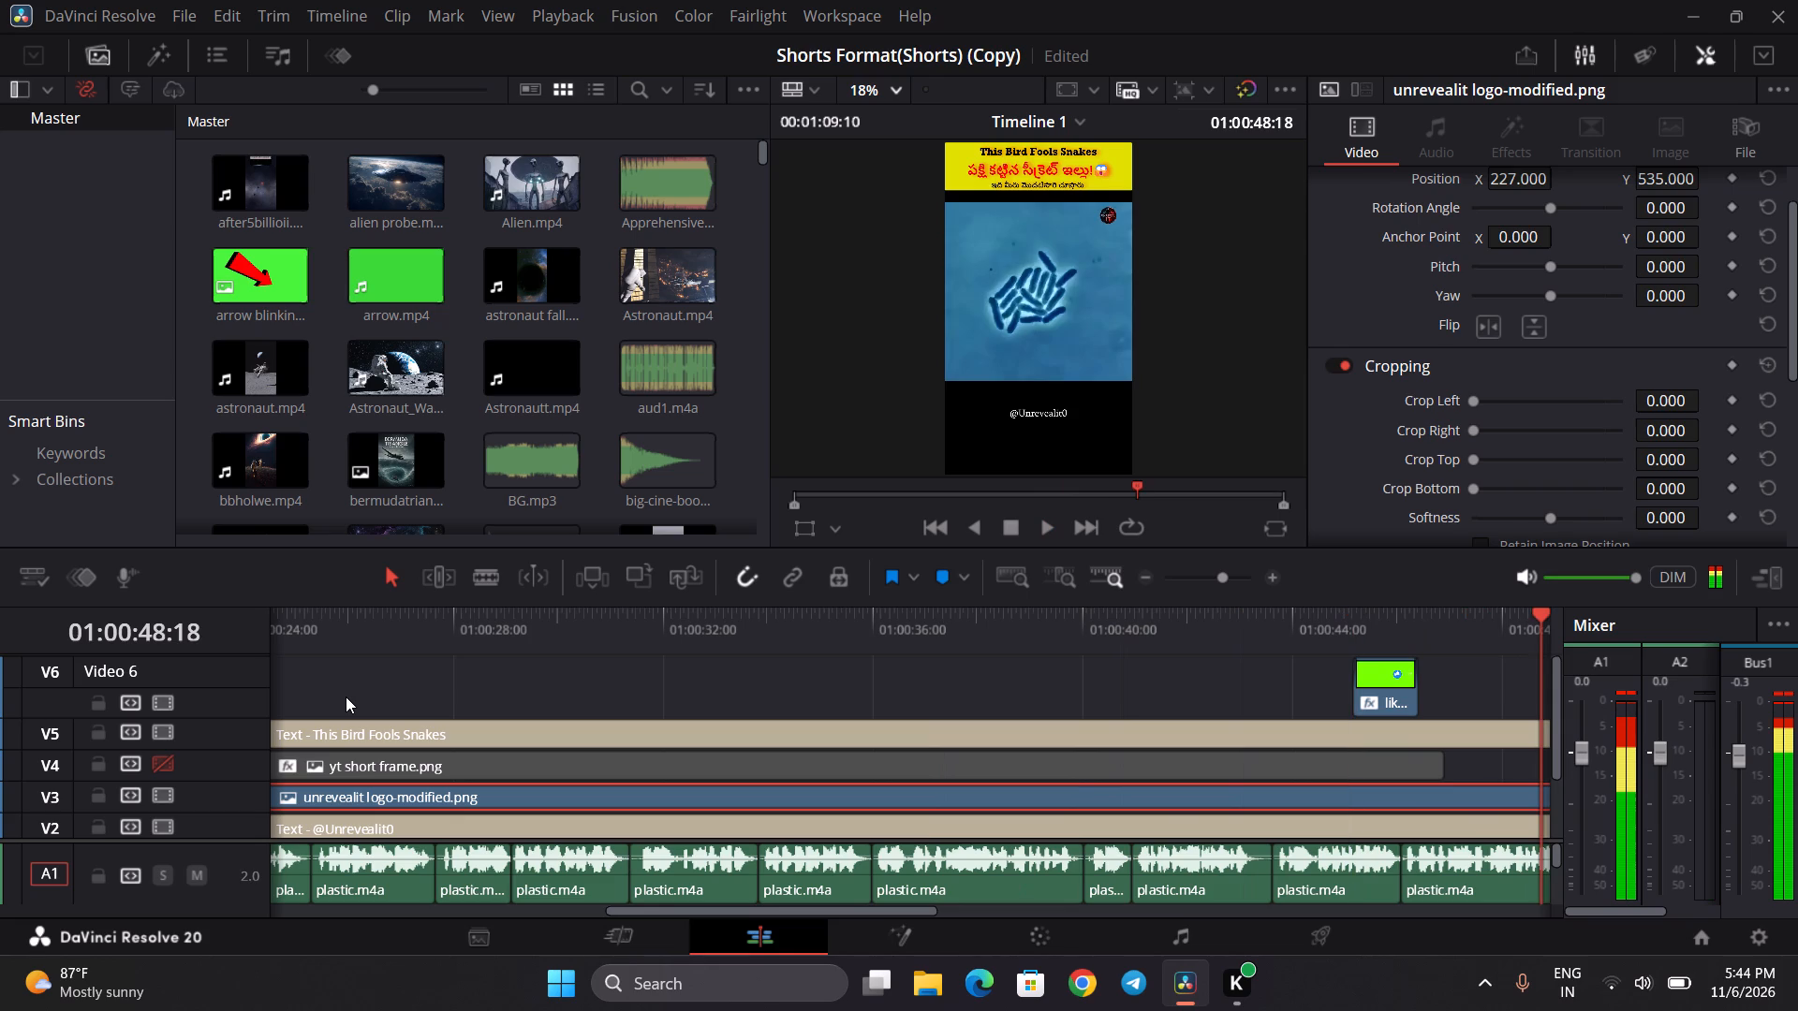
{"action": "key", "text": "space"}
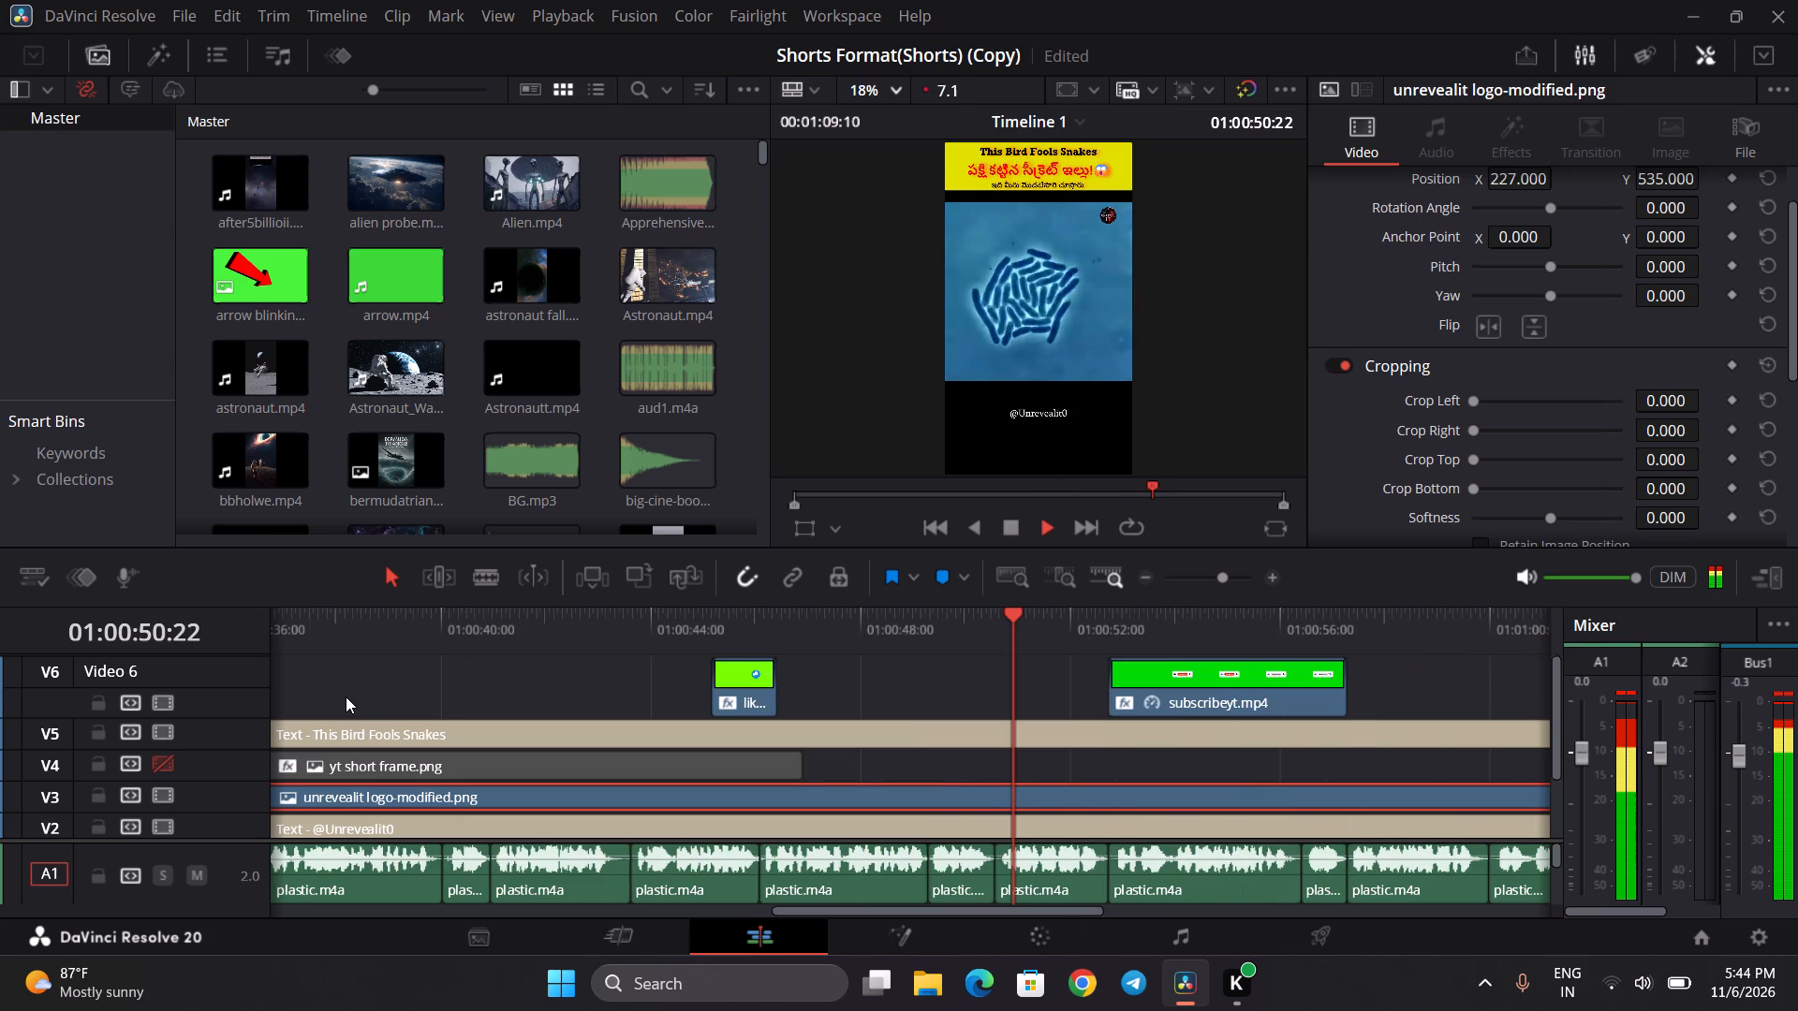
{"action": "key", "text": "space"}
{"action": "key", "text": "space"}
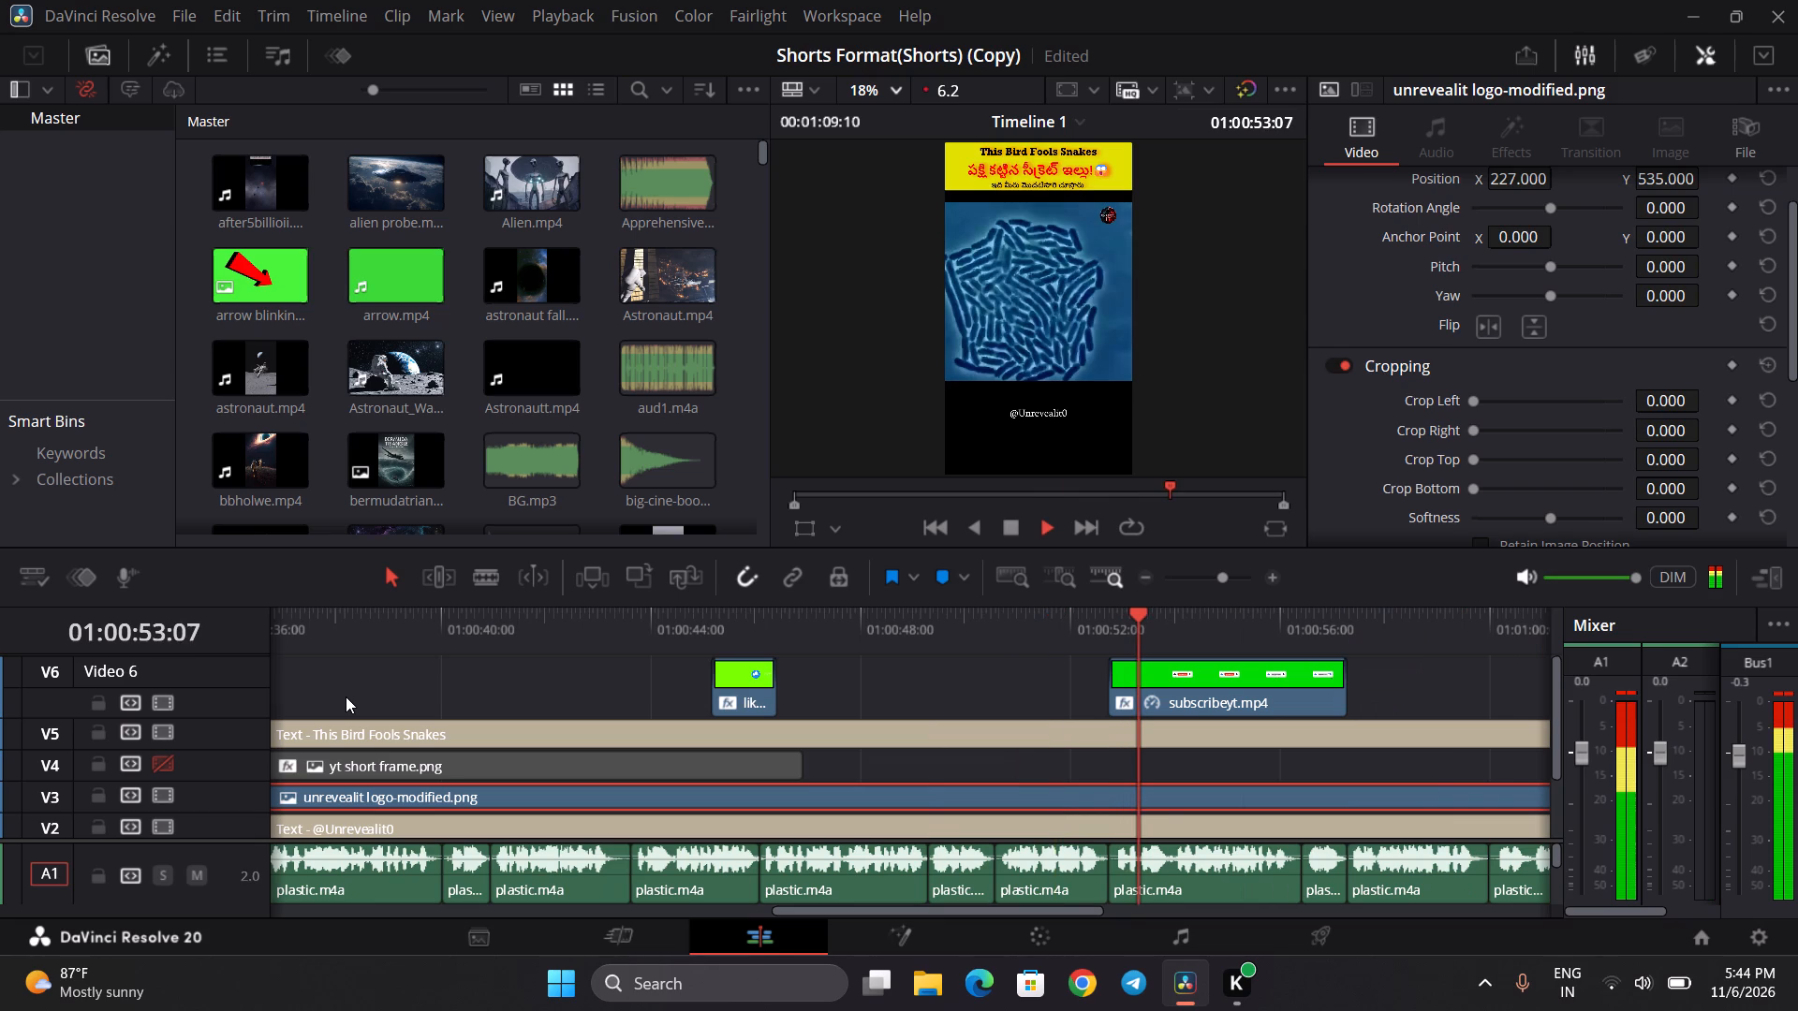
{"action": "key", "text": "space"}
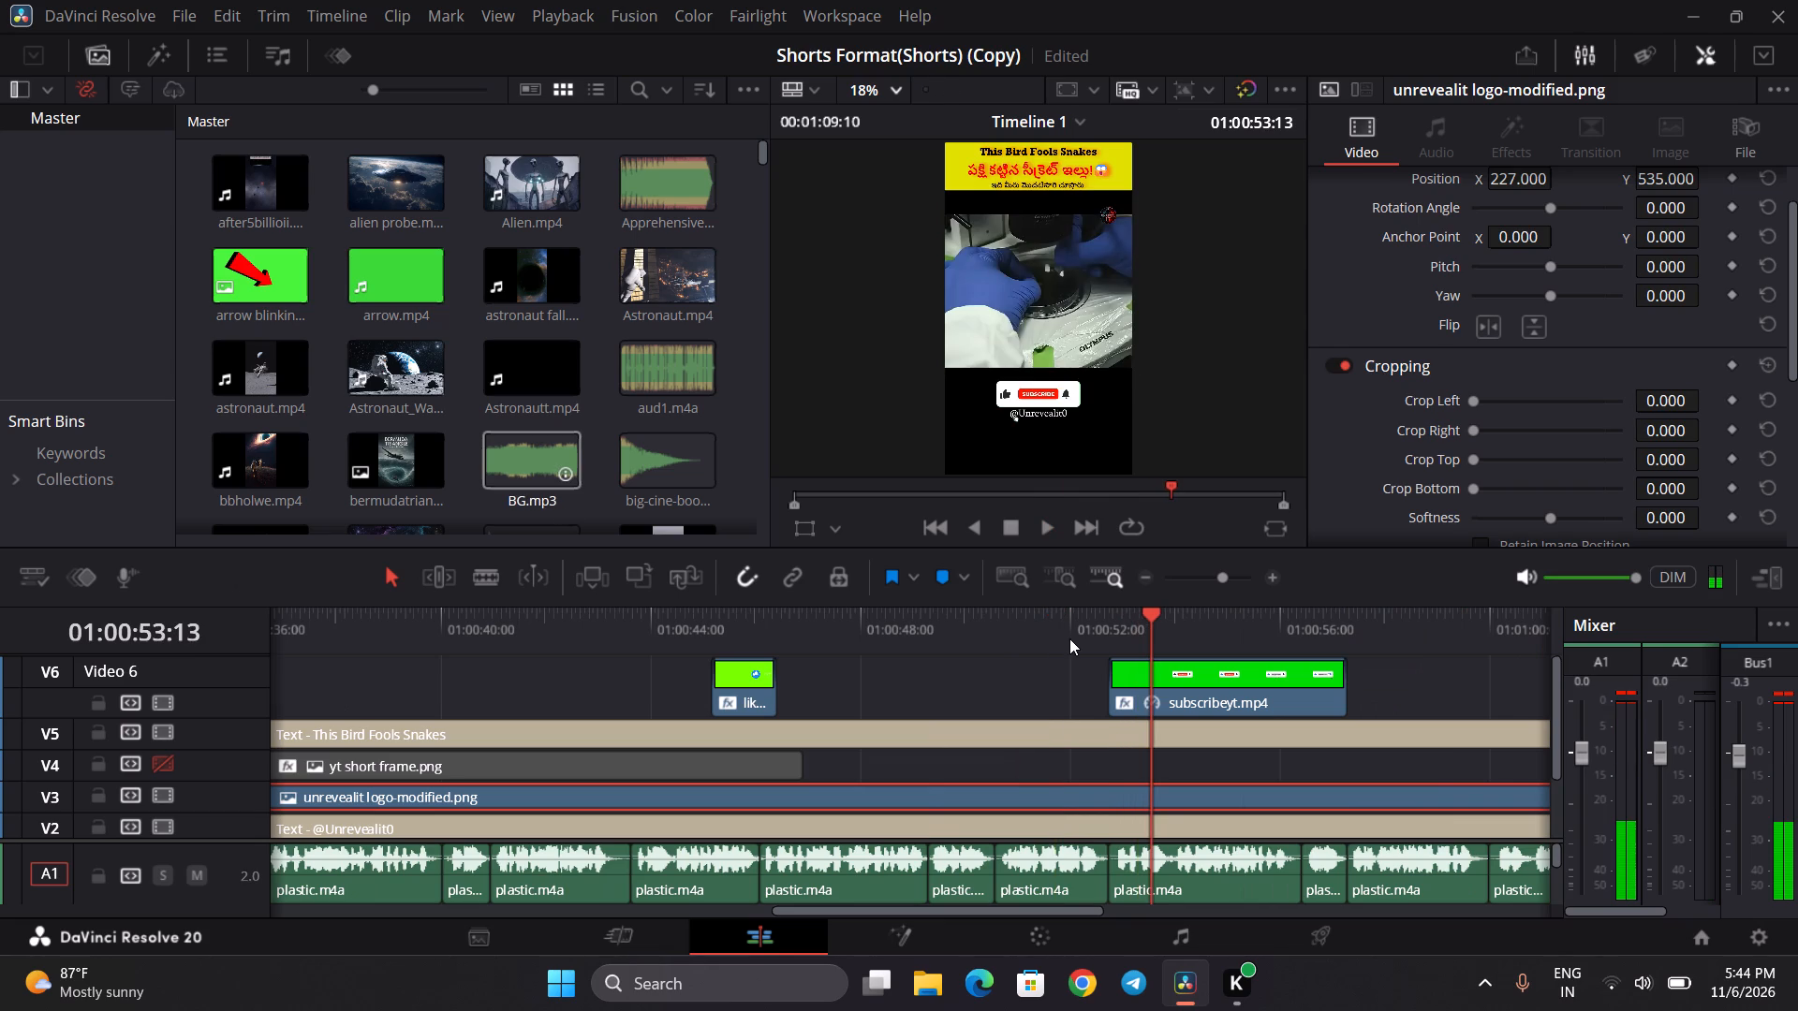
Skip to about 01:00:57, where subscribeyt.mp4 ends, and review playback to about 01:01:06 near the Fade On clip, pausing at intervals.
{"action": "left_click", "coordinate": [1336, 627]}
{"action": "left_click", "coordinate": [1349, 629]}
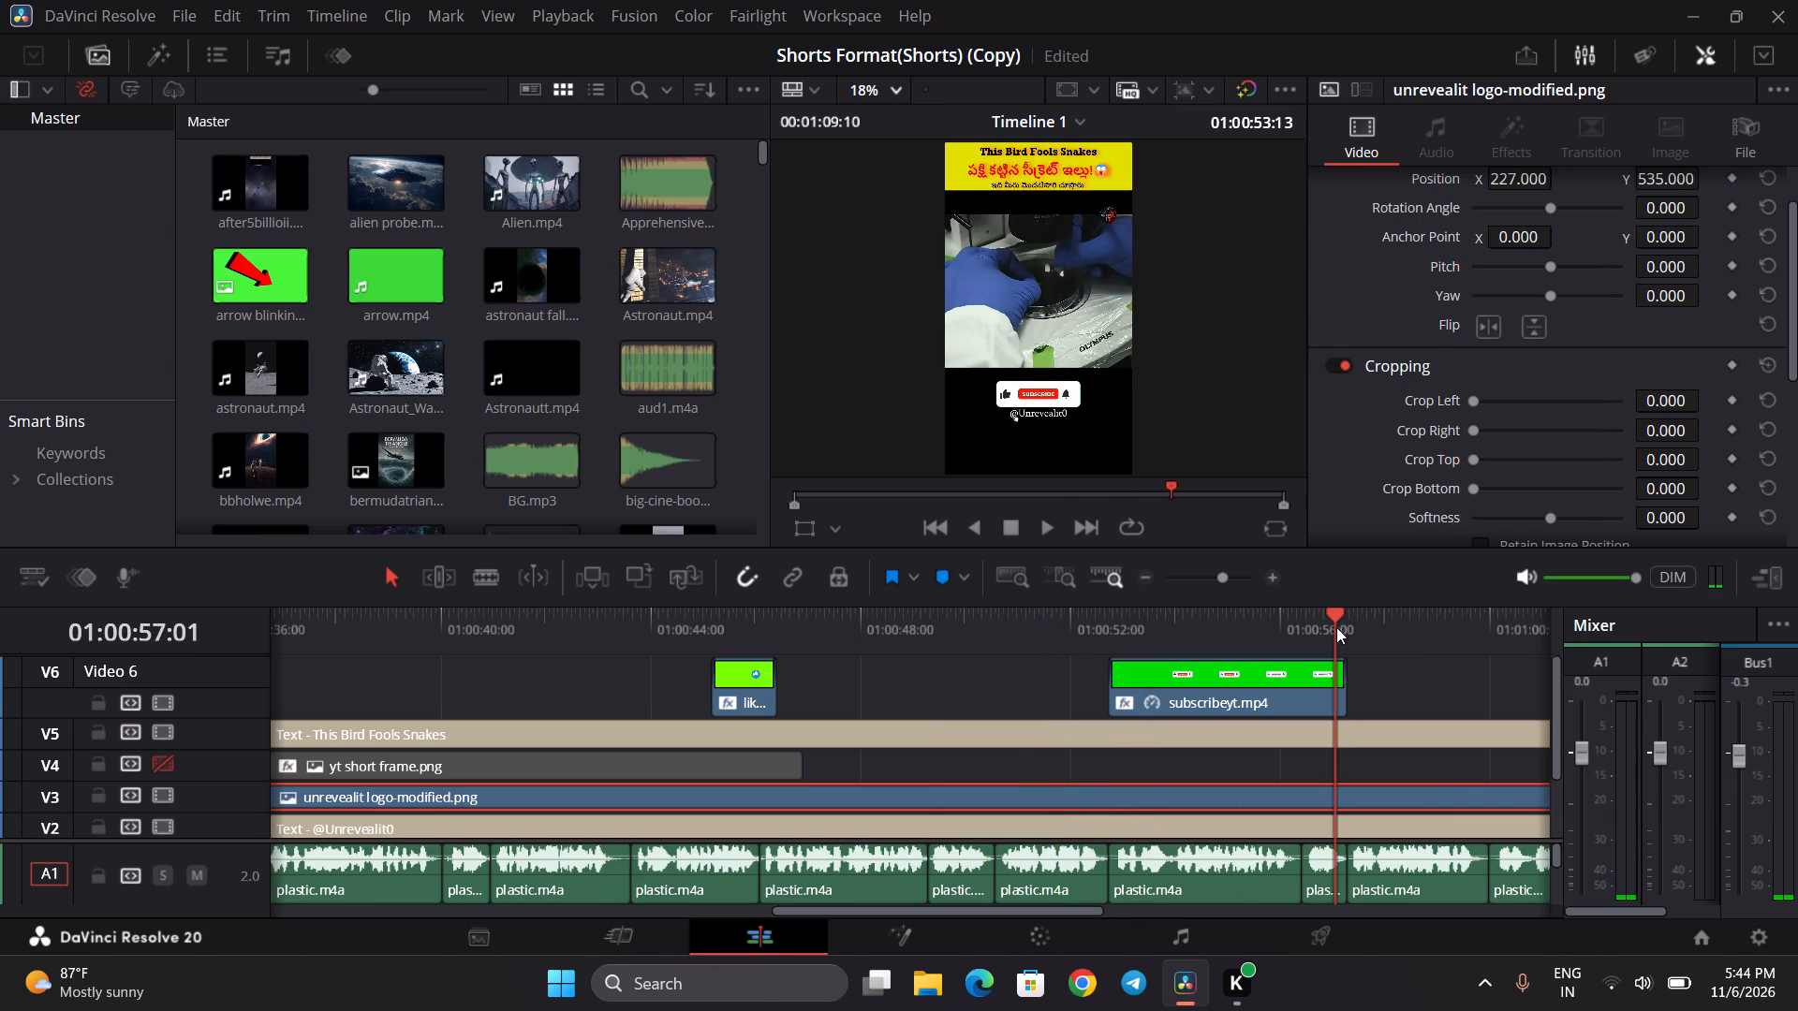
{"action": "key", "text": "space"}
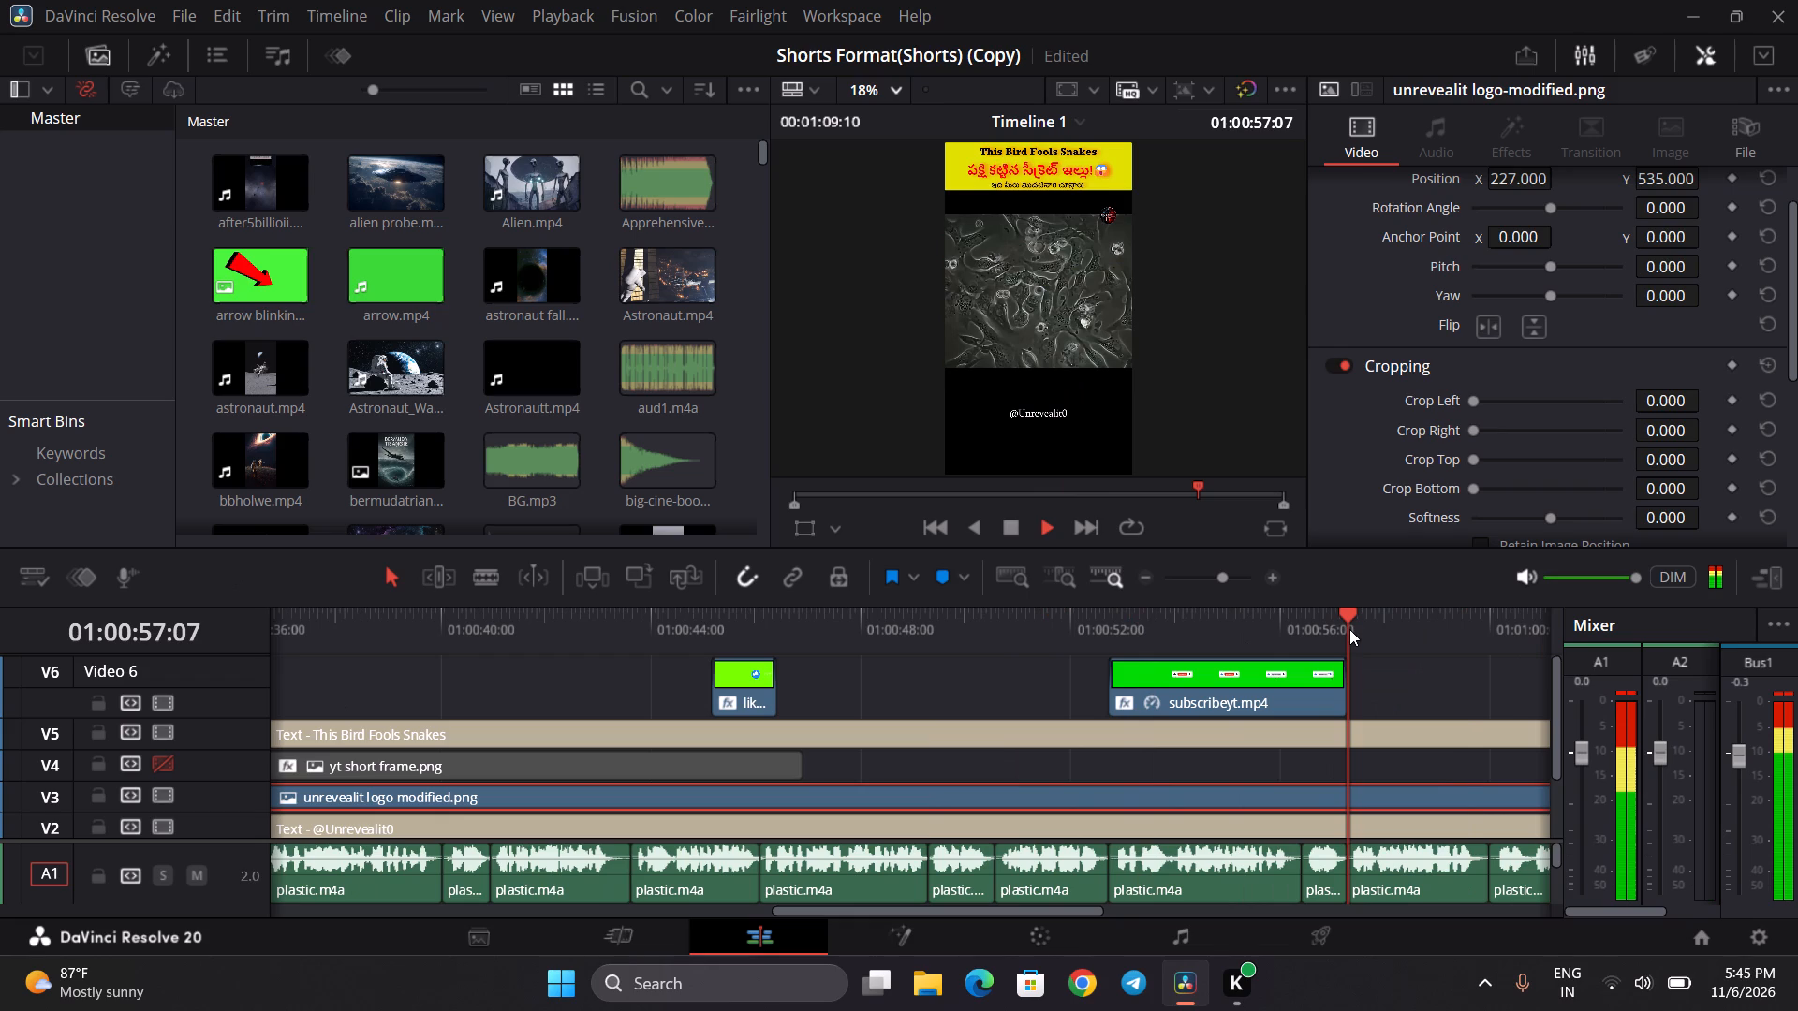
{"action": "key", "text": "space"}
{"action": "key", "text": "space"}
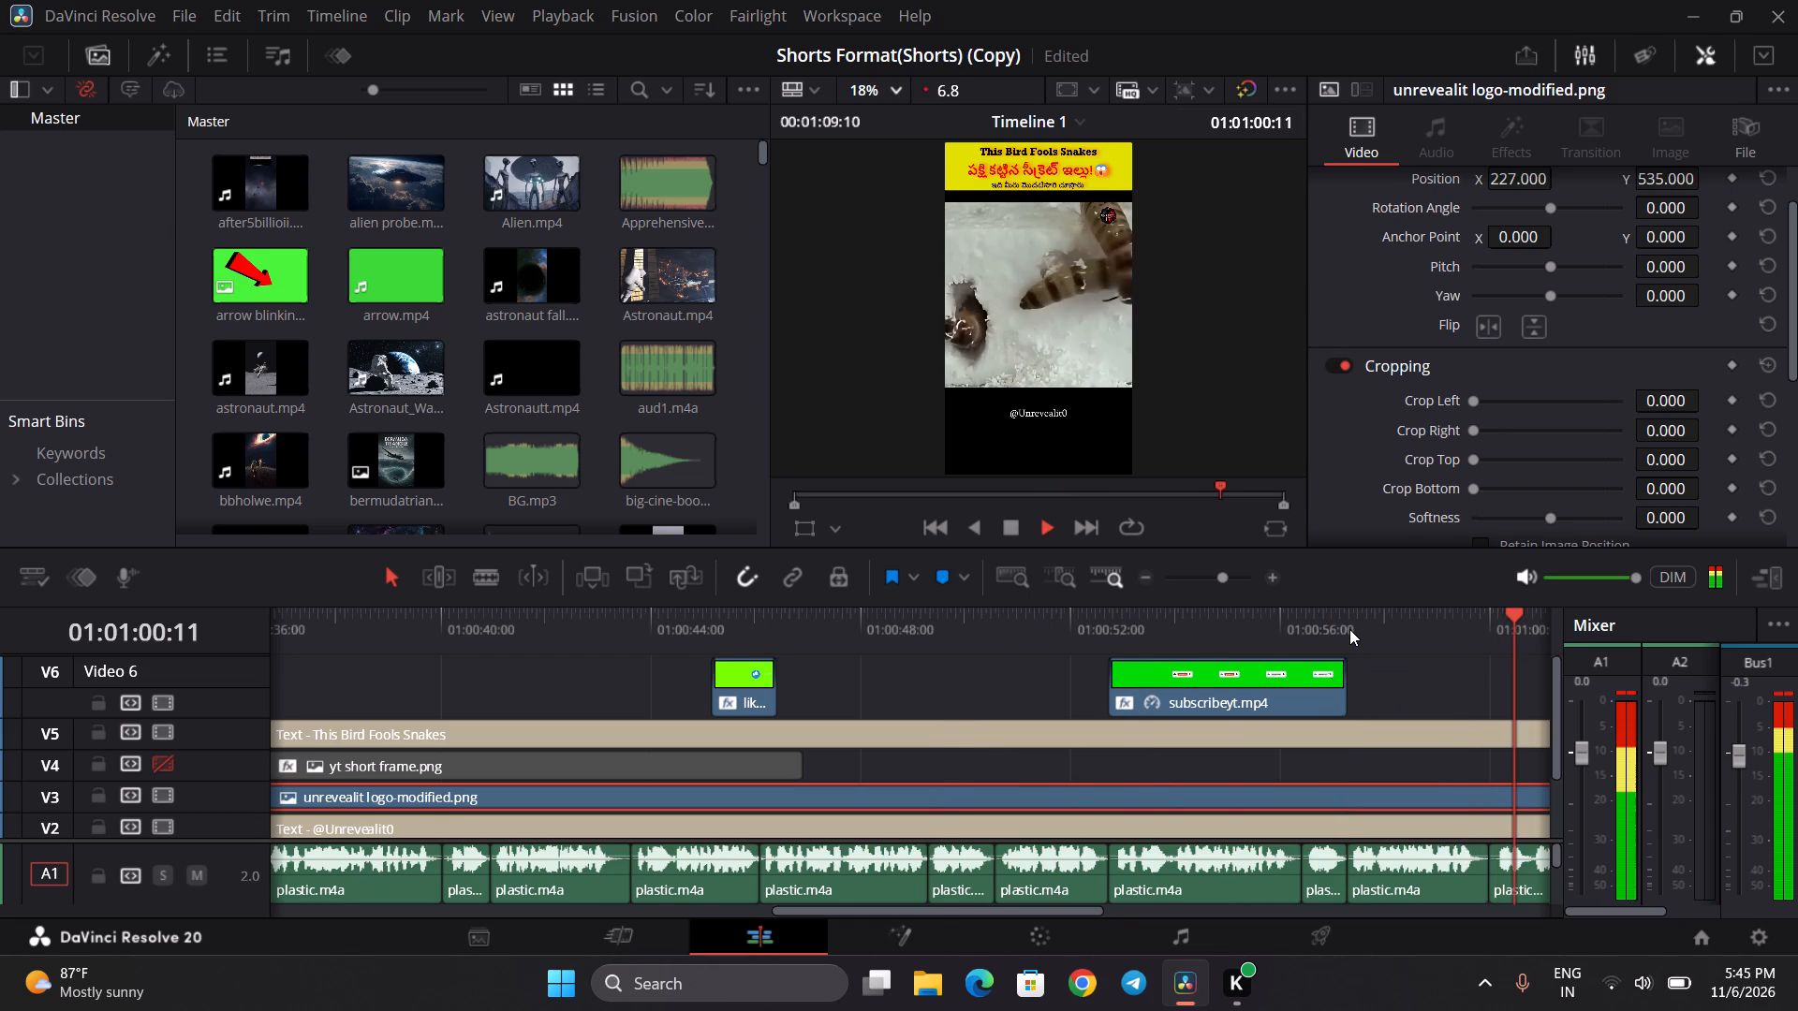
{"action": "key", "text": "space"}
{"action": "key", "text": "space"}
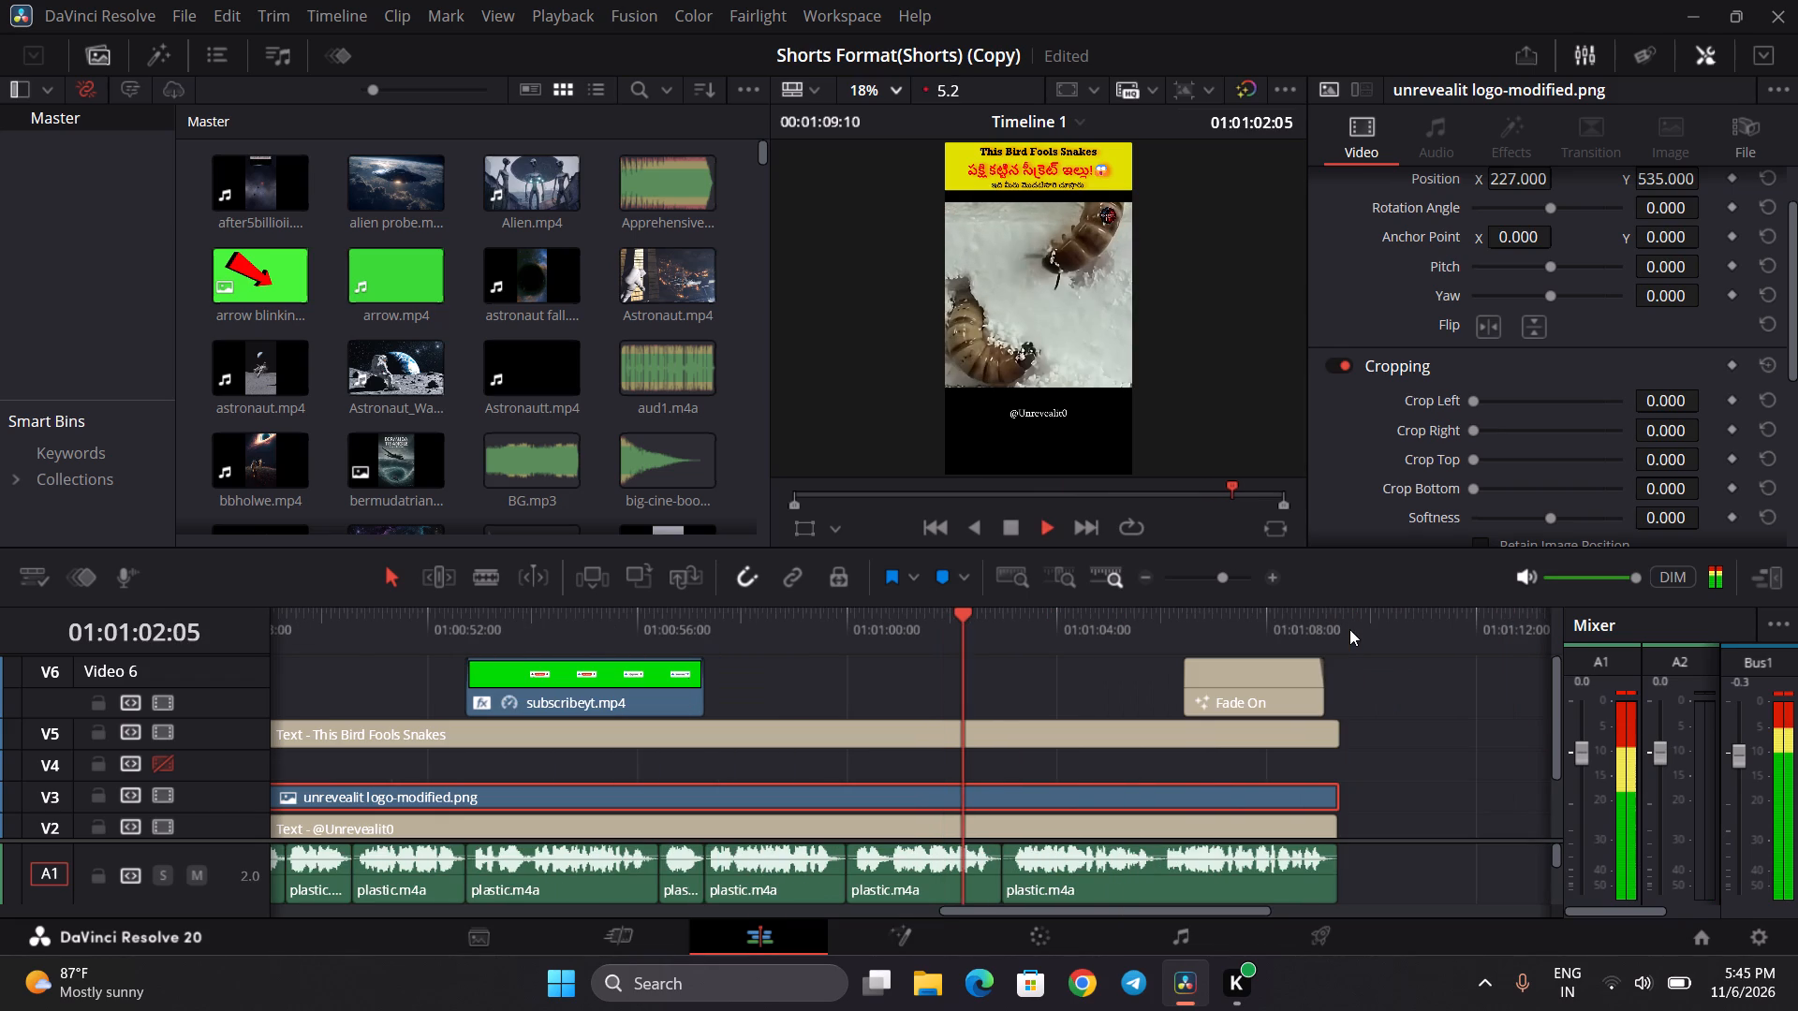
{"action": "key", "text": "space"}
{"action": "key", "text": "space"}
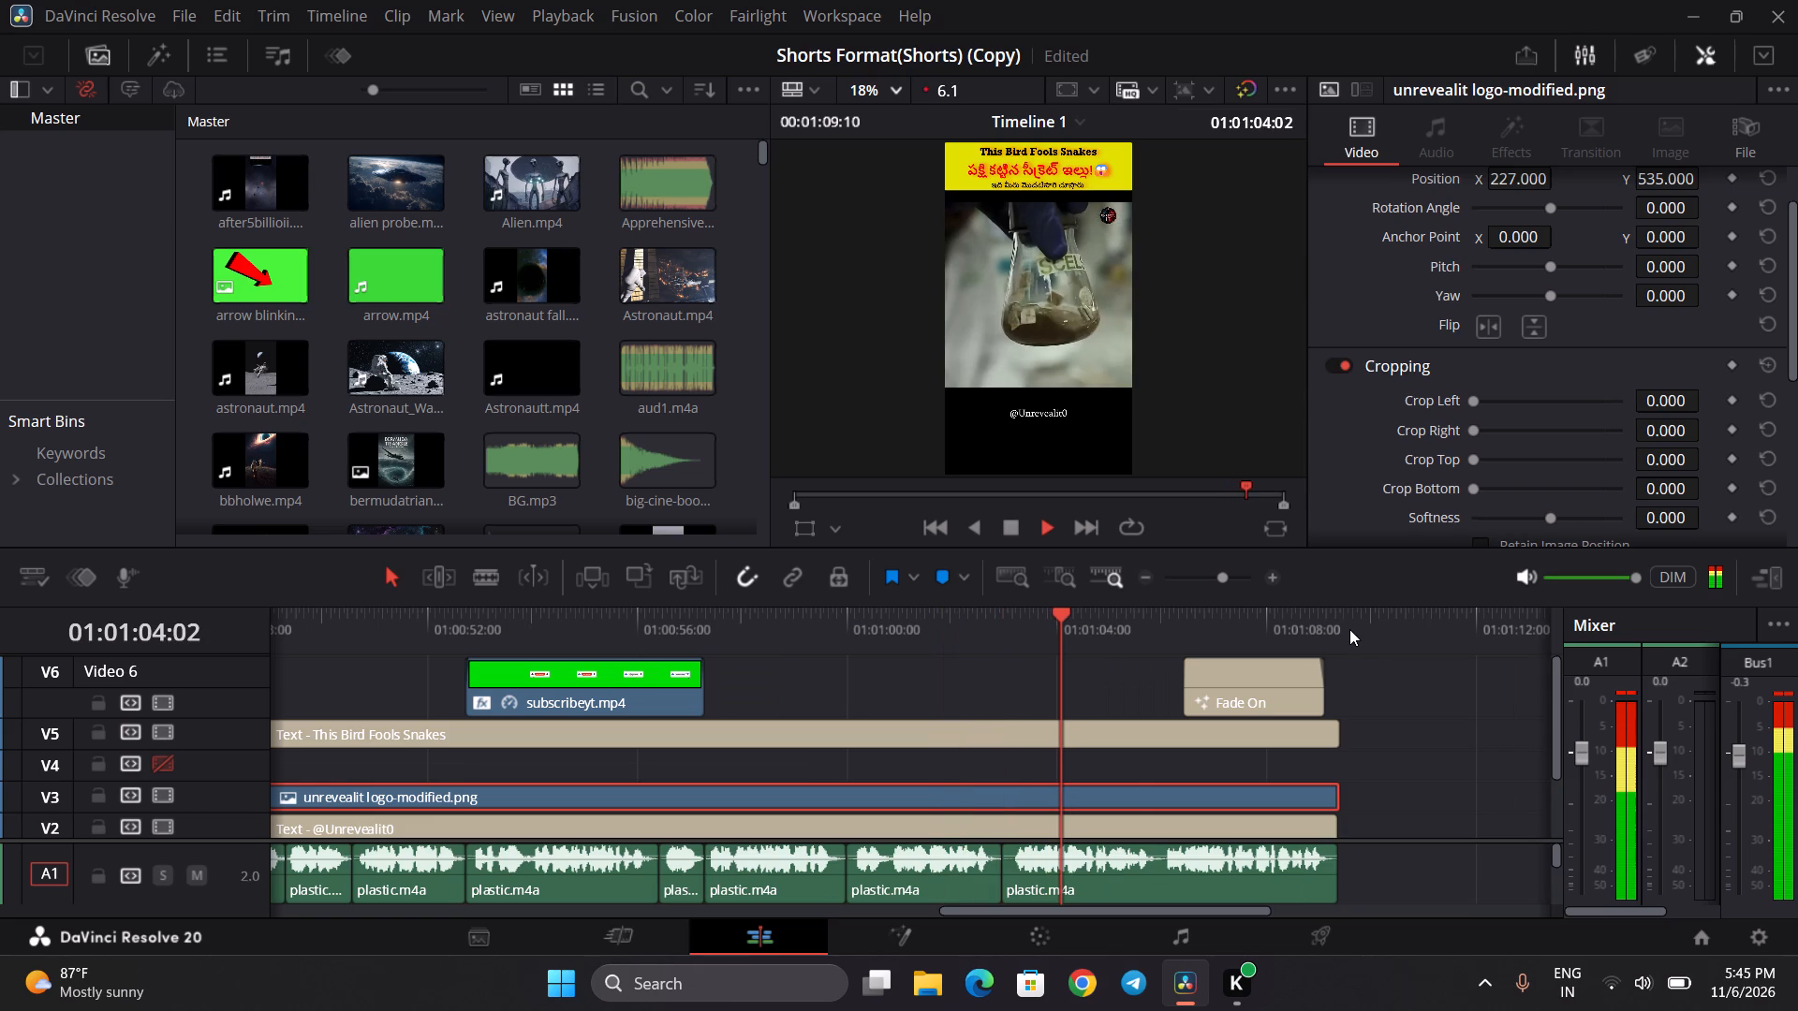
{"action": "key", "text": "space"}
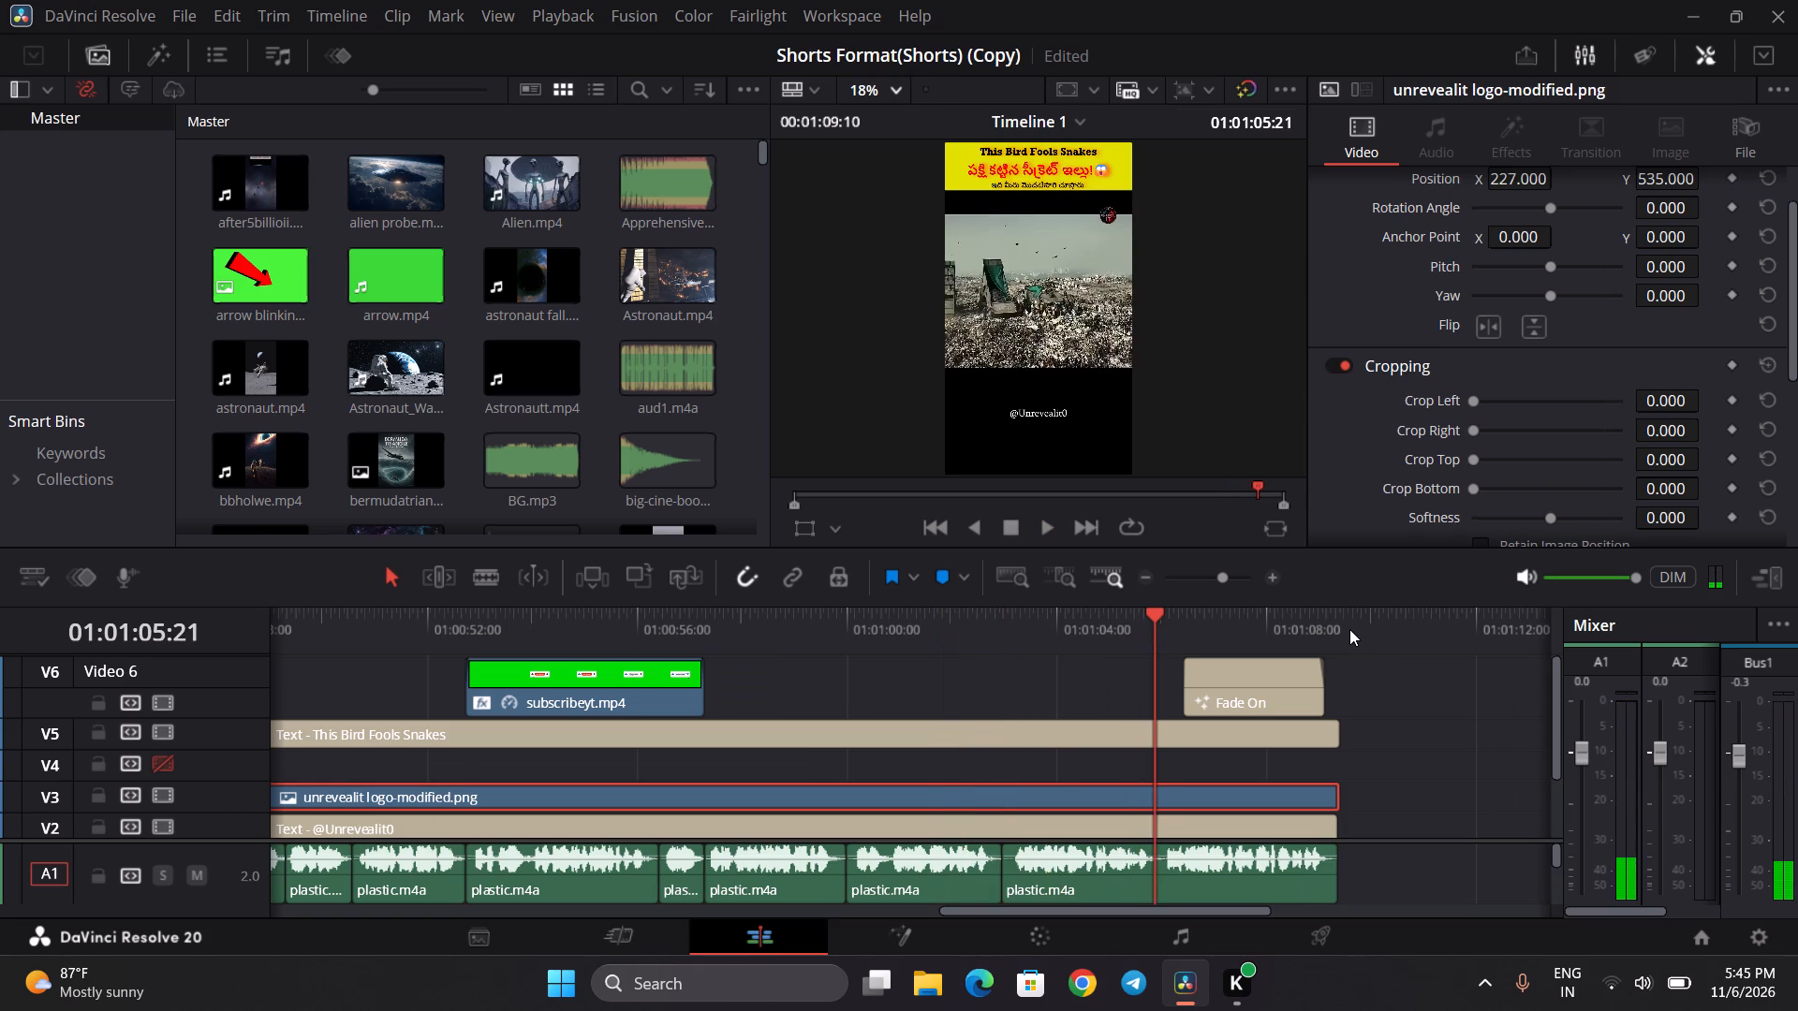
{"action": "key", "text": "space"}
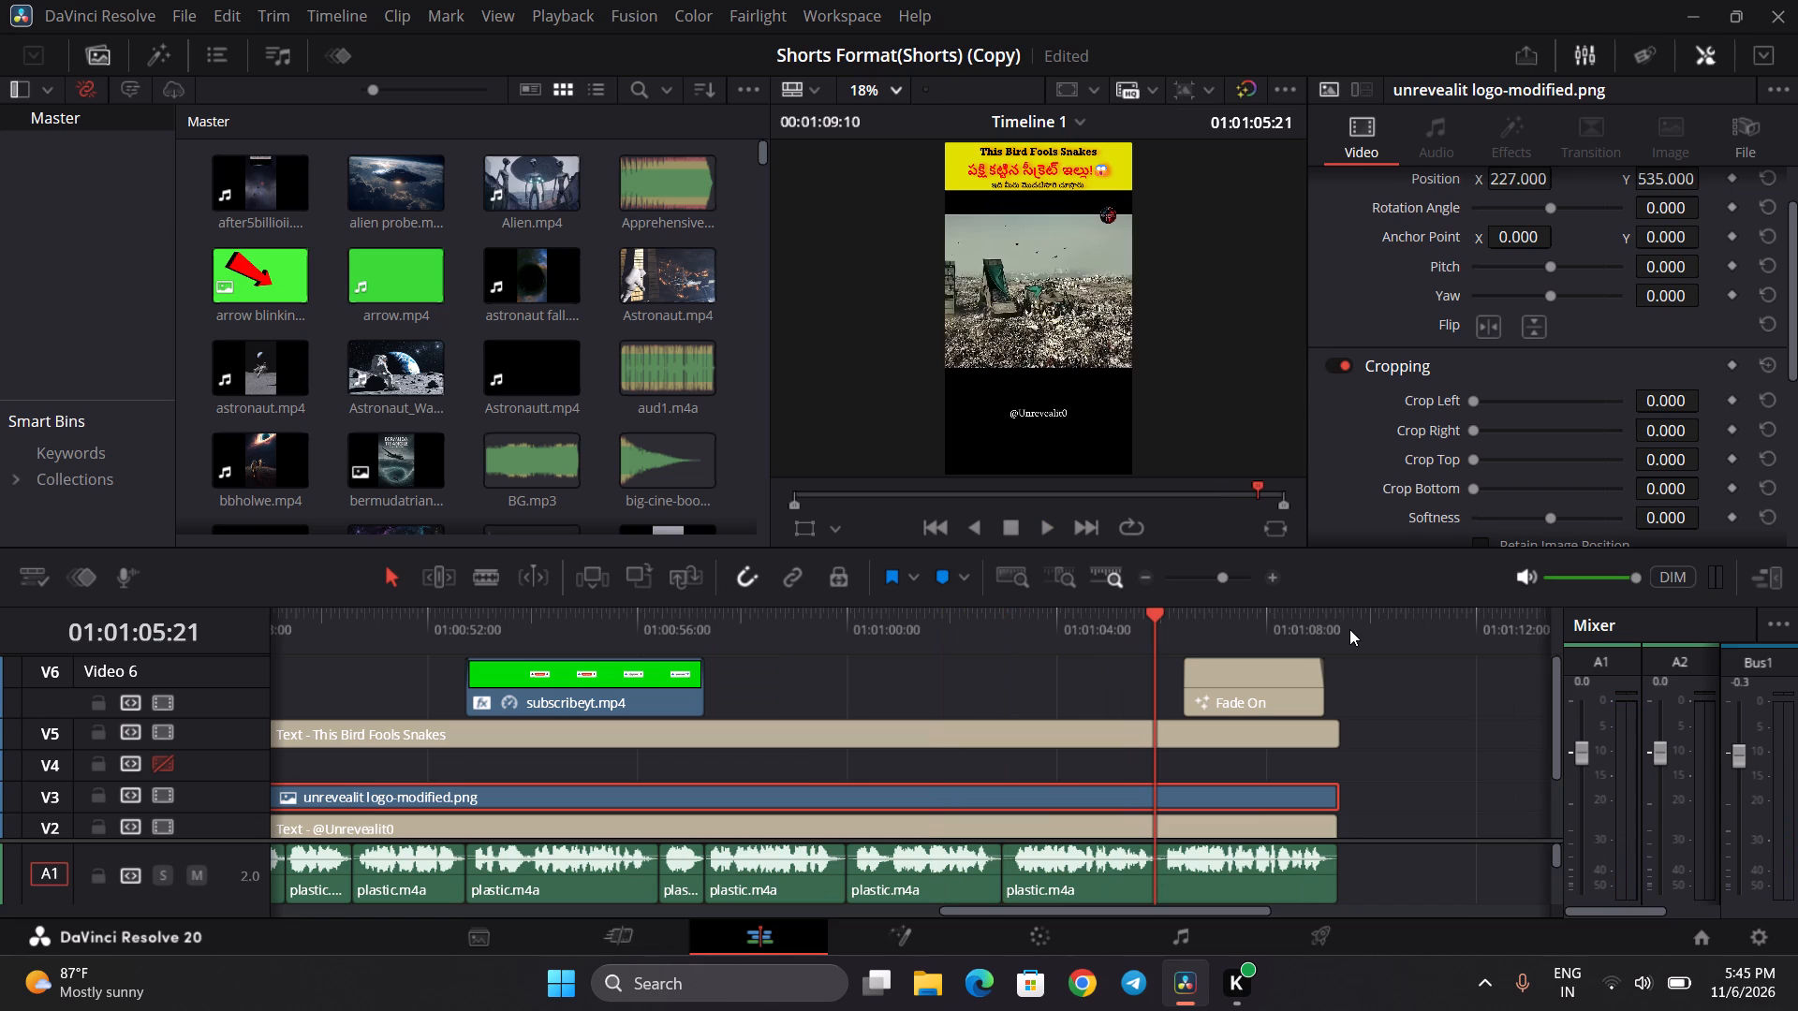
{"action": "key", "text": "space"}
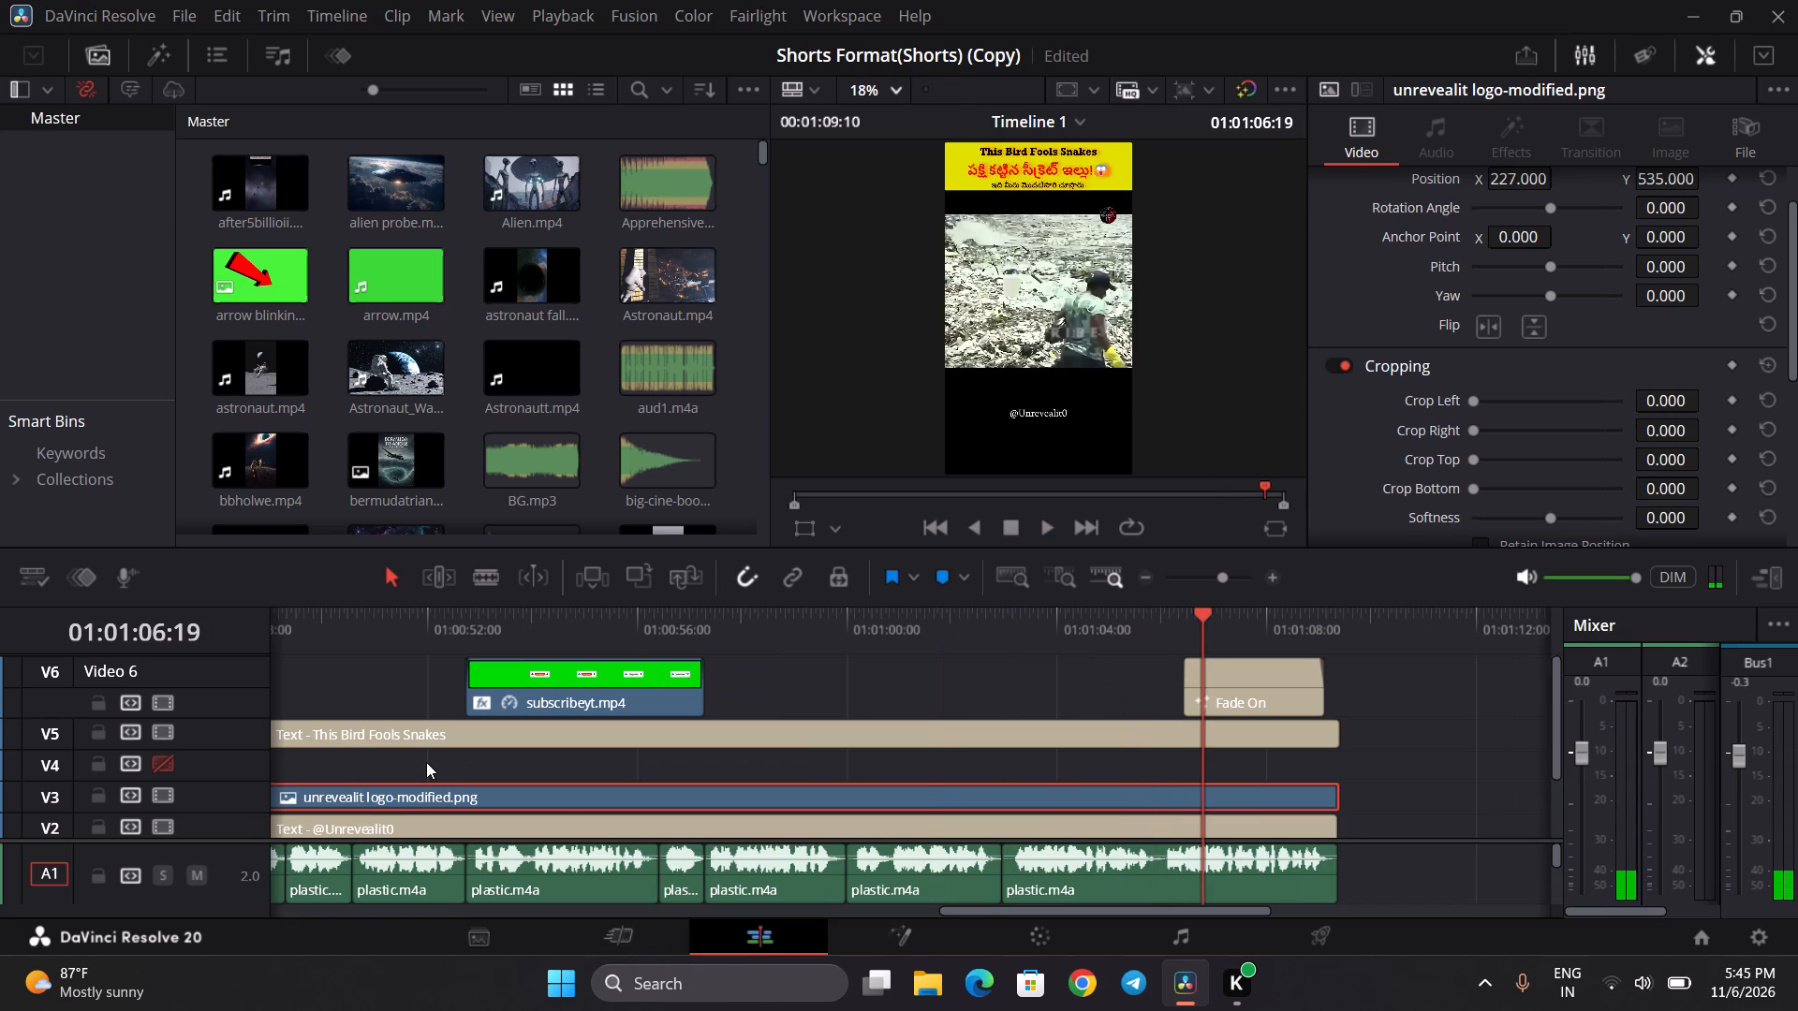
Inspect the zoom and position settings of the unrevealit logo-modified.png clip on V3.
{"action": "left_click", "coordinate": [443, 799]}
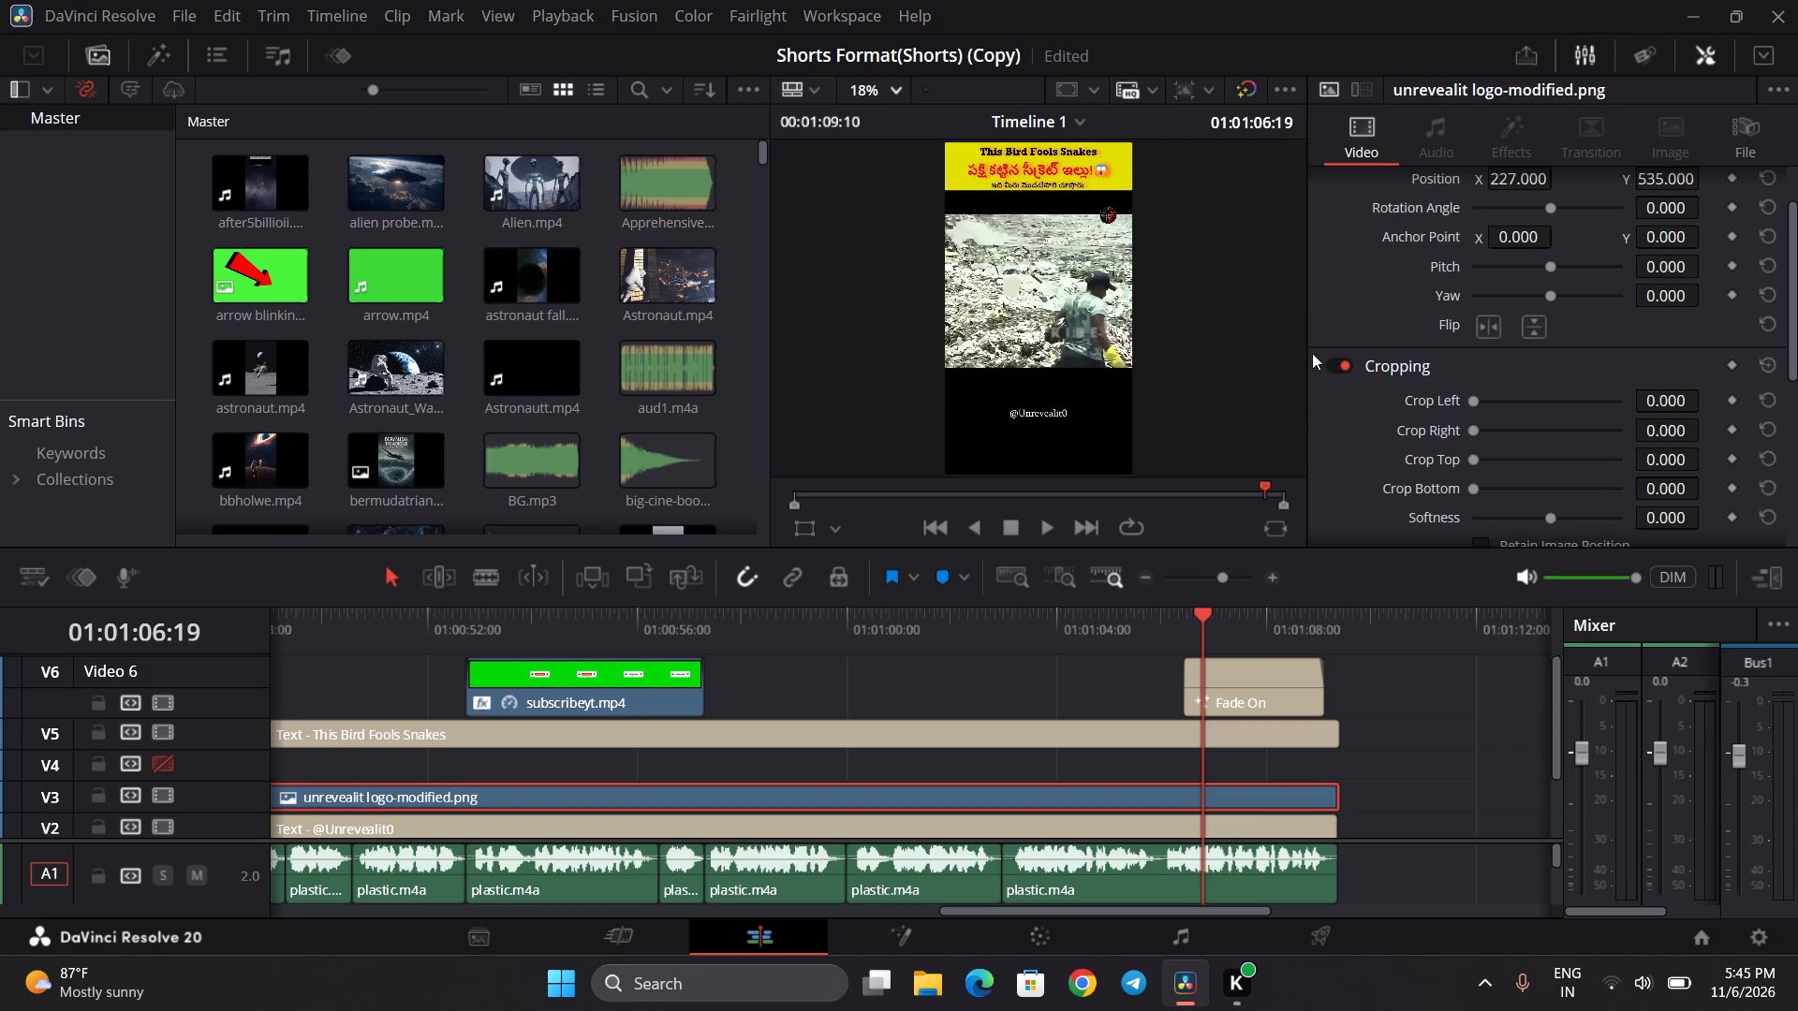
{"action": "scroll", "coordinate": [1443, 288], "scroll_direction": "up", "scroll_amount": 9}
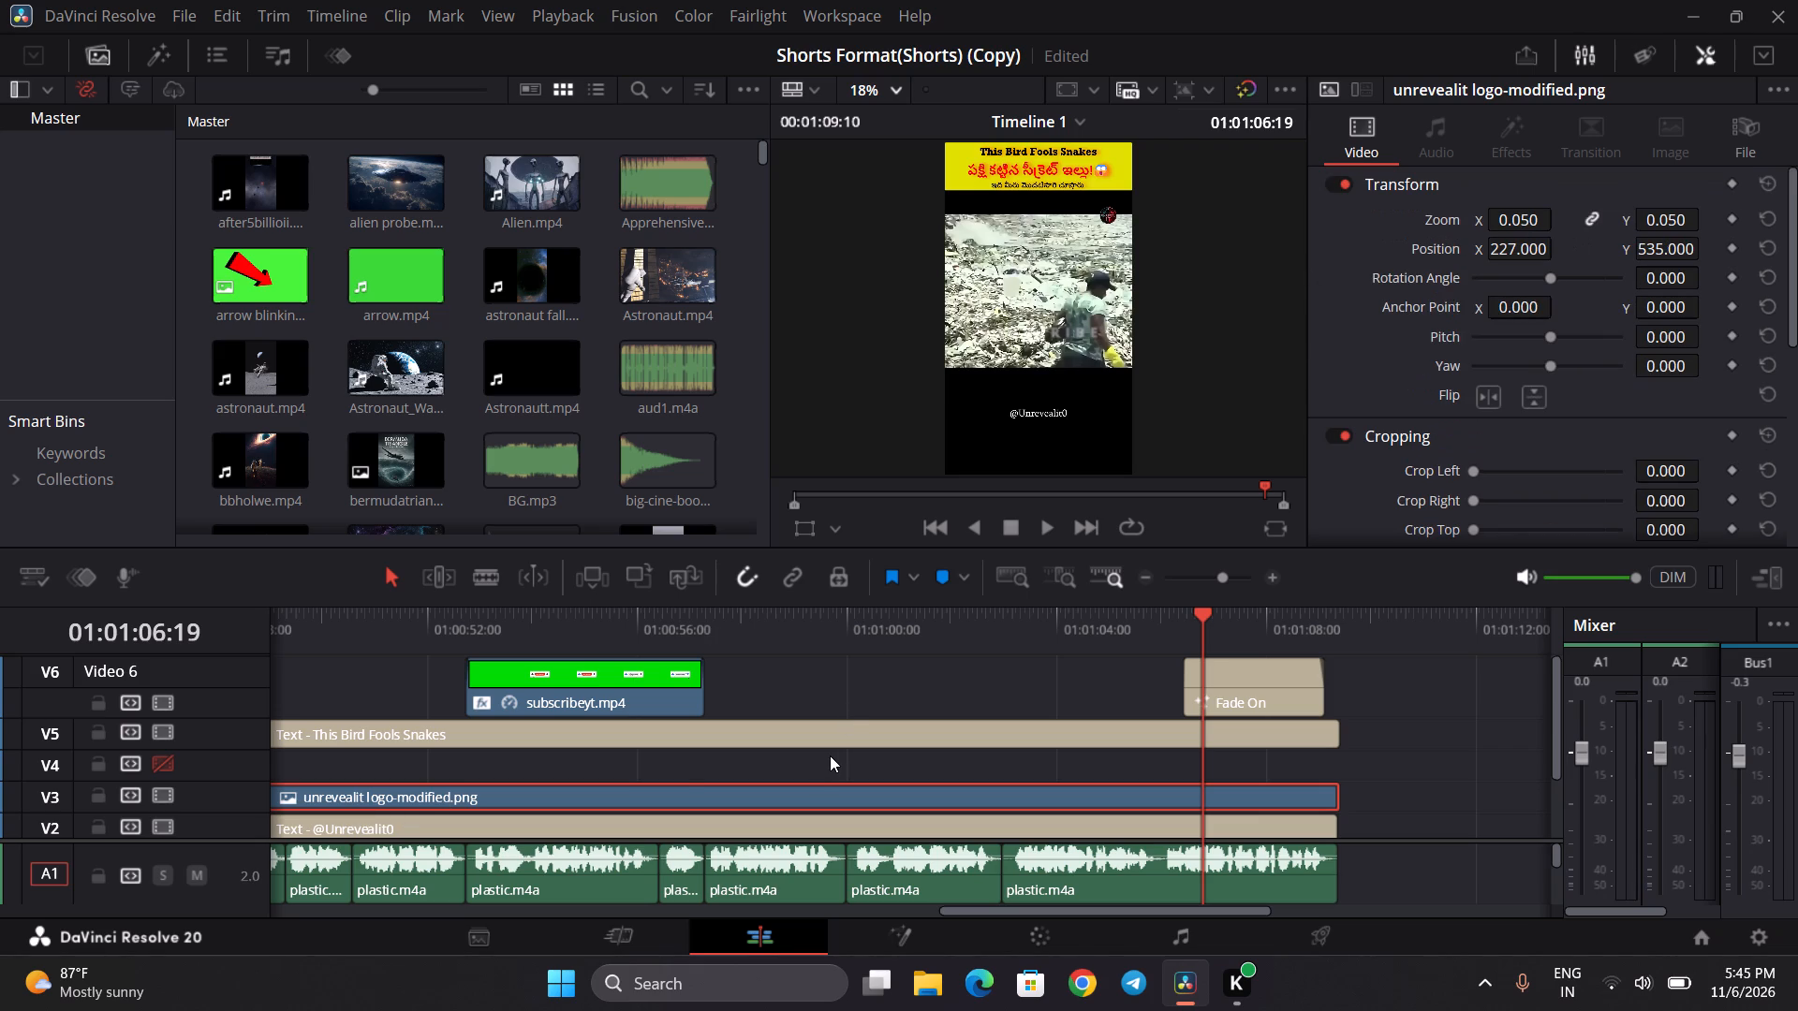
Search the effects for "fill" and apply Blanking Fill to the first plastic eating fungus.mp4 clip on V1, with the playhead at about 01:00:02.
{"action": "scroll", "coordinate": [677, 775], "scroll_direction": "down", "scroll_amount": 2}
{"action": "scroll", "coordinate": [677, 775], "scroll_direction": "right", "scroll_amount": 7}
{"action": "left_click", "coordinate": [404, 626]}
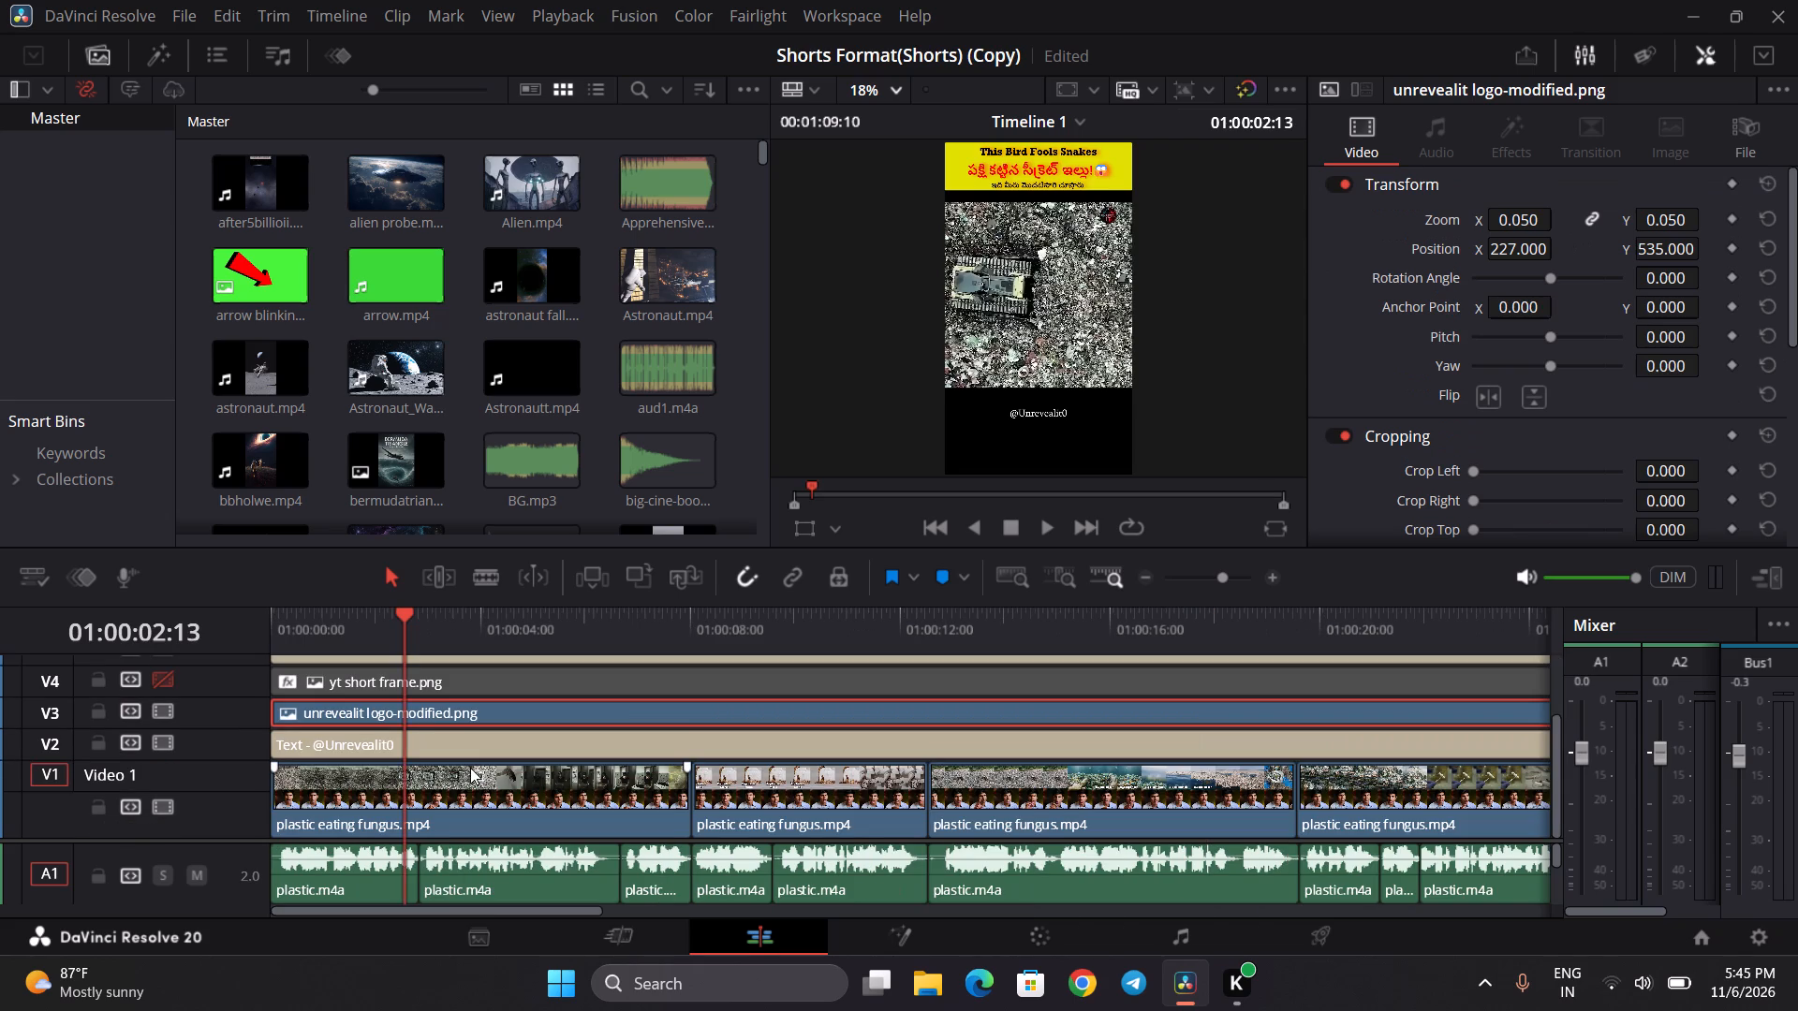
{"action": "left_click", "coordinate": [484, 791]}
{"action": "left_click", "coordinate": [164, 48]}
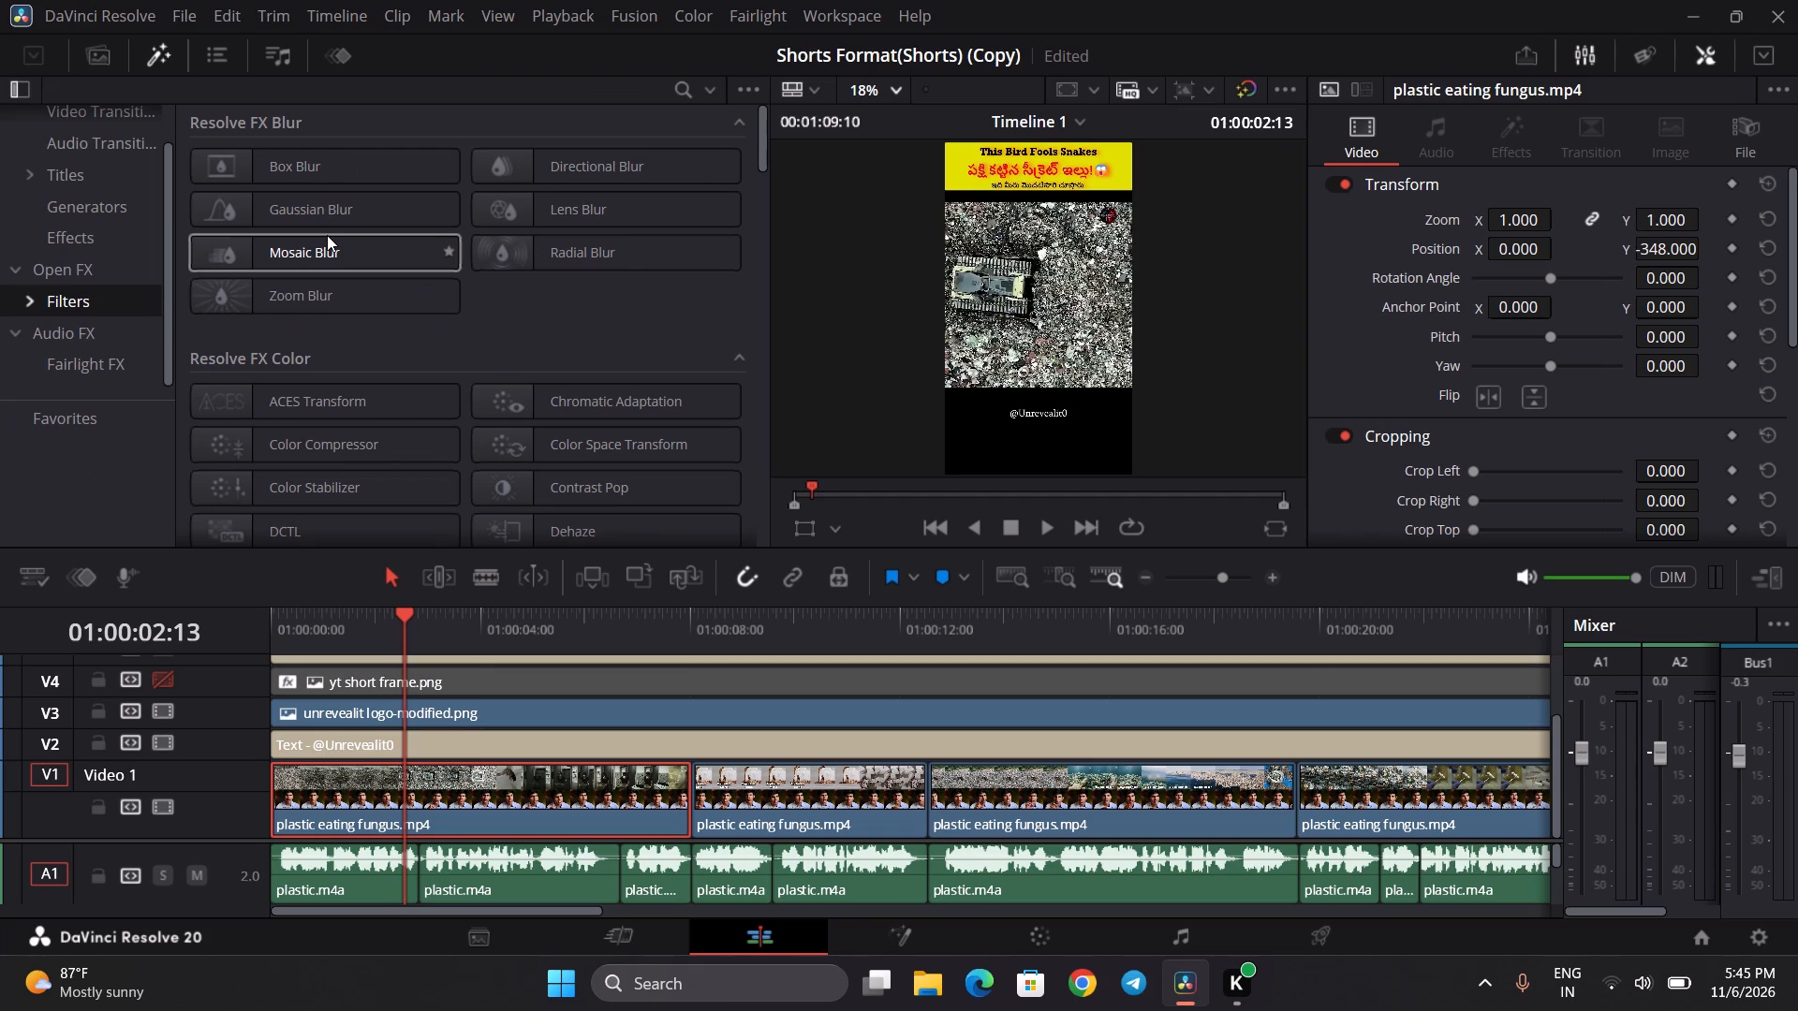
{"action": "scroll", "coordinate": [405, 198], "scroll_direction": "up", "scroll_amount": 3}
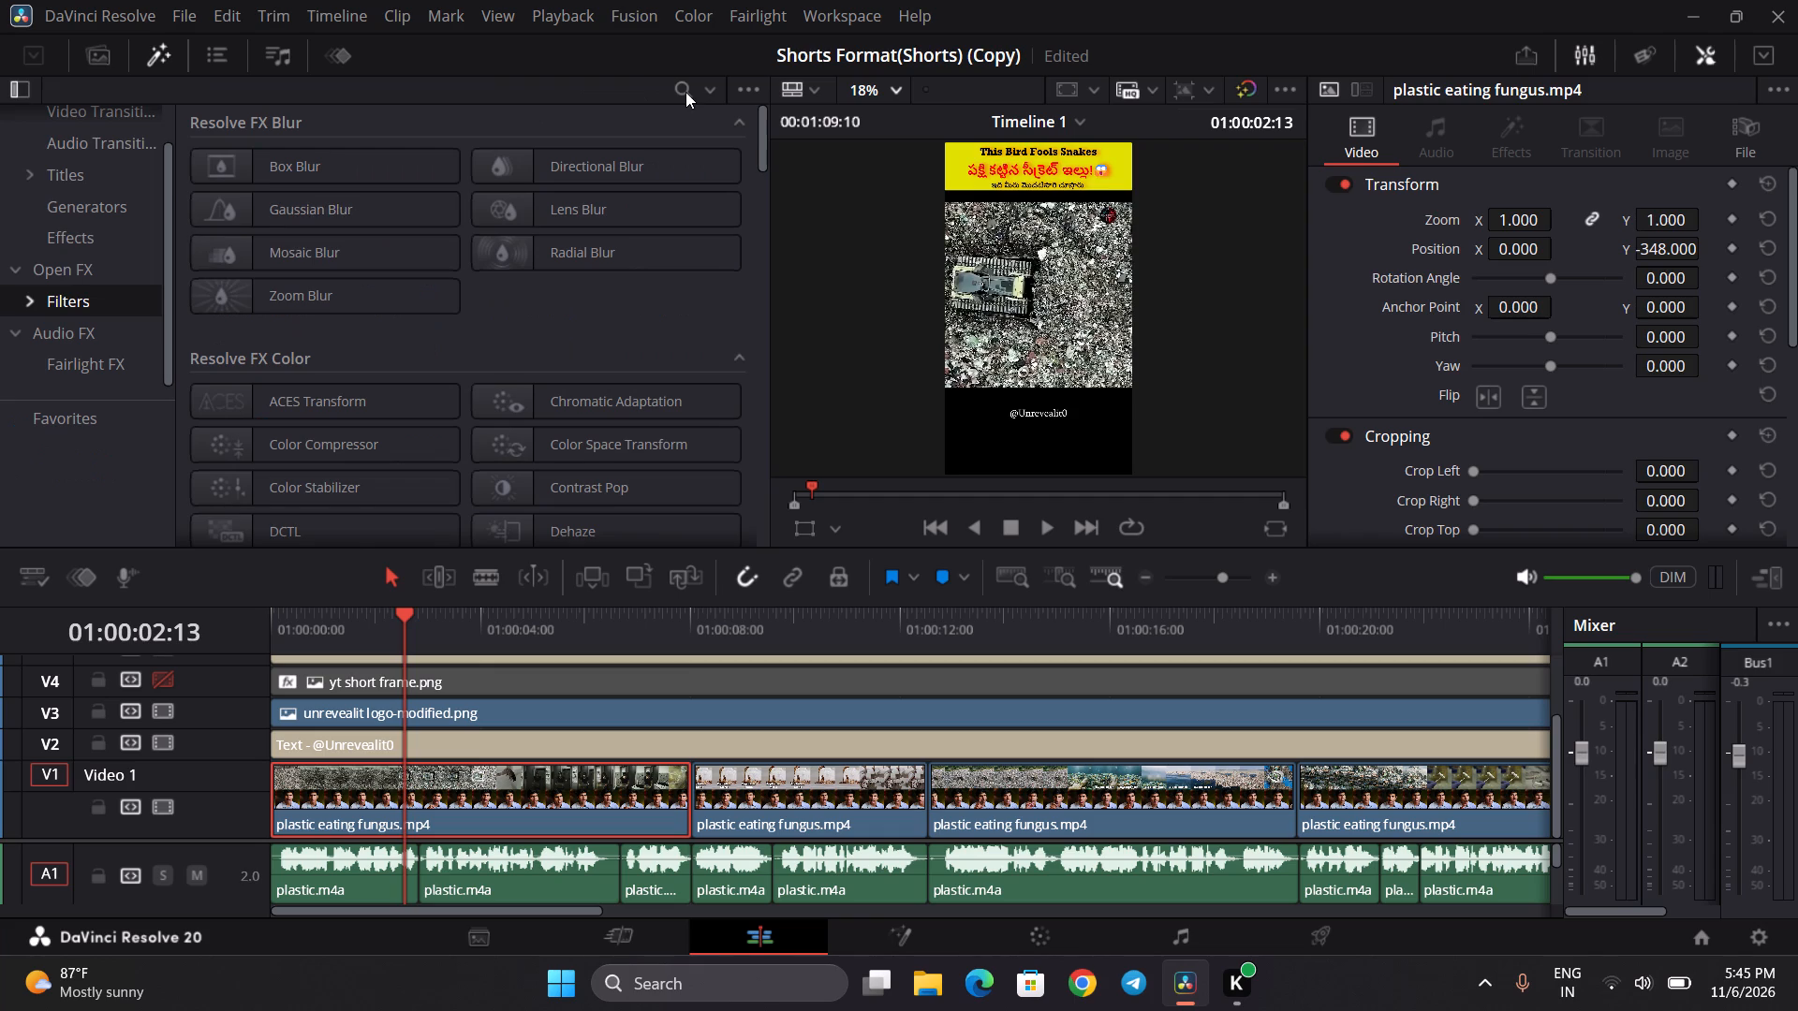
{"action": "left_click", "coordinate": [687, 90]}
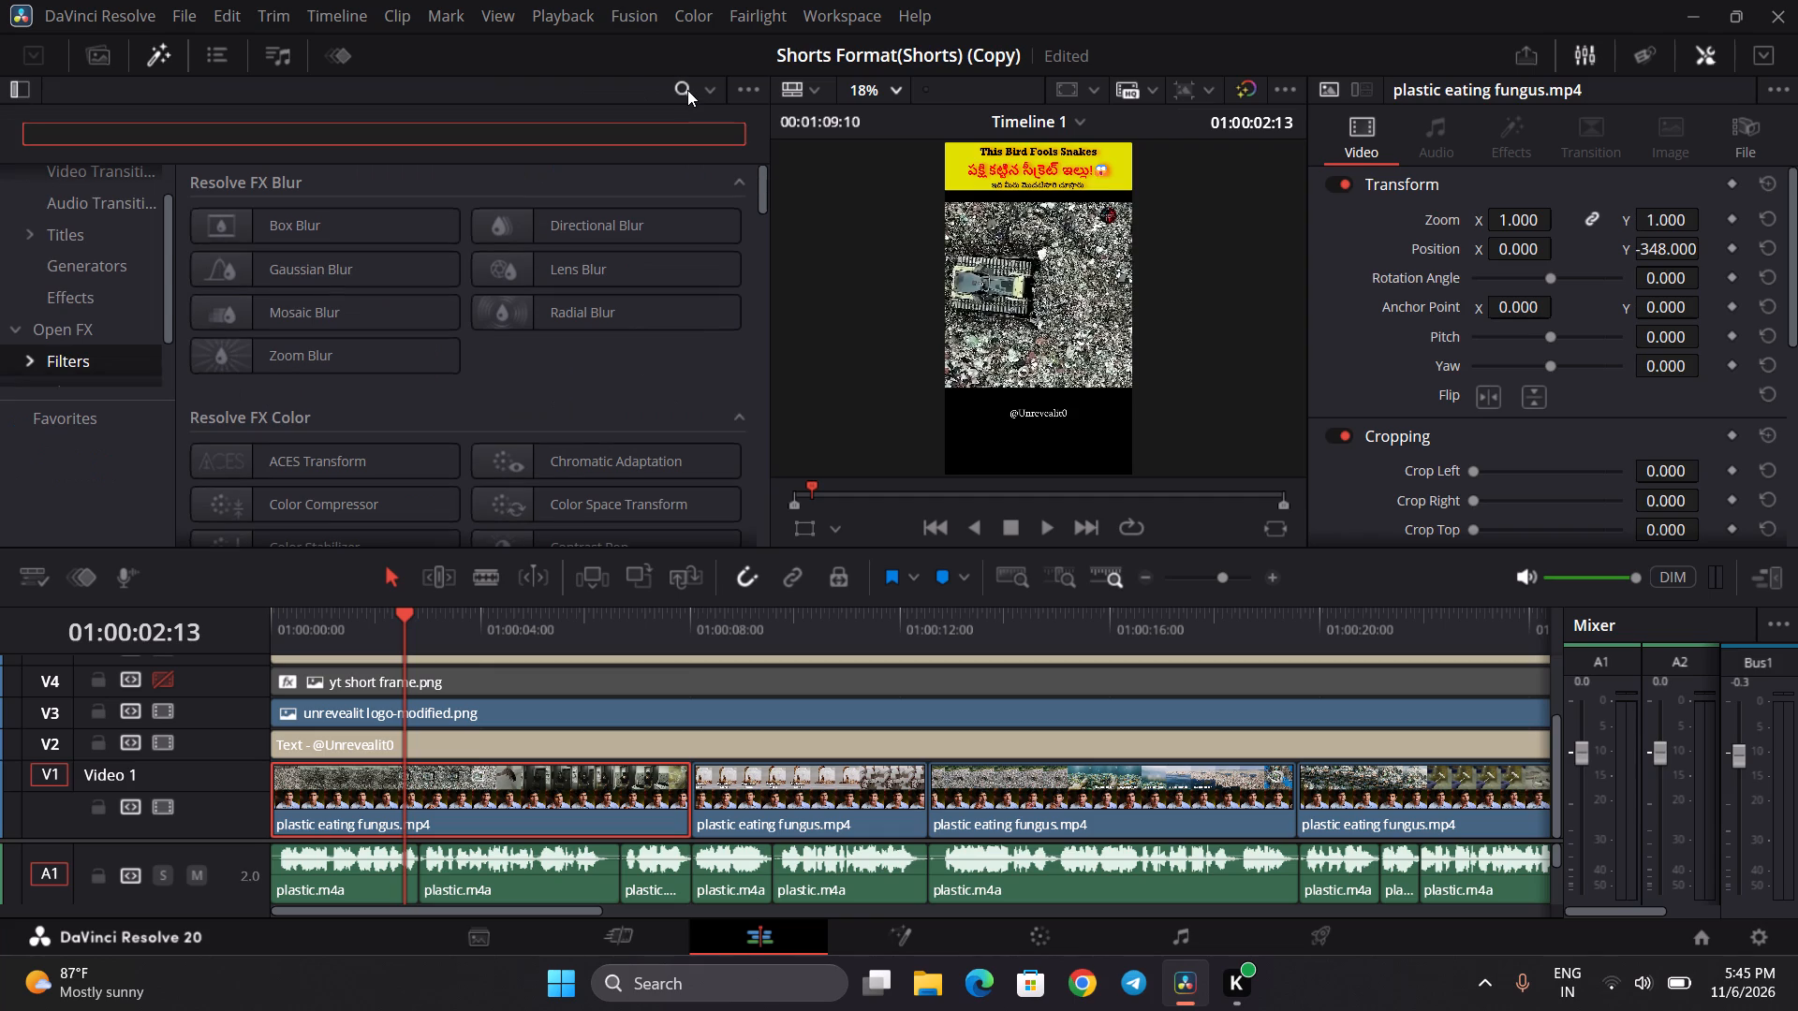
{"action": "key", "text": "f"}
{"action": "key", "text": "i"}
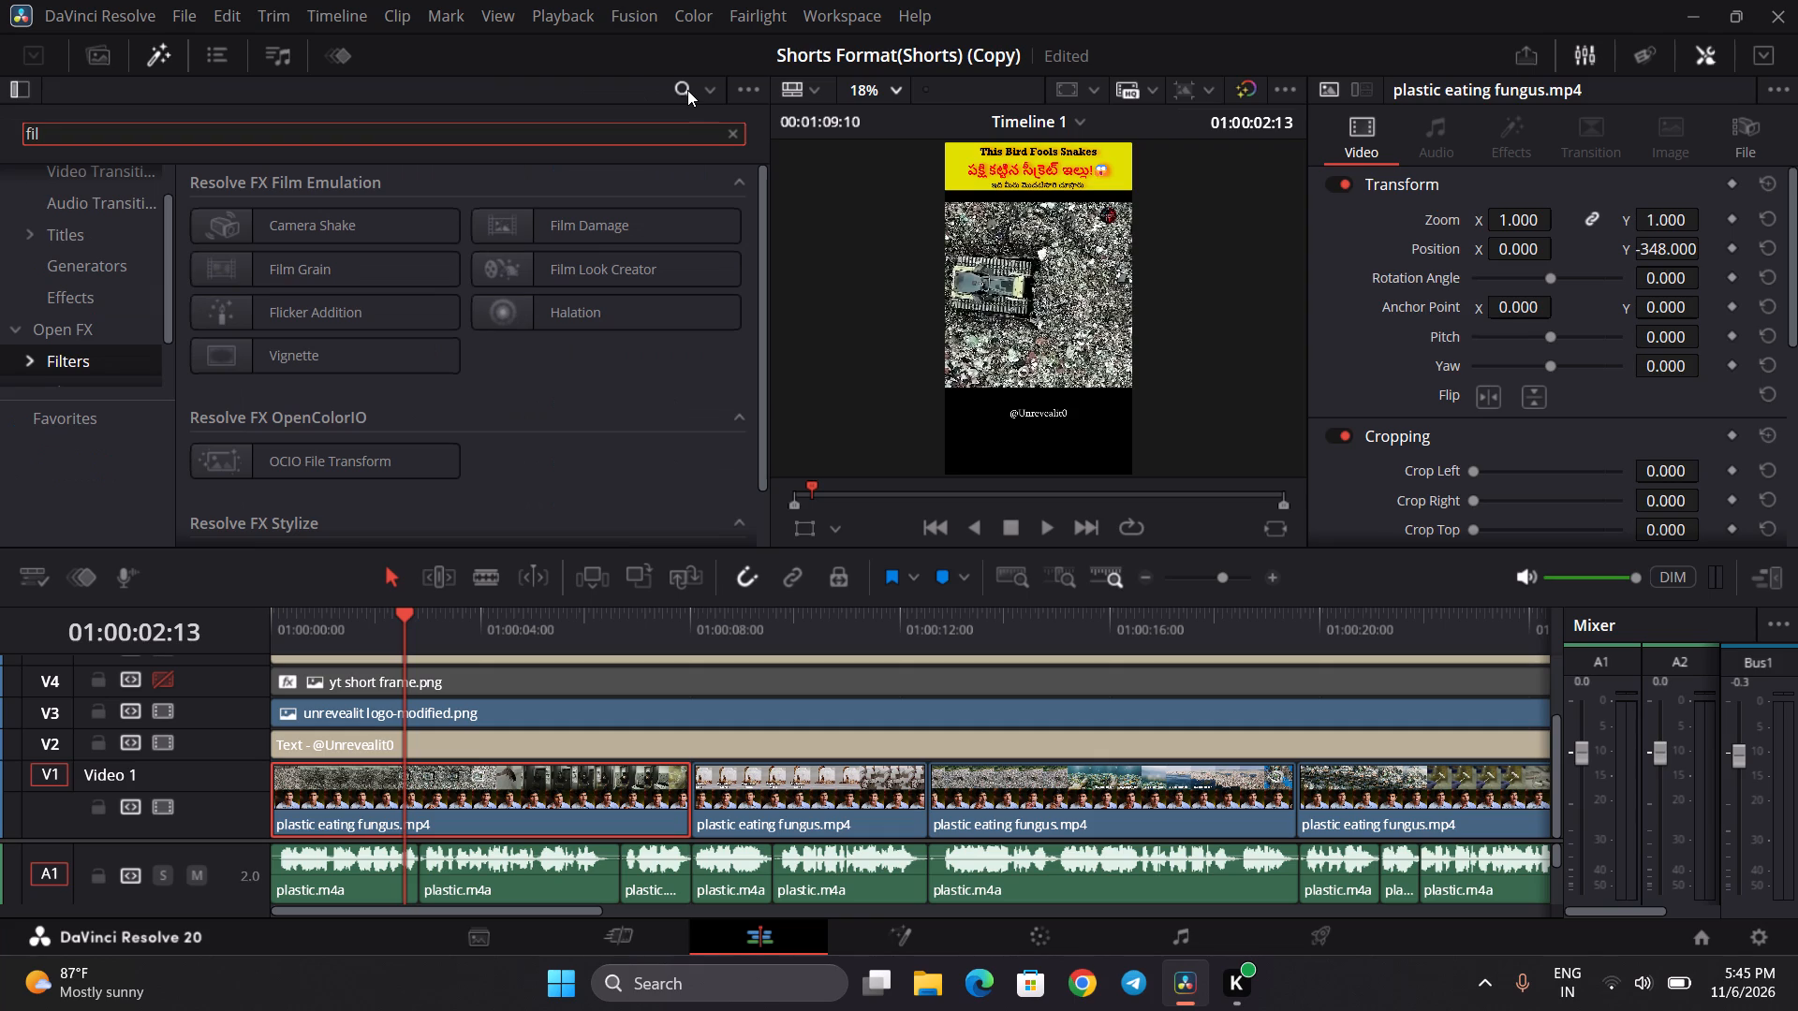
{"action": "left_click", "coordinate": [103, 329]}
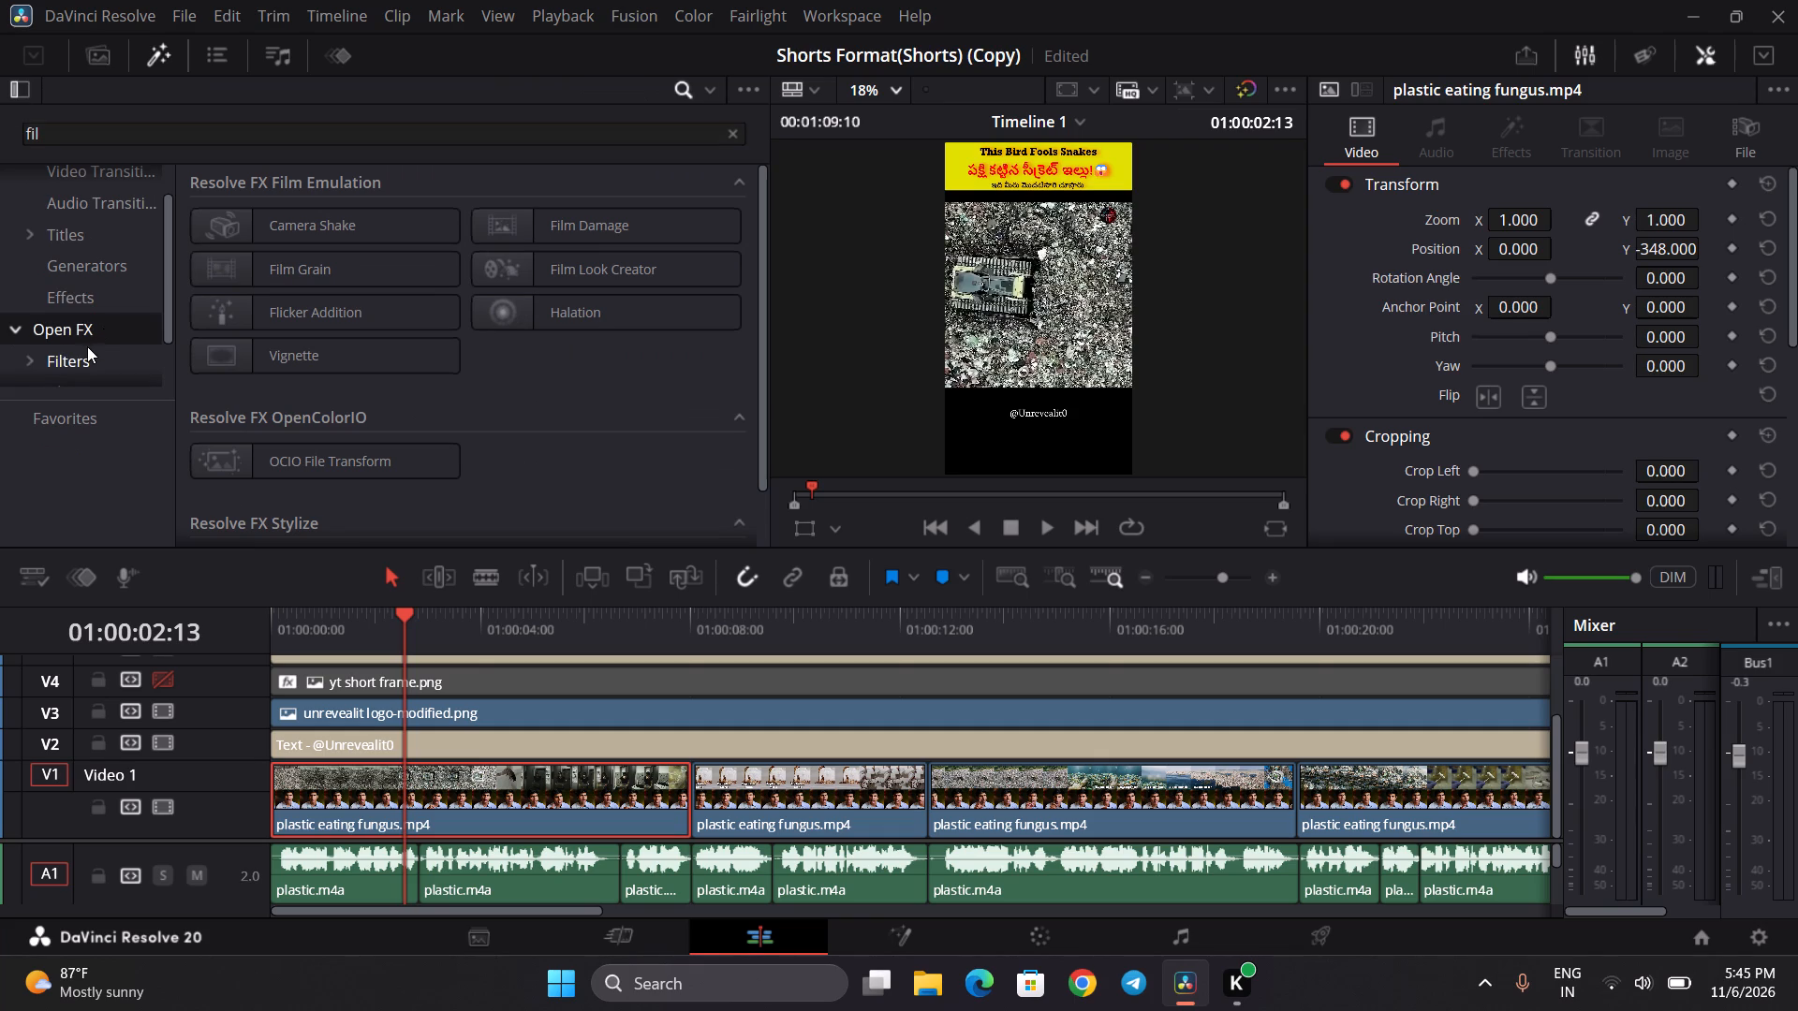
{"action": "left_click", "coordinate": [85, 354]}
{"action": "scroll", "coordinate": [88, 331], "scroll_direction": "down", "scroll_amount": 3}
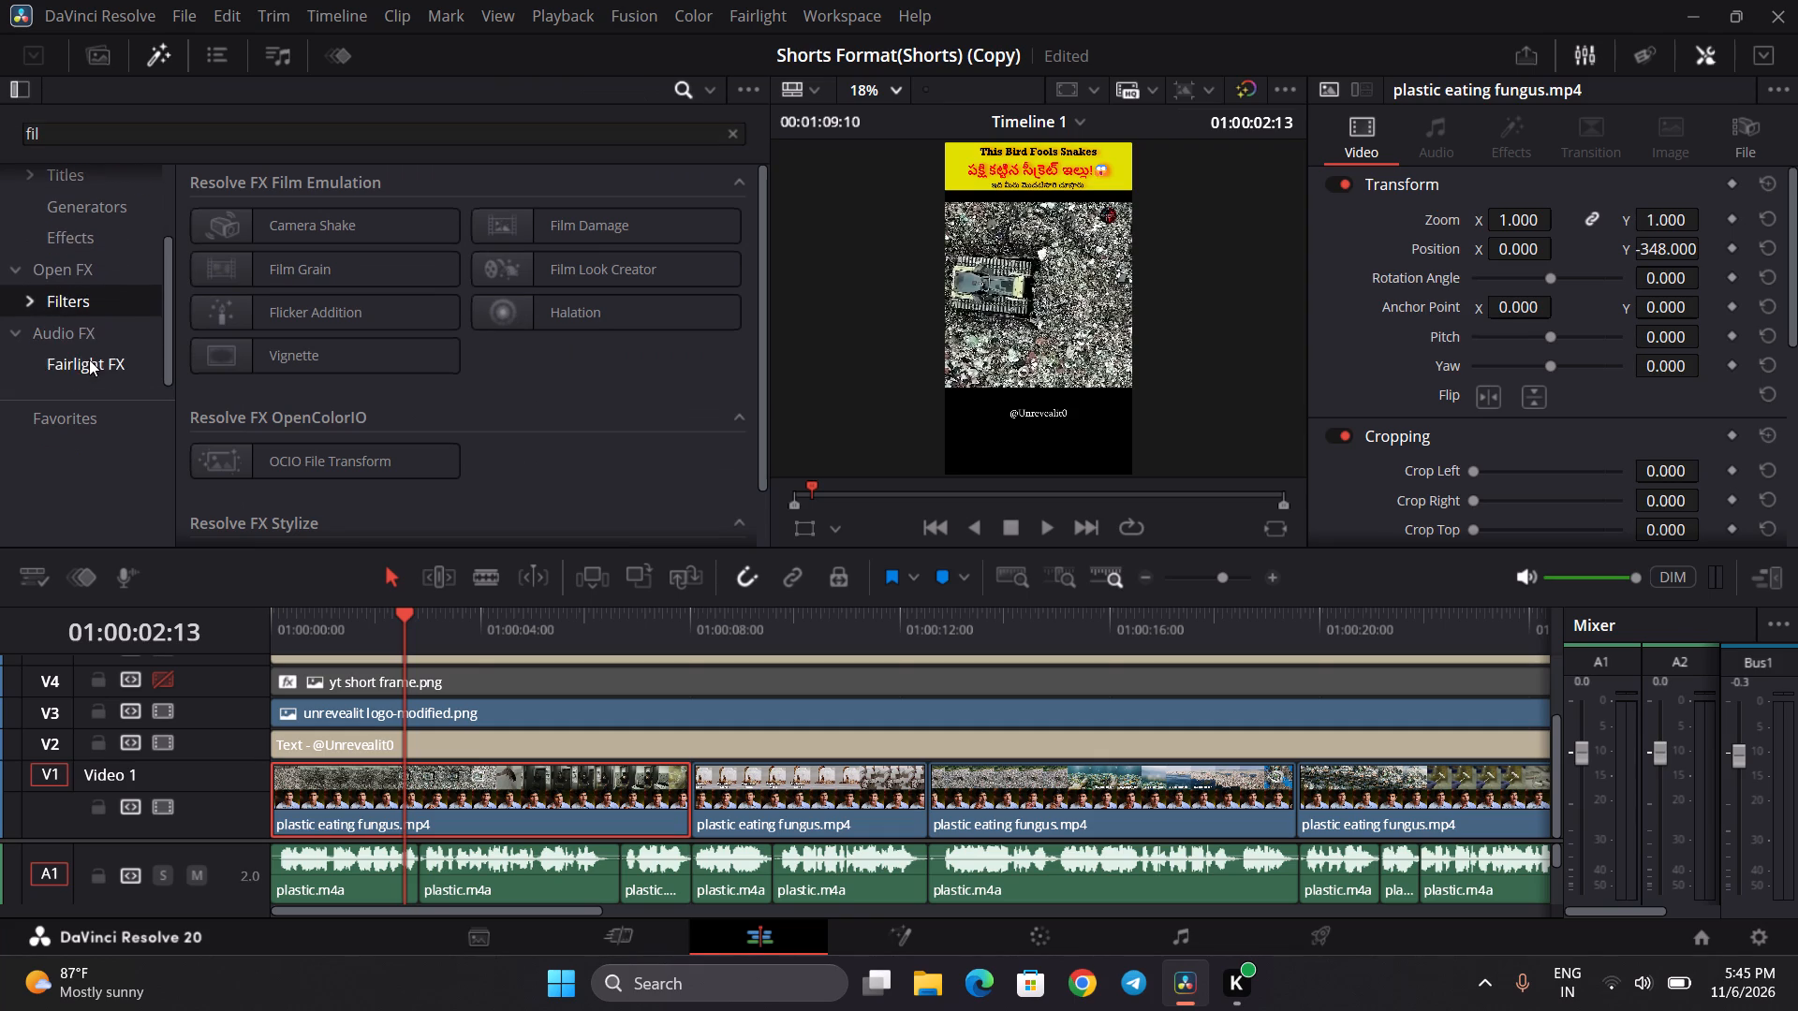
{"action": "left_click", "coordinate": [90, 278]}
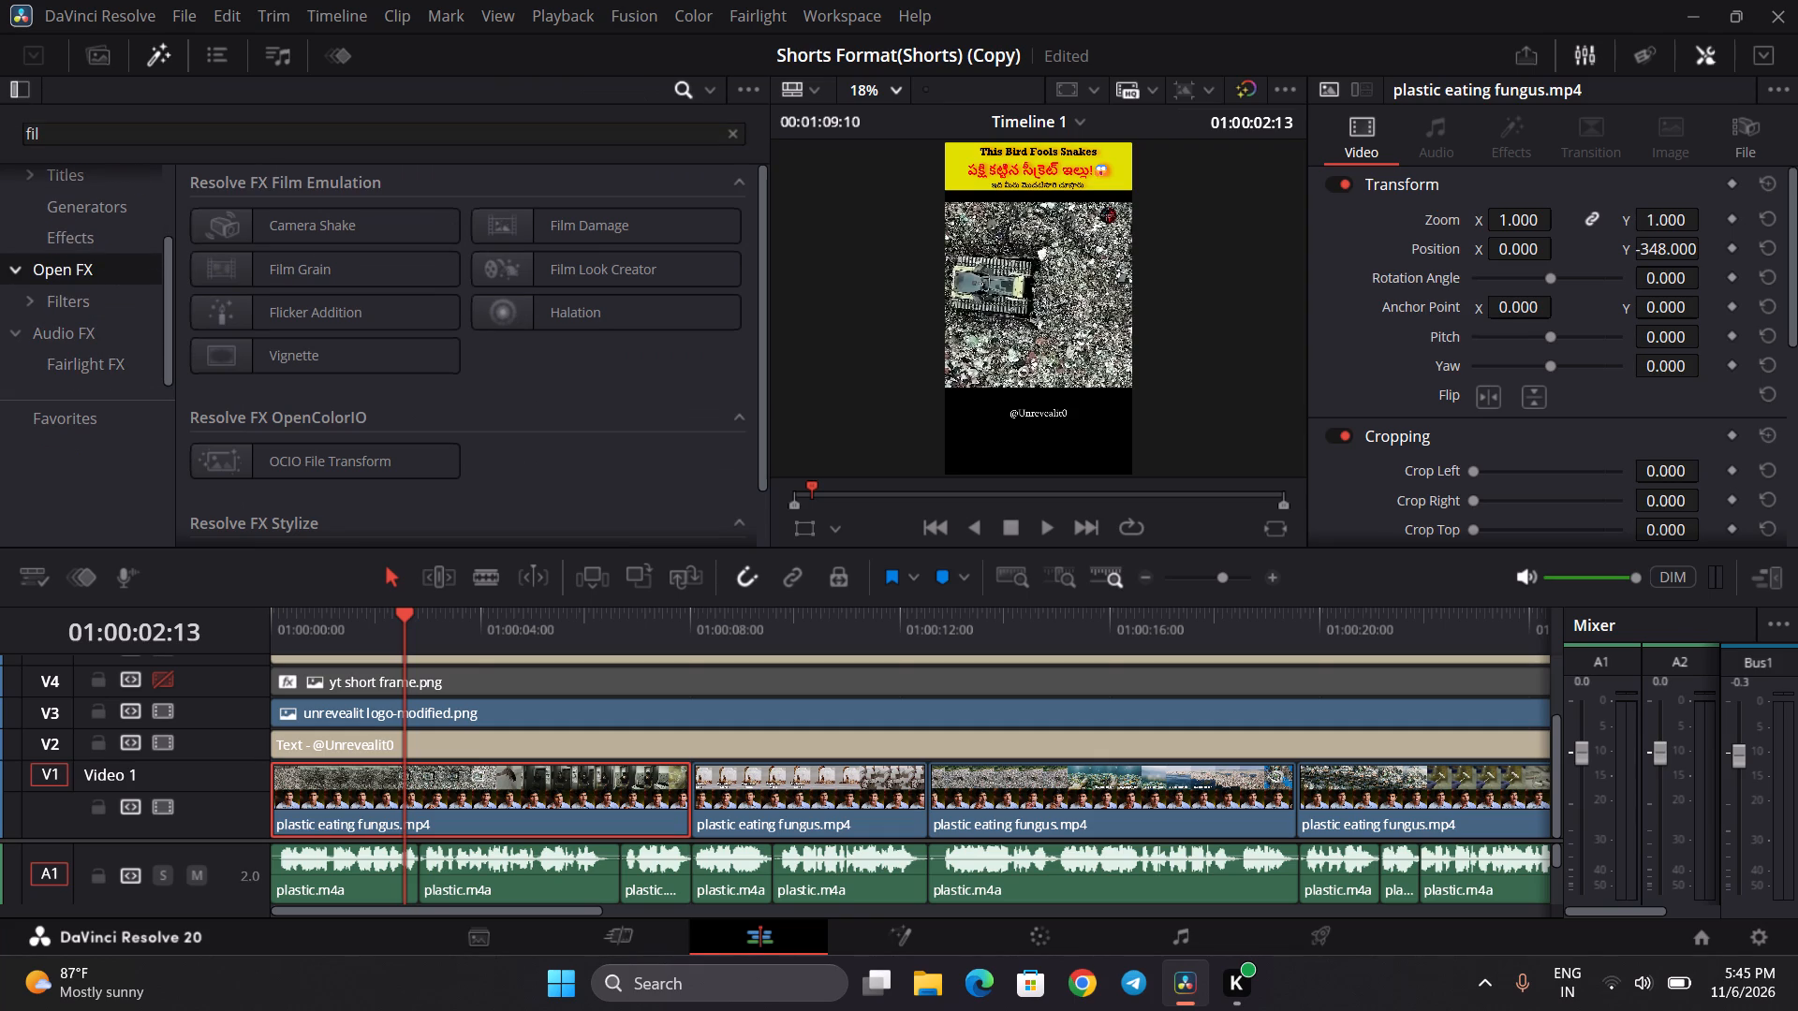
{"action": "left_click", "coordinate": [362, 126]}
{"action": "key", "text": "l"}
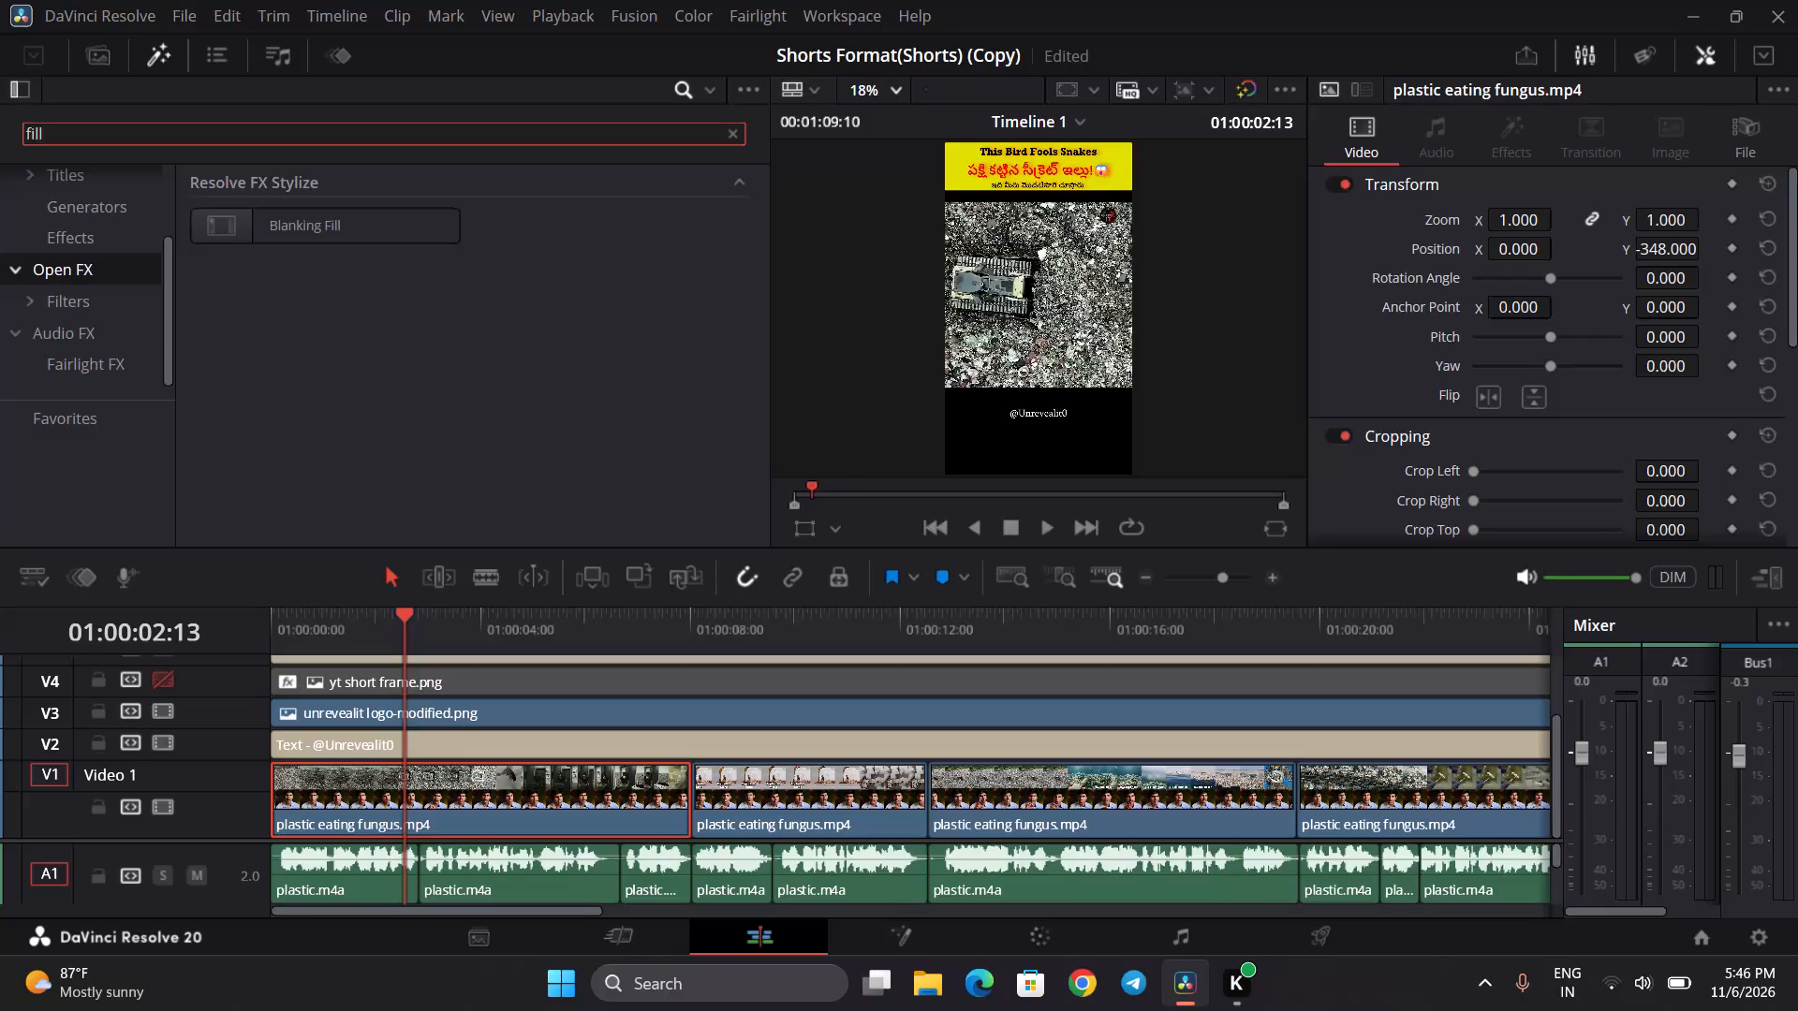
{"action": "left_click_drag", "start_coordinate": [310, 221], "coordinate": [407, 250]}
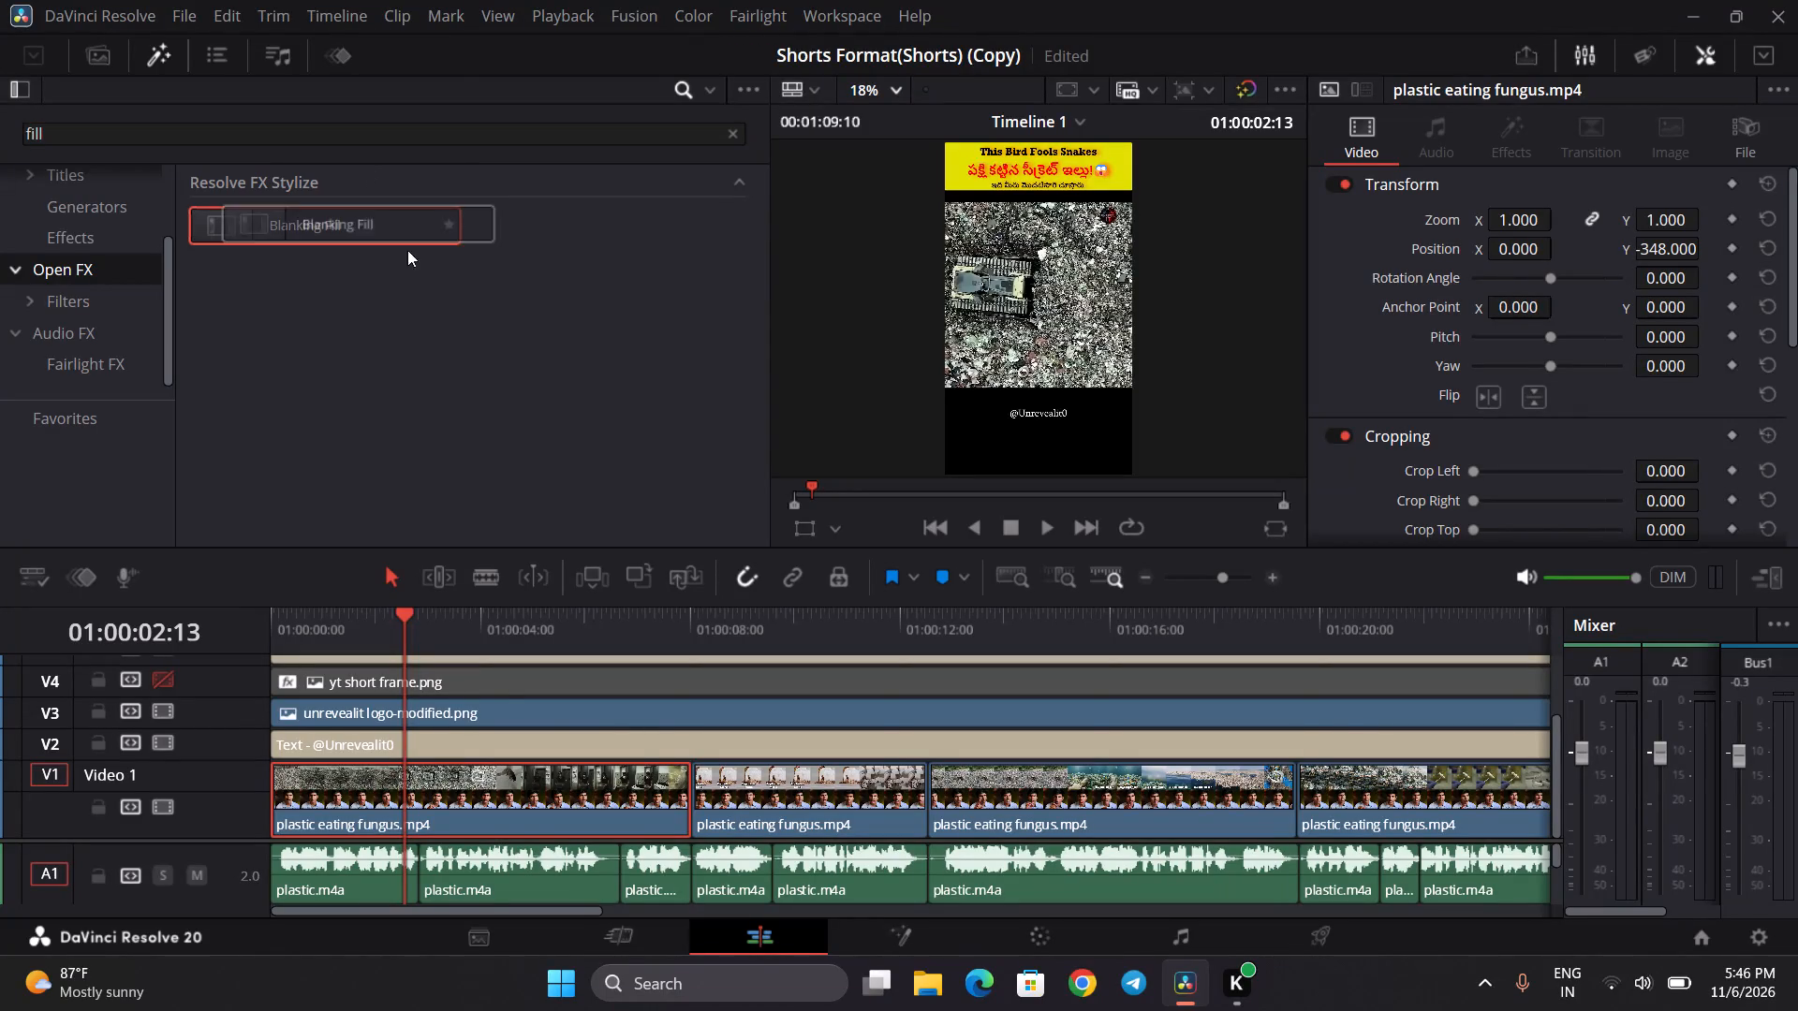
{"action": "left_click_drag", "start_coordinate": [407, 250], "coordinate": [493, 791]}
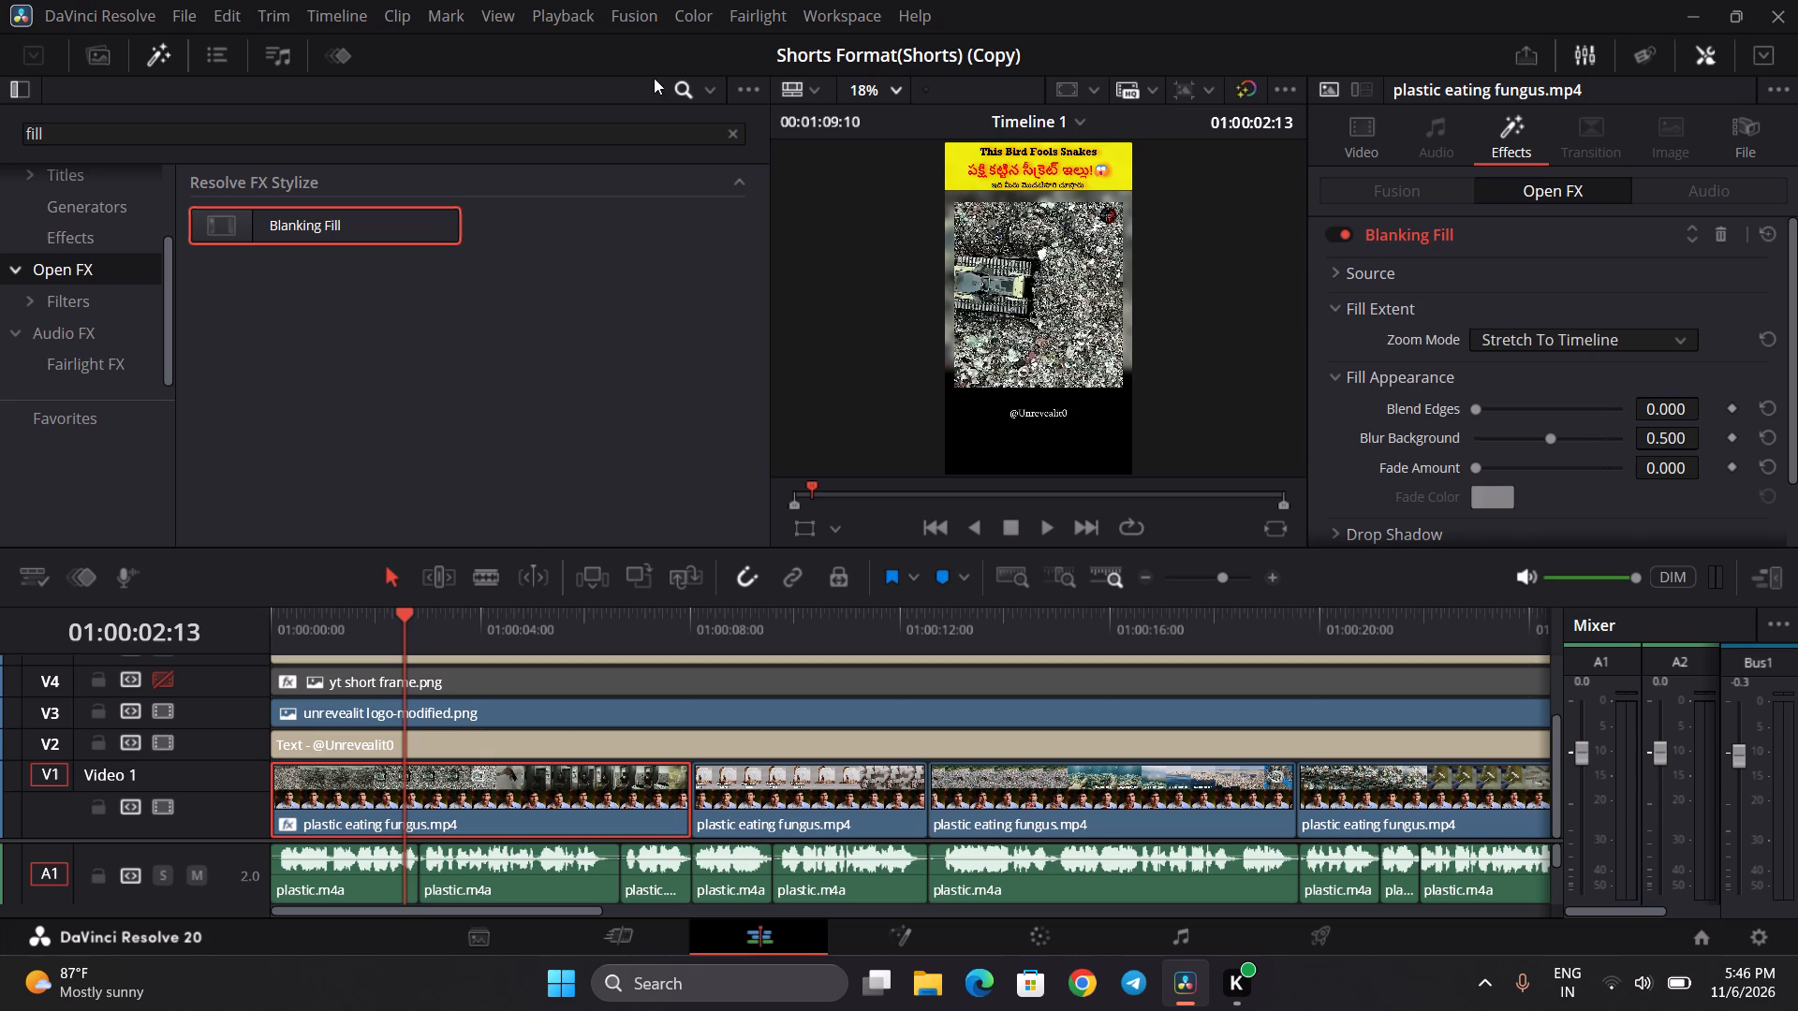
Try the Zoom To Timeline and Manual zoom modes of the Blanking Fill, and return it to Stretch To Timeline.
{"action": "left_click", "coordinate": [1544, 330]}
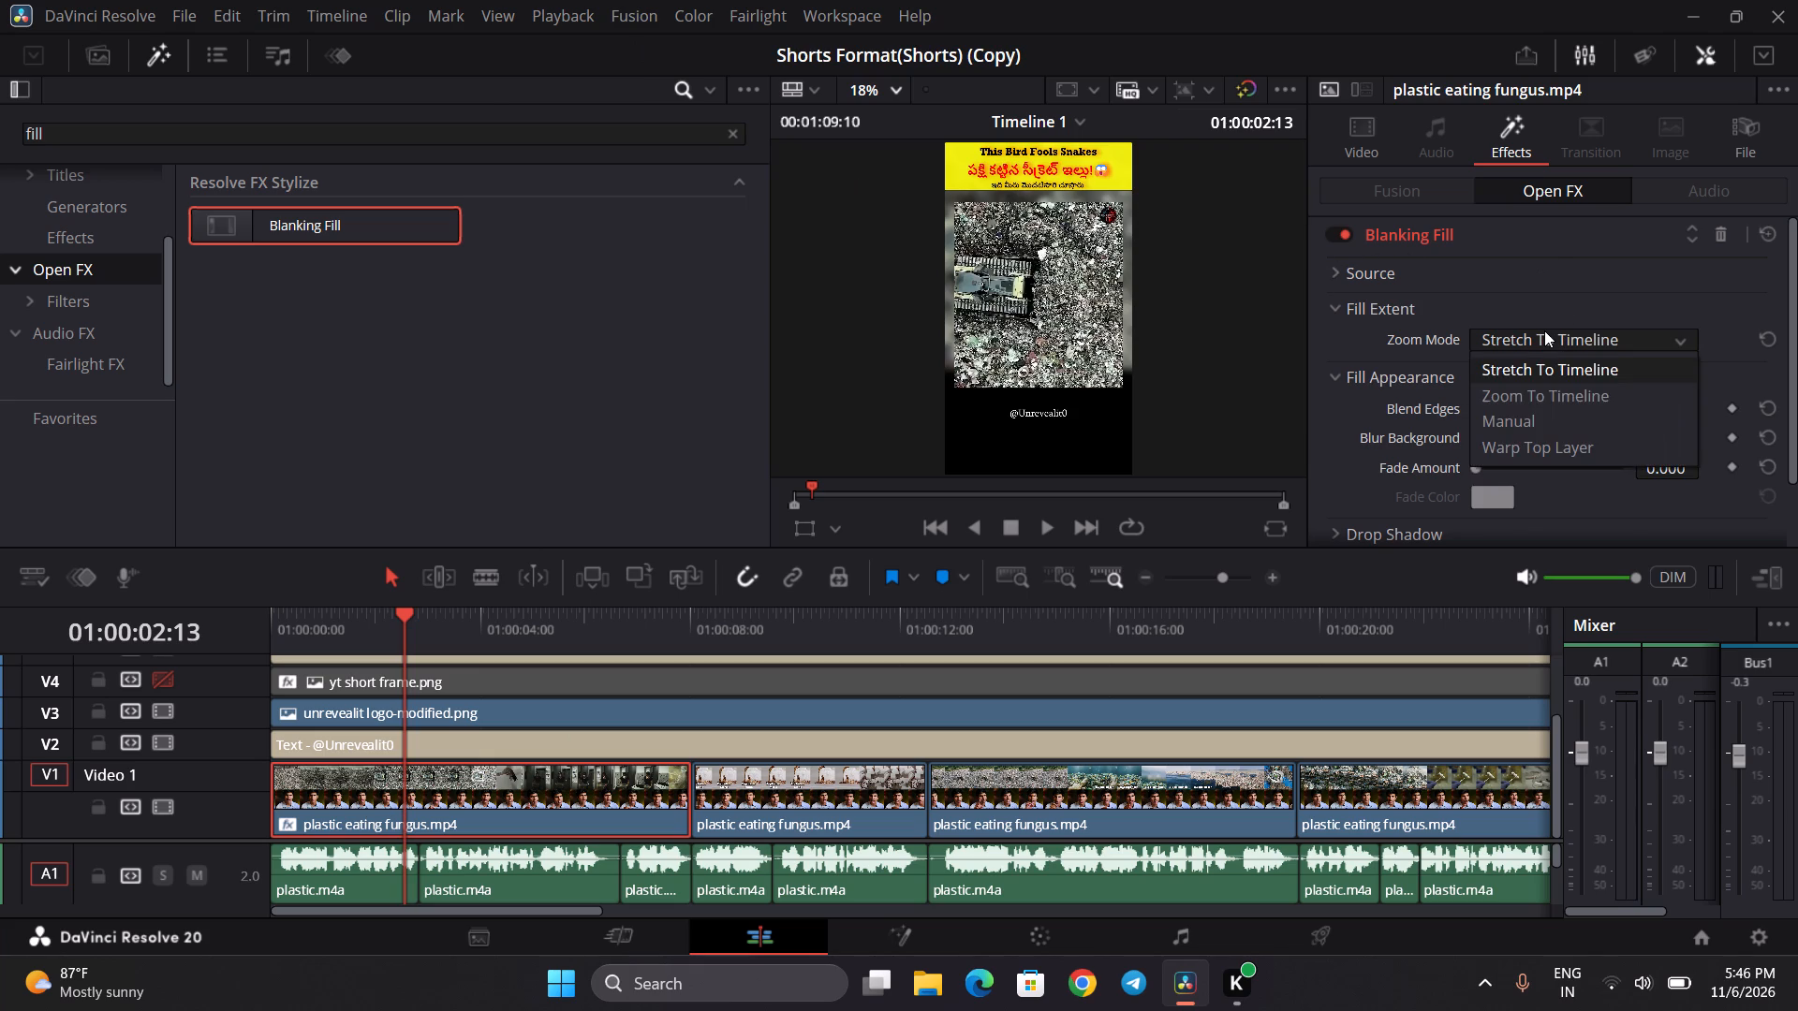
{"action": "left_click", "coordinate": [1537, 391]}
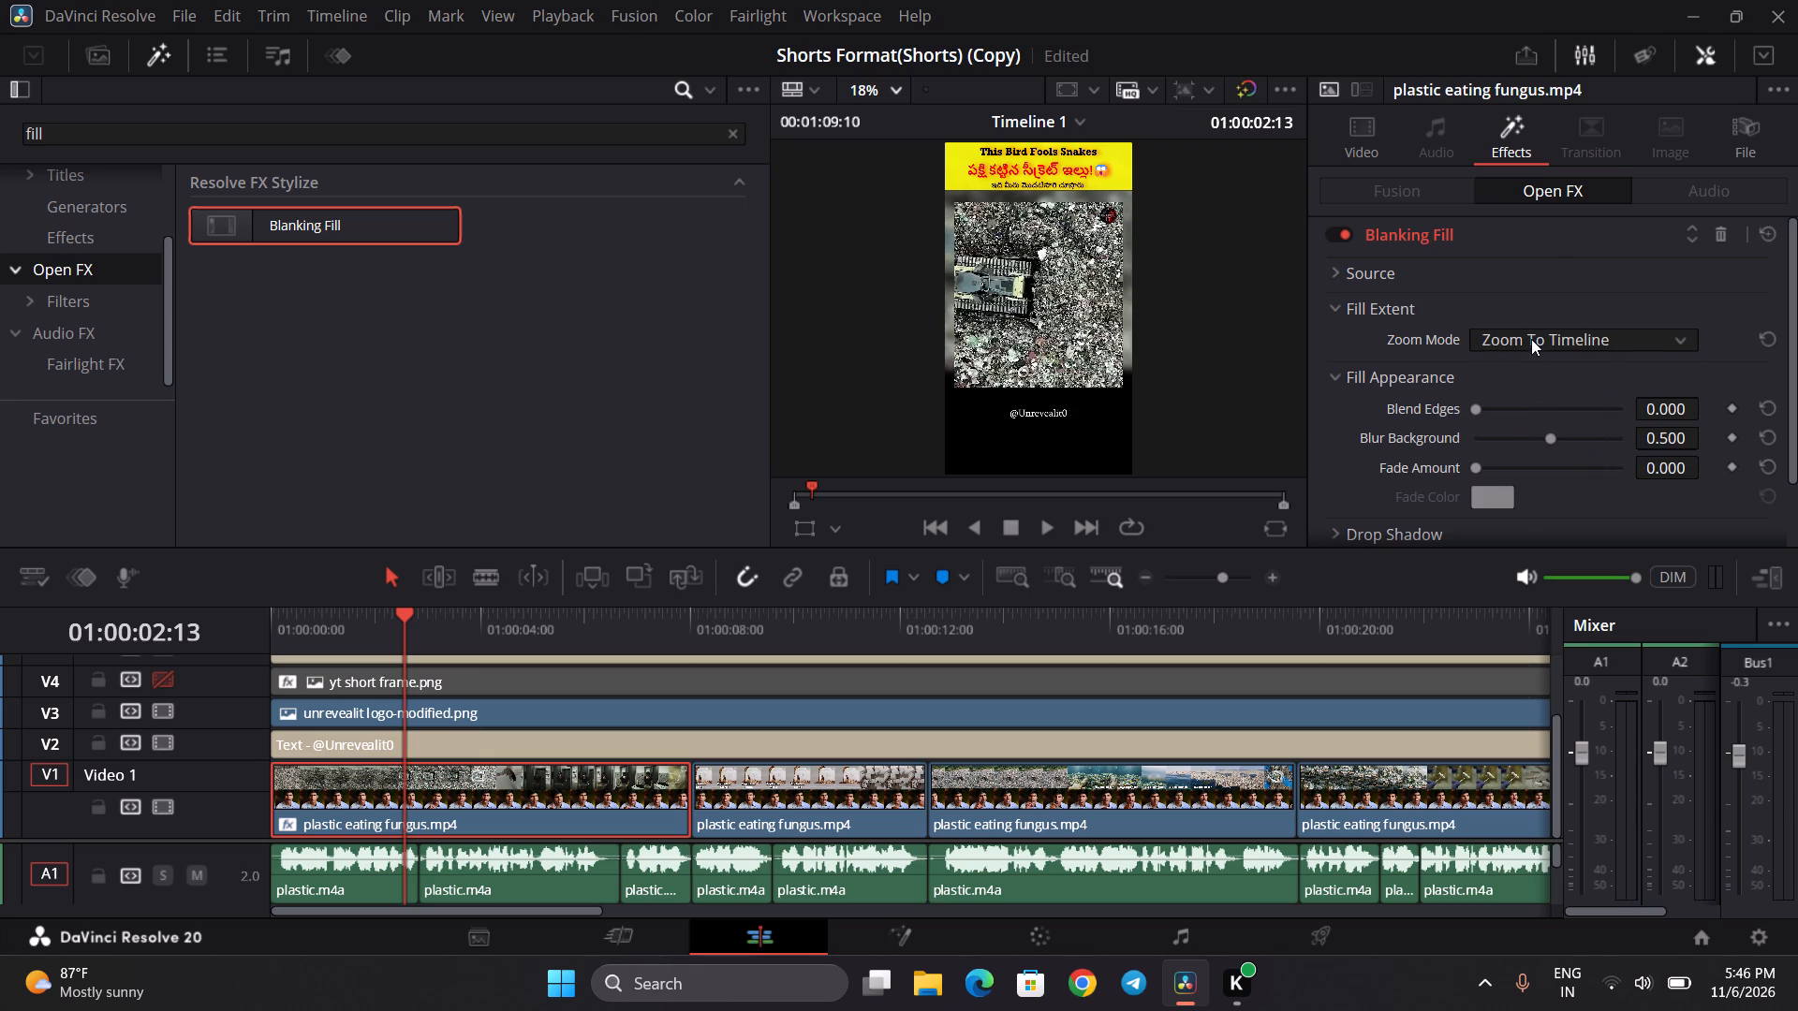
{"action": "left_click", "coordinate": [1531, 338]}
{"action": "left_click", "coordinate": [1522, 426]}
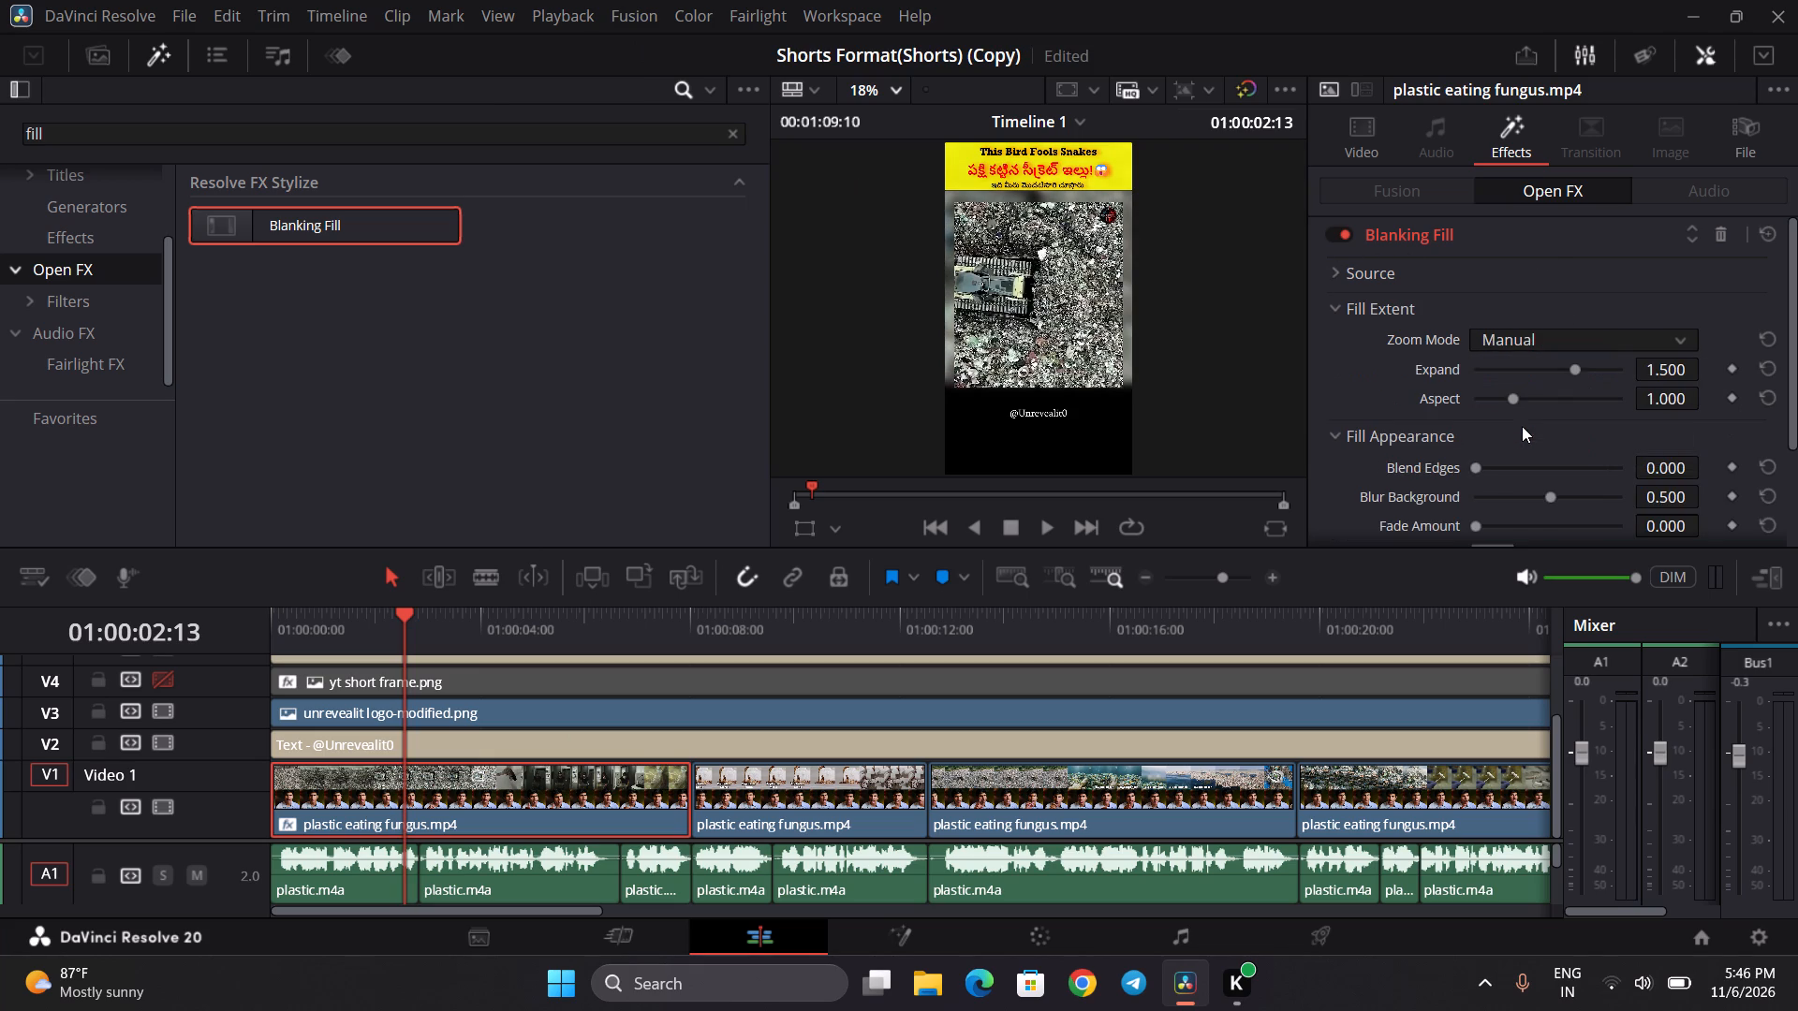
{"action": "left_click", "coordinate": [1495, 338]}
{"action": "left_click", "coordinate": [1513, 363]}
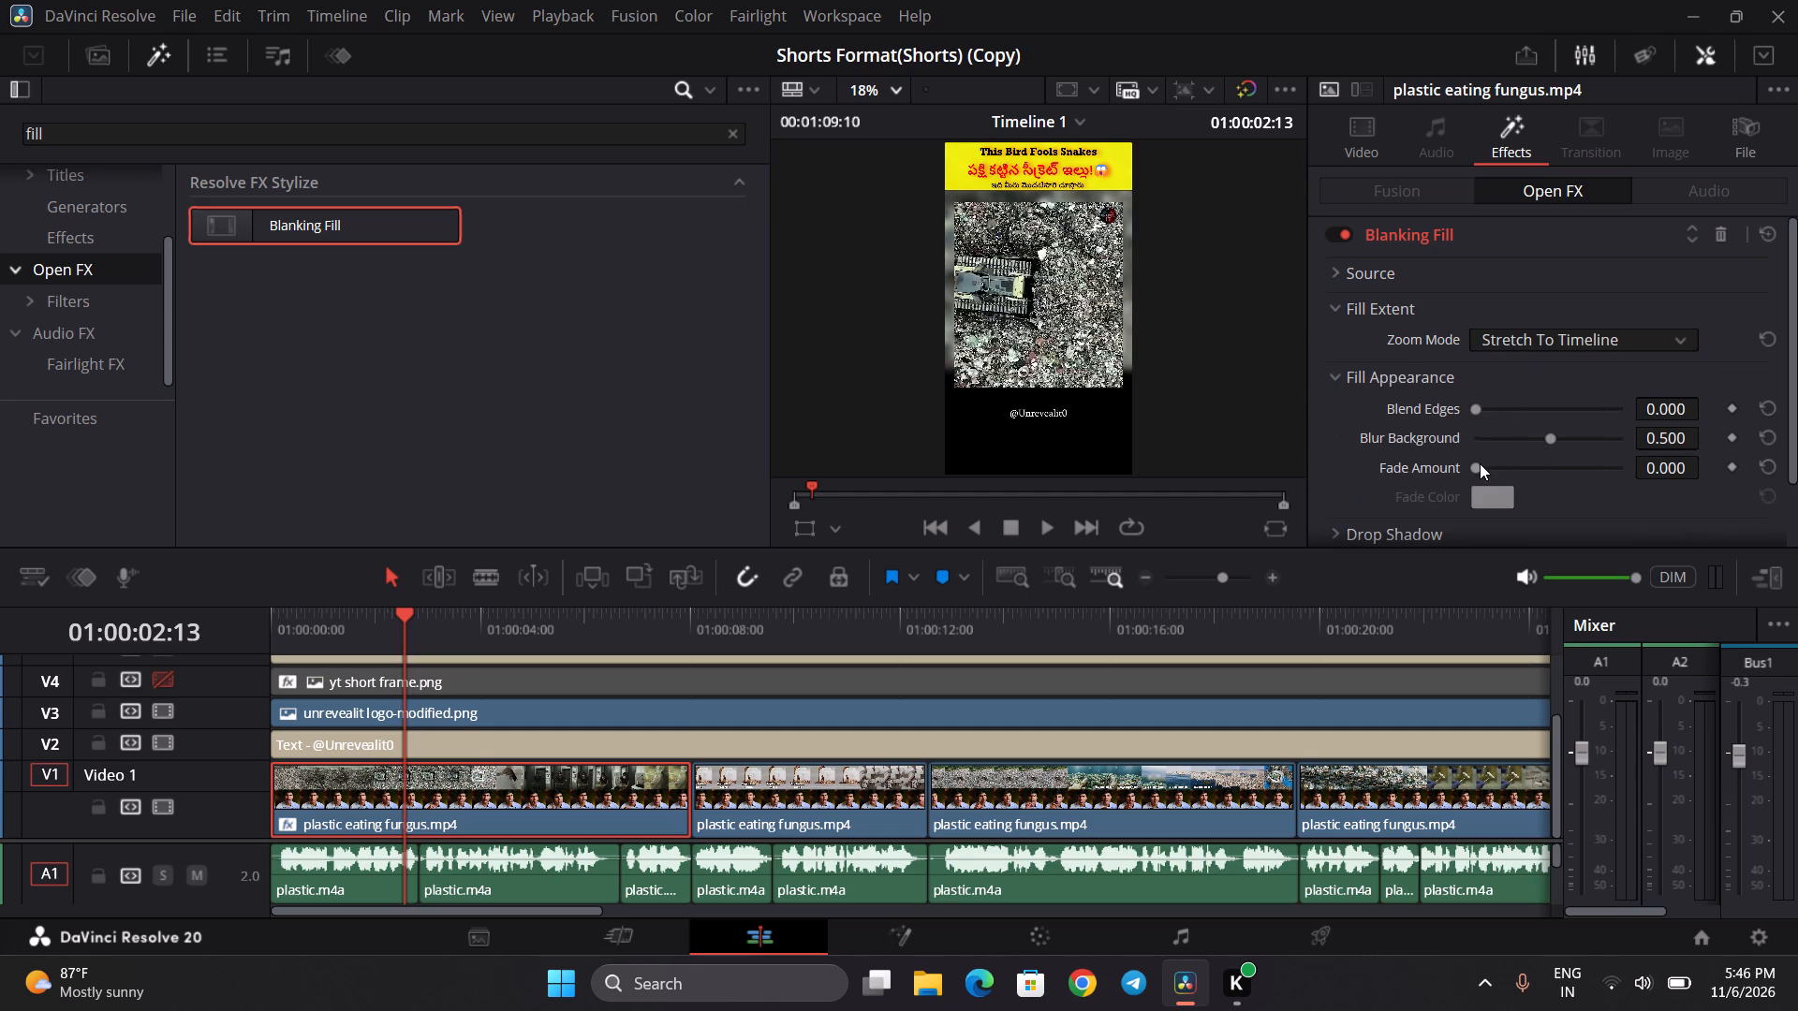
Look over the Blanking Fill's Fade Amount and Drop Shadow settings on the first plastic eating fungus.mp4 clip.
{"action": "left_click_drag", "start_coordinate": [1478, 466], "coordinate": [1452, 468]}
{"action": "scroll", "coordinate": [1444, 428], "scroll_direction": "down", "scroll_amount": 3}
{"action": "left_click", "coordinate": [1414, 453]}
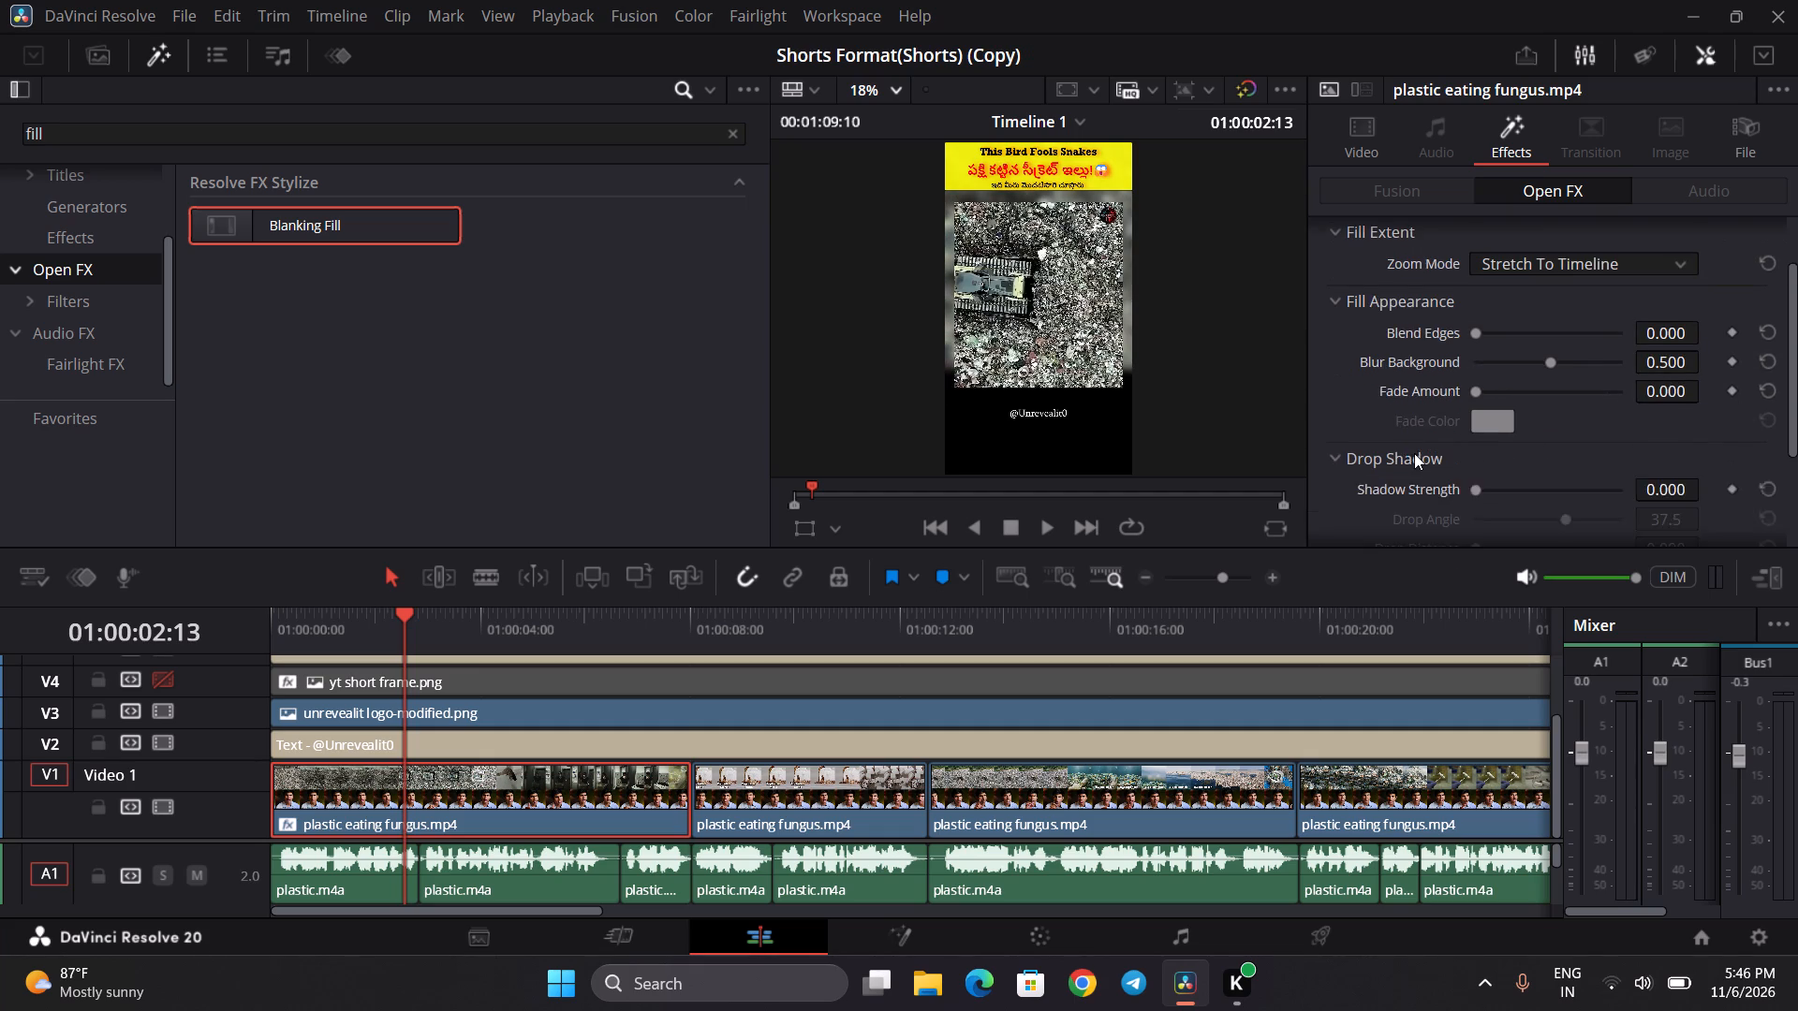
{"action": "scroll", "coordinate": [1414, 453], "scroll_direction": "down", "scroll_amount": 2}
{"action": "scroll", "coordinate": [1426, 415], "scroll_direction": "up", "scroll_amount": 5}
Set the Blanking Fill's source crop to -0.100 for left and right and -0.100 for top and bottom.
{"action": "left_click", "coordinate": [1354, 262]}
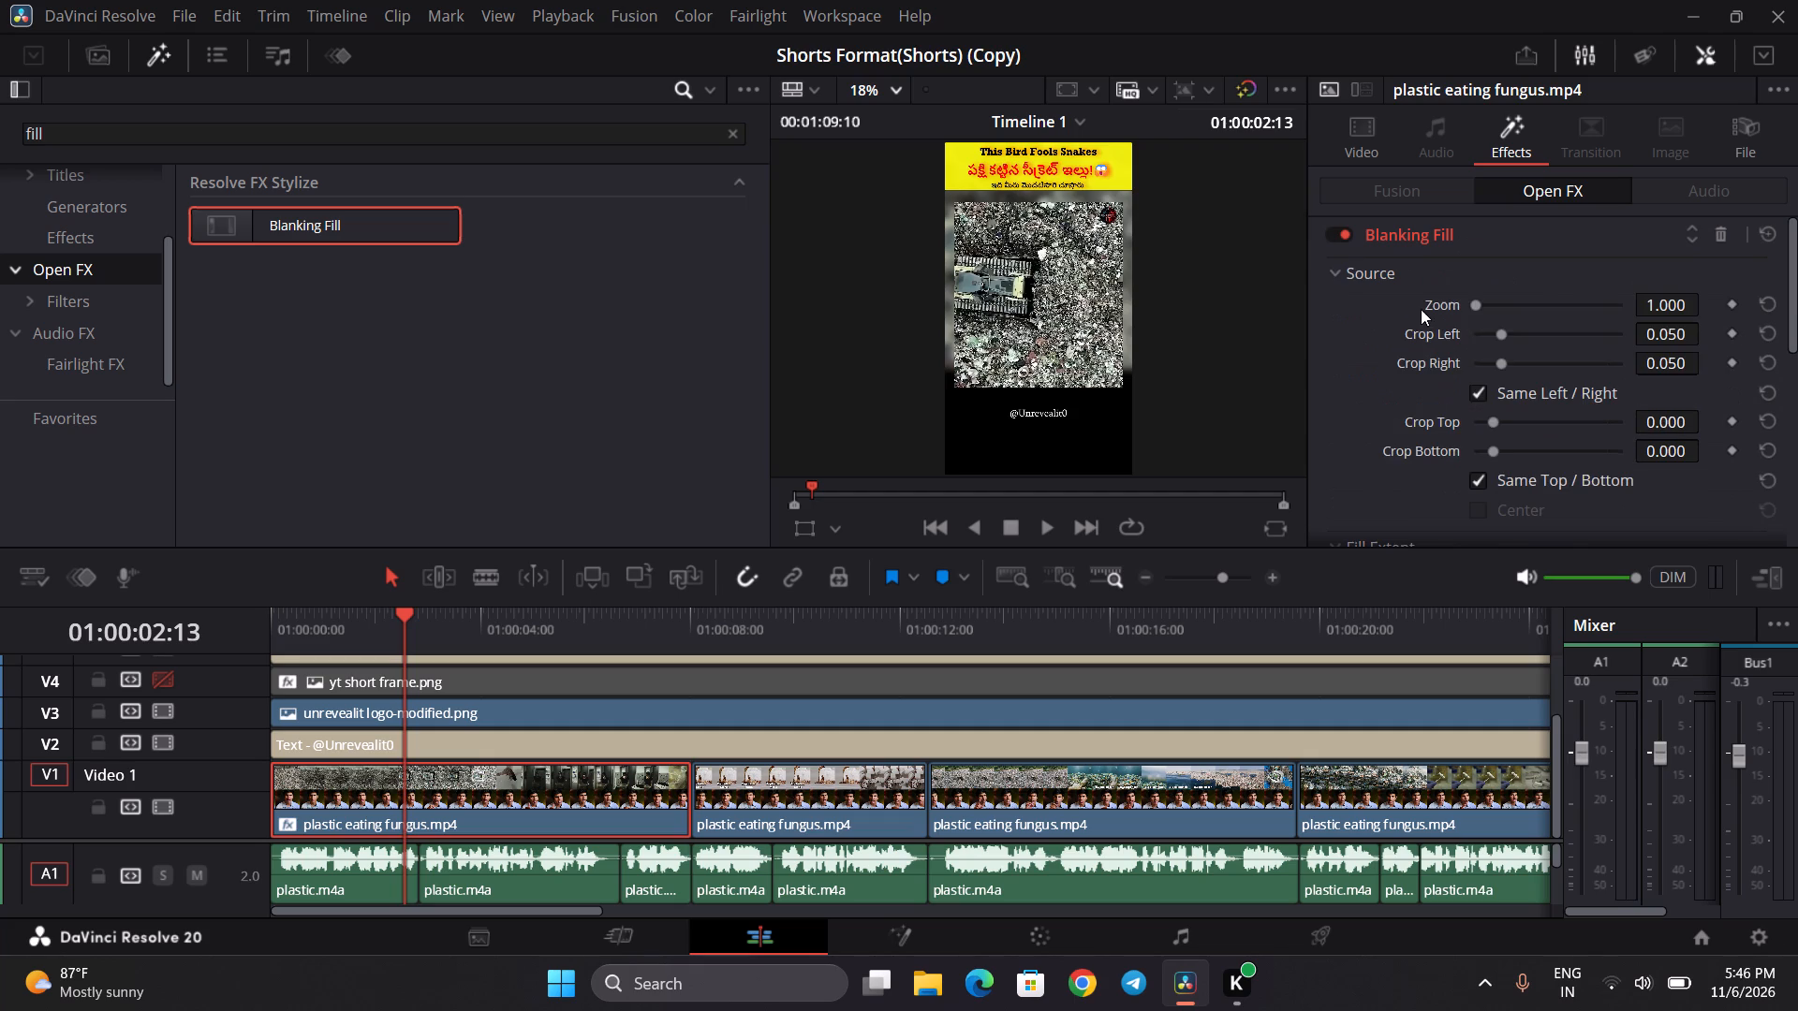
{"action": "left_click_drag", "start_coordinate": [1502, 335], "coordinate": [1379, 322]}
{"action": "left_click_drag", "start_coordinate": [1494, 425], "coordinate": [1491, 424]}
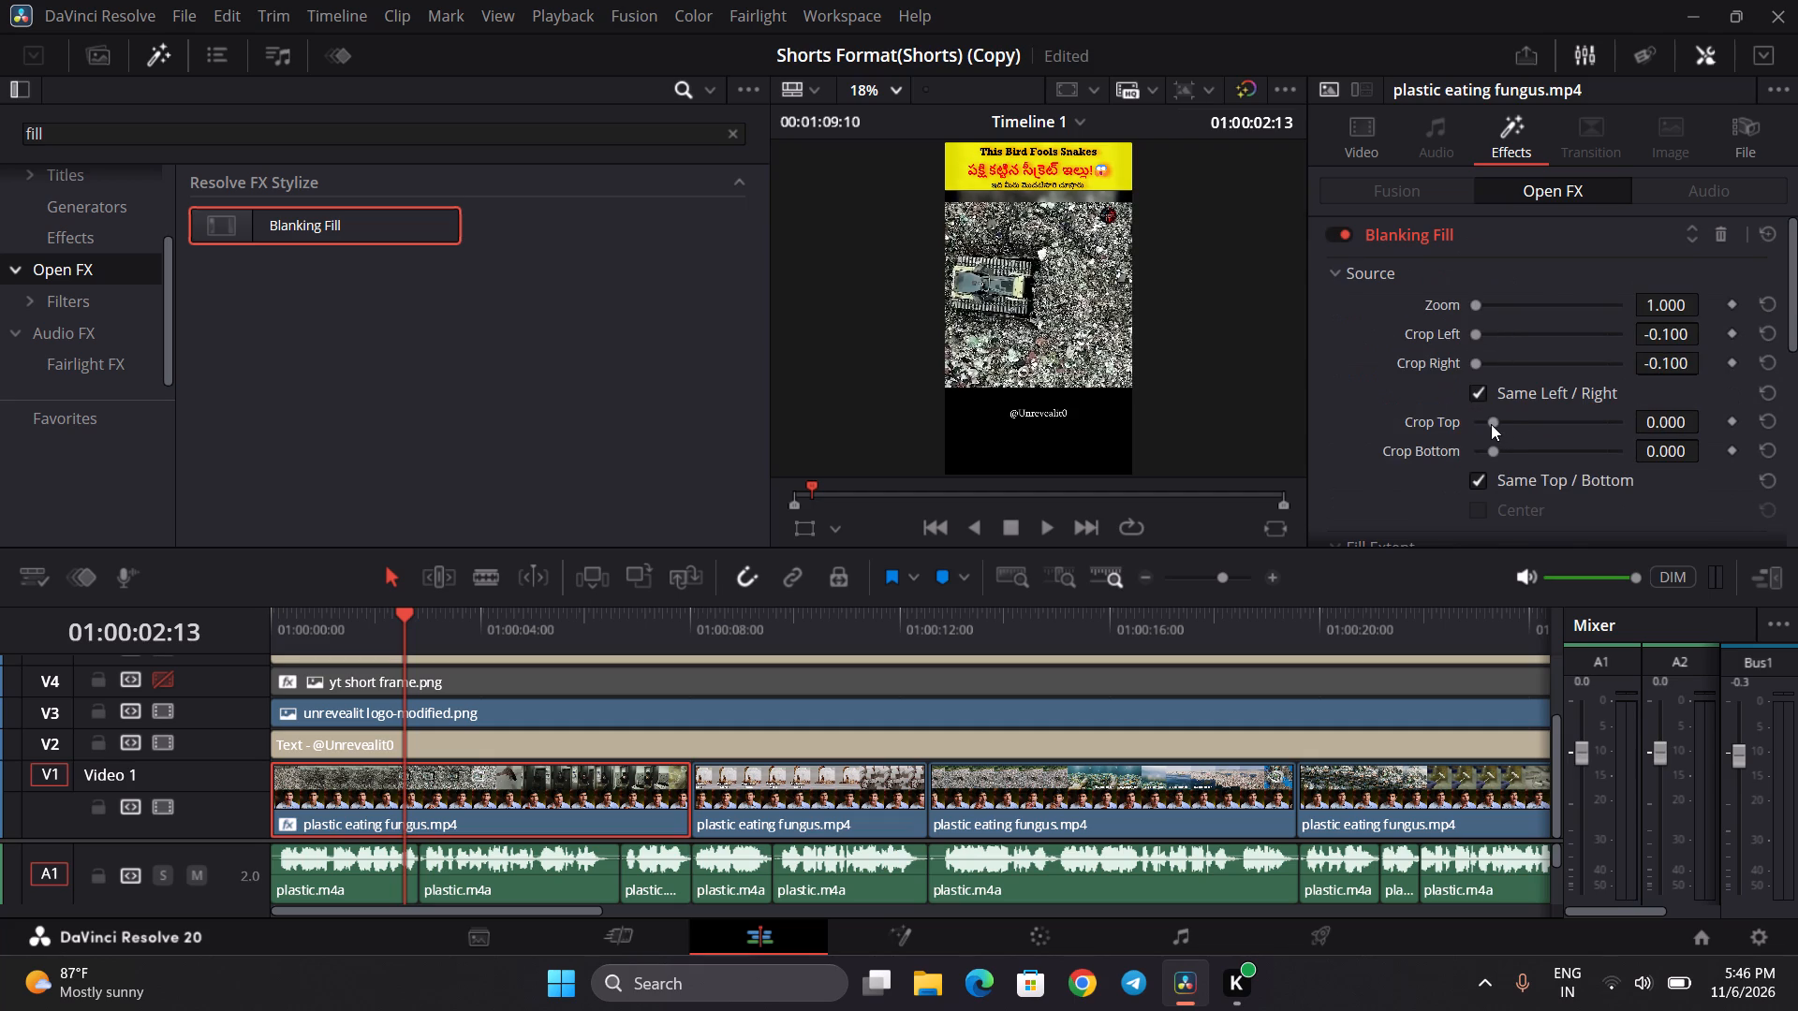
{"action": "left_click_drag", "start_coordinate": [1491, 424], "coordinate": [1396, 424]}
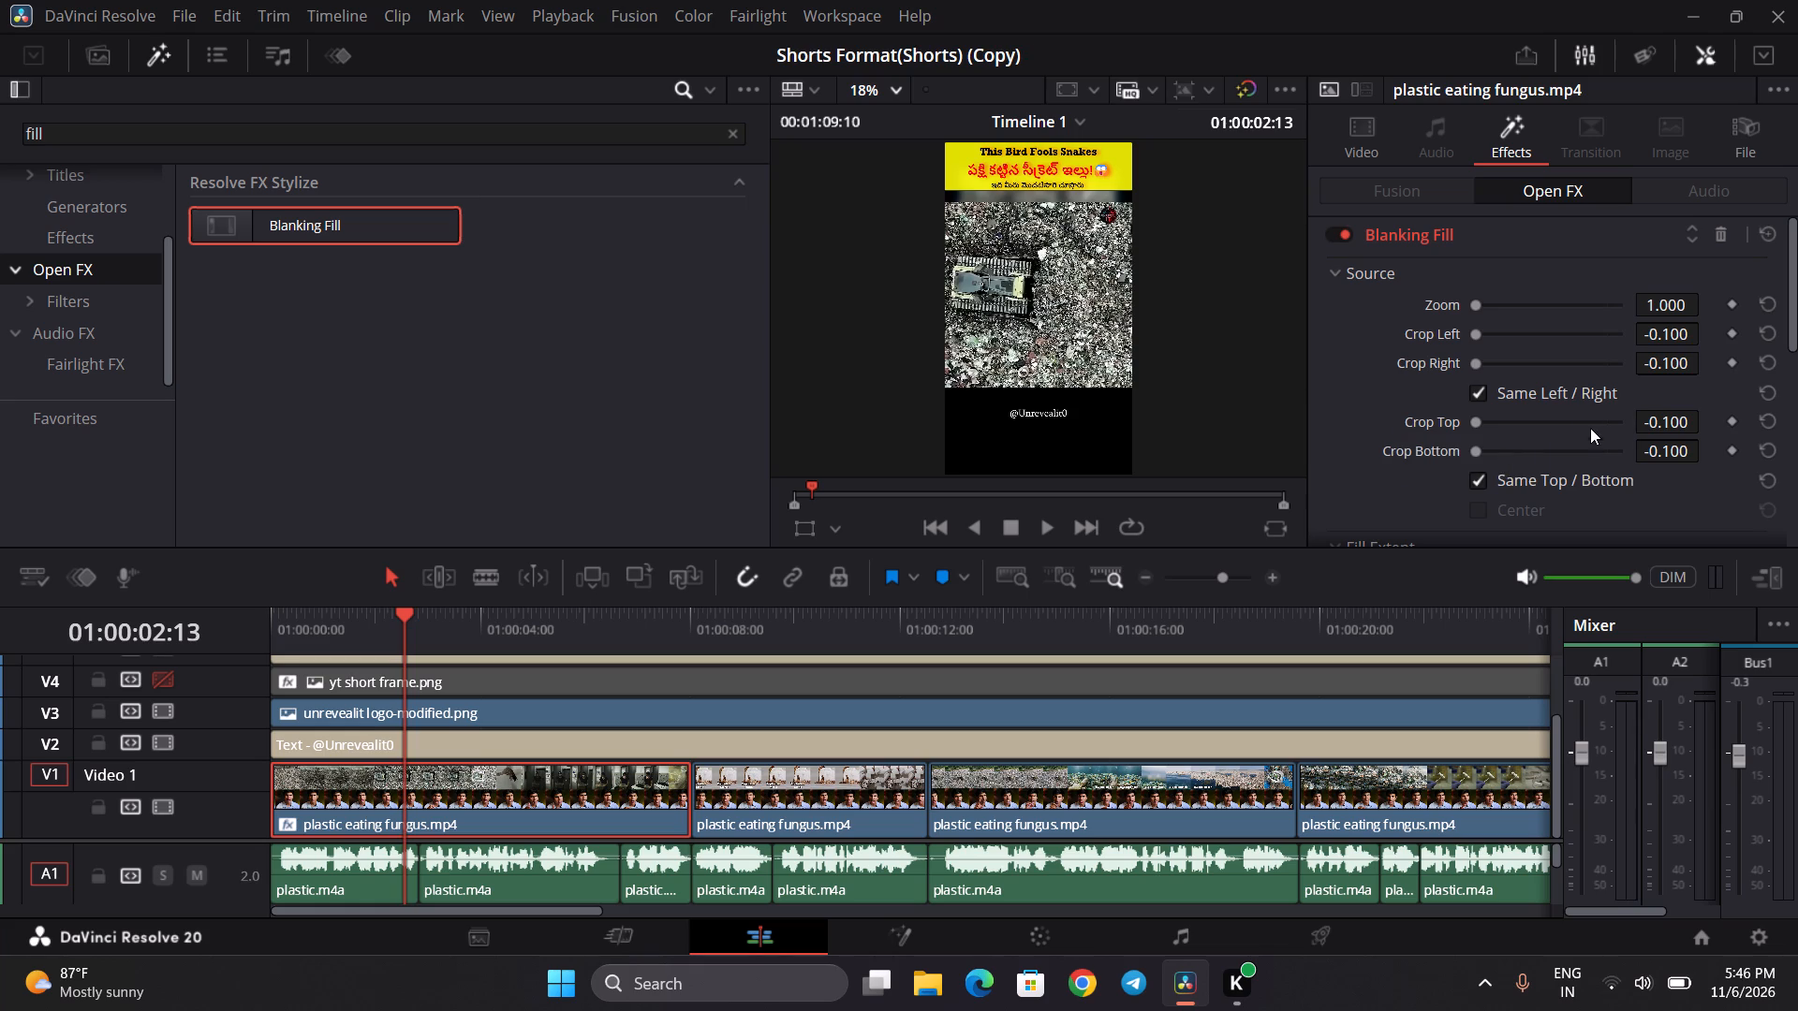
{"action": "scroll", "coordinate": [1606, 293], "scroll_direction": "up", "scroll_amount": 2}
{"action": "scroll", "coordinate": [1462, 330], "scroll_direction": "up", "scroll_amount": 2}
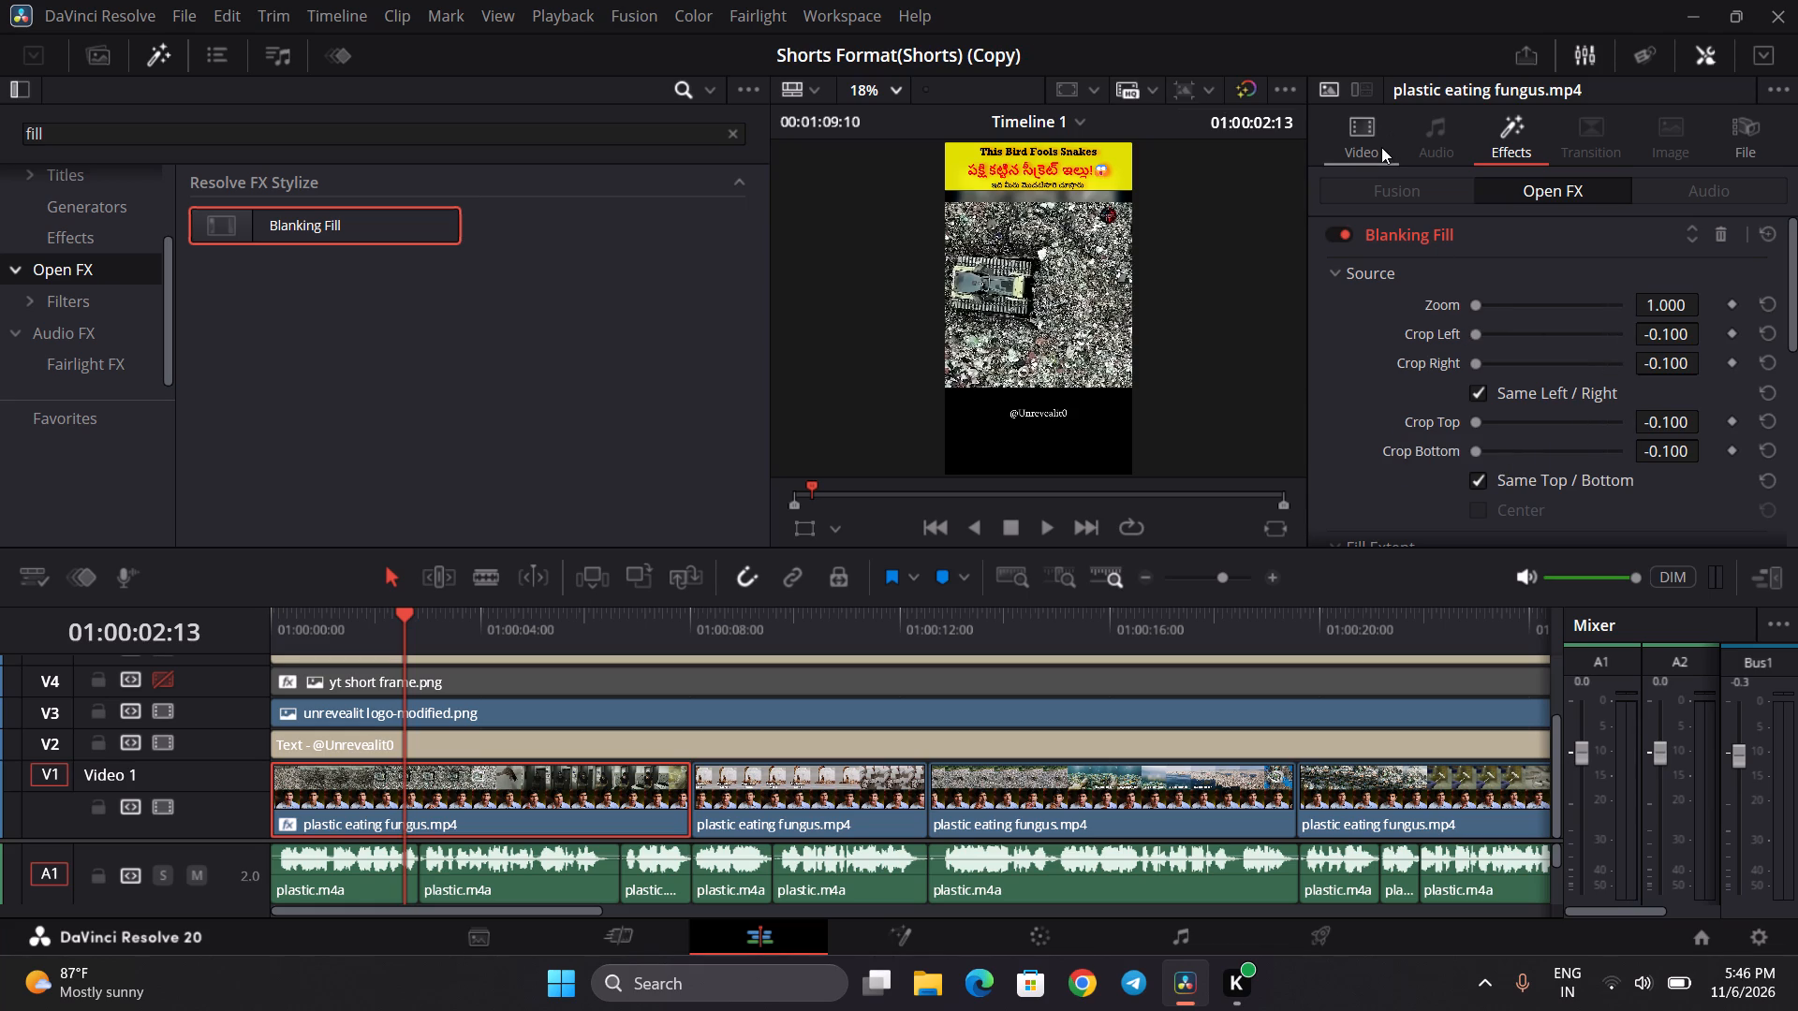
Lower the first plastic eating fungus.mp4 clip in the frame by setting its Position Y to about -431.
{"action": "left_click", "coordinate": [1378, 144]}
{"action": "left_click_drag", "start_coordinate": [1668, 247], "coordinate": [1658, 247]}
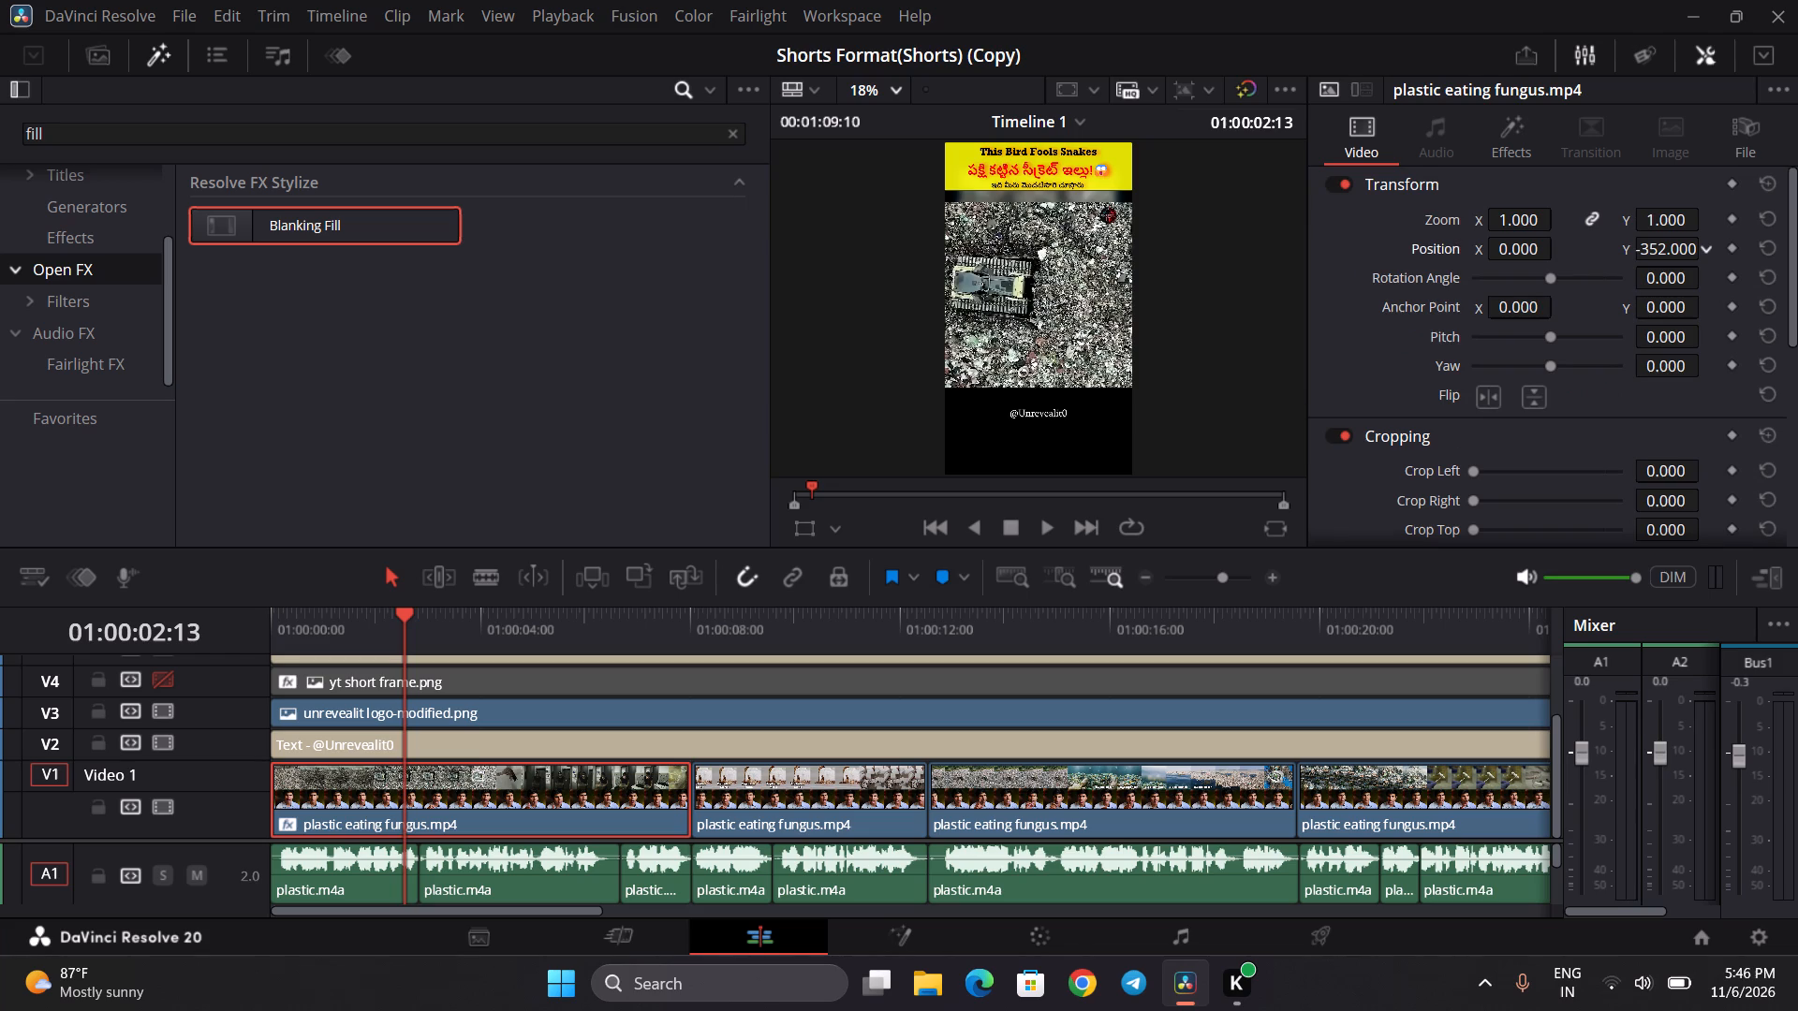
{"action": "left_click_drag", "start_coordinate": [1658, 247], "coordinate": [1561, 351]}
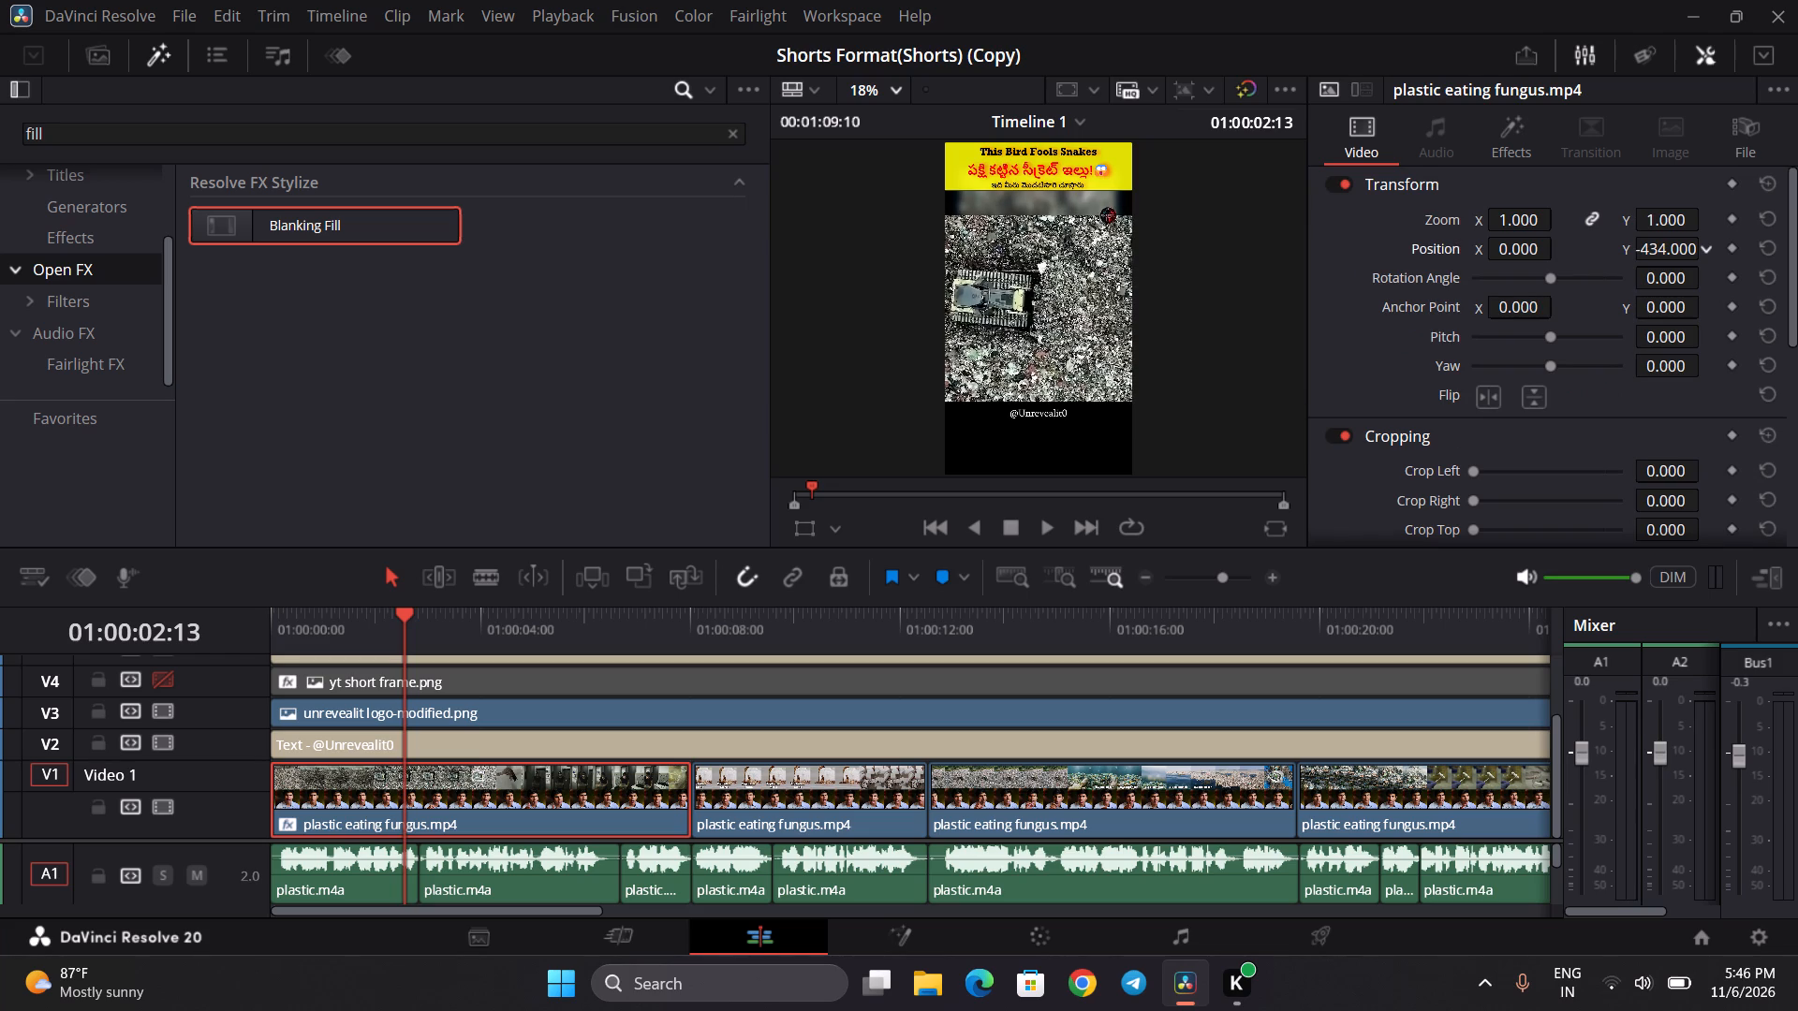
{"action": "left_click_drag", "start_coordinate": [1561, 351], "coordinate": [1499, 414]}
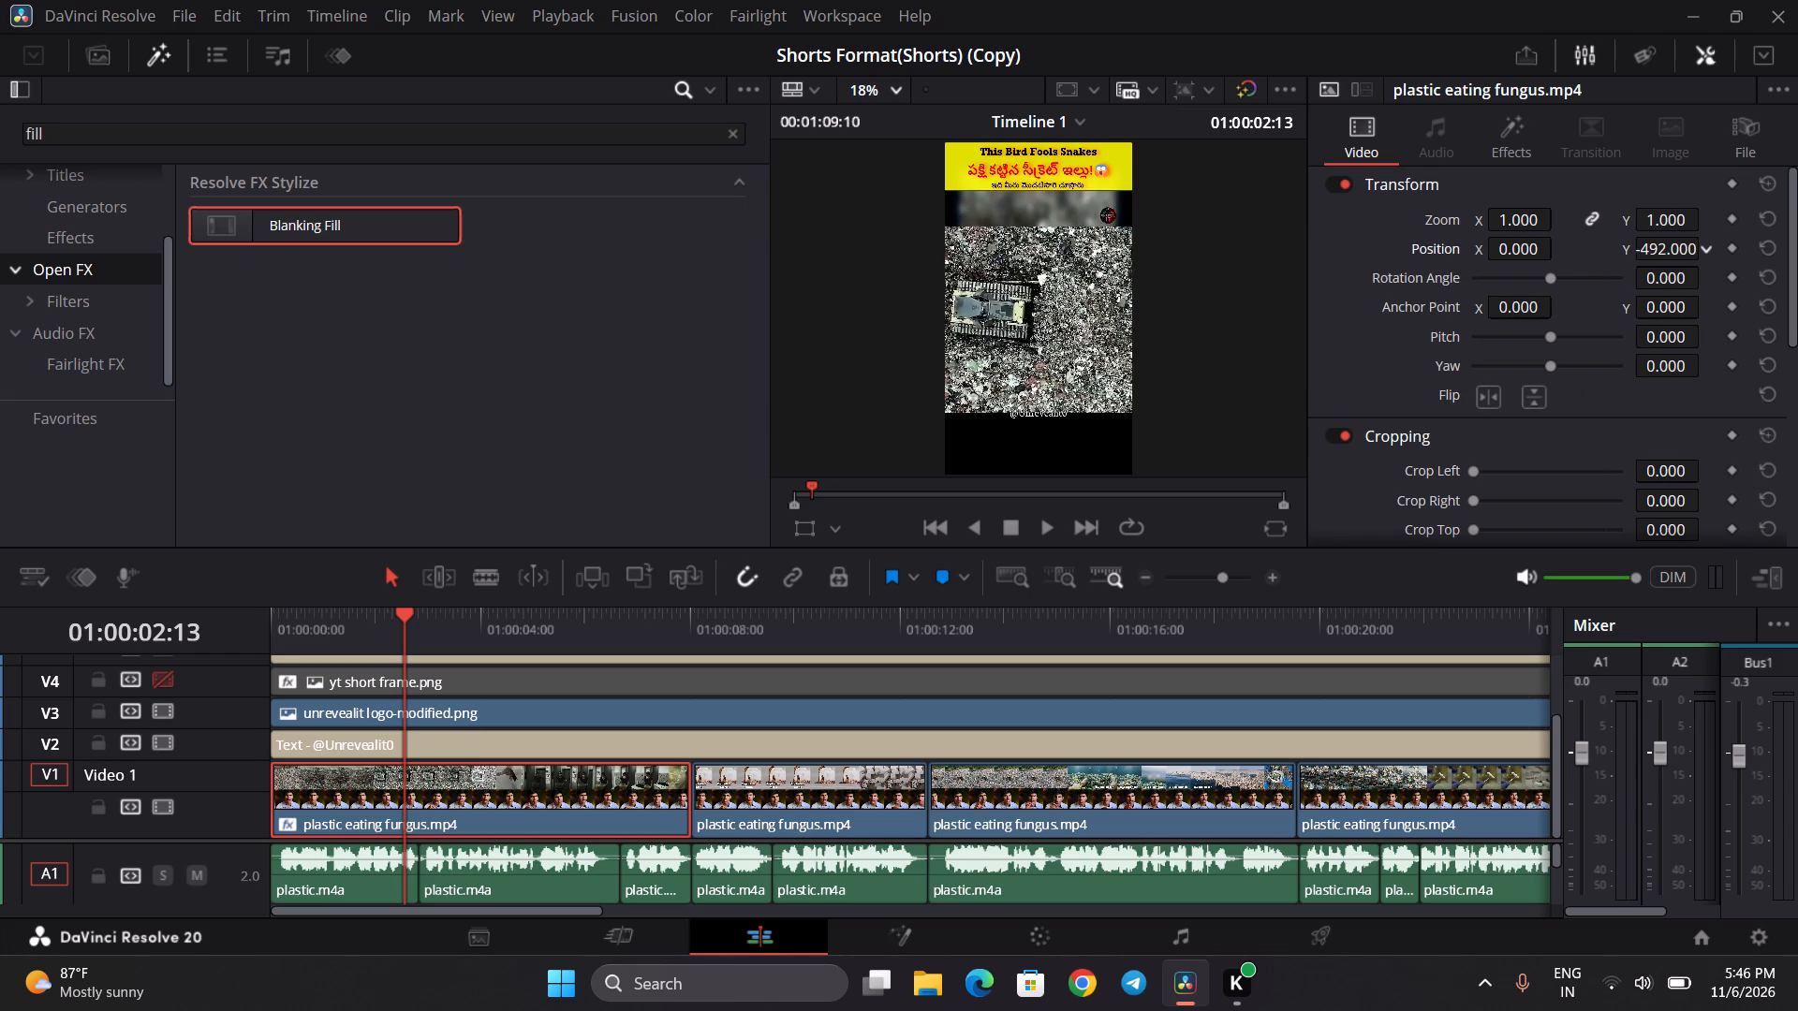
{"action": "left_click_drag", "start_coordinate": [1499, 414], "coordinate": [1500, 414]}
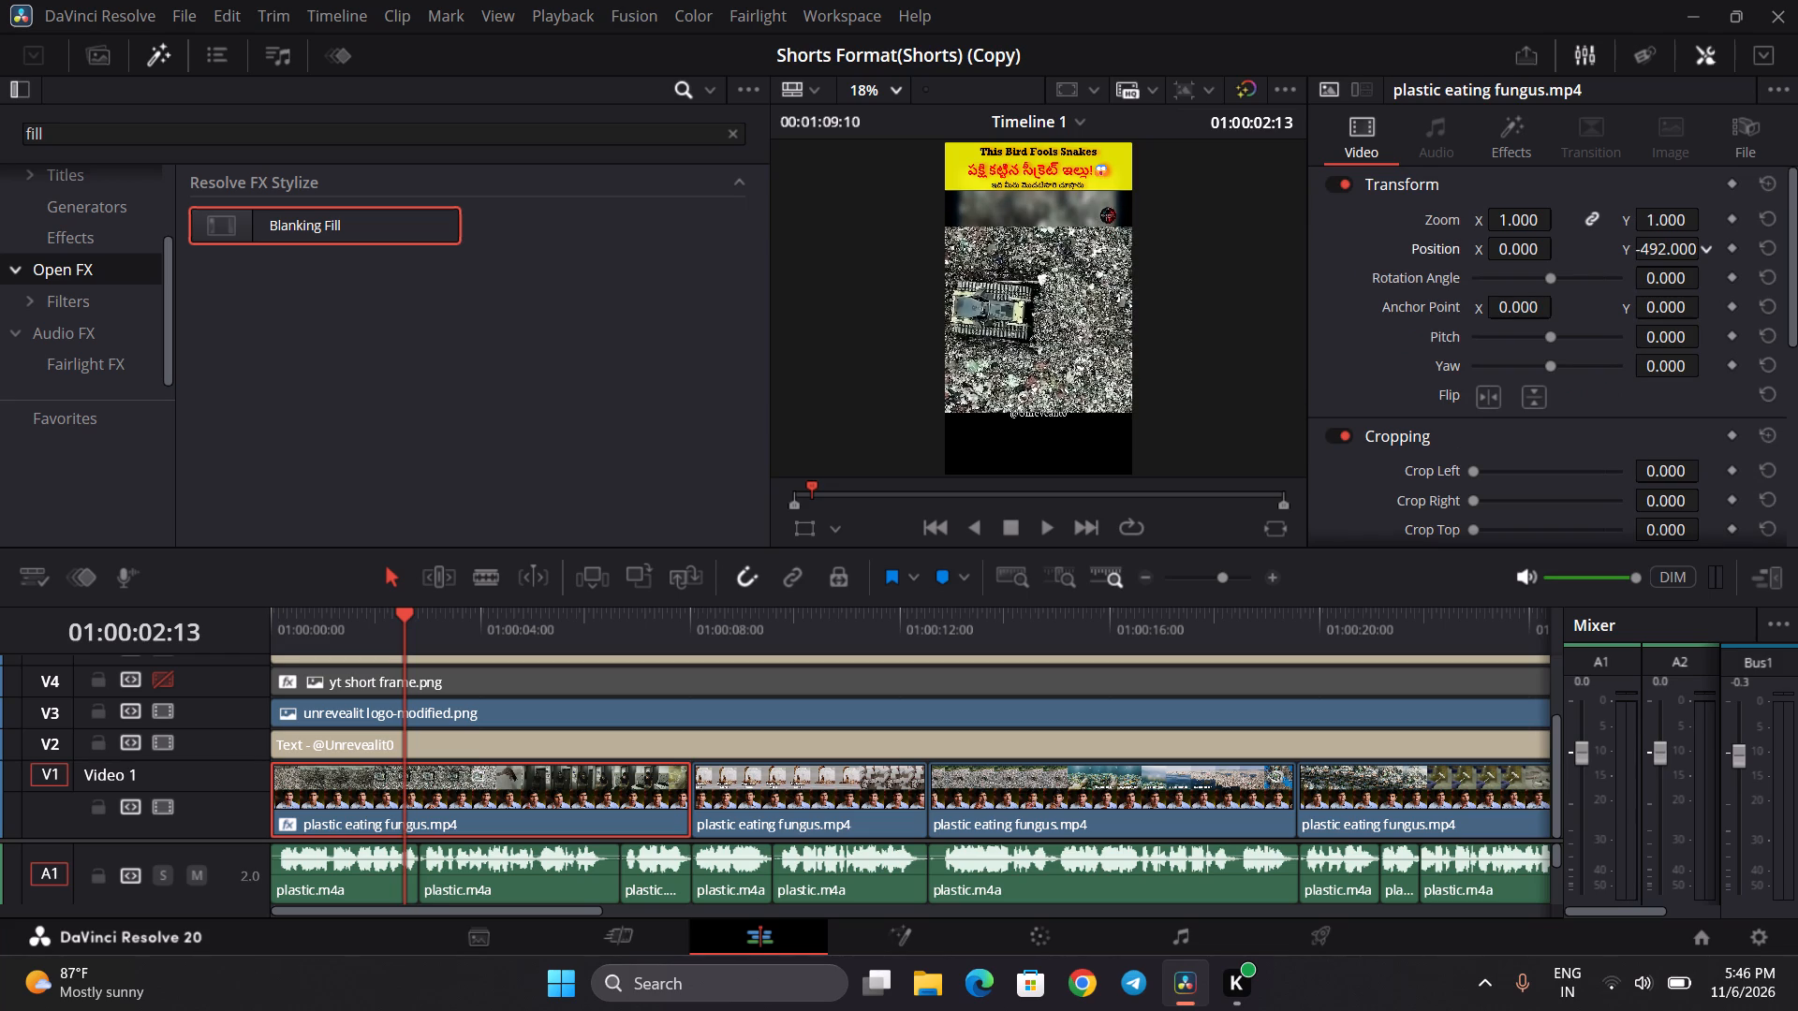
{"action": "left_click_drag", "start_coordinate": [1500, 414], "coordinate": [1506, 414]}
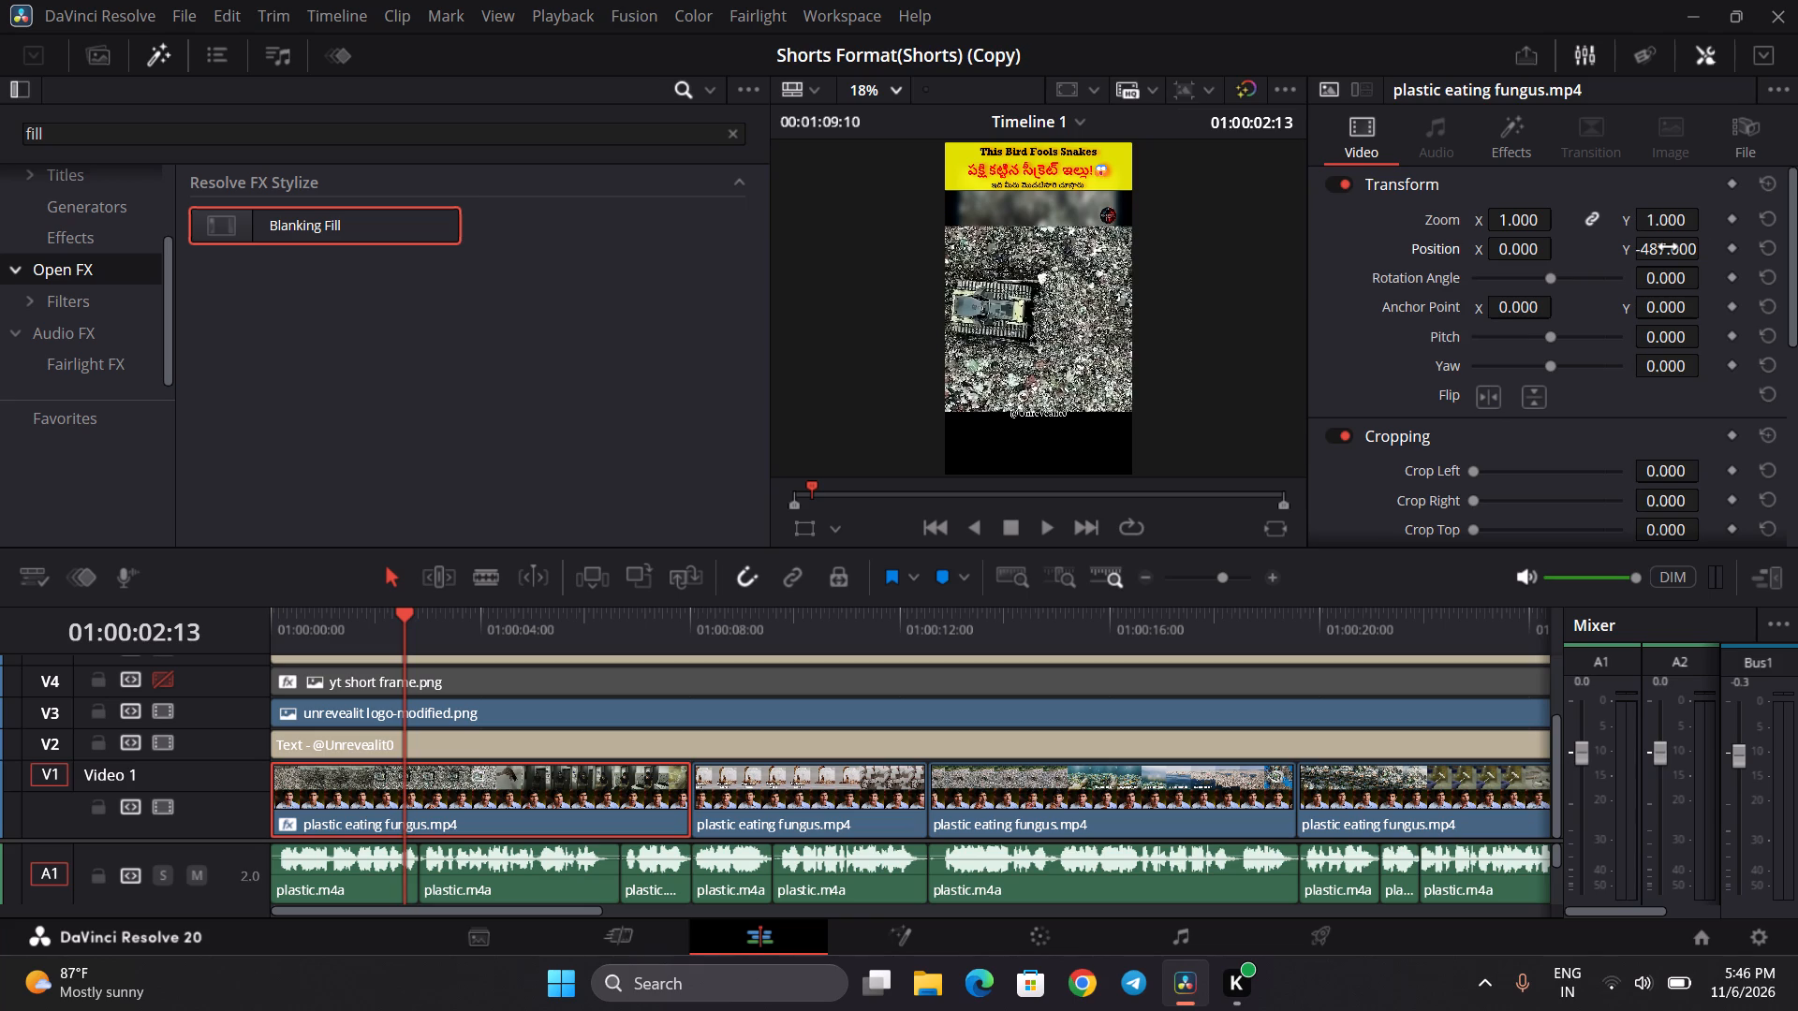
{"action": "left_click_drag", "start_coordinate": [1668, 247], "coordinate": [1696, 256]}
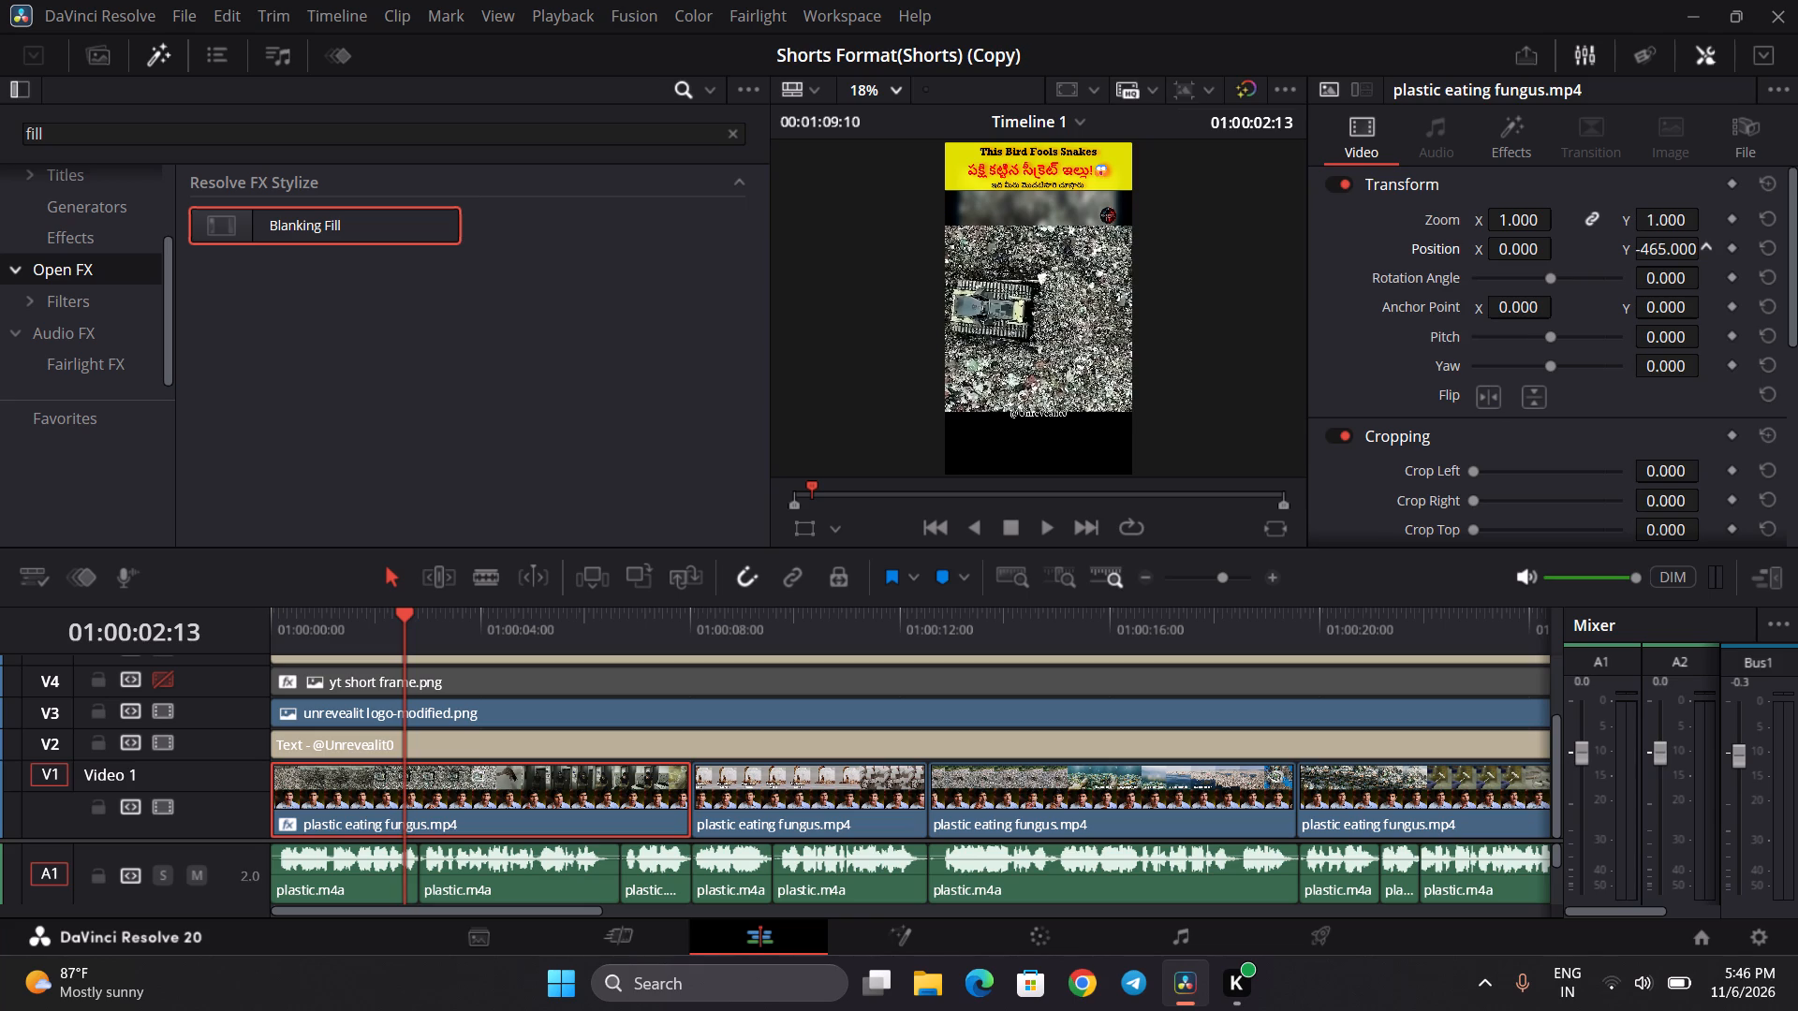
{"action": "left_click_drag", "start_coordinate": [1696, 256], "coordinate": [1714, 272]}
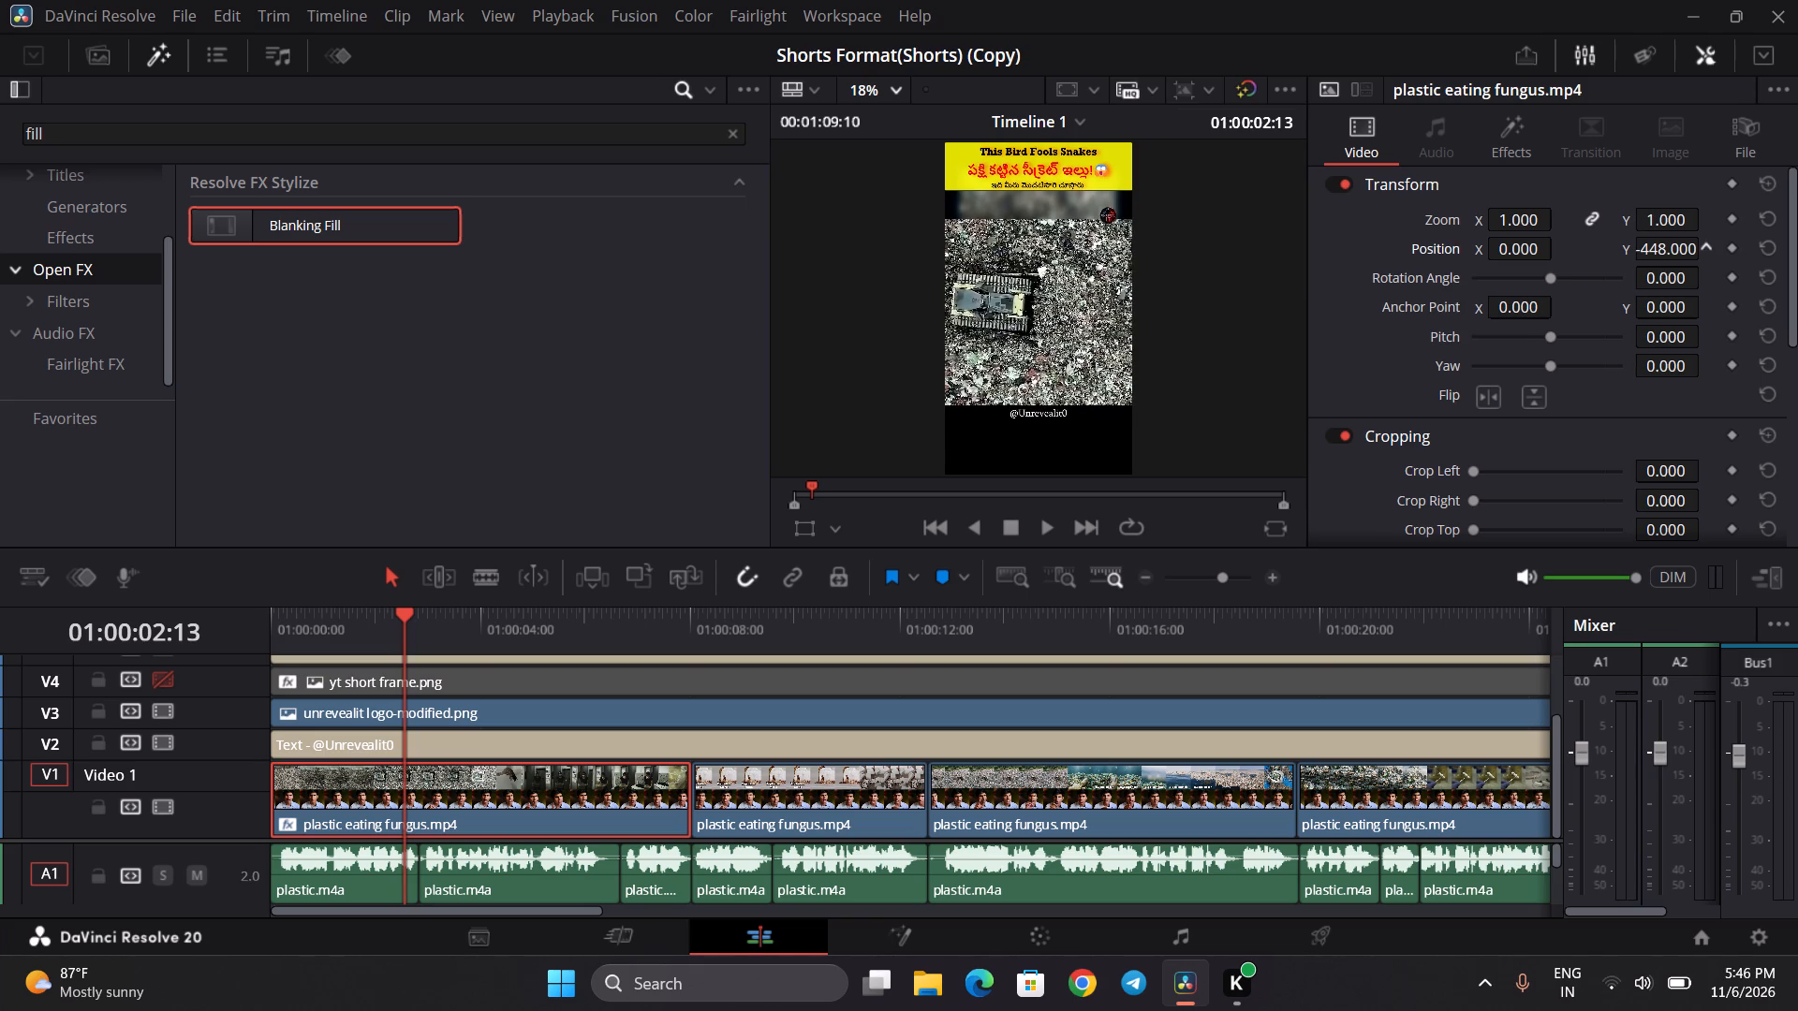
{"action": "left_click_drag", "start_coordinate": [1714, 272], "coordinate": [1733, 299]}
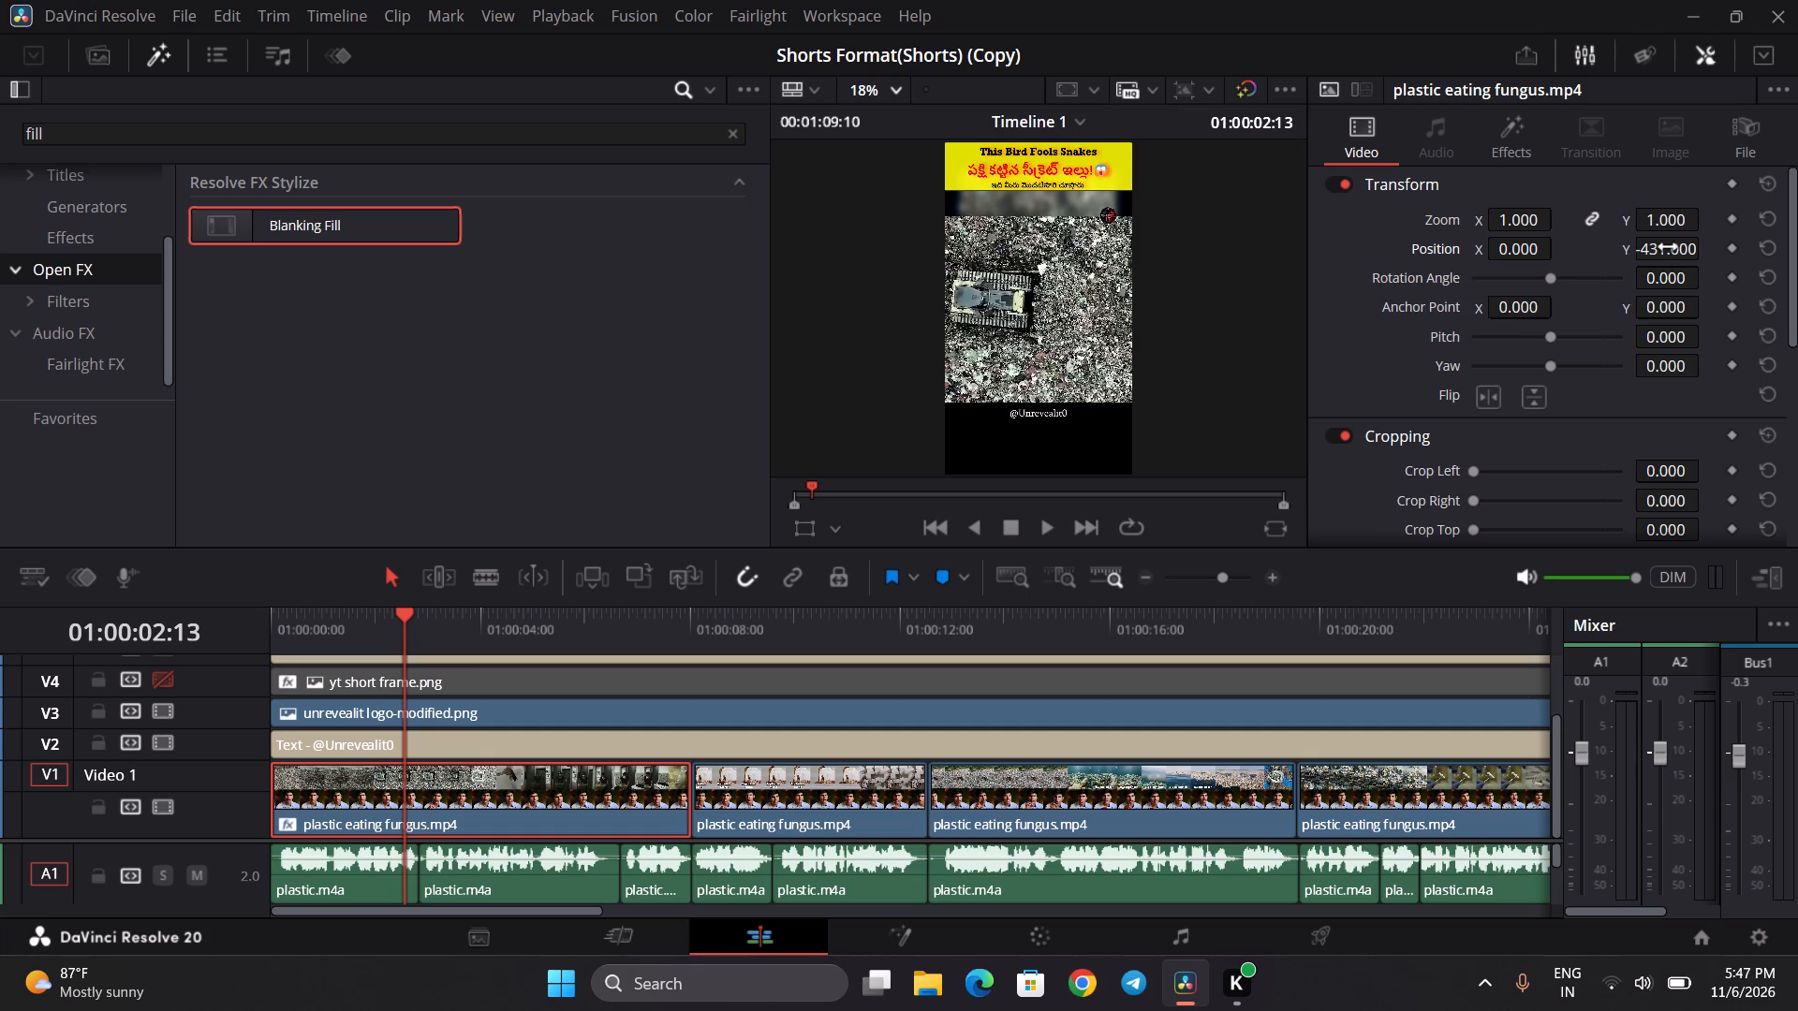
{"action": "left_click", "coordinate": [544, 740]}
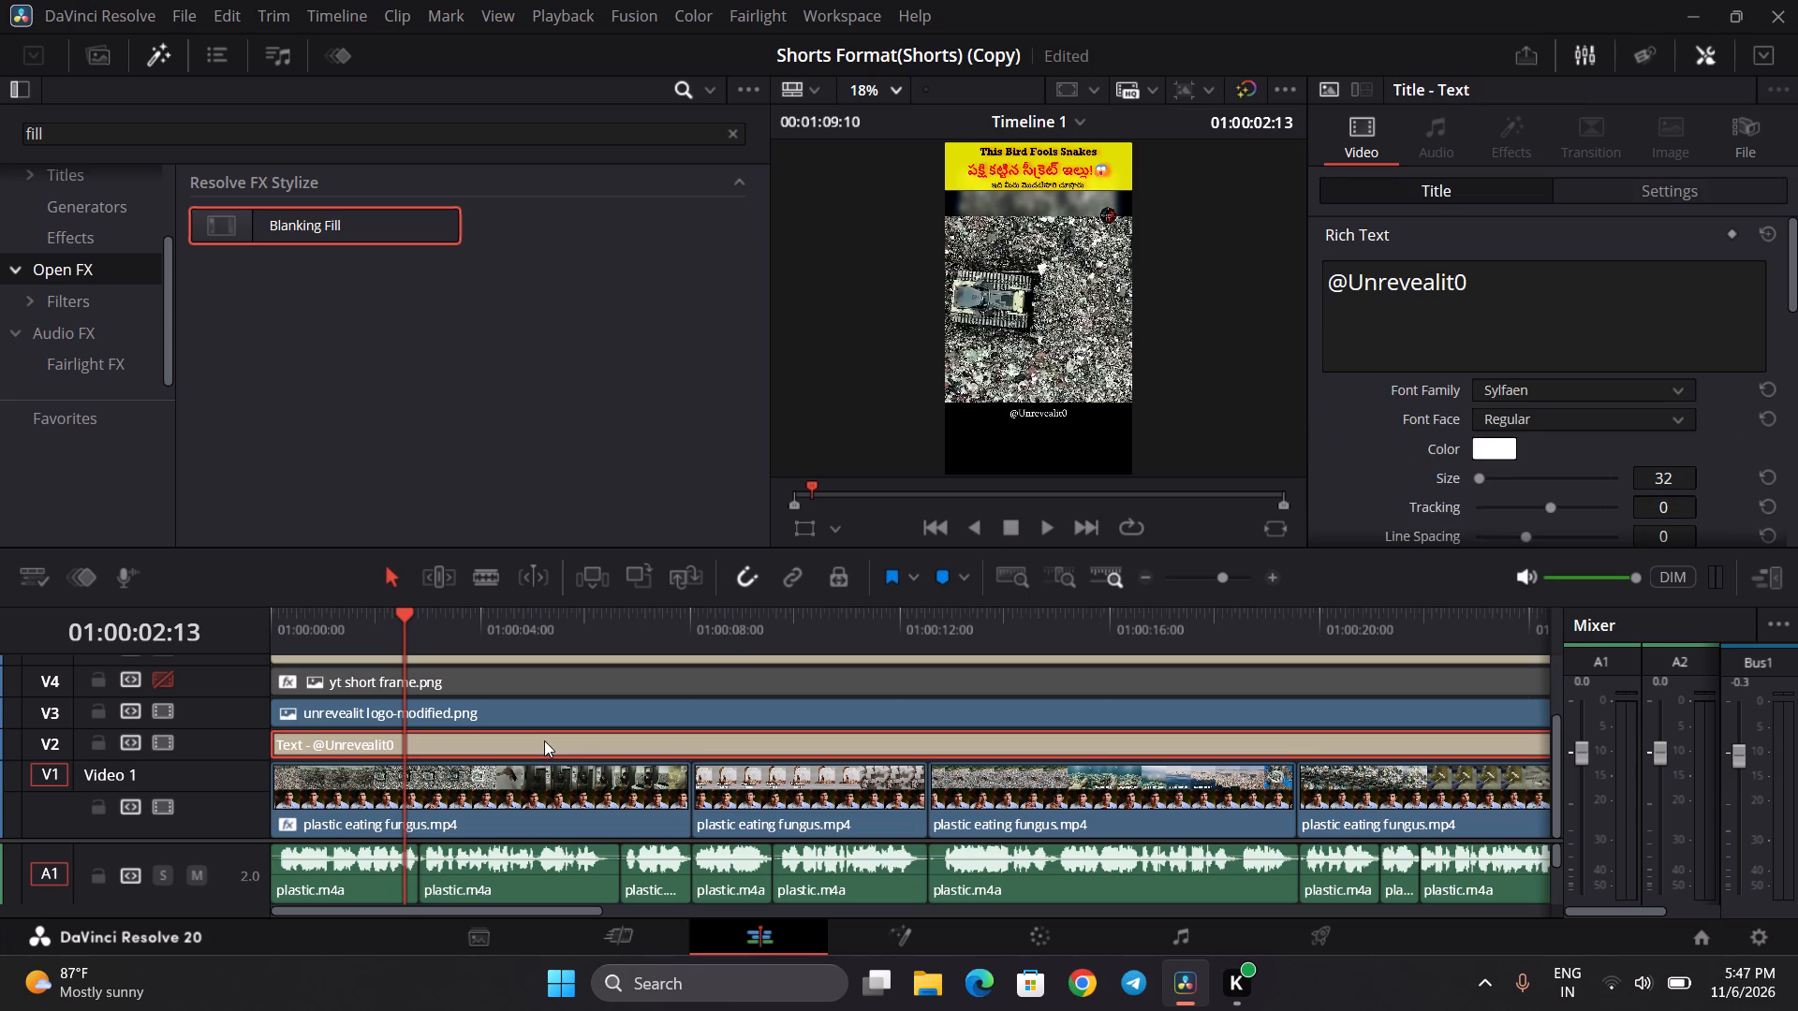
{"action": "left_click", "coordinate": [169, 747]}
{"action": "left_click", "coordinate": [169, 747]}
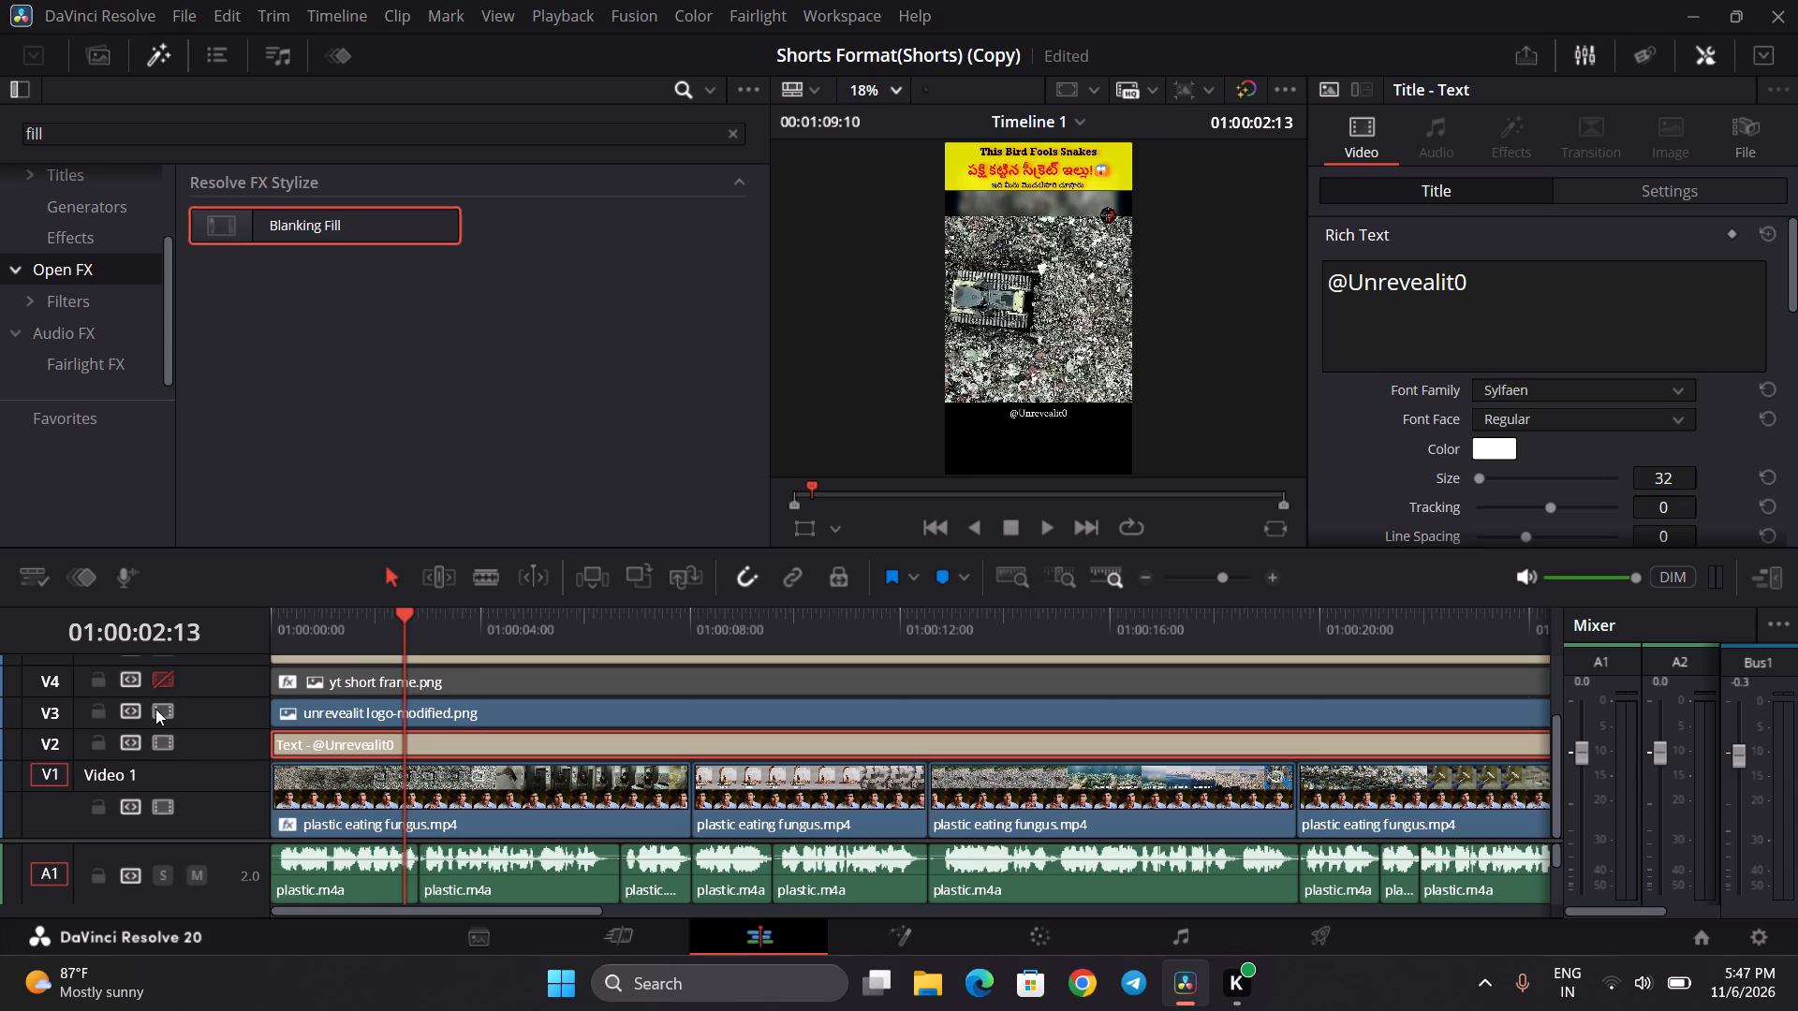
{"action": "left_click", "coordinate": [155, 709]}
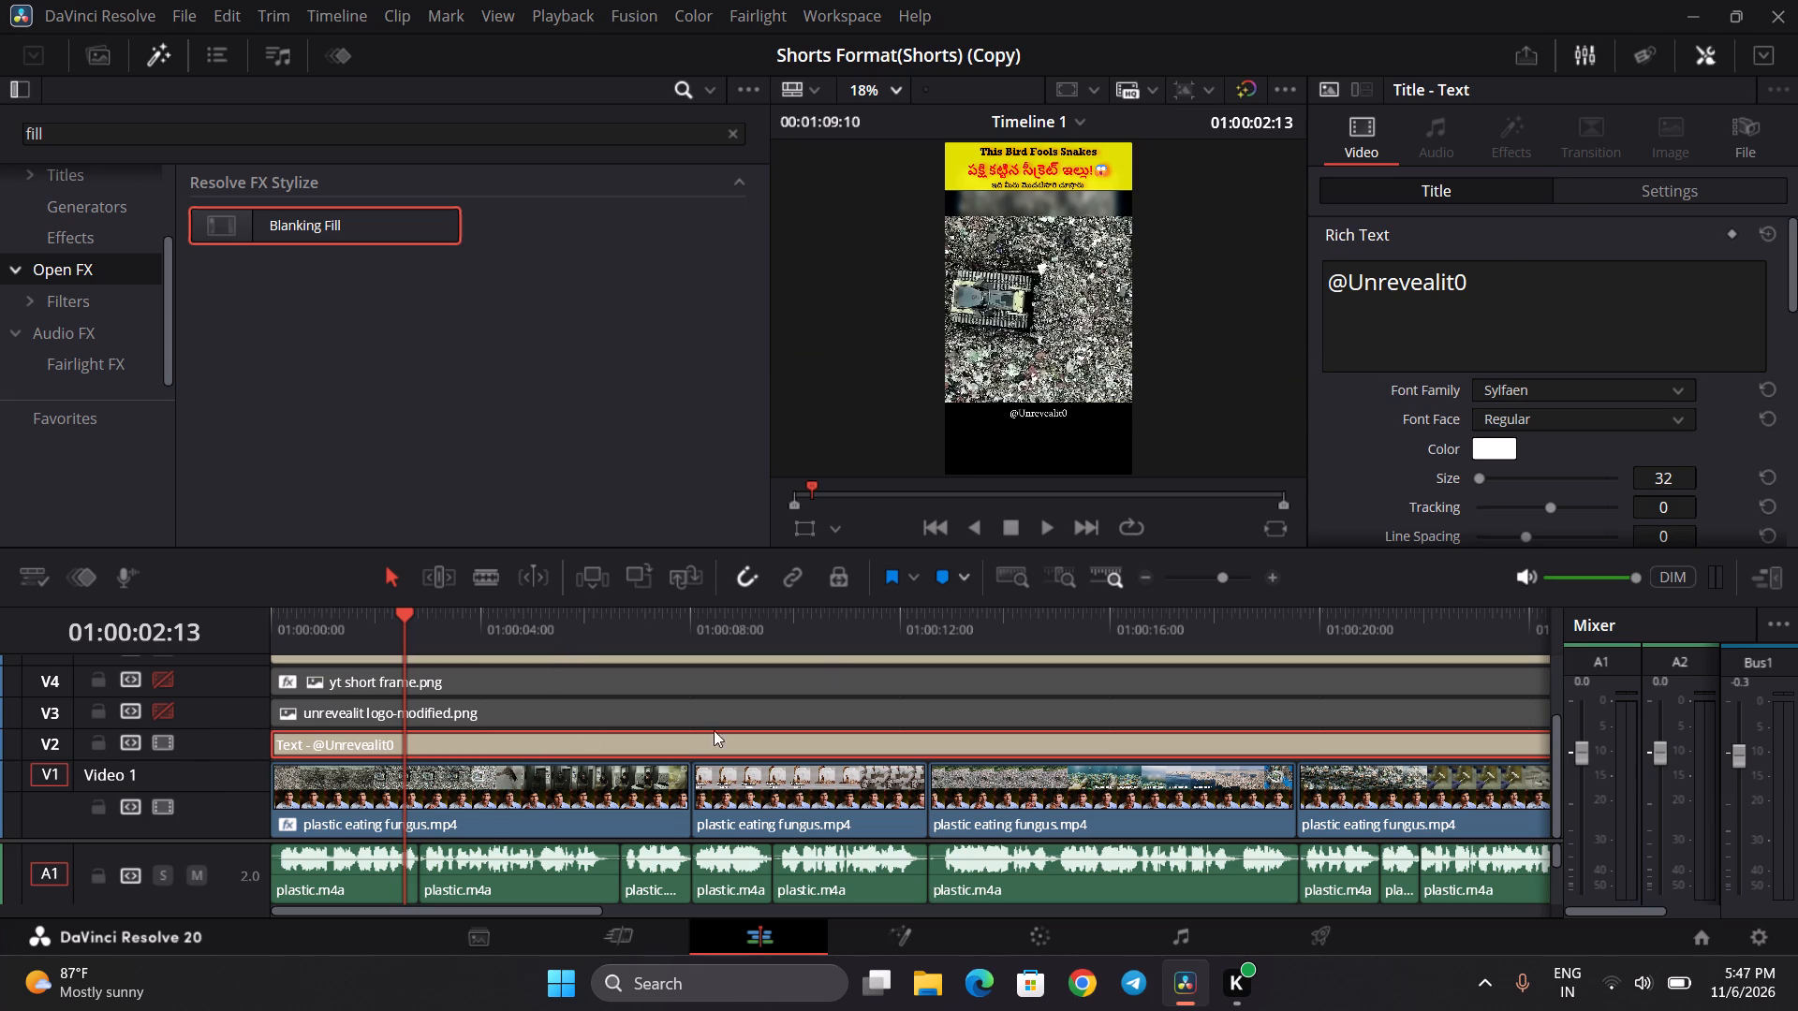
Compare the Blanking Fill zoom modes on the first V1 clip, including Manual and Stretch To Timeline, and leave it on Zoom To Timeline.
{"action": "left_click", "coordinate": [420, 782]}
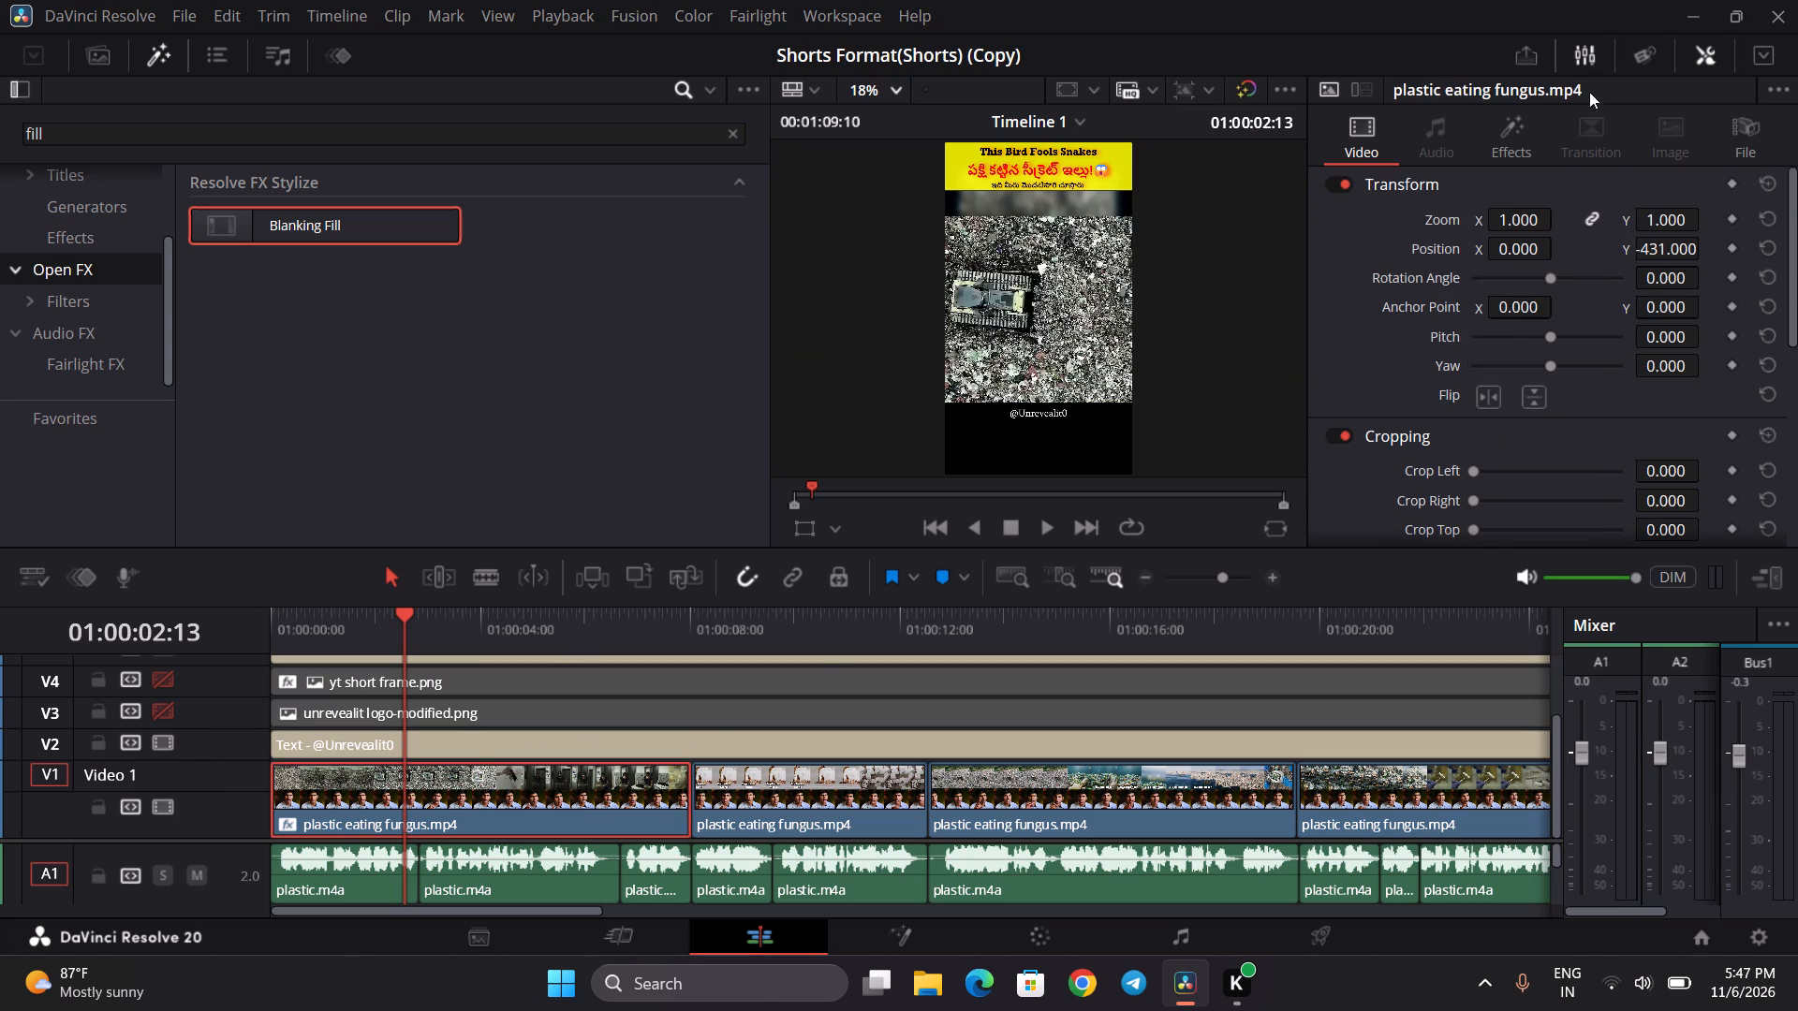
{"action": "left_click", "coordinate": [1517, 146]}
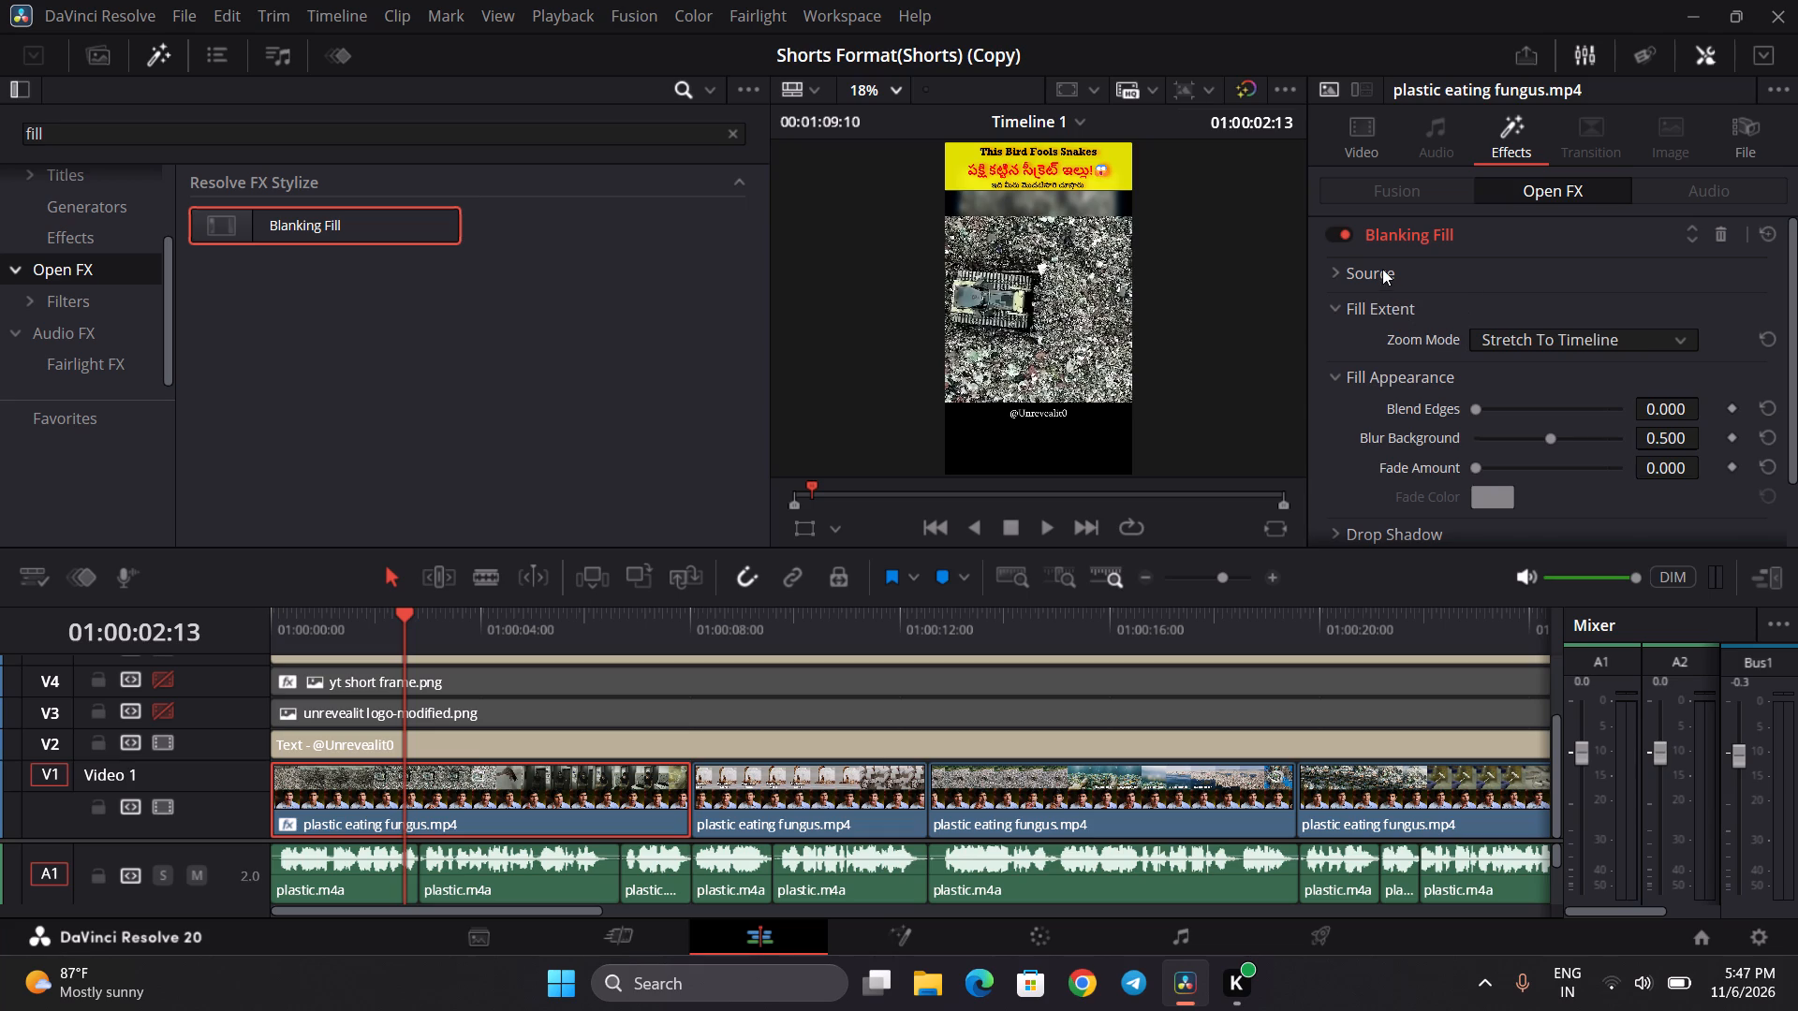
{"action": "left_click", "coordinate": [1382, 269]}
{"action": "scroll", "coordinate": [1462, 414], "scroll_direction": "down", "scroll_amount": 1}
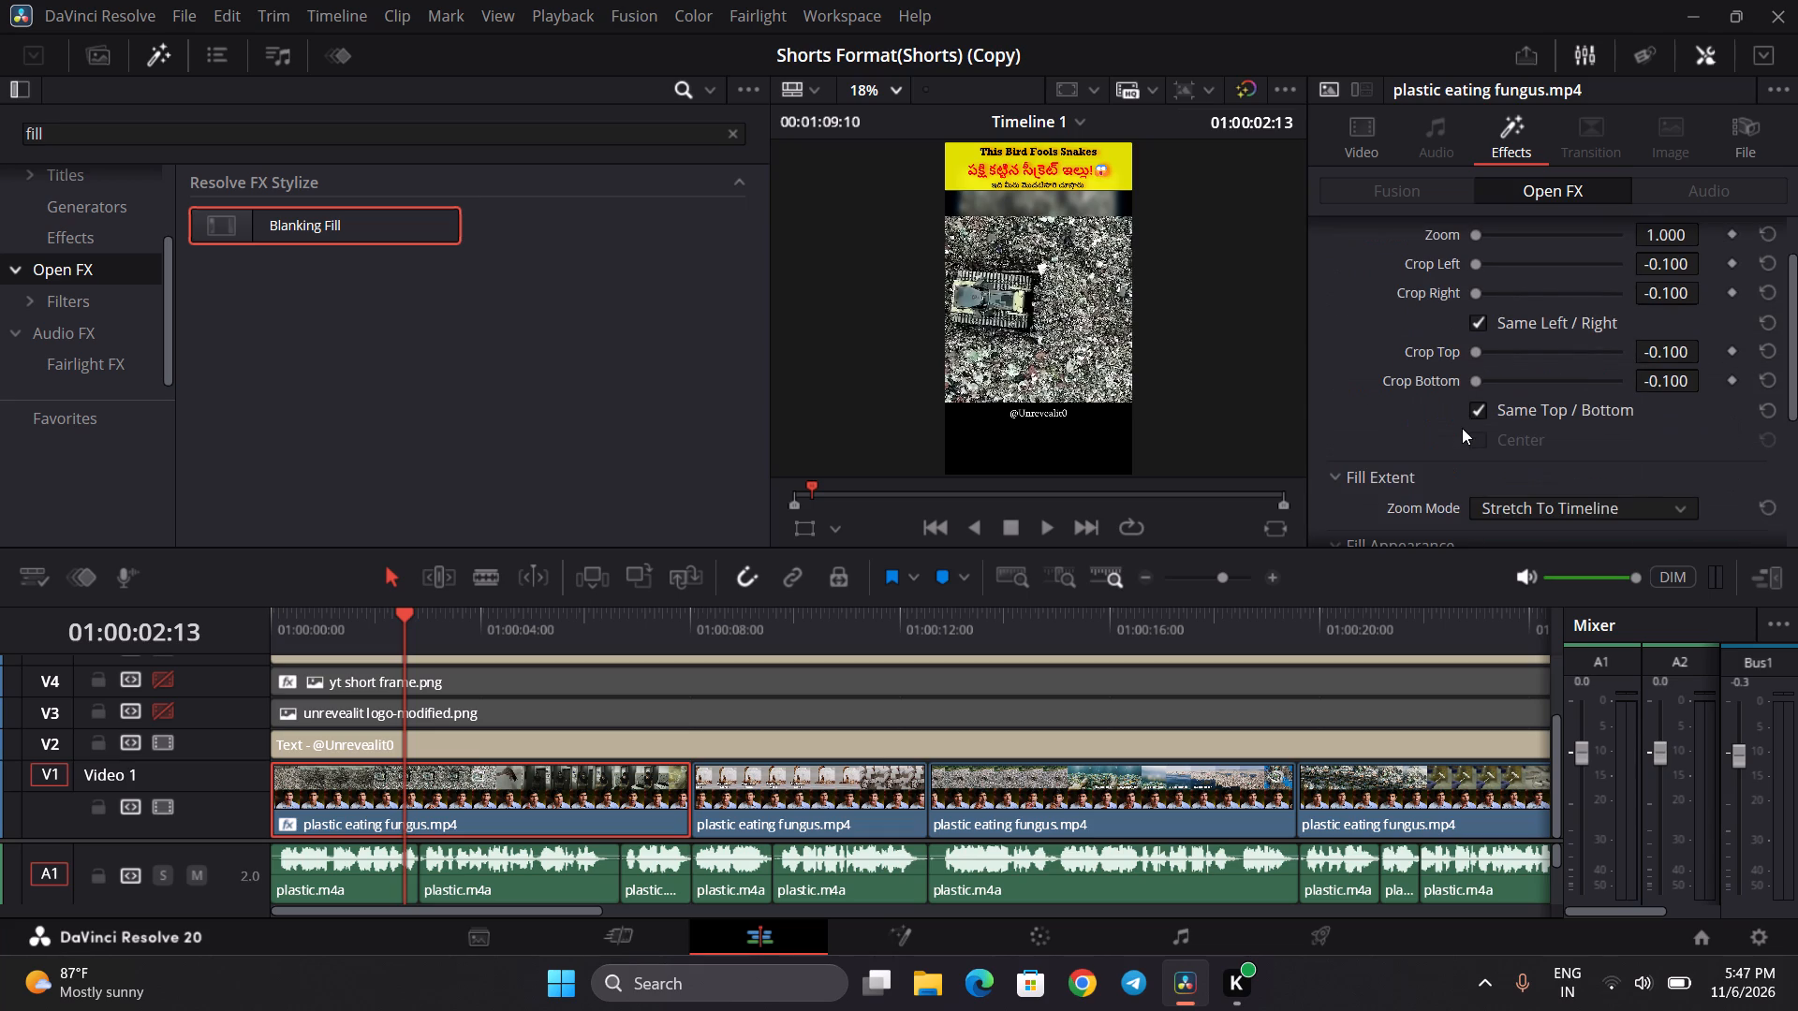
{"action": "scroll", "coordinate": [1483, 491], "scroll_direction": "down", "scroll_amount": 1}
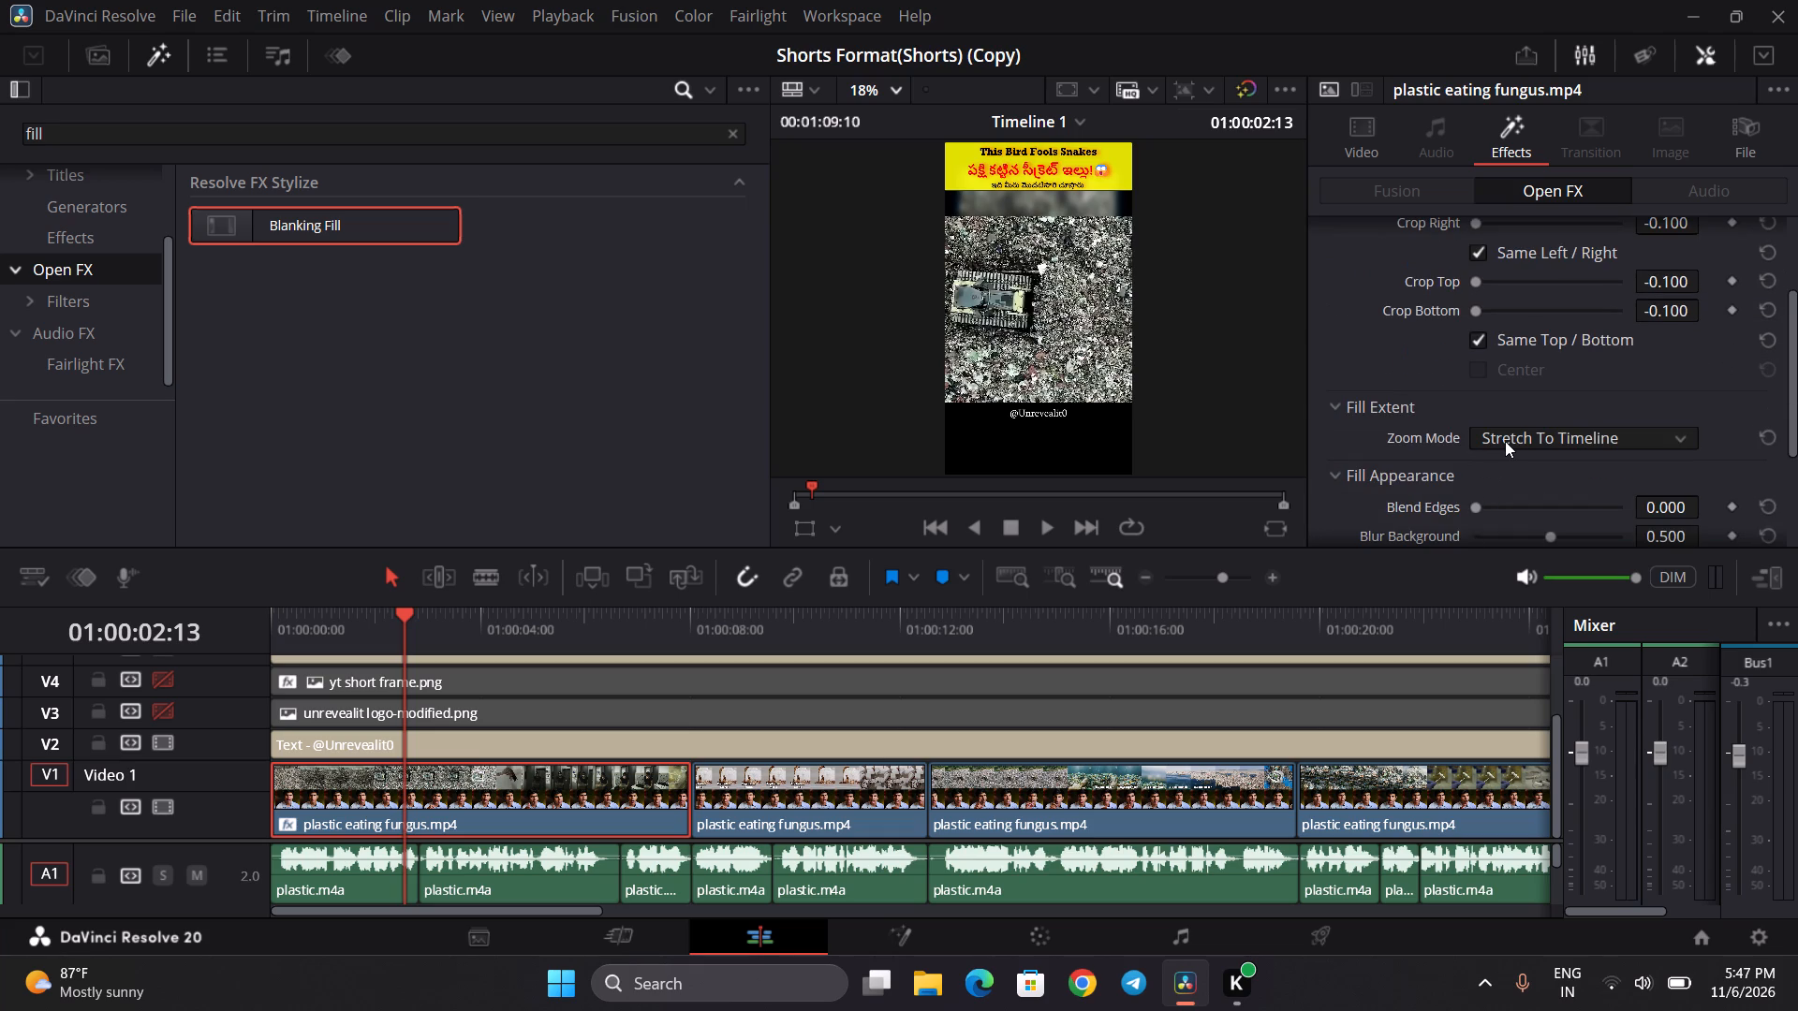
{"action": "left_click", "coordinate": [1505, 441]}
{"action": "left_click", "coordinate": [1509, 493]}
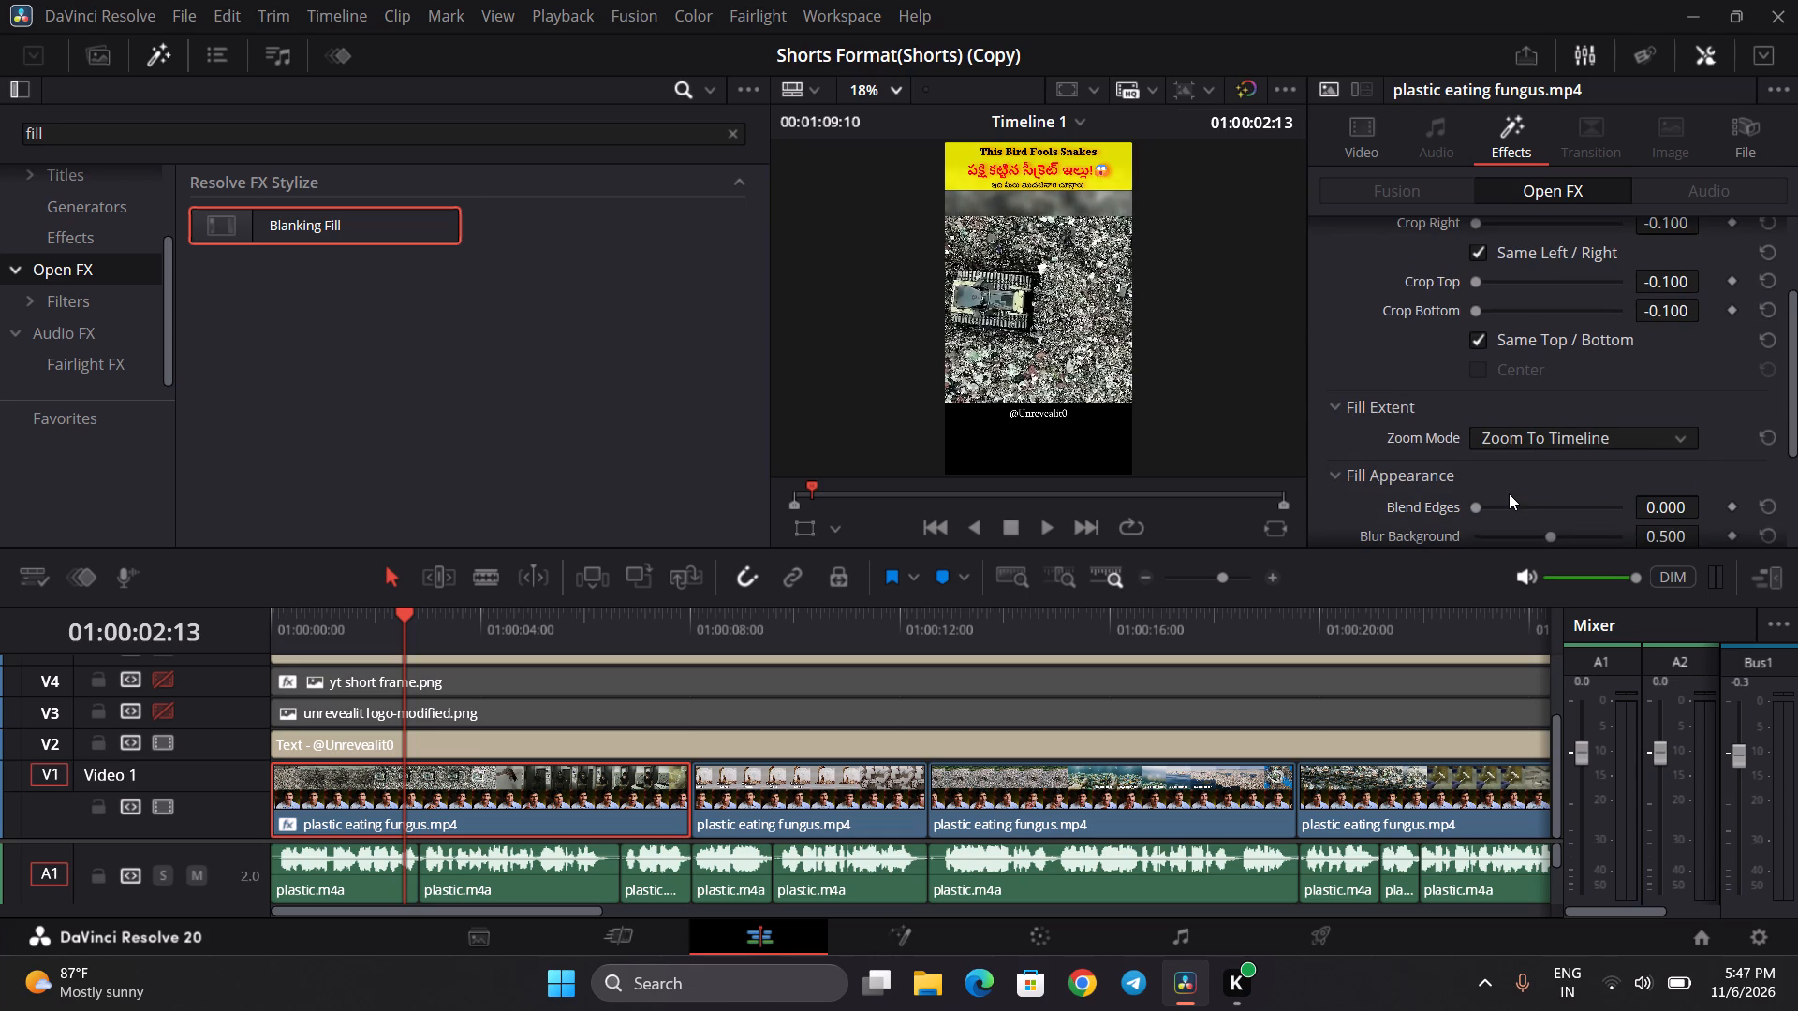
{"action": "left_click", "coordinate": [1502, 437]}
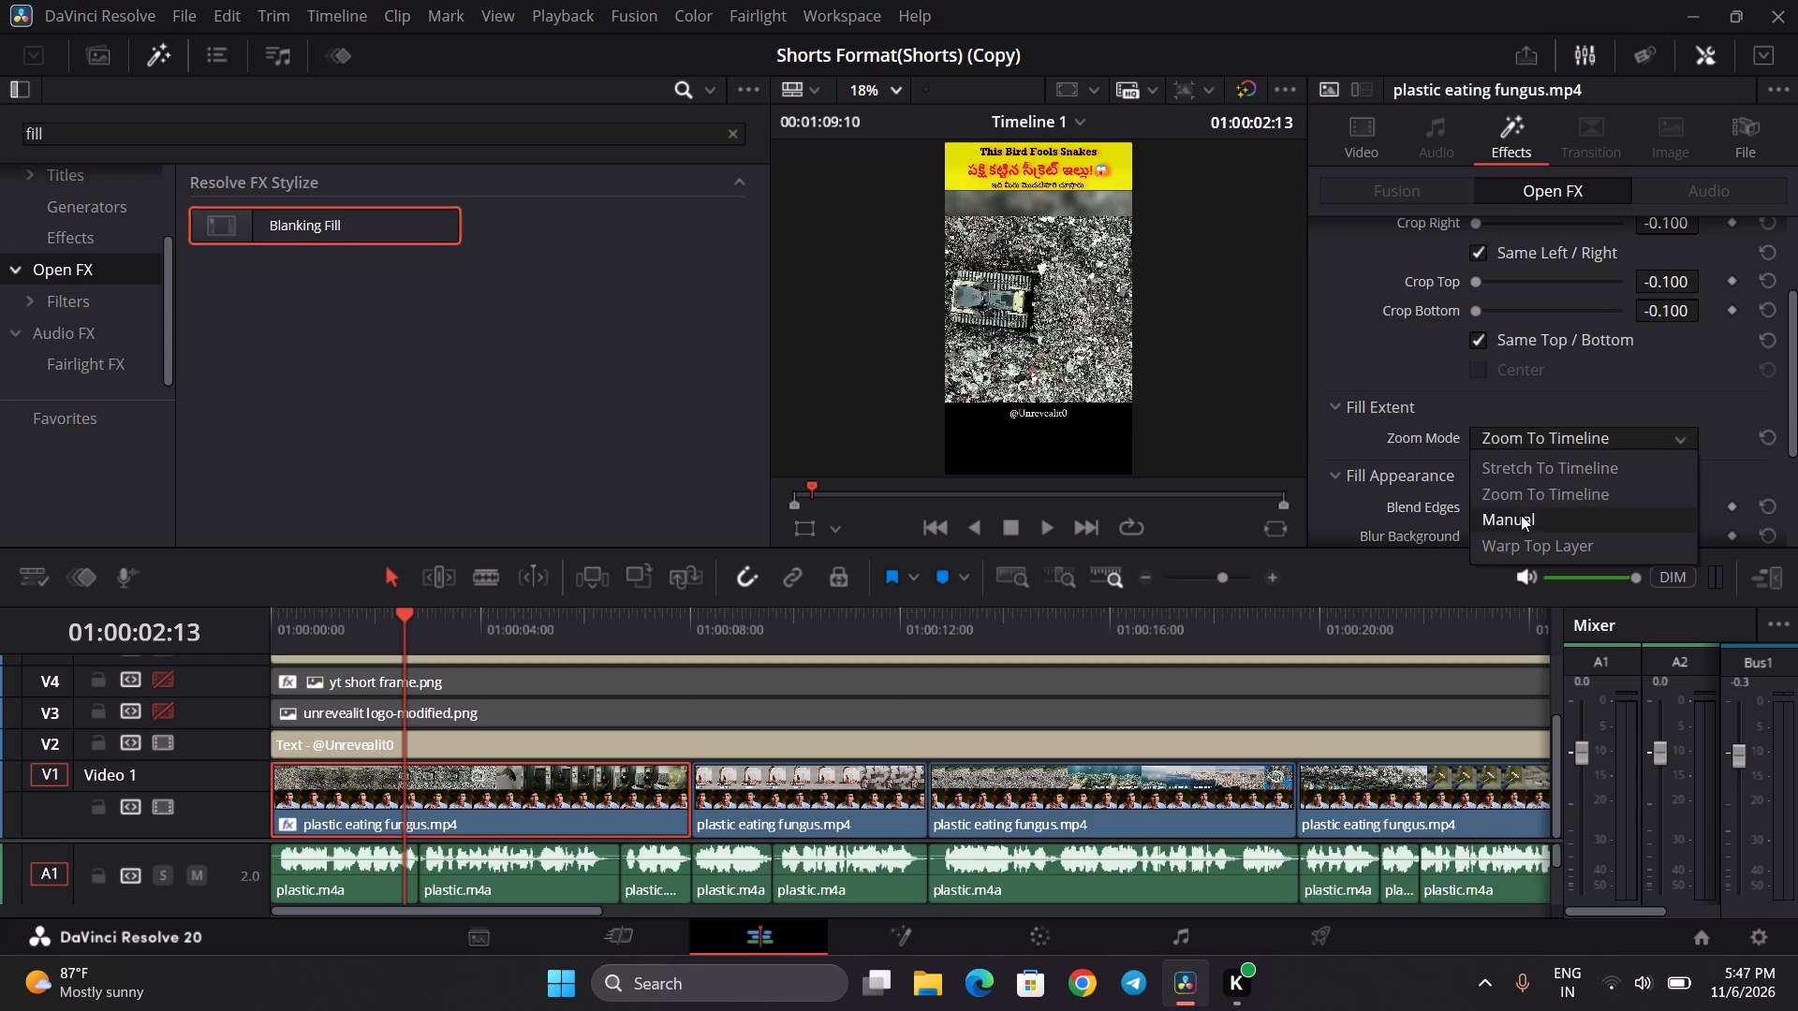
{"action": "left_click", "coordinate": [1521, 519]}
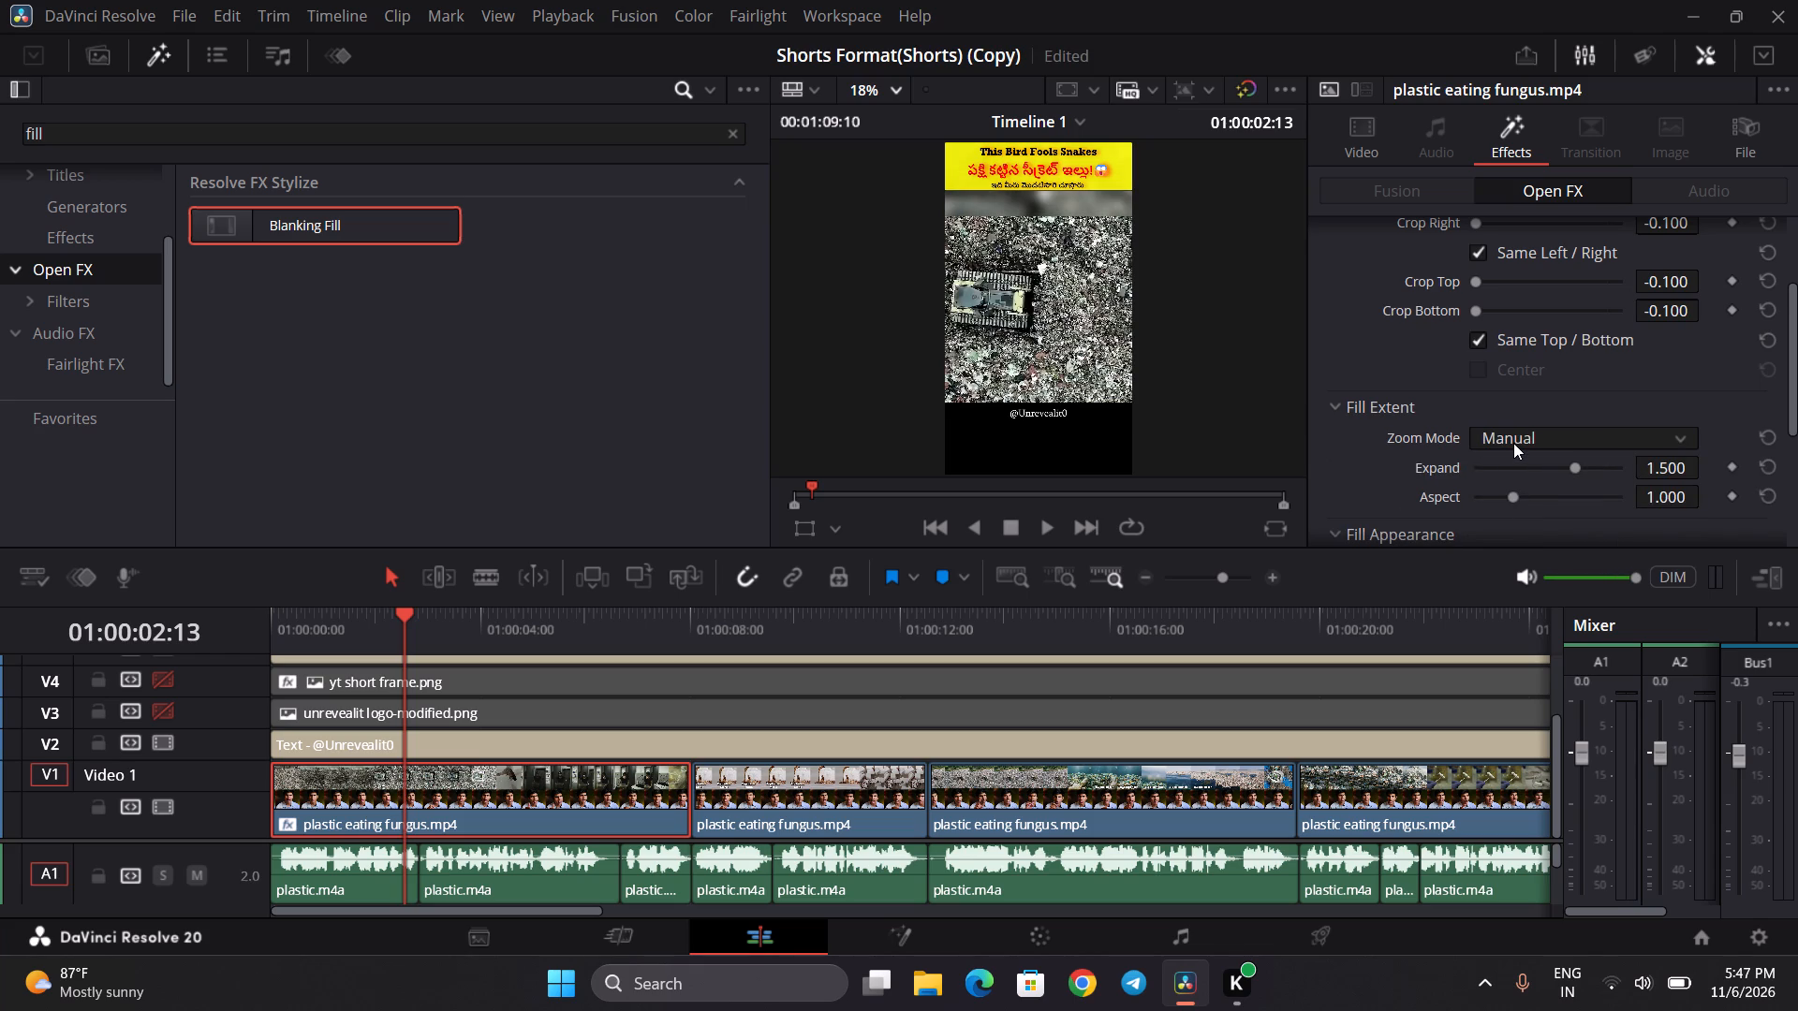
{"action": "left_click", "coordinate": [1513, 443]}
{"action": "left_click", "coordinate": [1519, 471]}
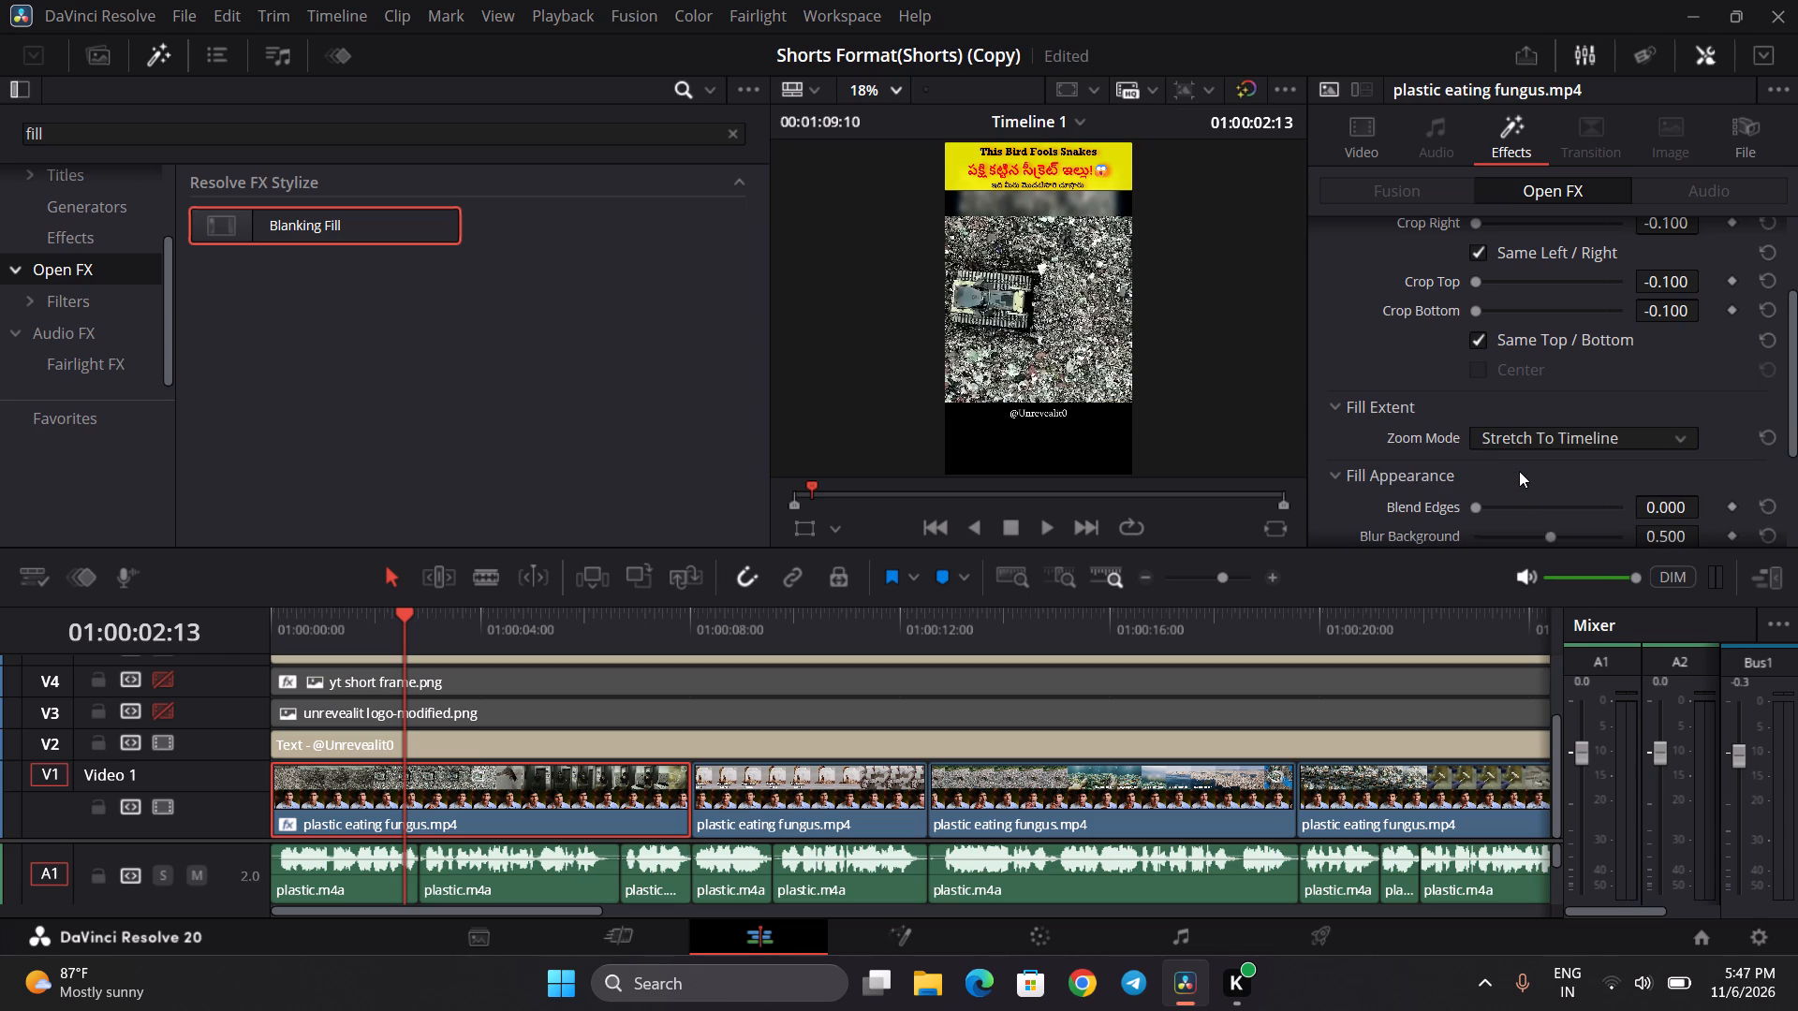
{"action": "left_click", "coordinate": [1528, 432]}
{"action": "left_click", "coordinate": [1540, 489]}
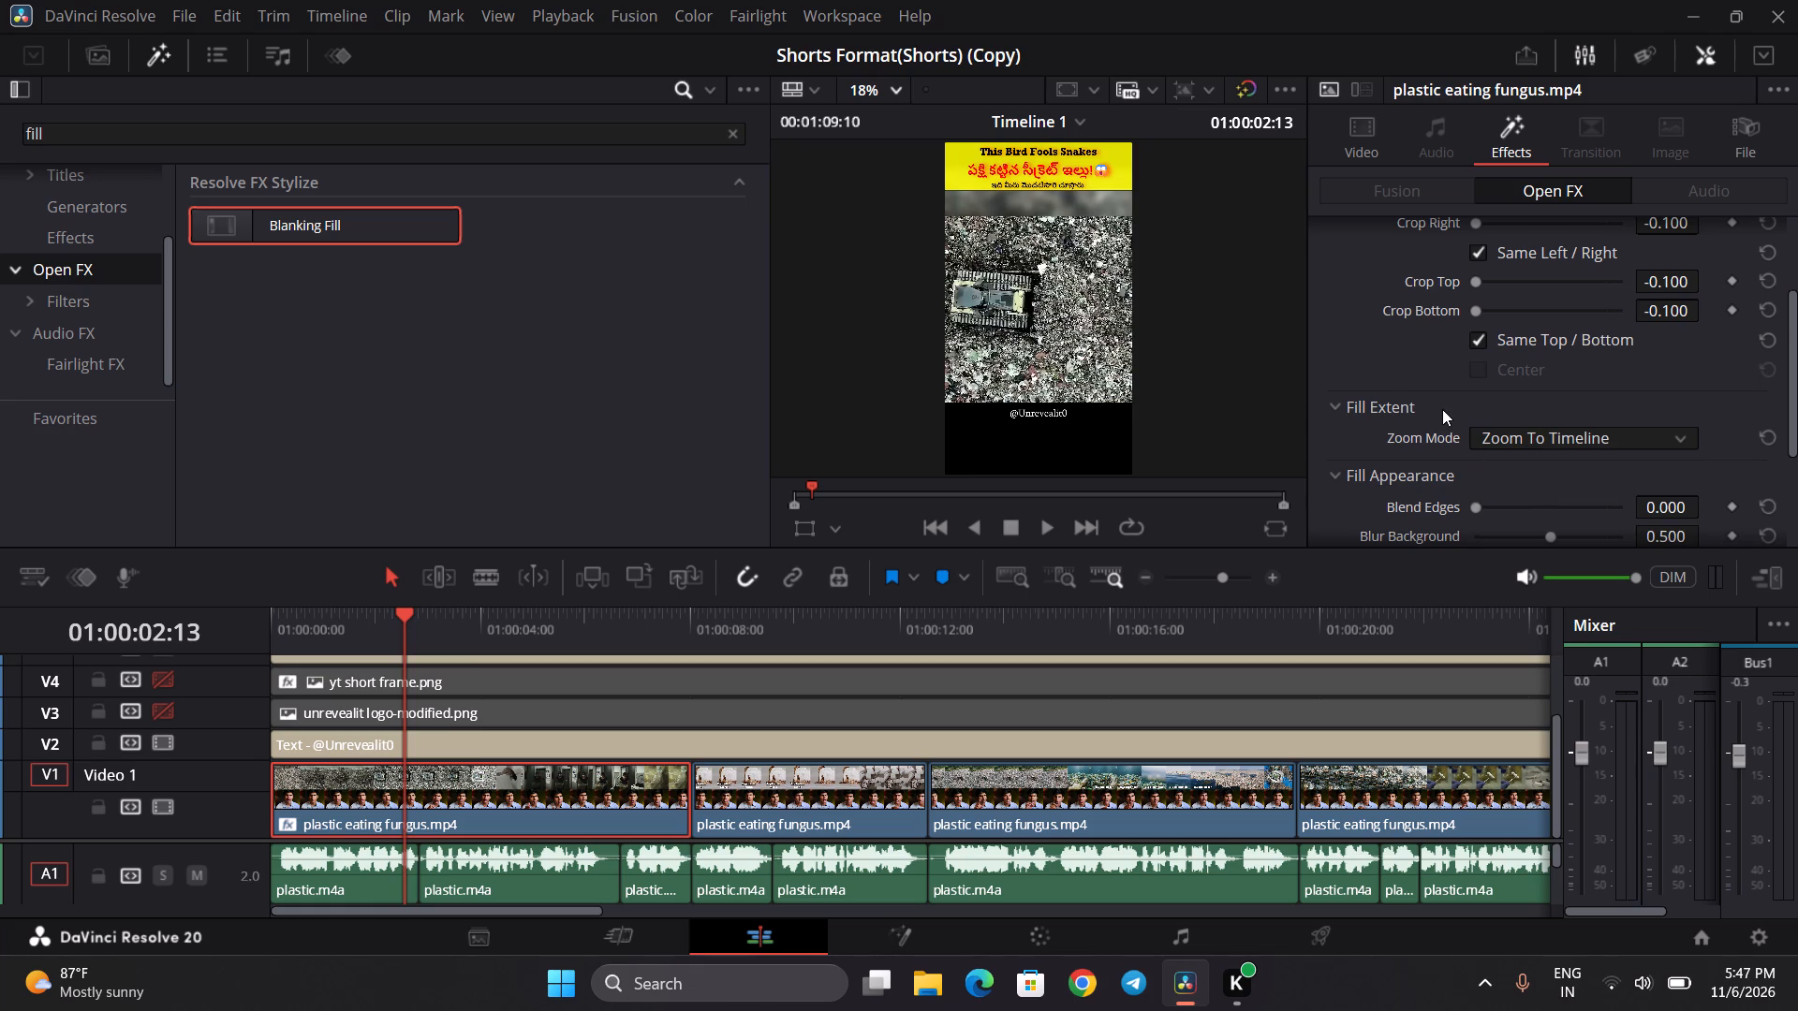
Set the Blanking Fill's Blend Edges to 1.000 and its Fade Amount to about 0.225.
{"action": "scroll", "coordinate": [1442, 409], "scroll_direction": "down", "scroll_amount": 2}
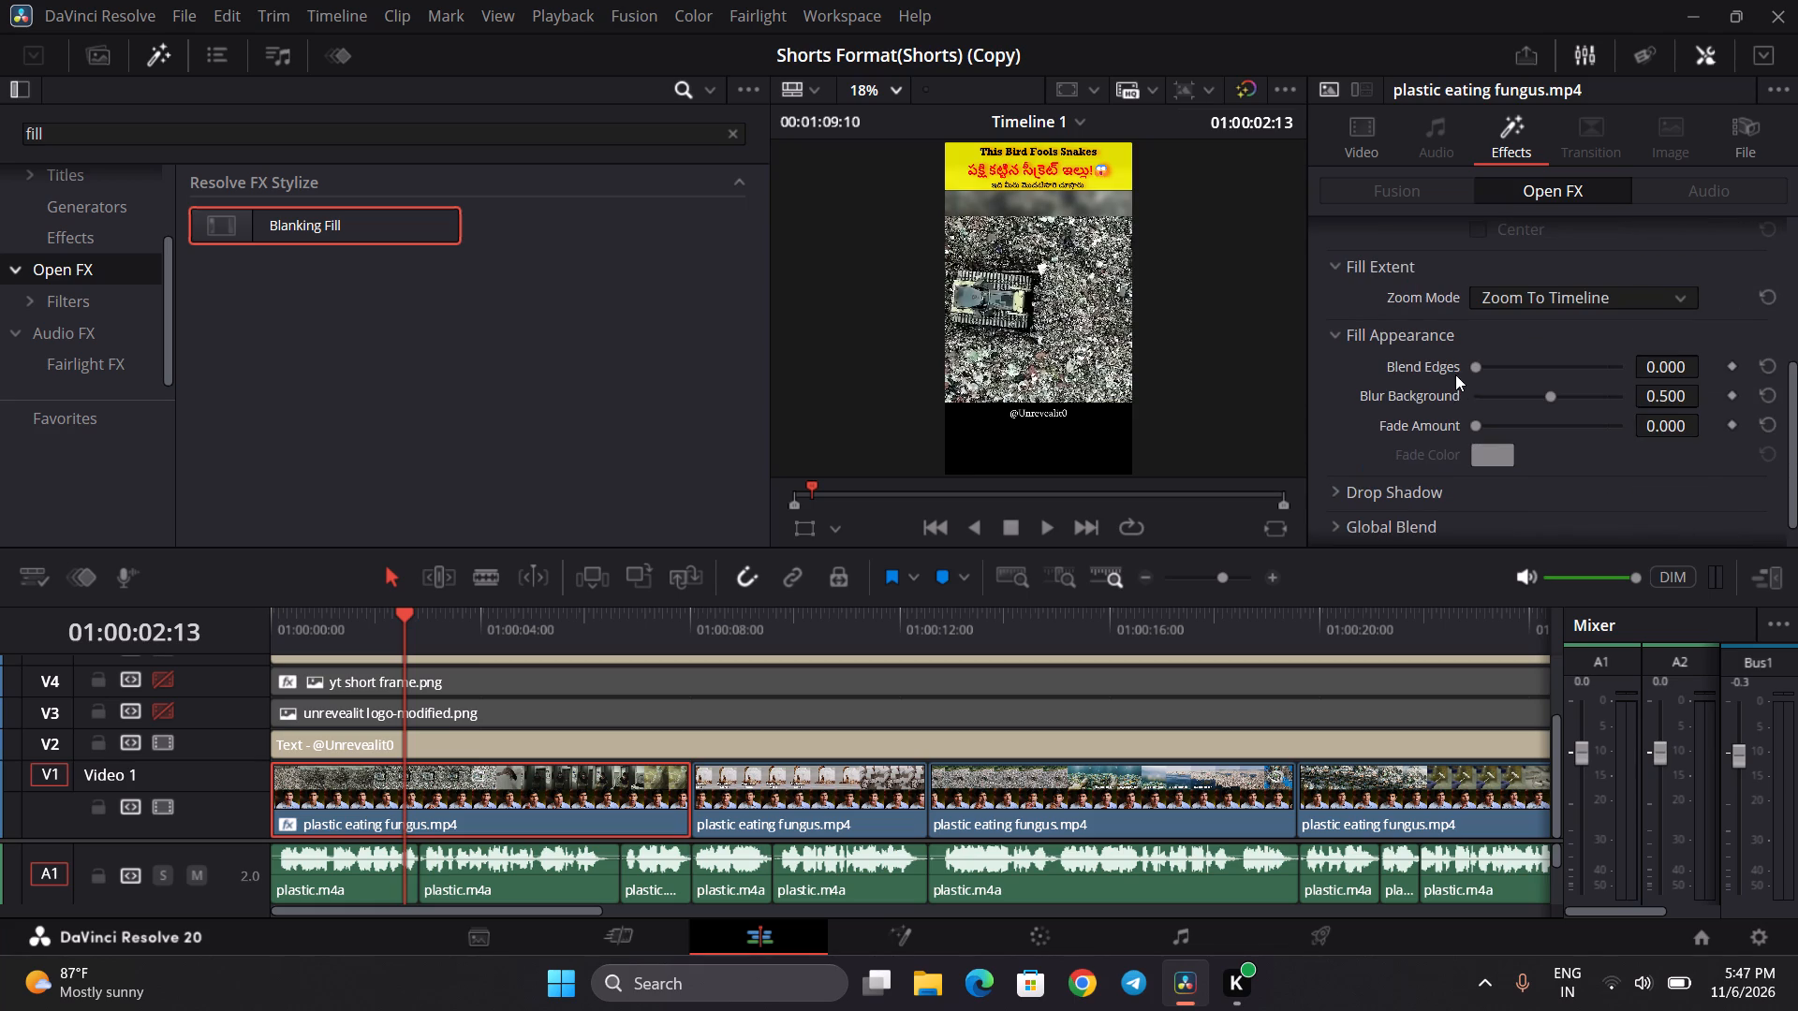
{"action": "left_click_drag", "start_coordinate": [1472, 367], "coordinate": [1623, 376]}
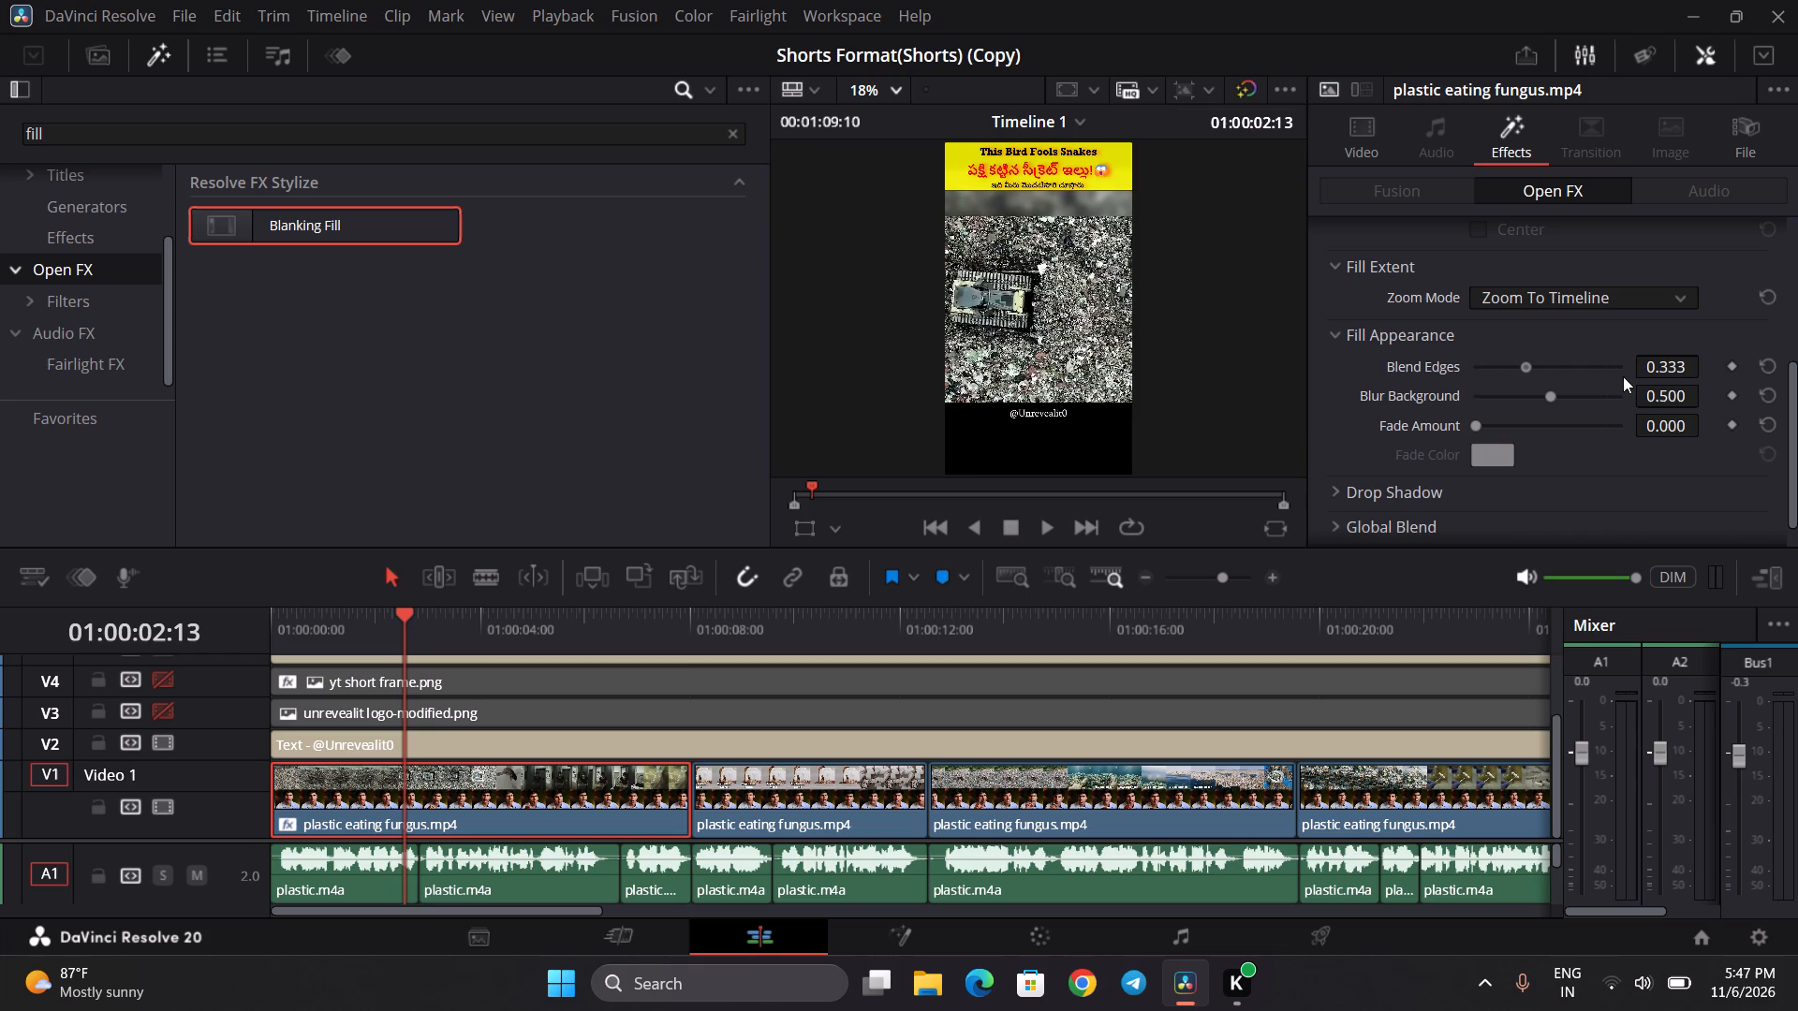
{"action": "left_click_drag", "start_coordinate": [1623, 376], "coordinate": [1625, 376]}
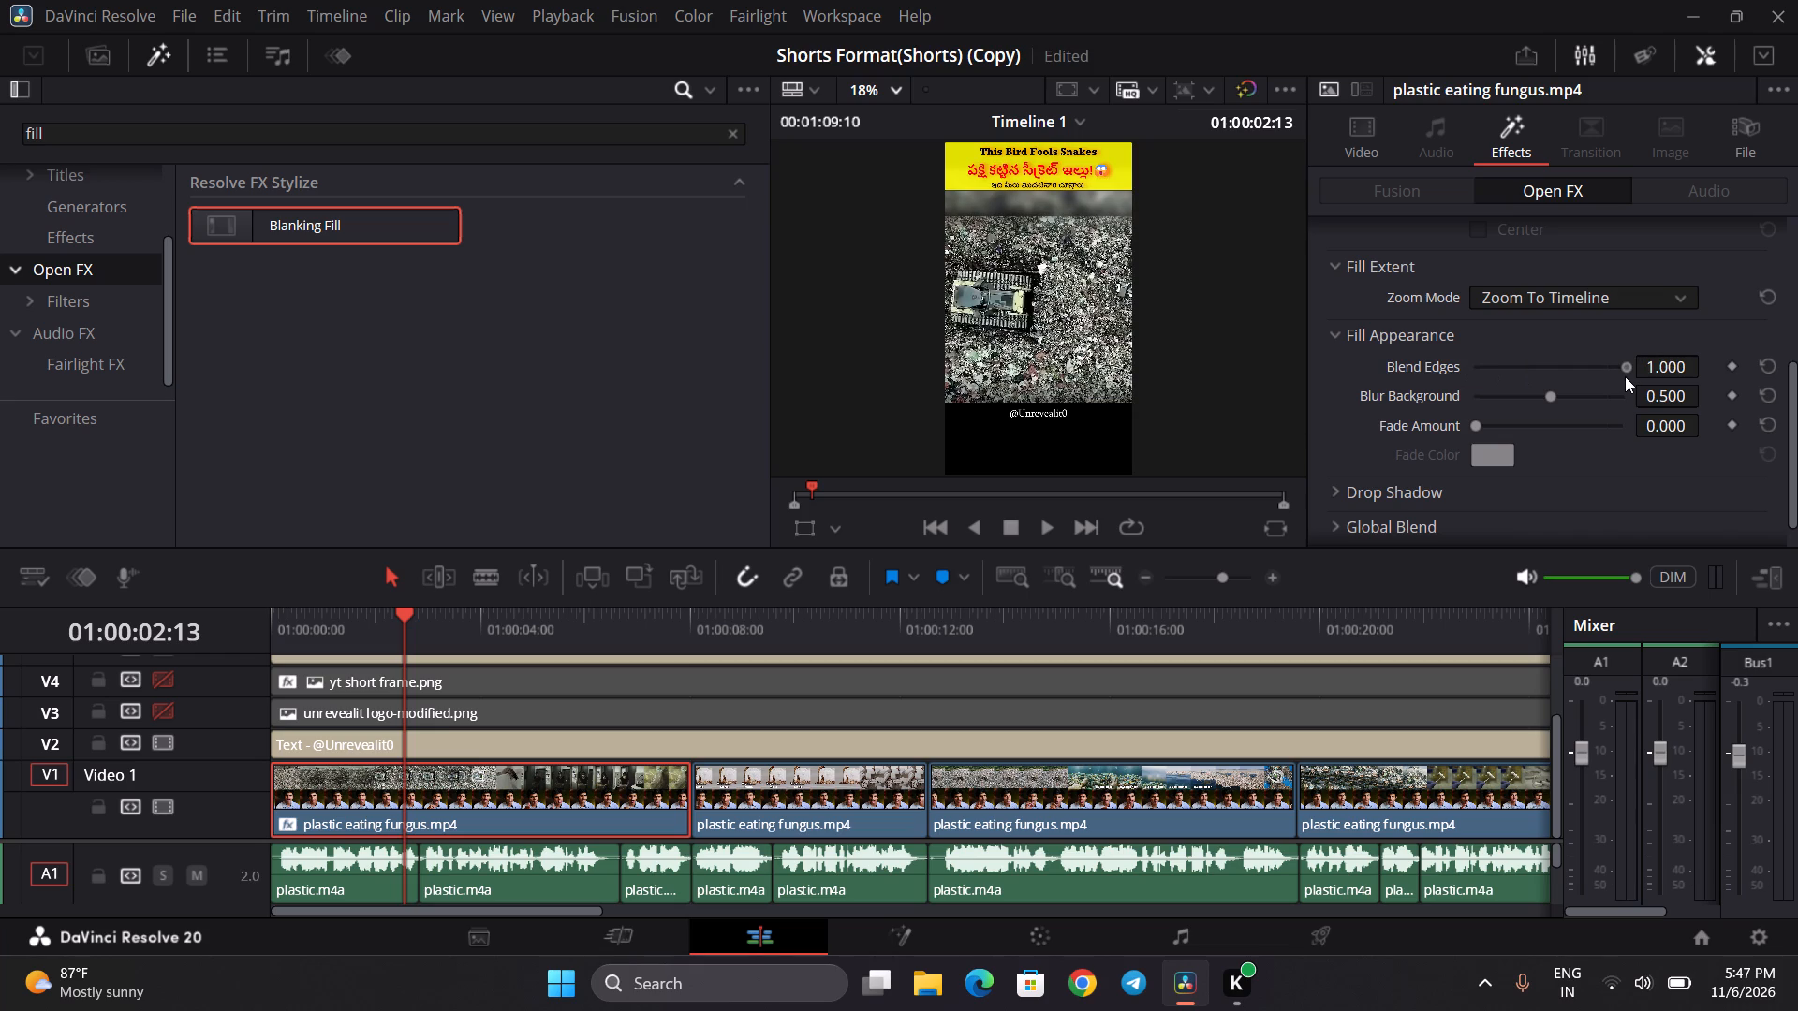
{"action": "left_click_drag", "start_coordinate": [1625, 376], "coordinate": [1633, 376]}
{"action": "left_click_drag", "start_coordinate": [1473, 423], "coordinate": [1610, 431]}
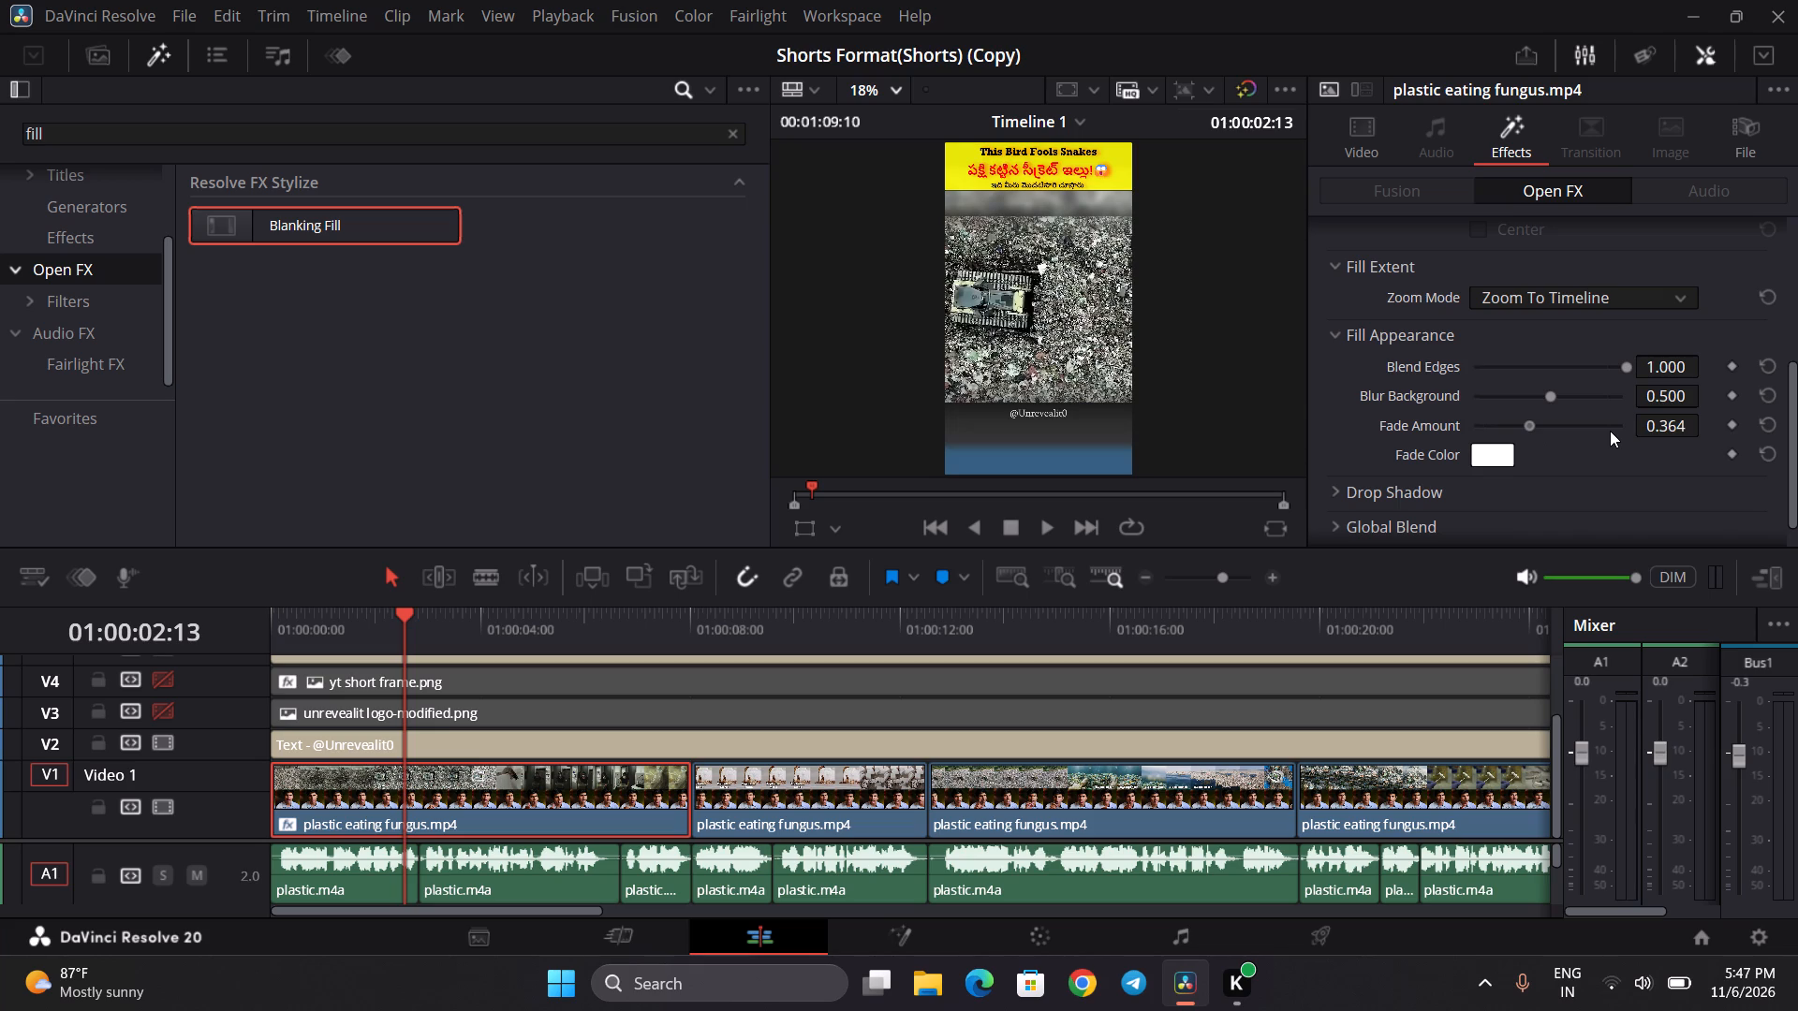
{"action": "left_click_drag", "start_coordinate": [1610, 431], "coordinate": [1507, 450]}
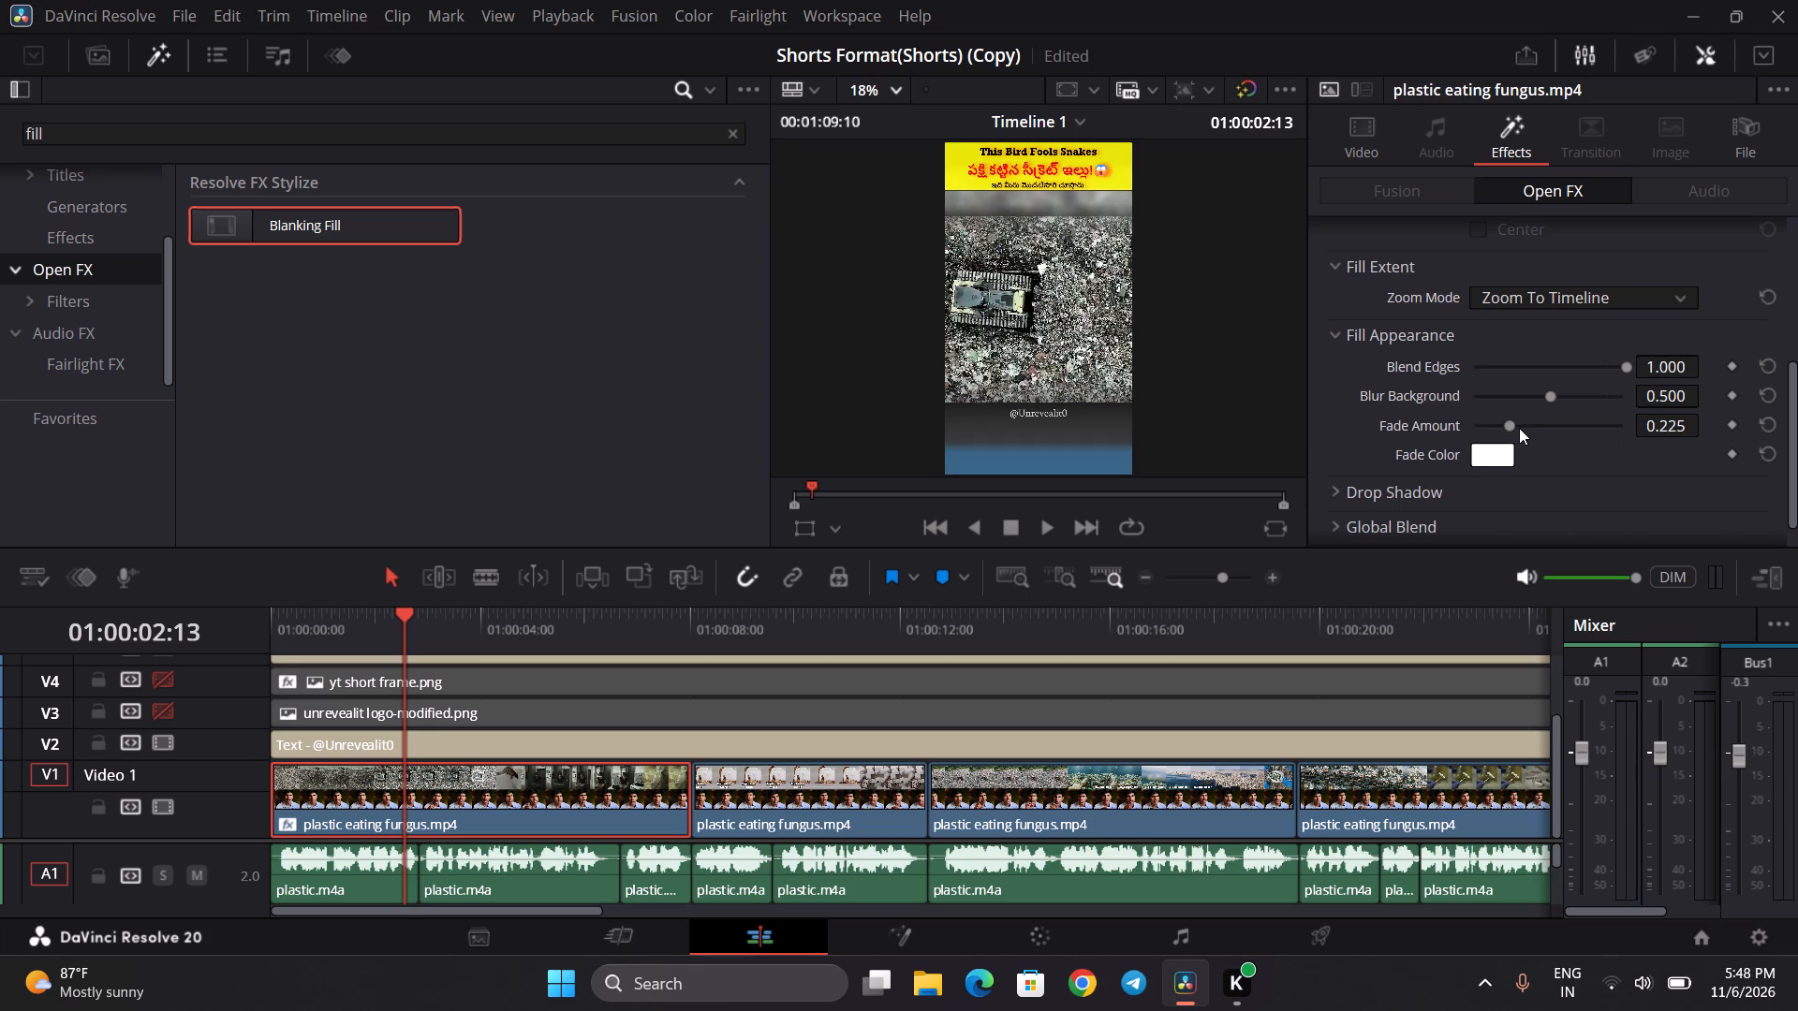
Preview the filled first clip at other frames, including about 01:00:06:16 and 01:00:06:04.
{"action": "left_click", "coordinate": [667, 617]}
{"action": "left_click", "coordinate": [627, 635]}
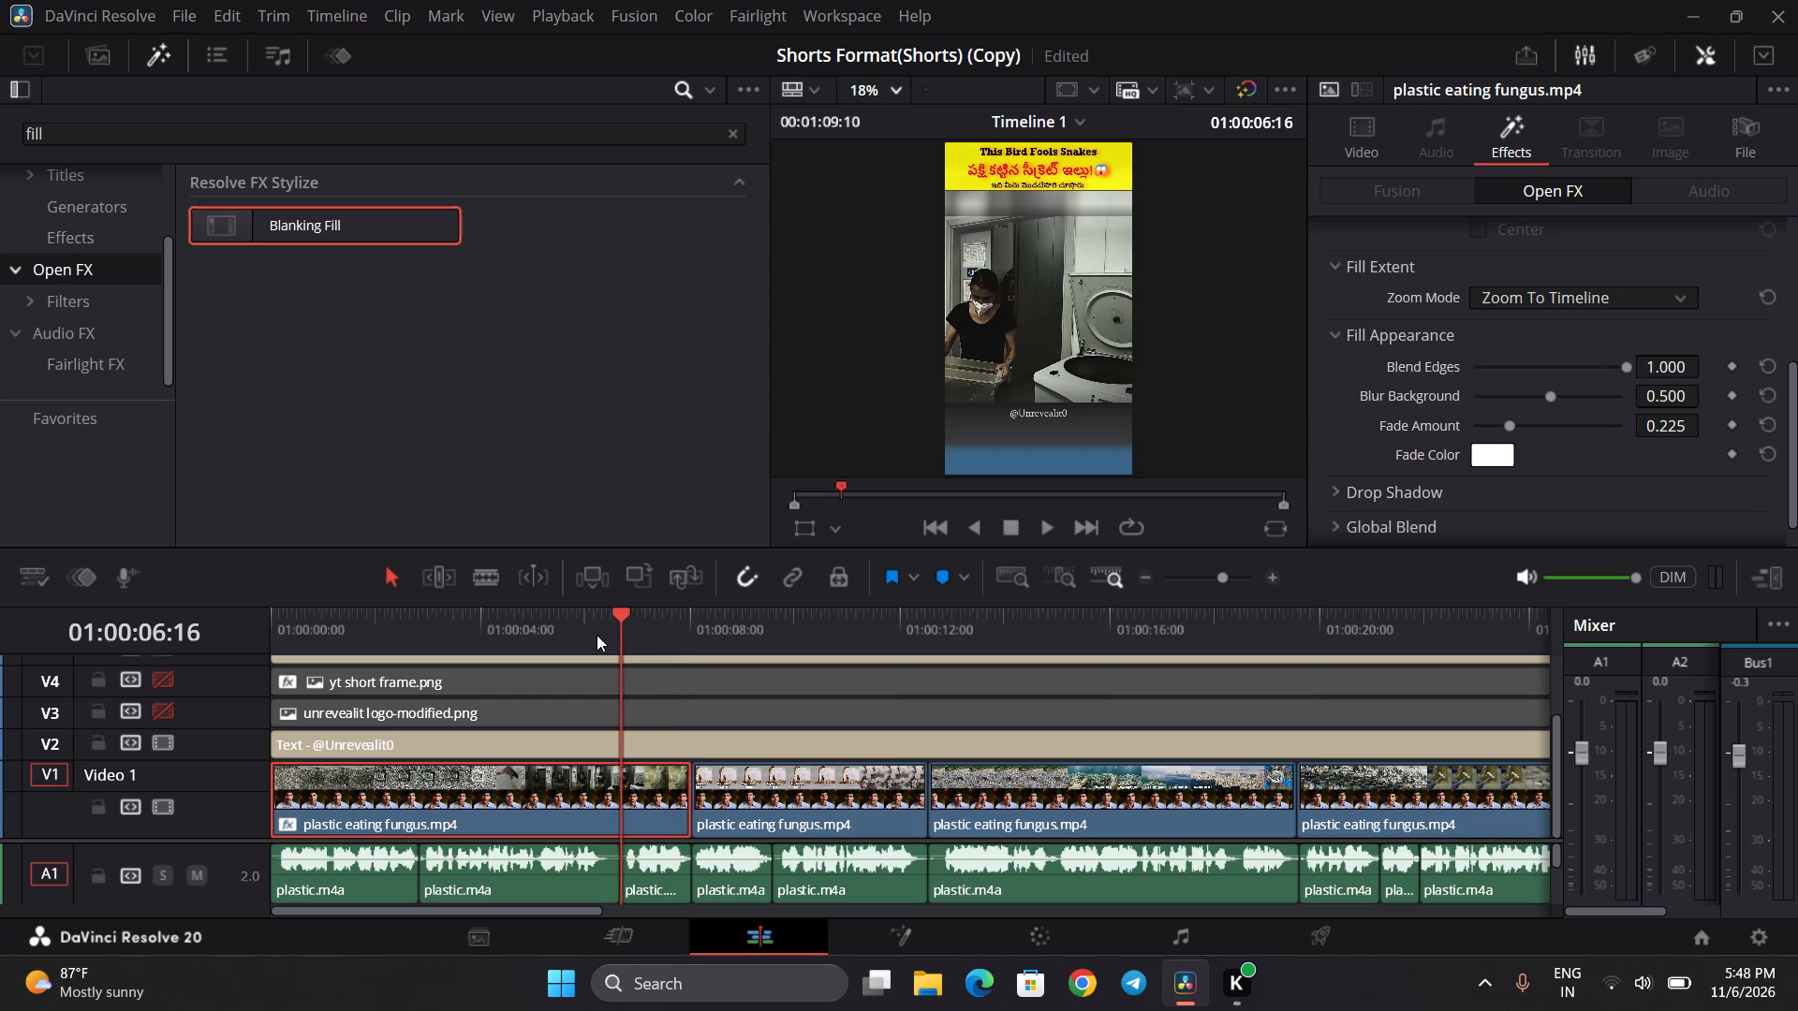
{"action": "left_click", "coordinate": [597, 635]}
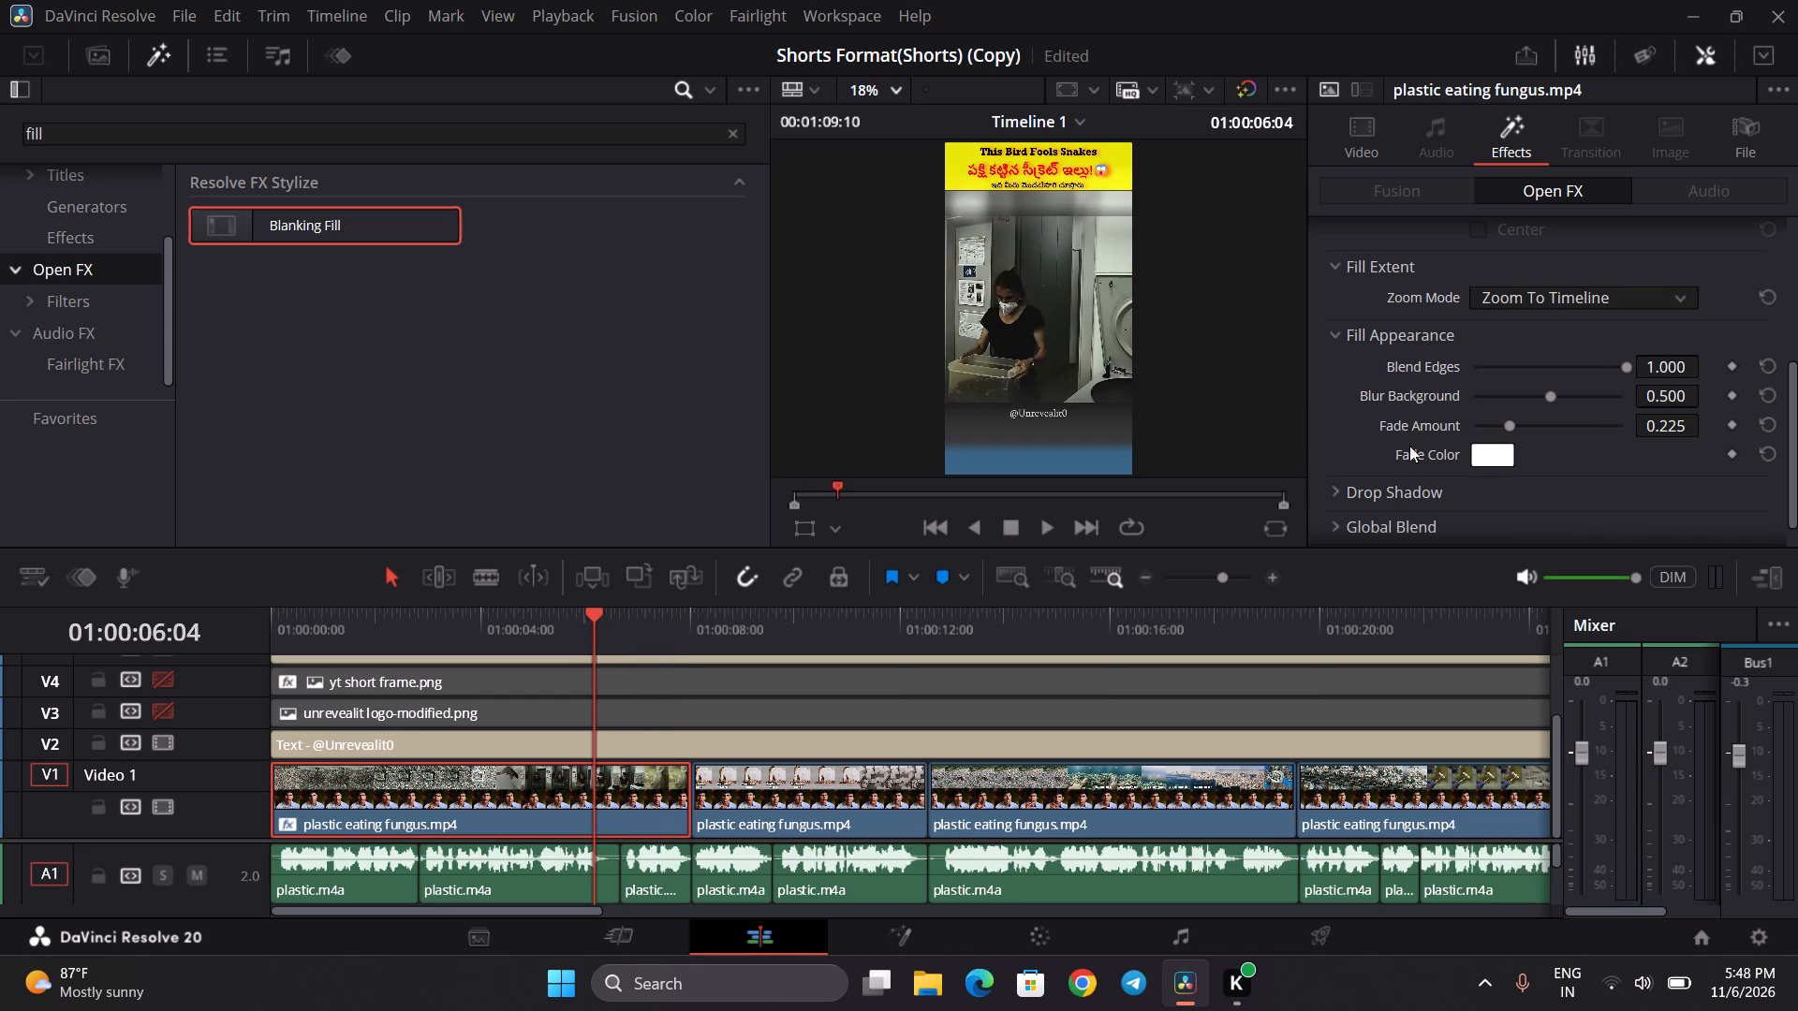
Try black, yellow, white, blue and green as the Blanking Fill's Fade Color, and settle on dark red #550000.
{"action": "left_click", "coordinate": [1495, 456]}
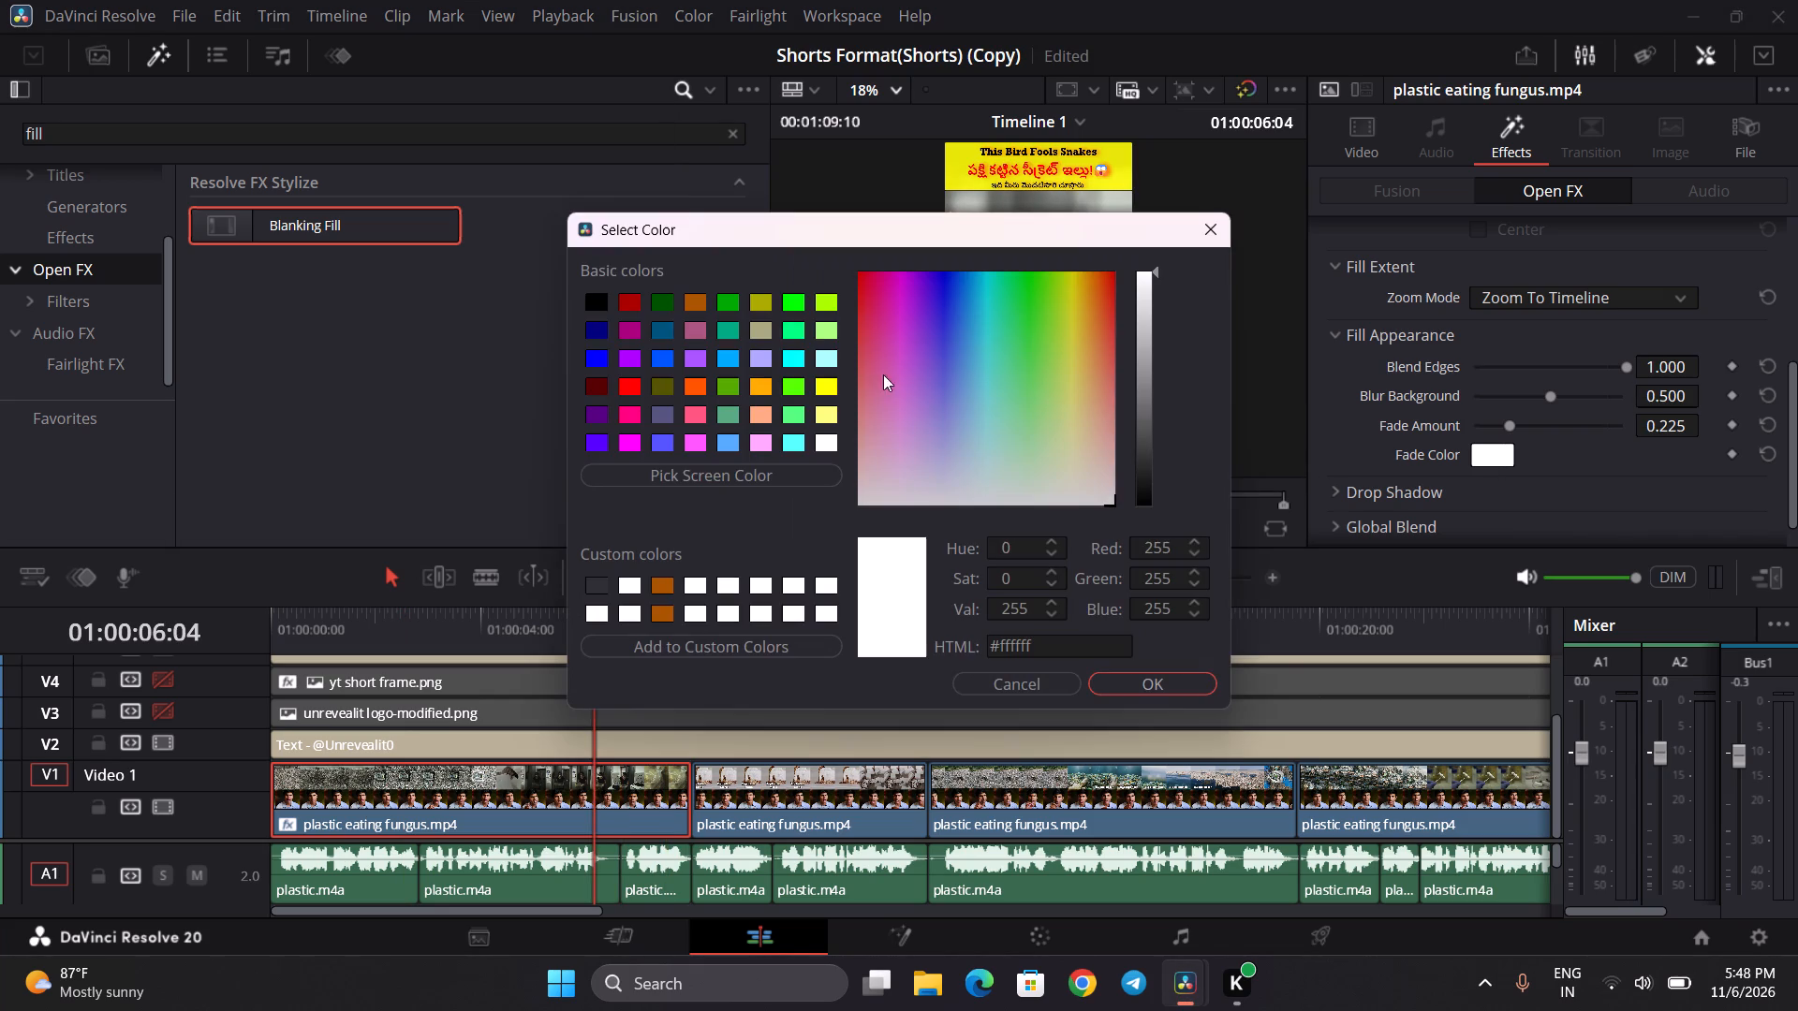
{"action": "left_click_drag", "start_coordinate": [818, 234], "coordinate": [777, 502]}
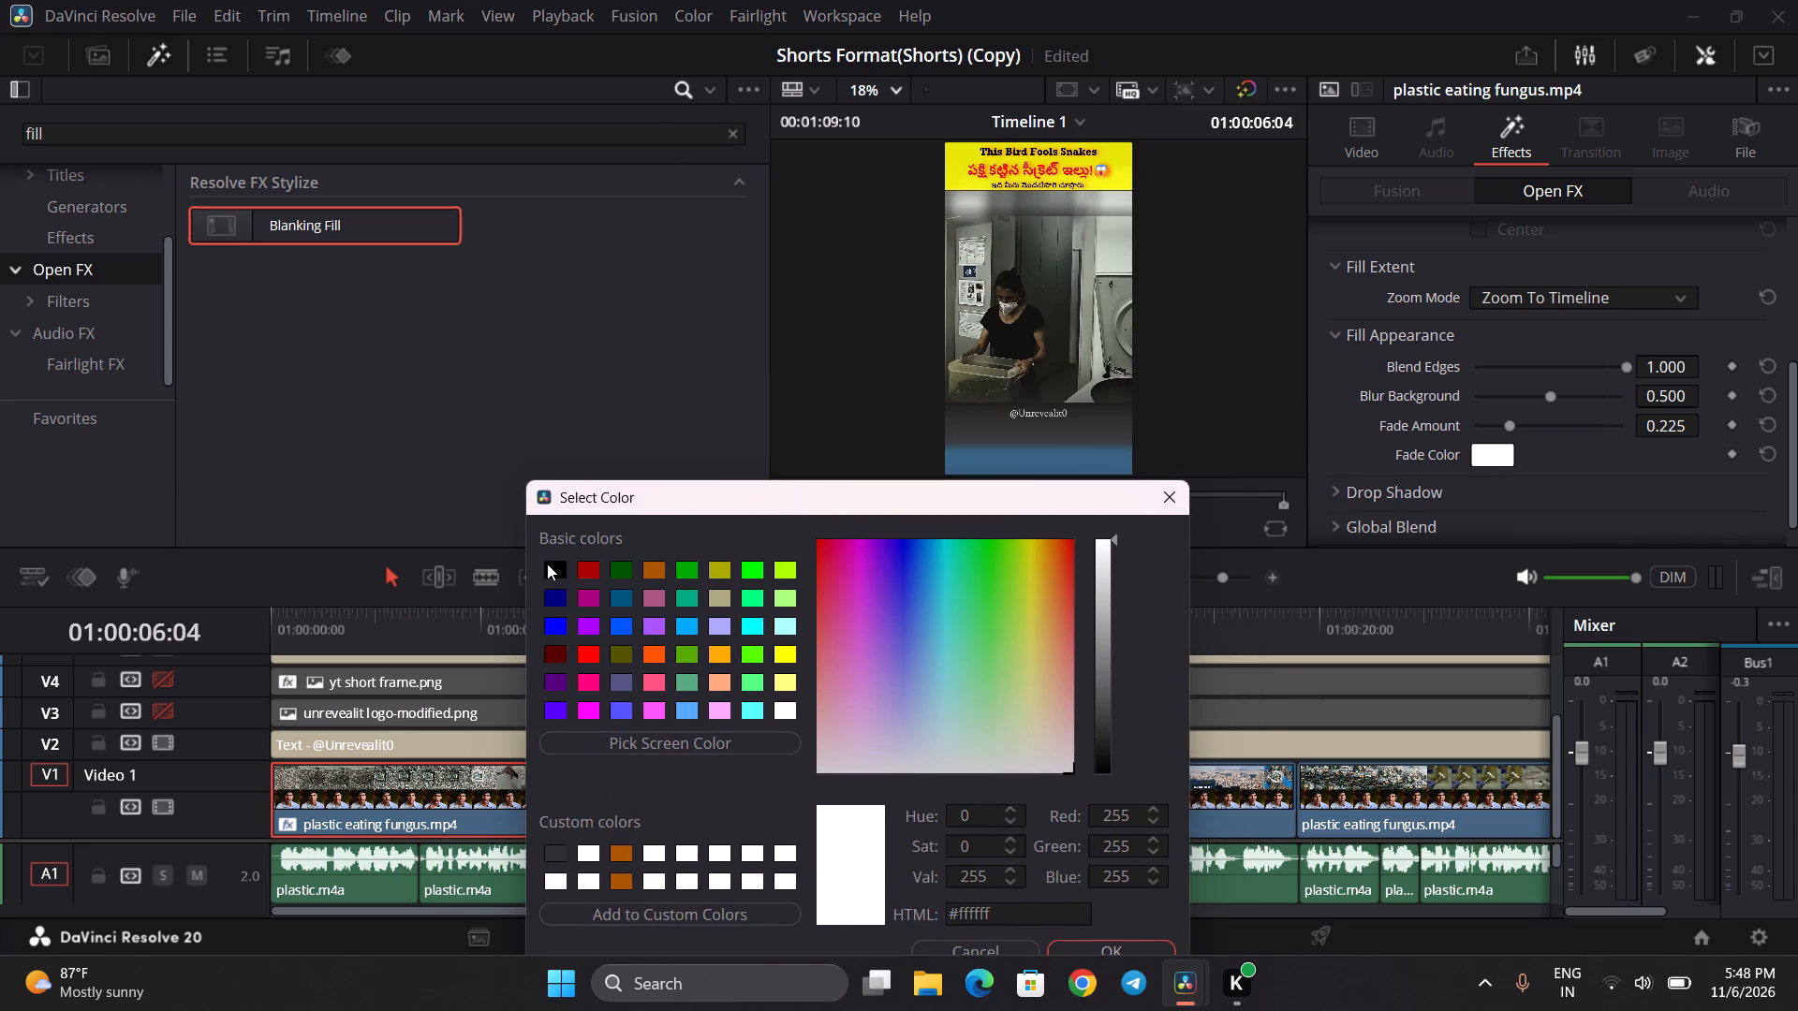
{"action": "left_click", "coordinate": [552, 563]}
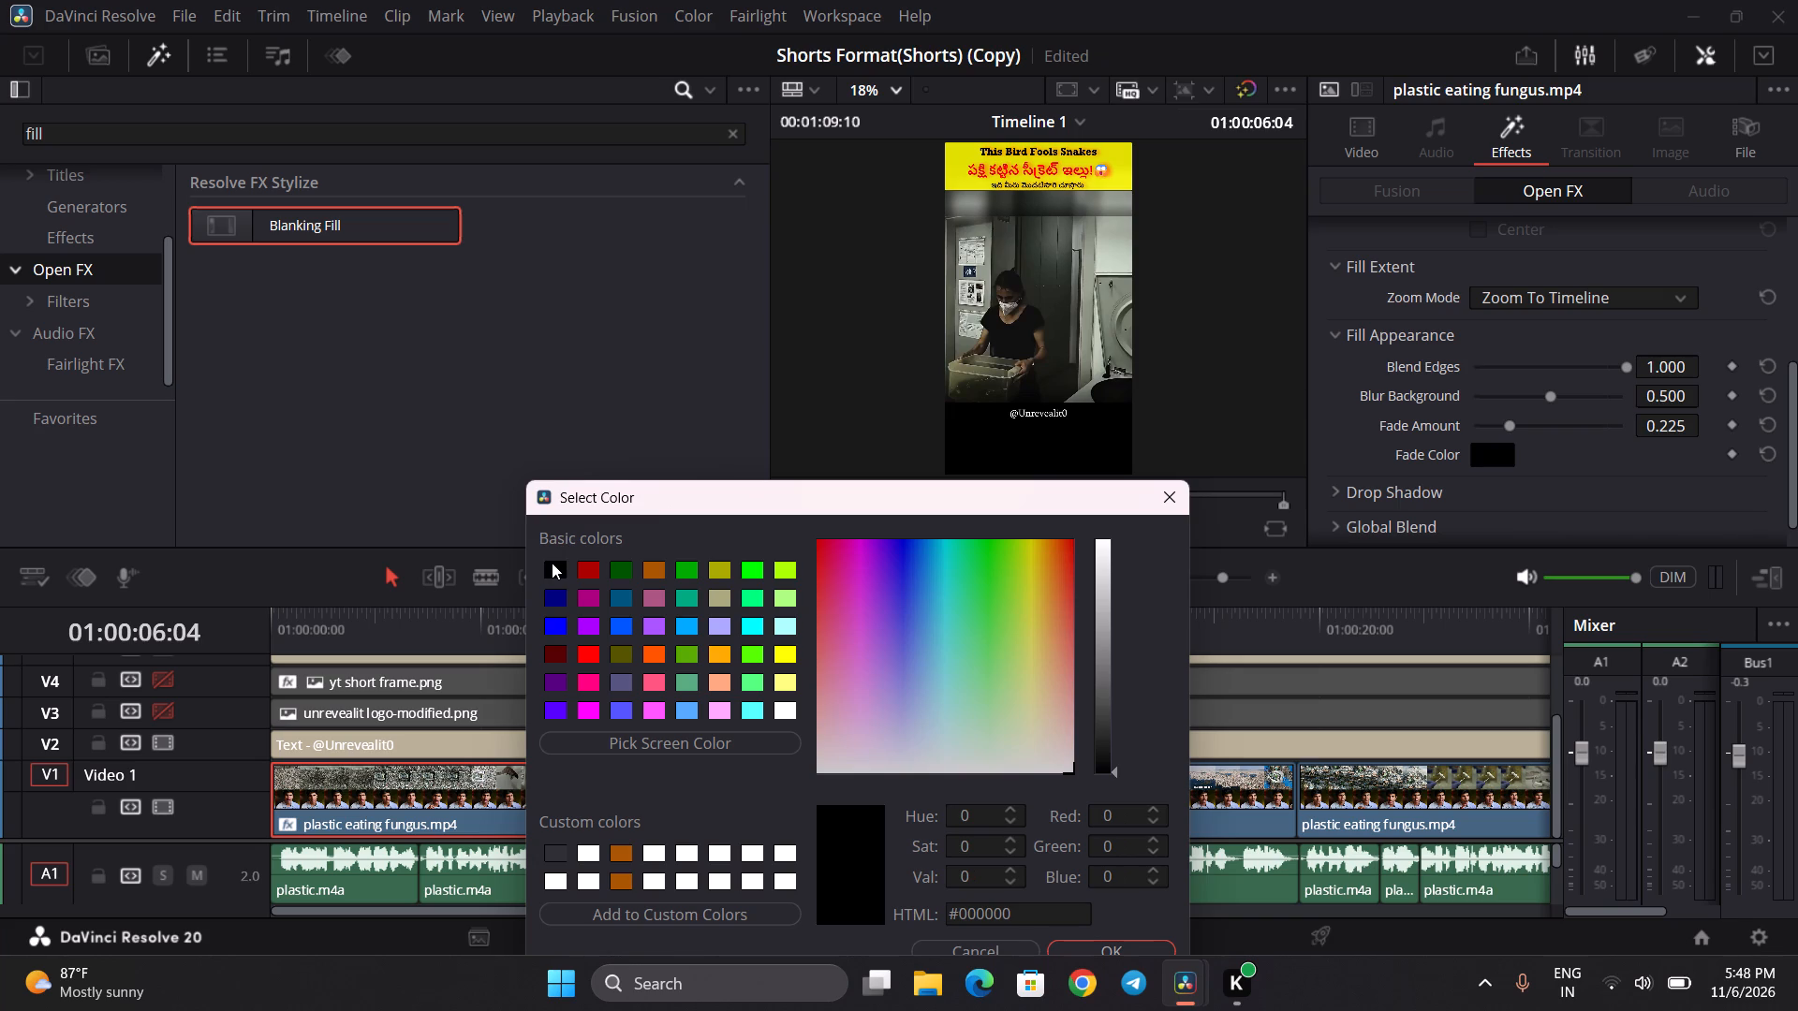
{"action": "left_click", "coordinate": [776, 652]}
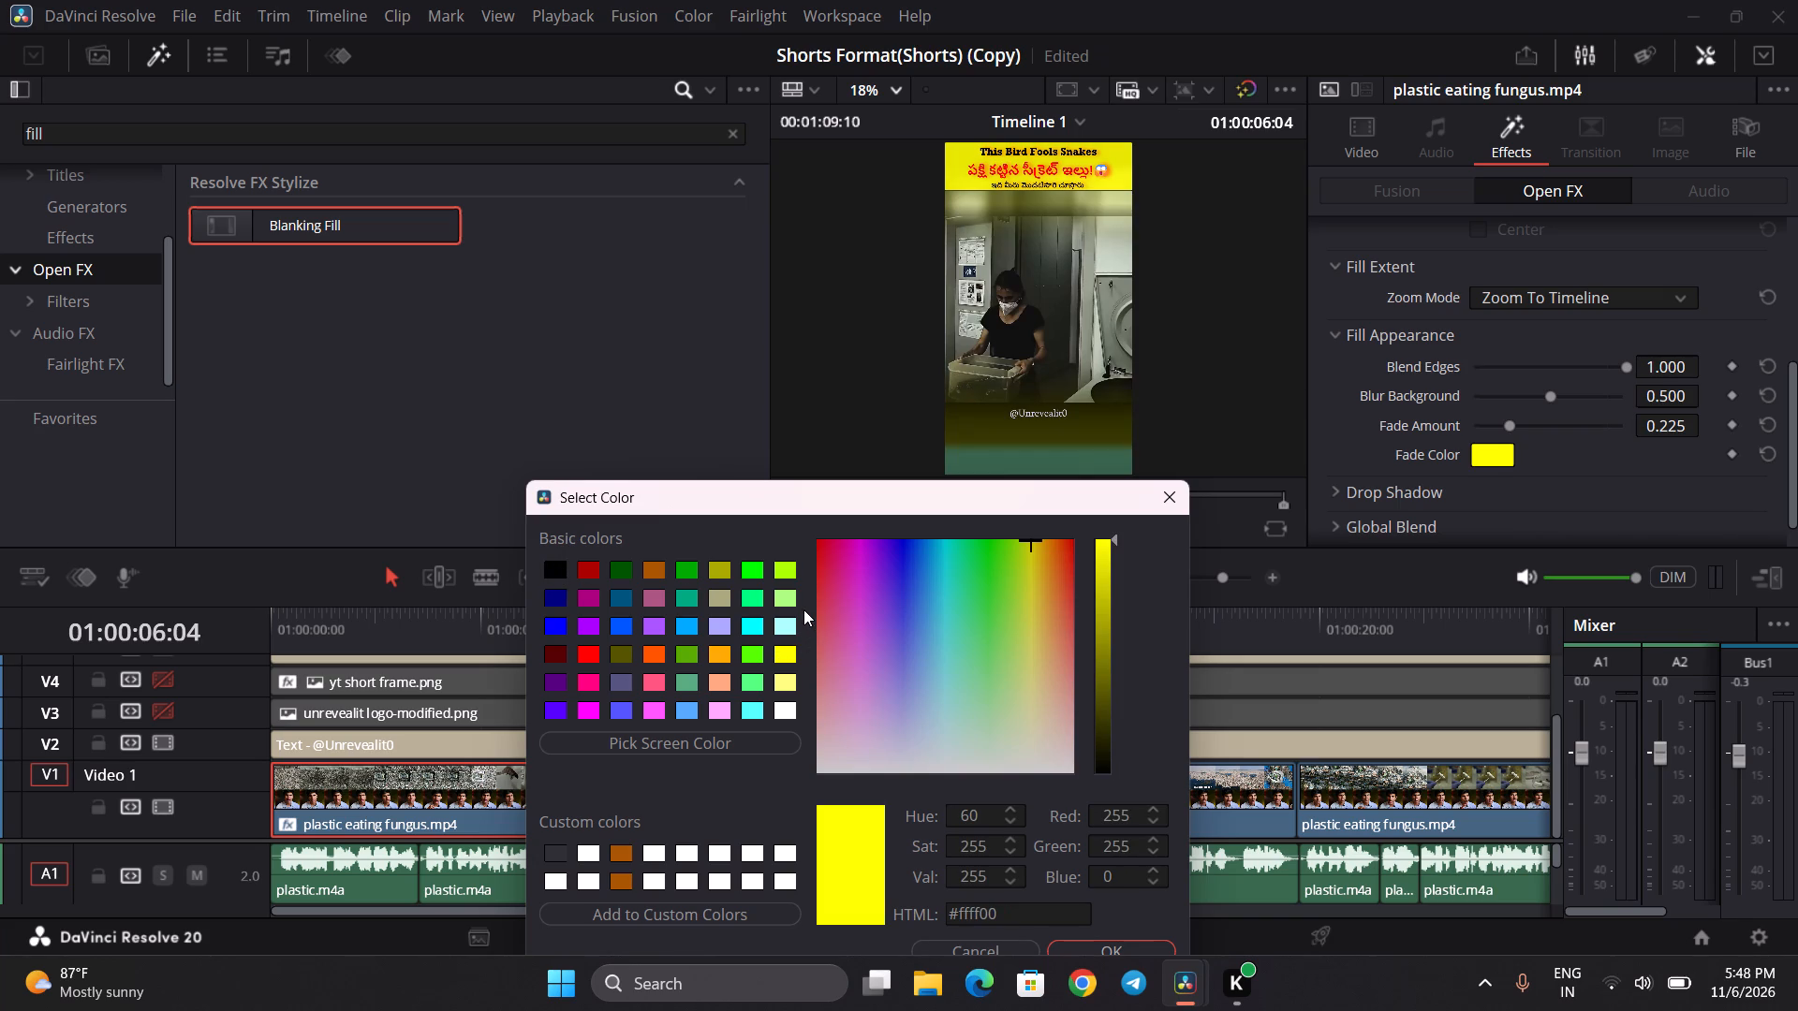
{"action": "left_click", "coordinate": [789, 706]}
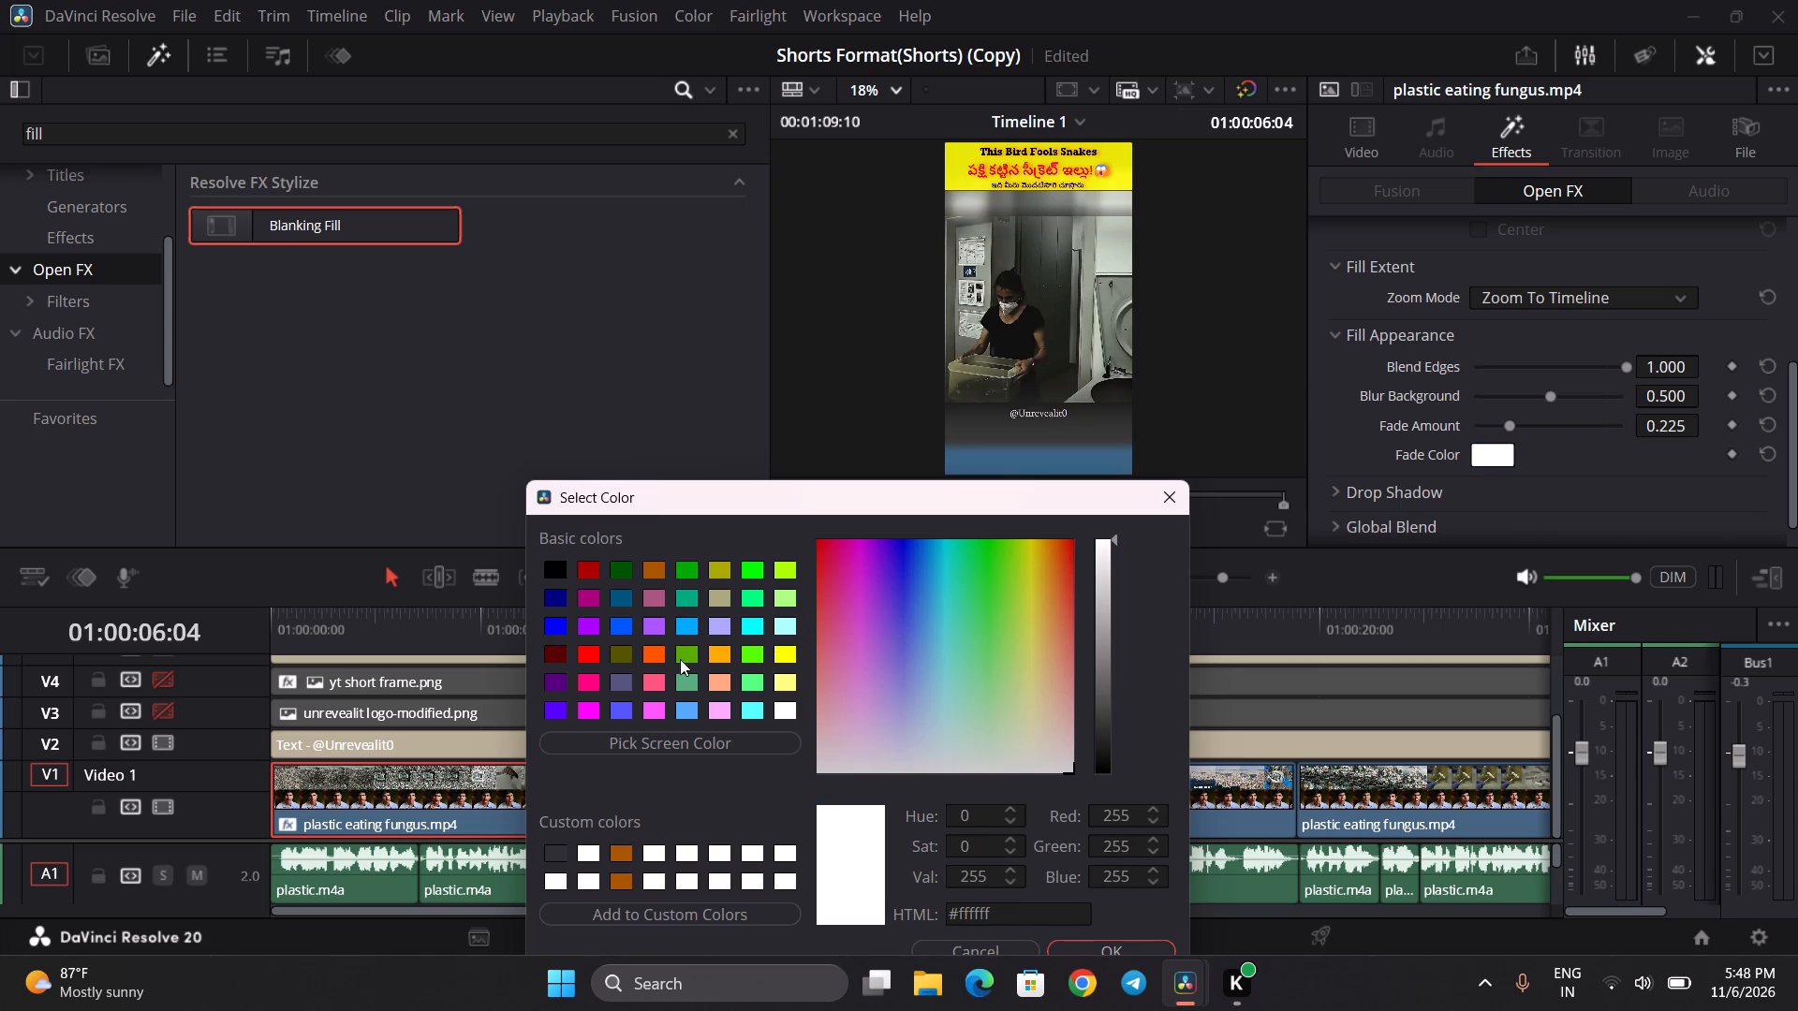
{"action": "left_click", "coordinate": [561, 622]}
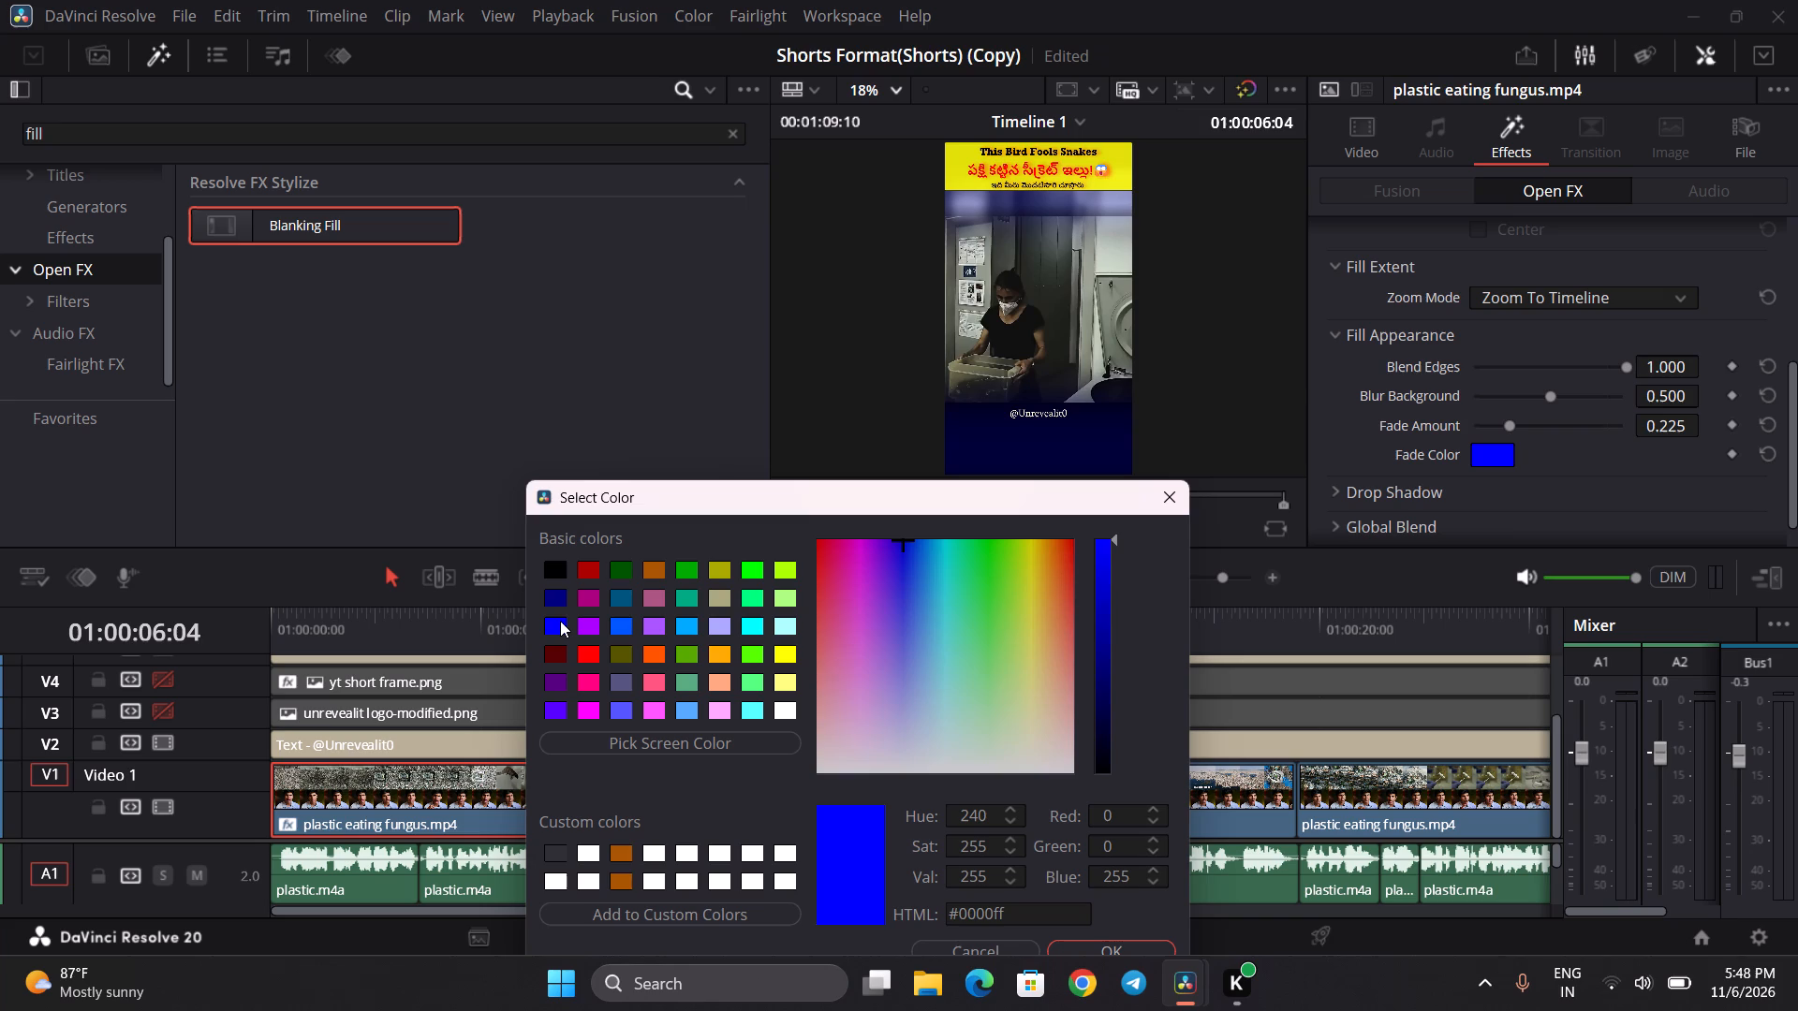
{"action": "left_click", "coordinate": [786, 624]}
{"action": "left_click", "coordinate": [753, 650]}
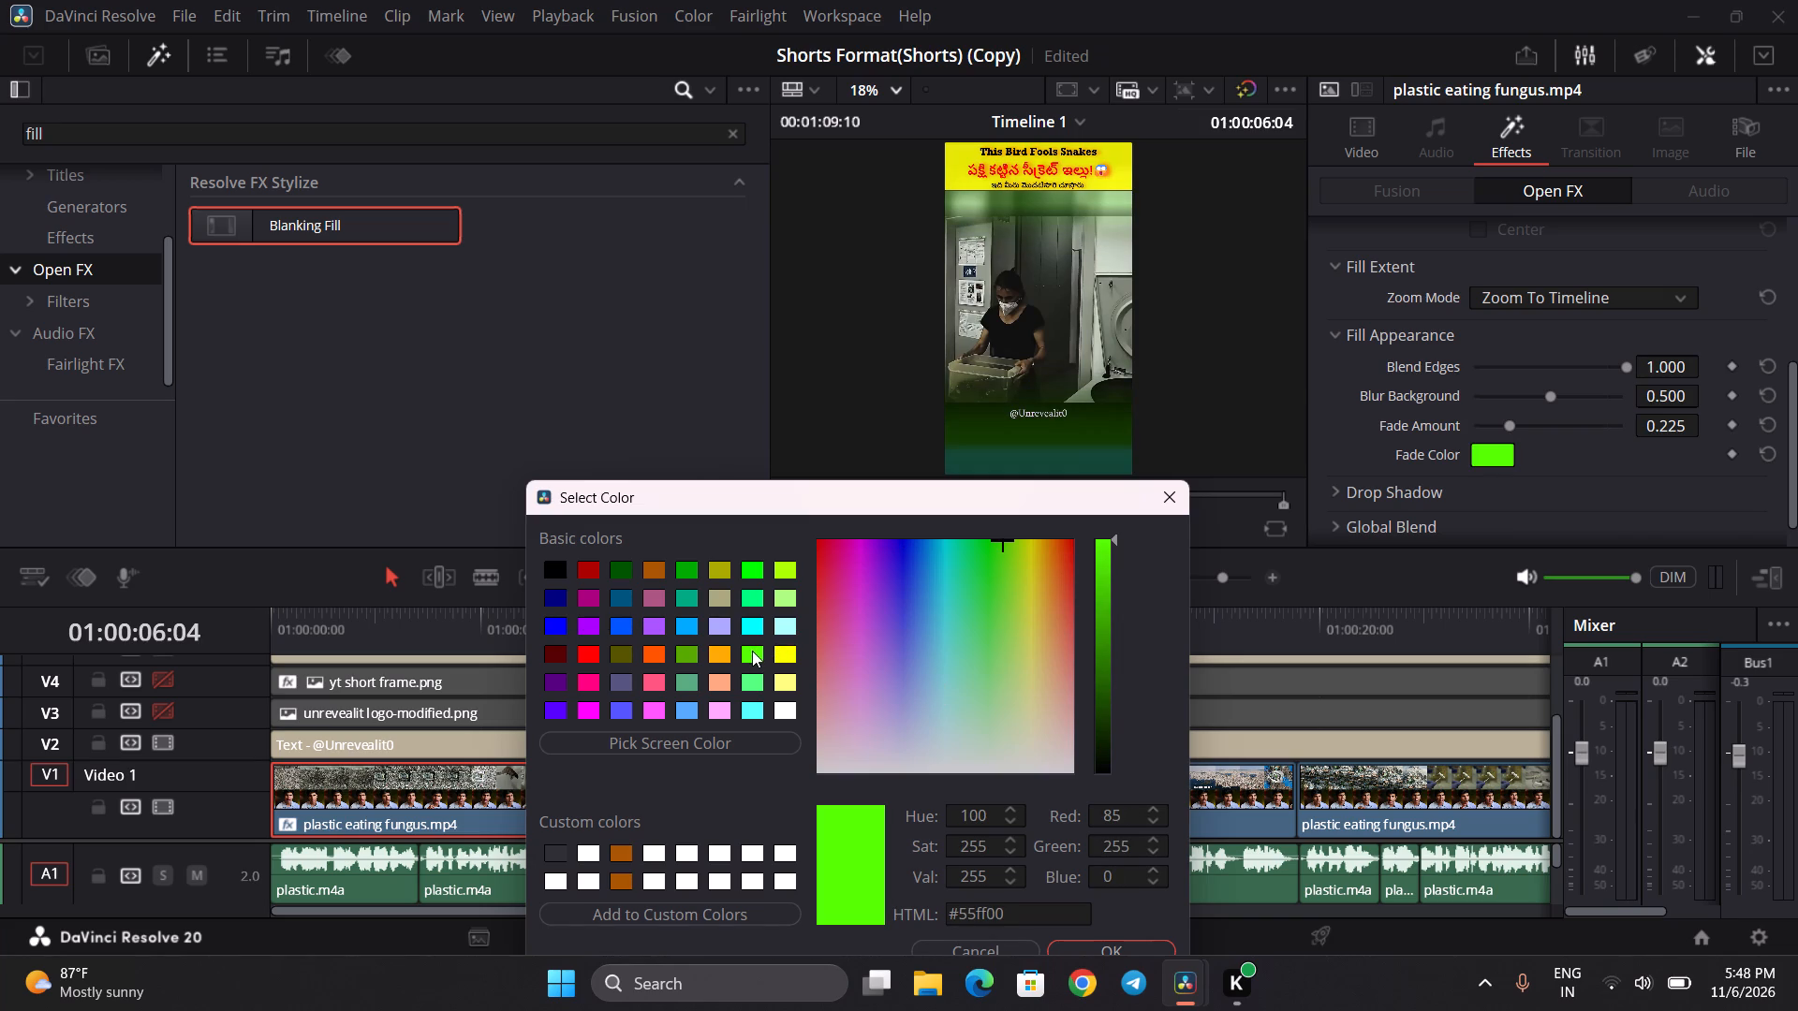
{"action": "left_click", "coordinate": [555, 655]}
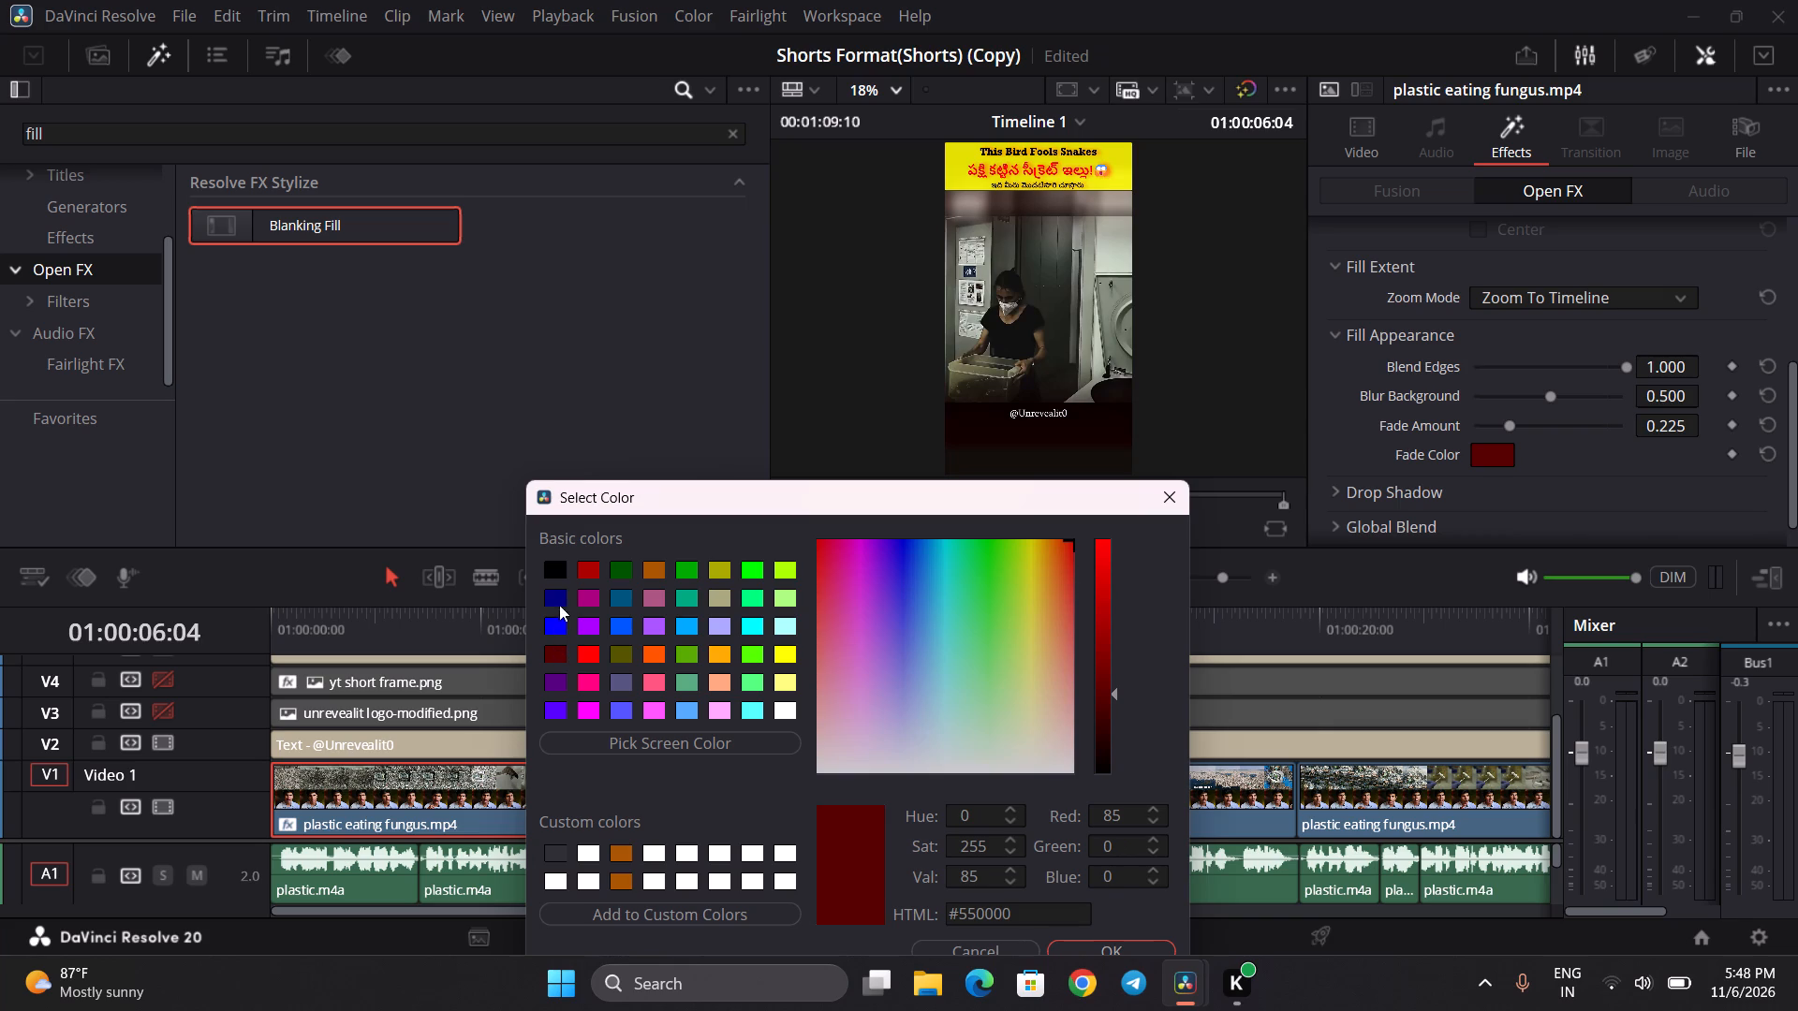
{"action": "left_click_drag", "start_coordinate": [747, 505], "coordinate": [1317, 445]}
{"action": "left_click", "coordinate": [659, 621]}
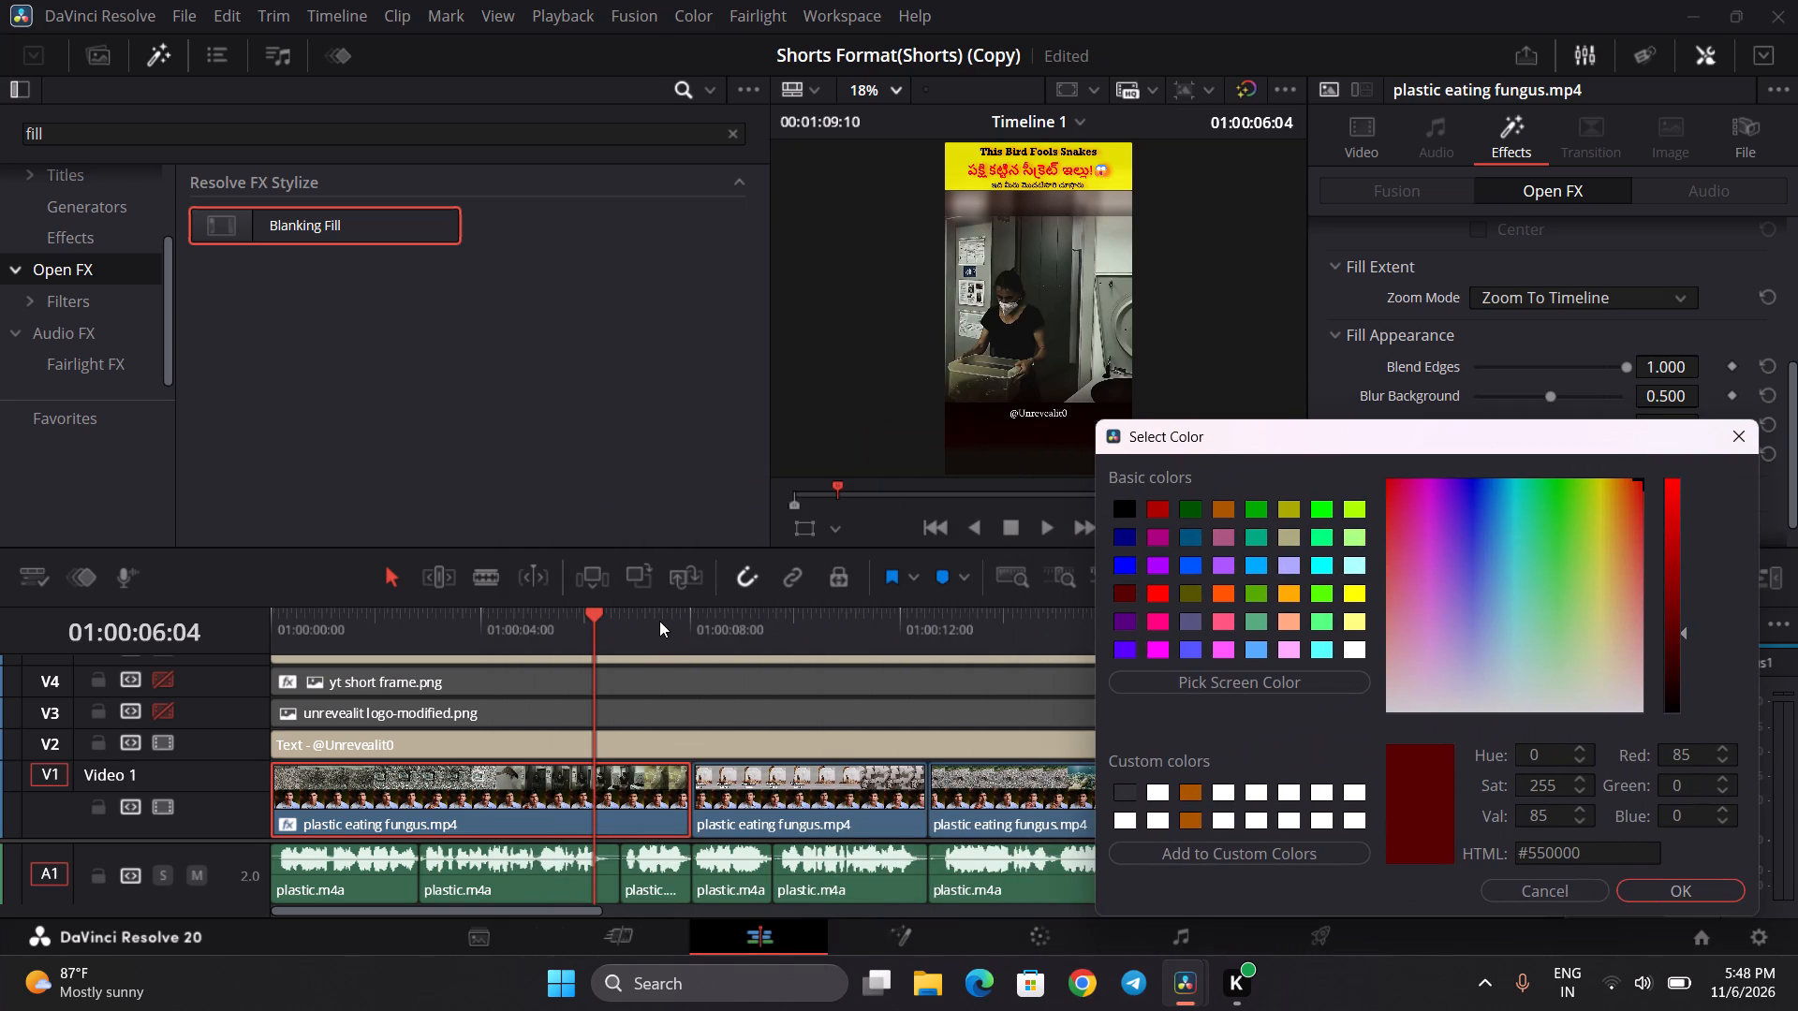
{"action": "left_click", "coordinate": [648, 624]}
{"action": "left_click", "coordinate": [641, 639]}
{"action": "left_click_drag", "start_coordinate": [1391, 442], "coordinate": [1024, 357]}
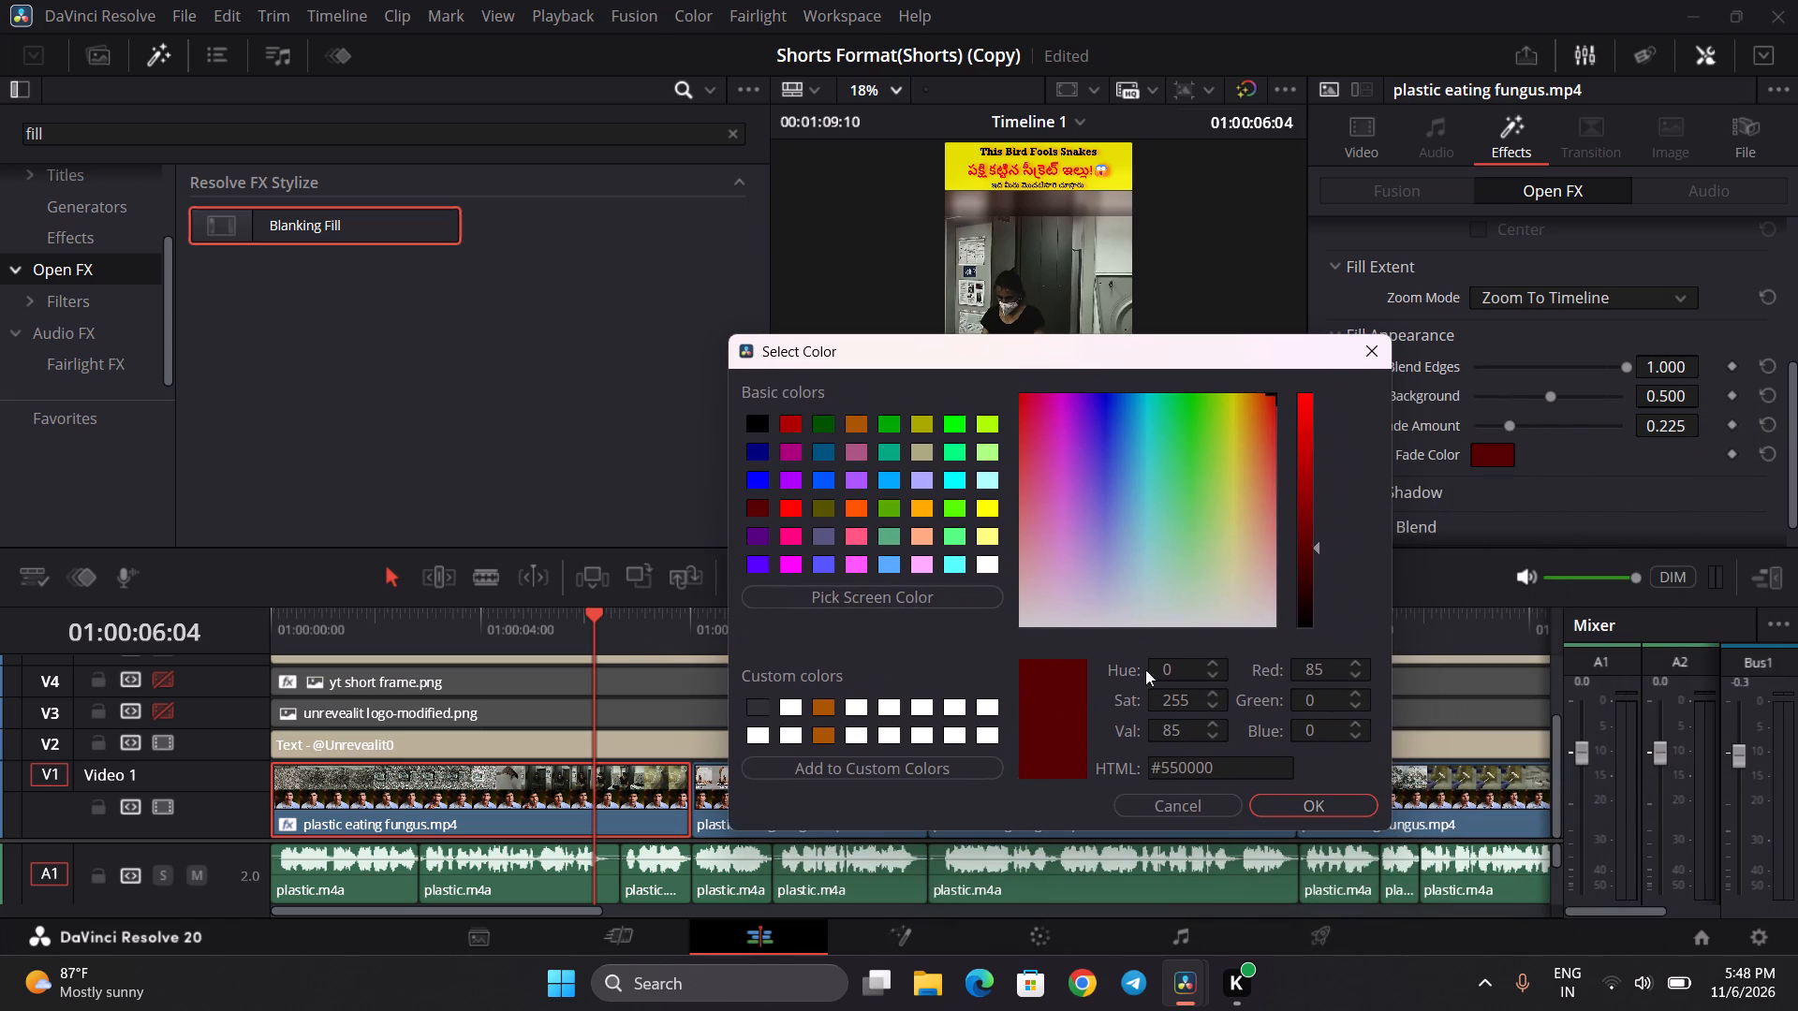
{"action": "left_click", "coordinate": [1281, 802]}
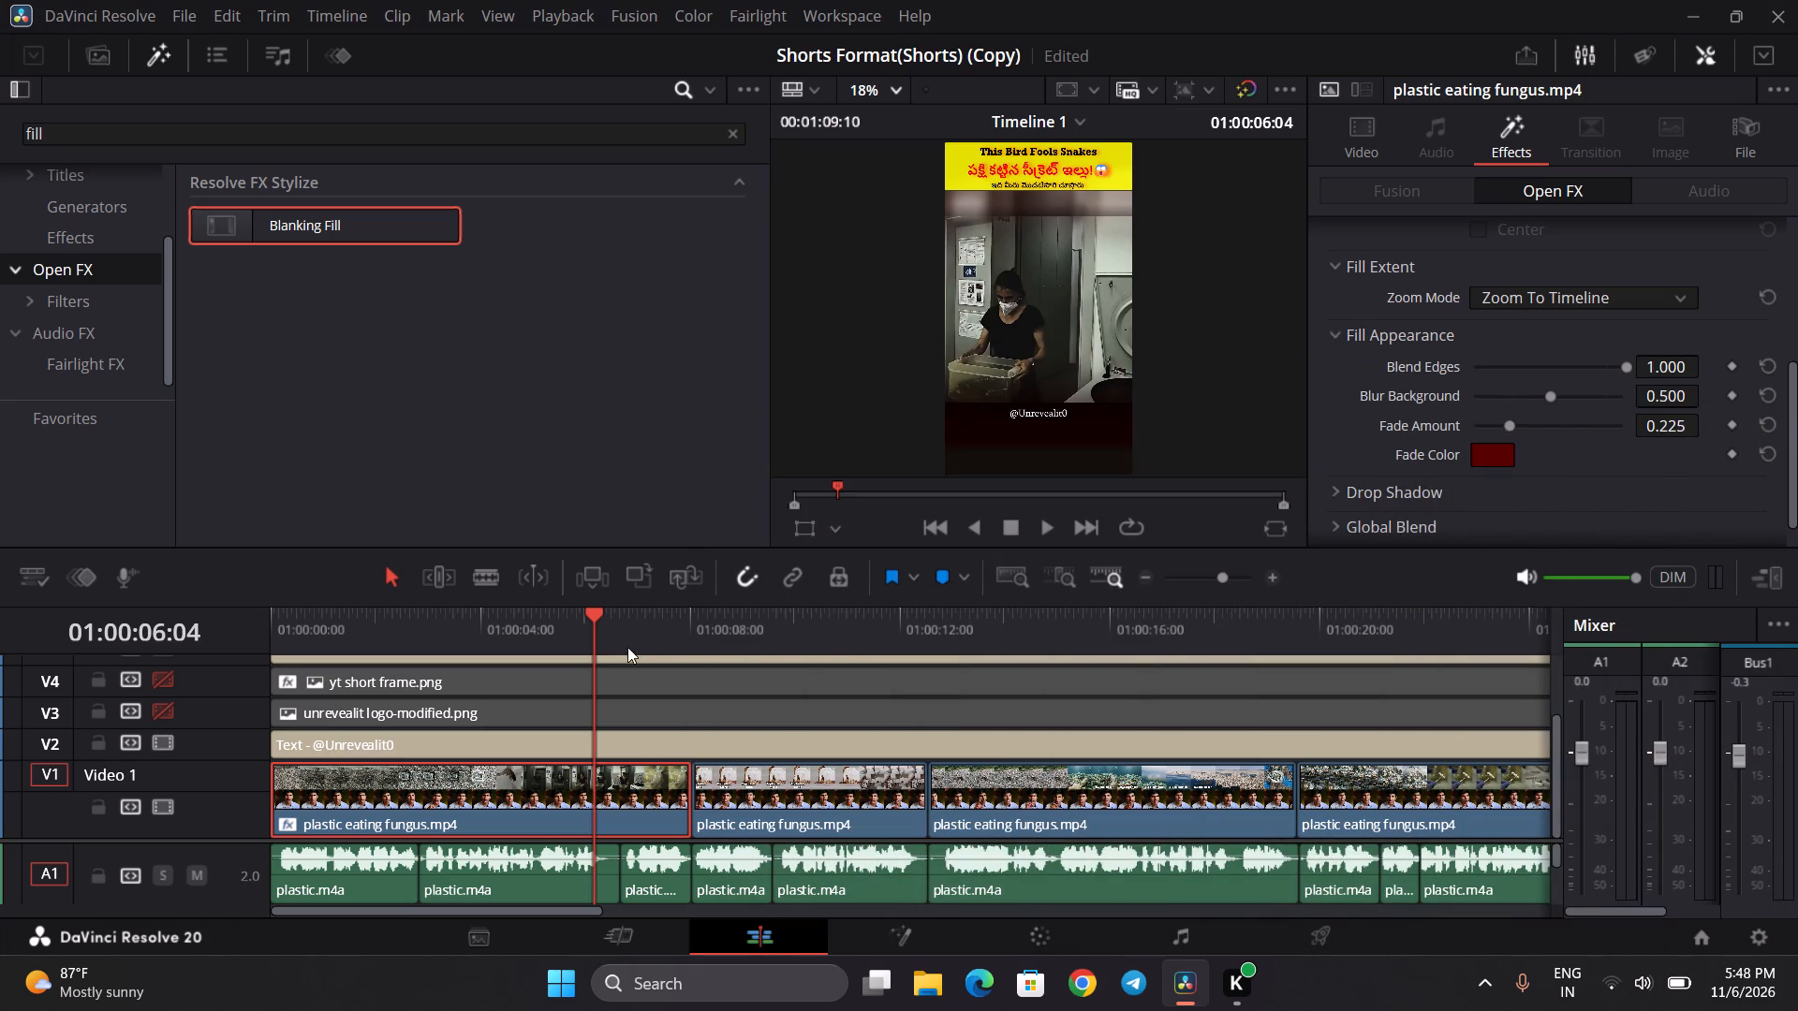
Check the first clip around 01:00:07:10 and at its start, and set the Blanking Fill's Fade Amount to about 0.837.
{"action": "left_click", "coordinate": [641, 630]}
{"action": "left_click", "coordinate": [657, 625]}
{"action": "left_click", "coordinate": [661, 625]}
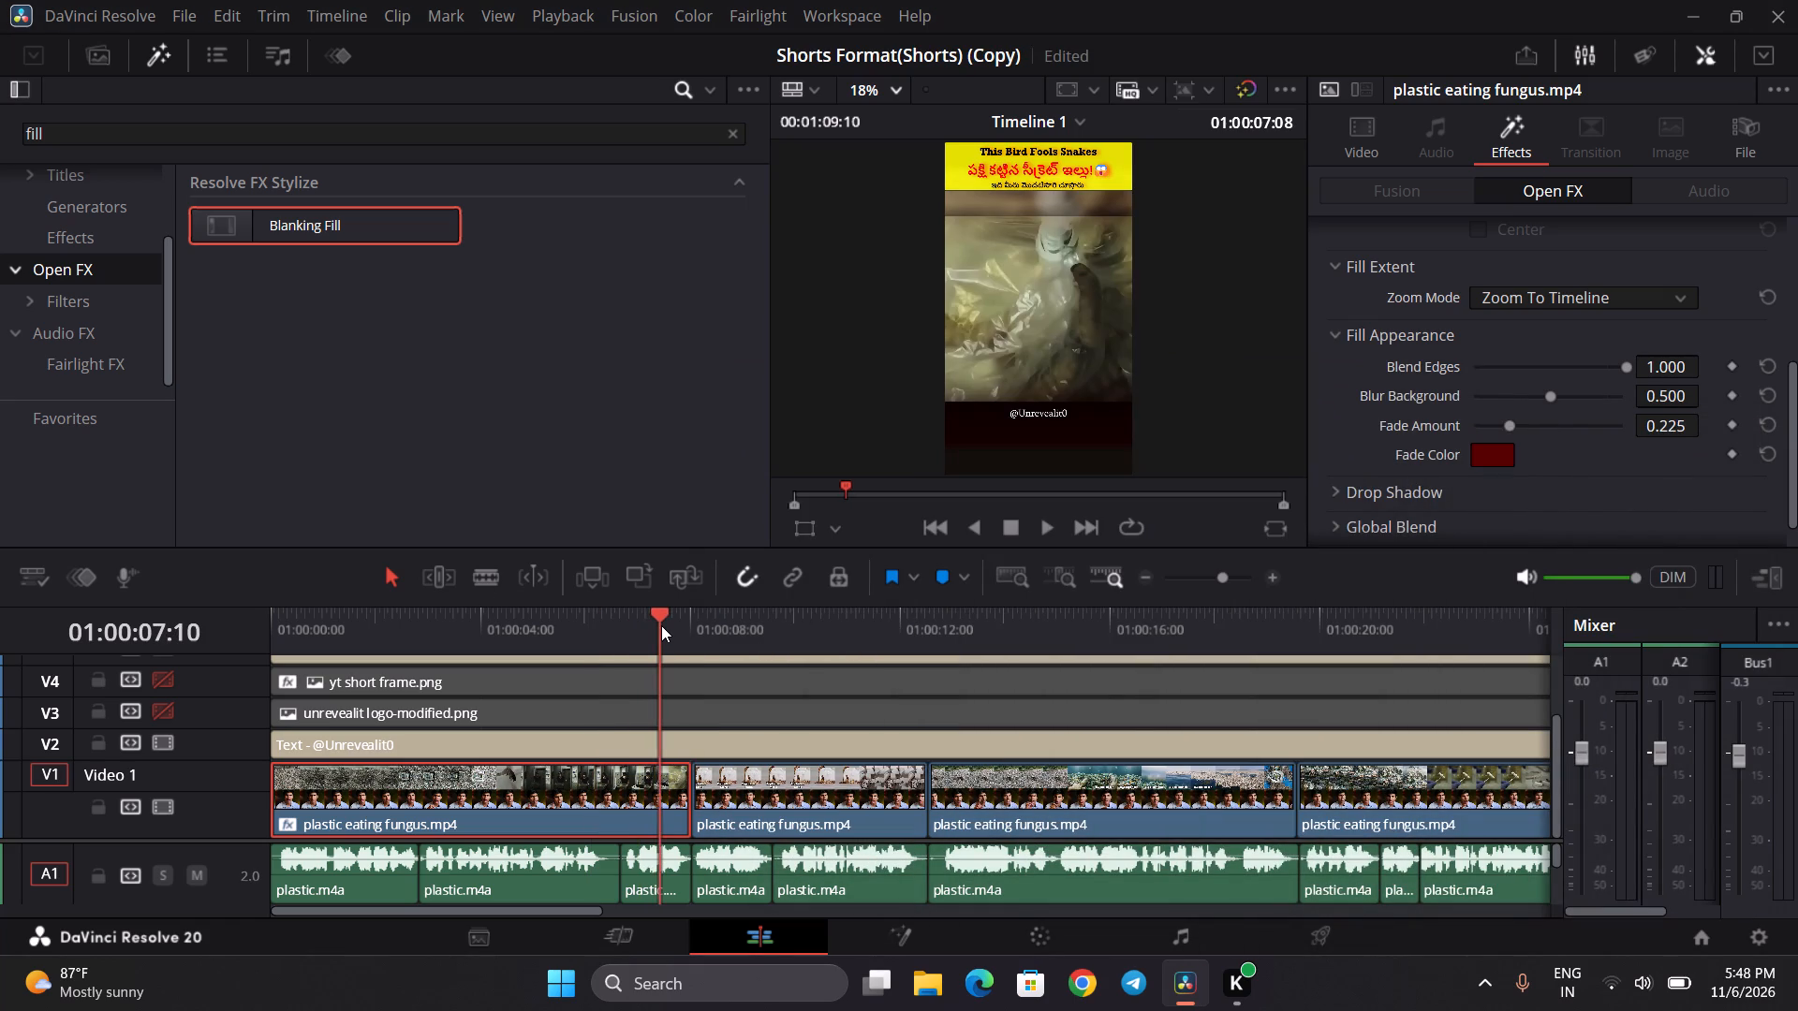
{"action": "left_click_drag", "start_coordinate": [361, 617], "coordinate": [340, 617]}
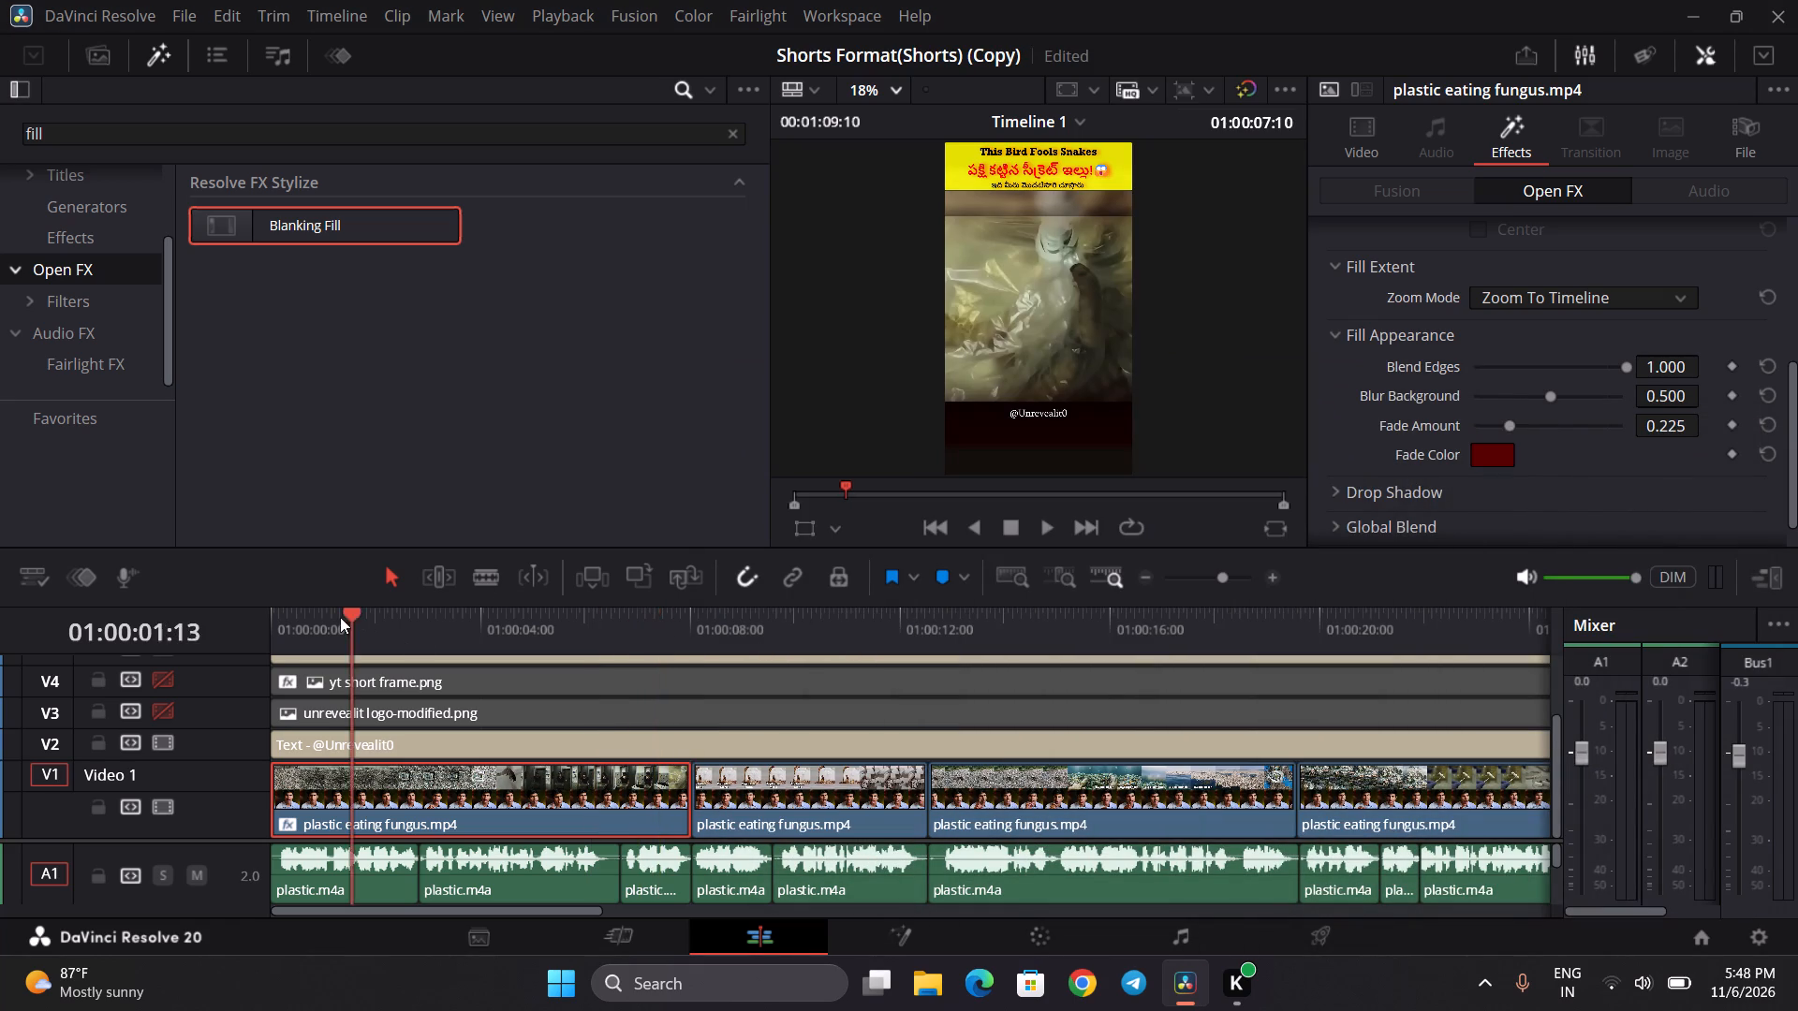
{"action": "left_click_drag", "start_coordinate": [340, 617], "coordinate": [234, 655]}
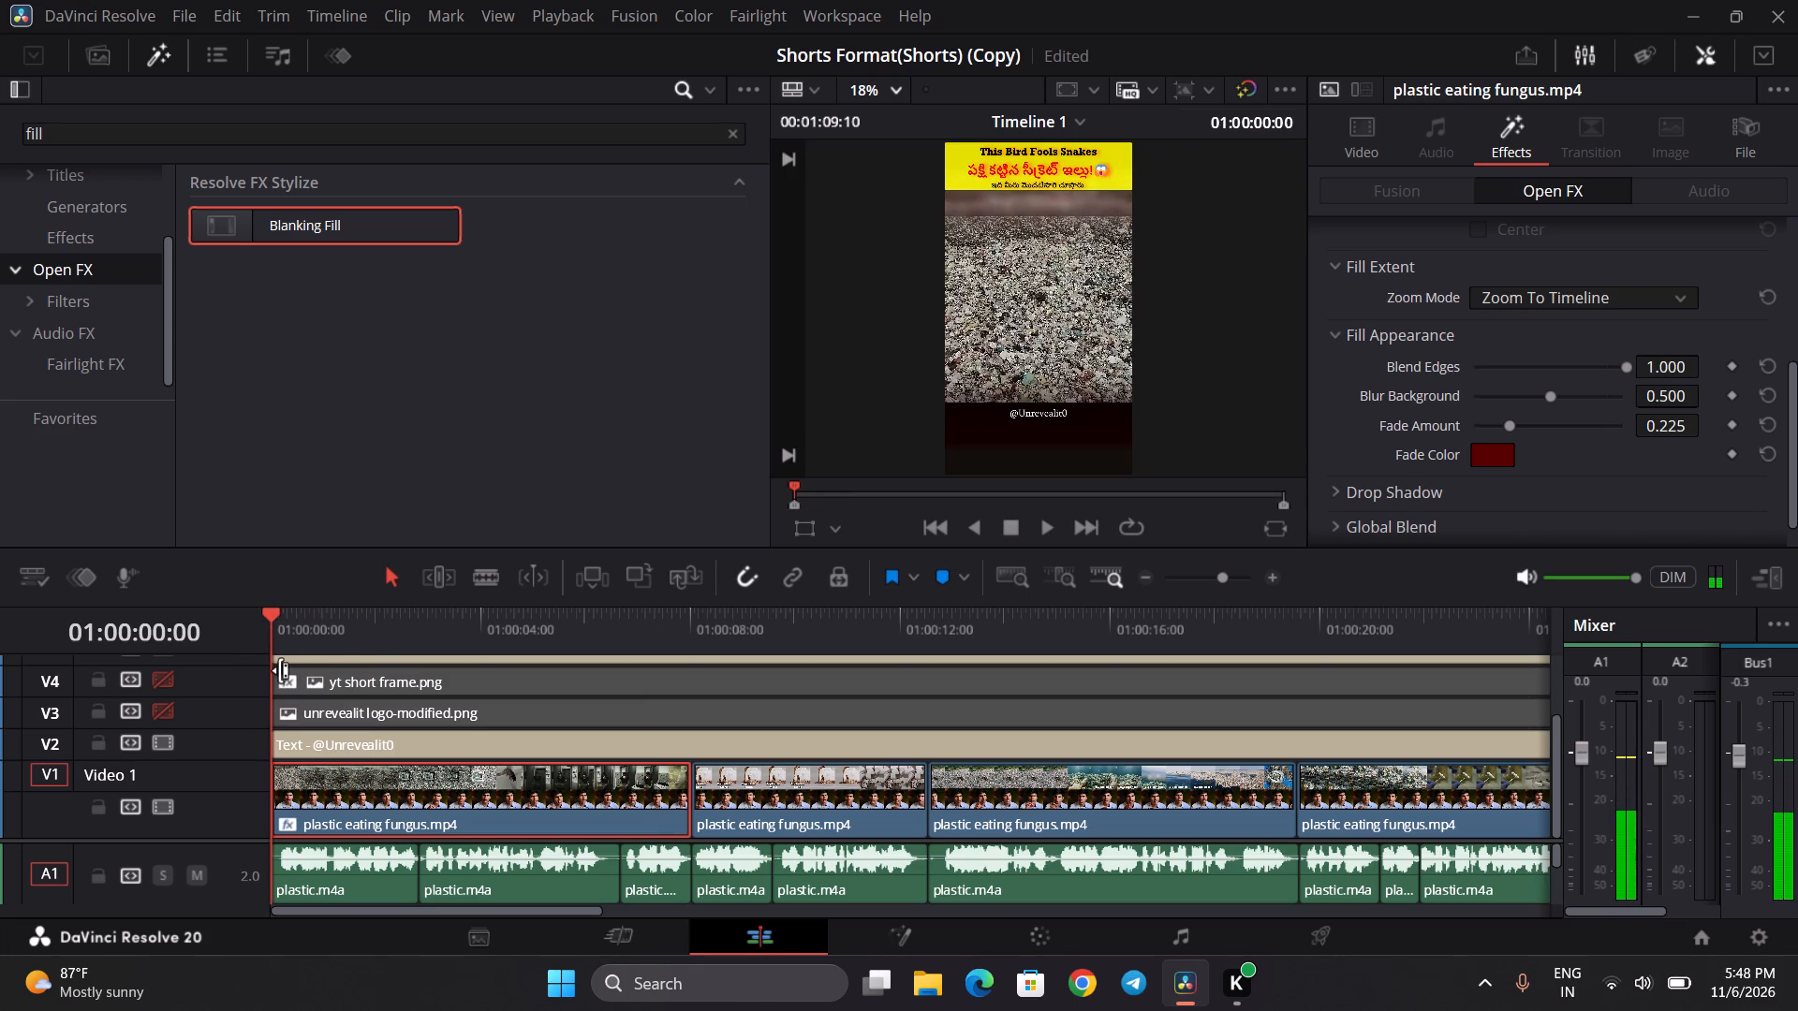
{"action": "left_click", "coordinate": [1487, 457]}
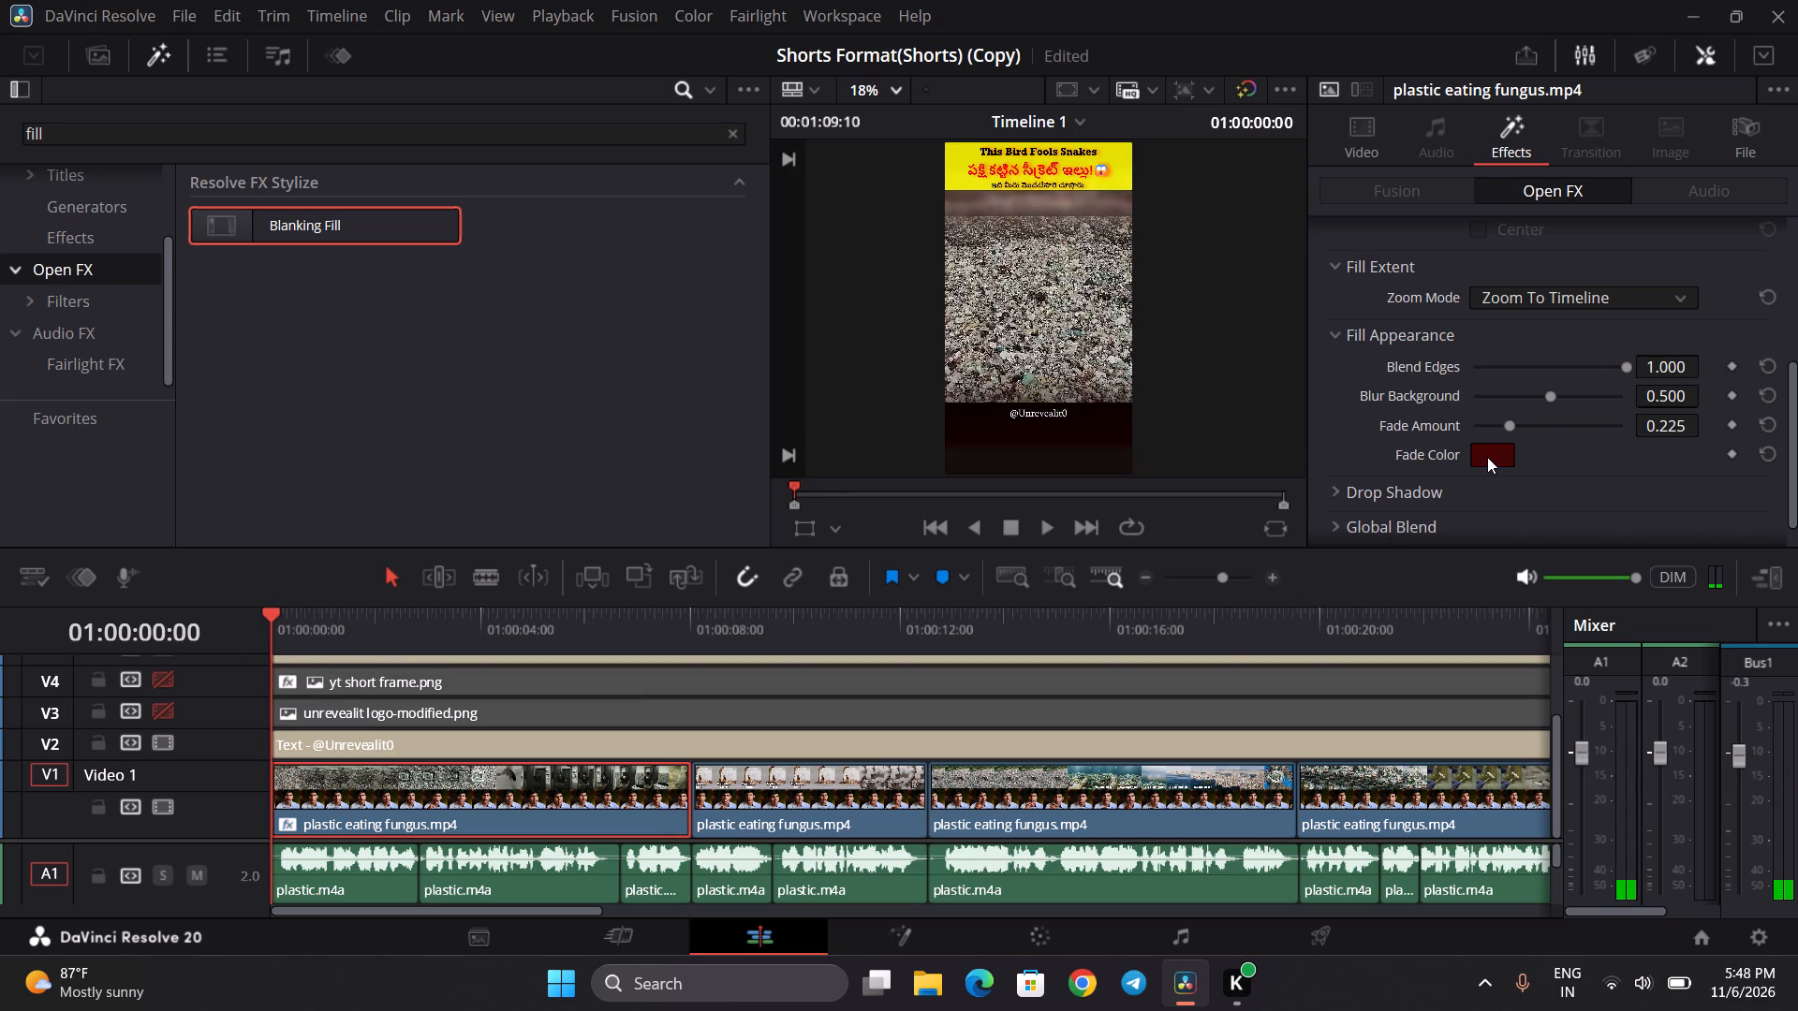
{"action": "left_click_drag", "start_coordinate": [804, 232], "coordinate": [767, 484]}
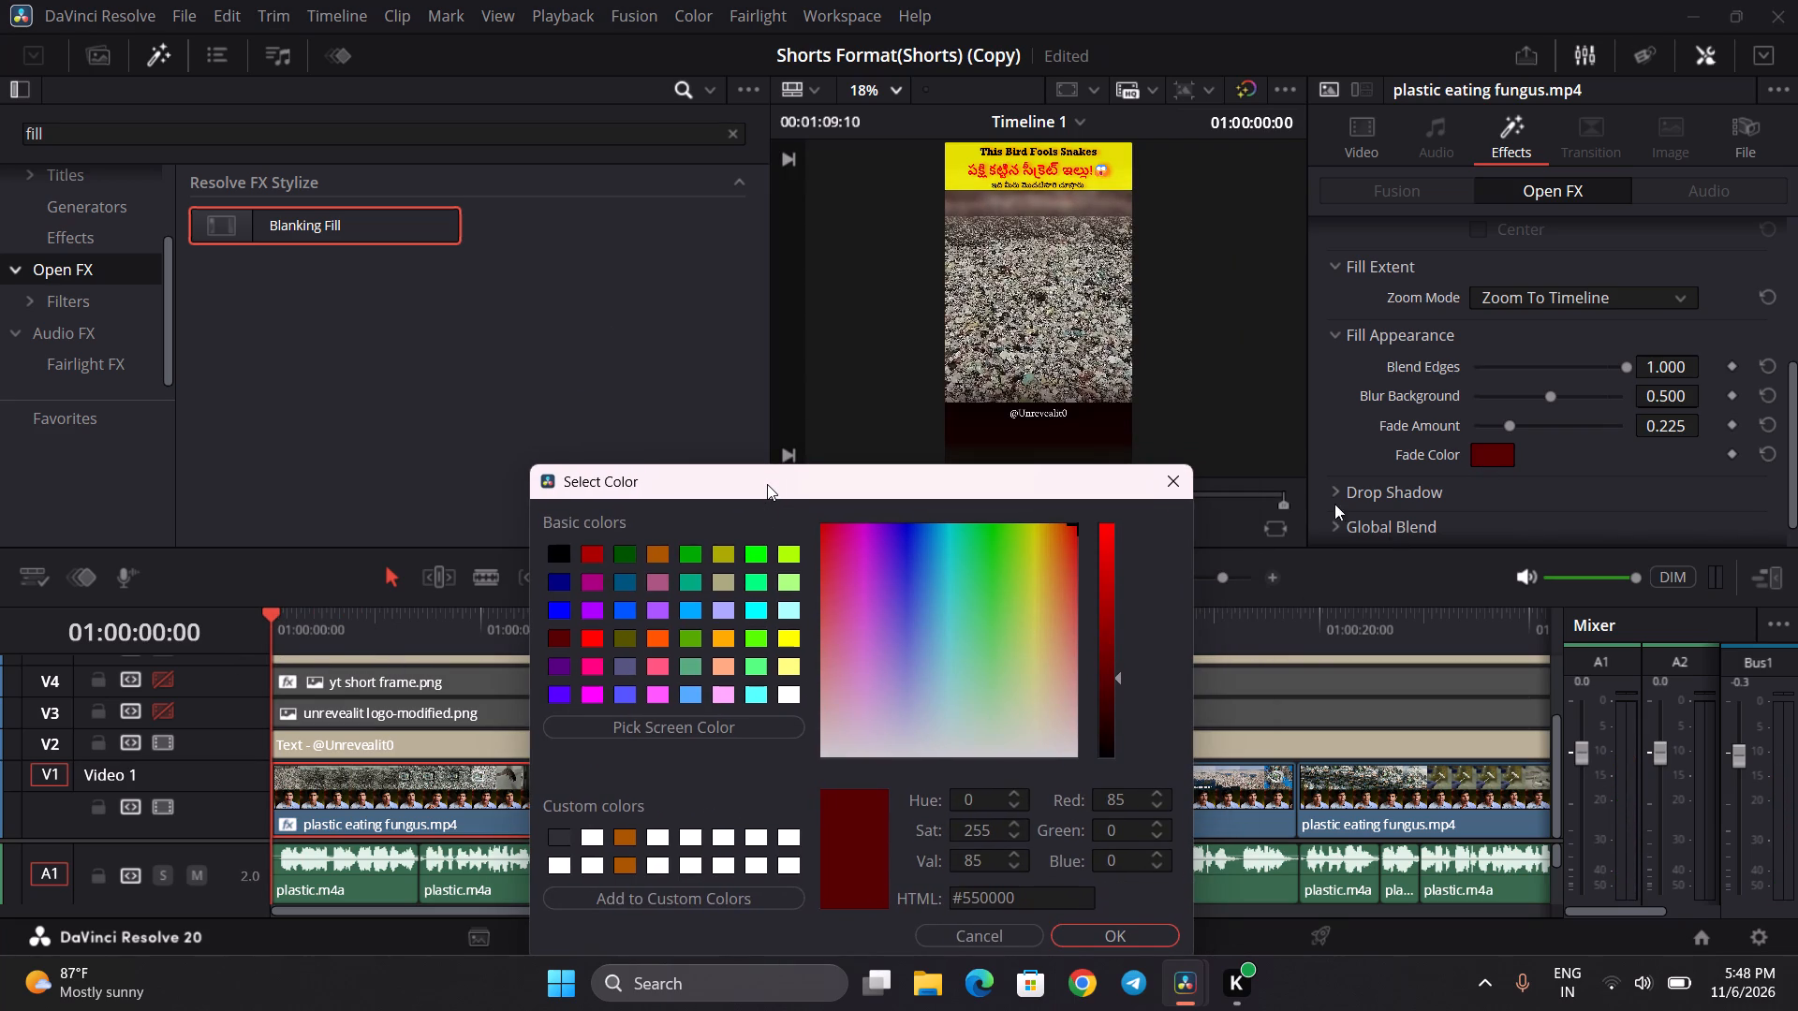
{"action": "left_click", "coordinate": [1511, 421]}
{"action": "left_click", "coordinate": [1105, 931]}
{"action": "left_click_drag", "start_coordinate": [1511, 422], "coordinate": [1601, 418]}
Check the fill at successive frames of the first V1 clip, from about 01:00:01:04 to 01:00:06:16.
{"action": "left_click", "coordinate": [334, 632]}
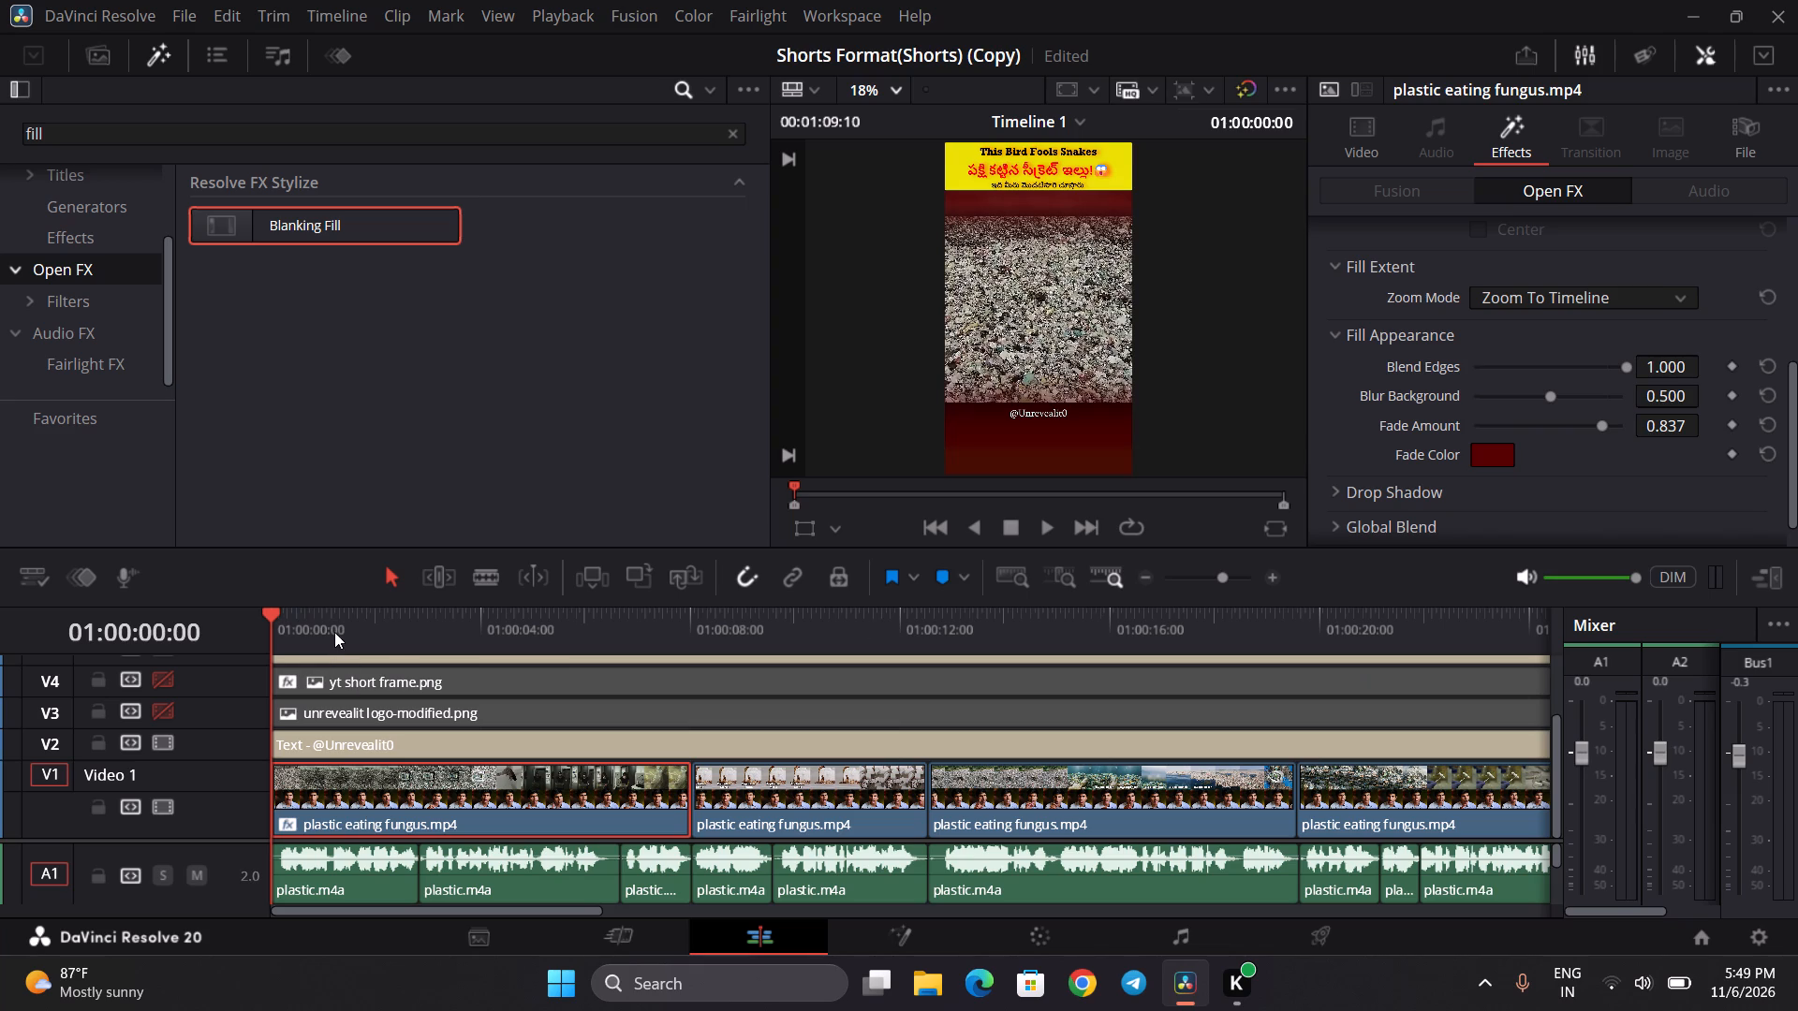
{"action": "left_click", "coordinate": [388, 634]}
{"action": "left_click", "coordinate": [428, 631]}
{"action": "left_click", "coordinate": [475, 631]}
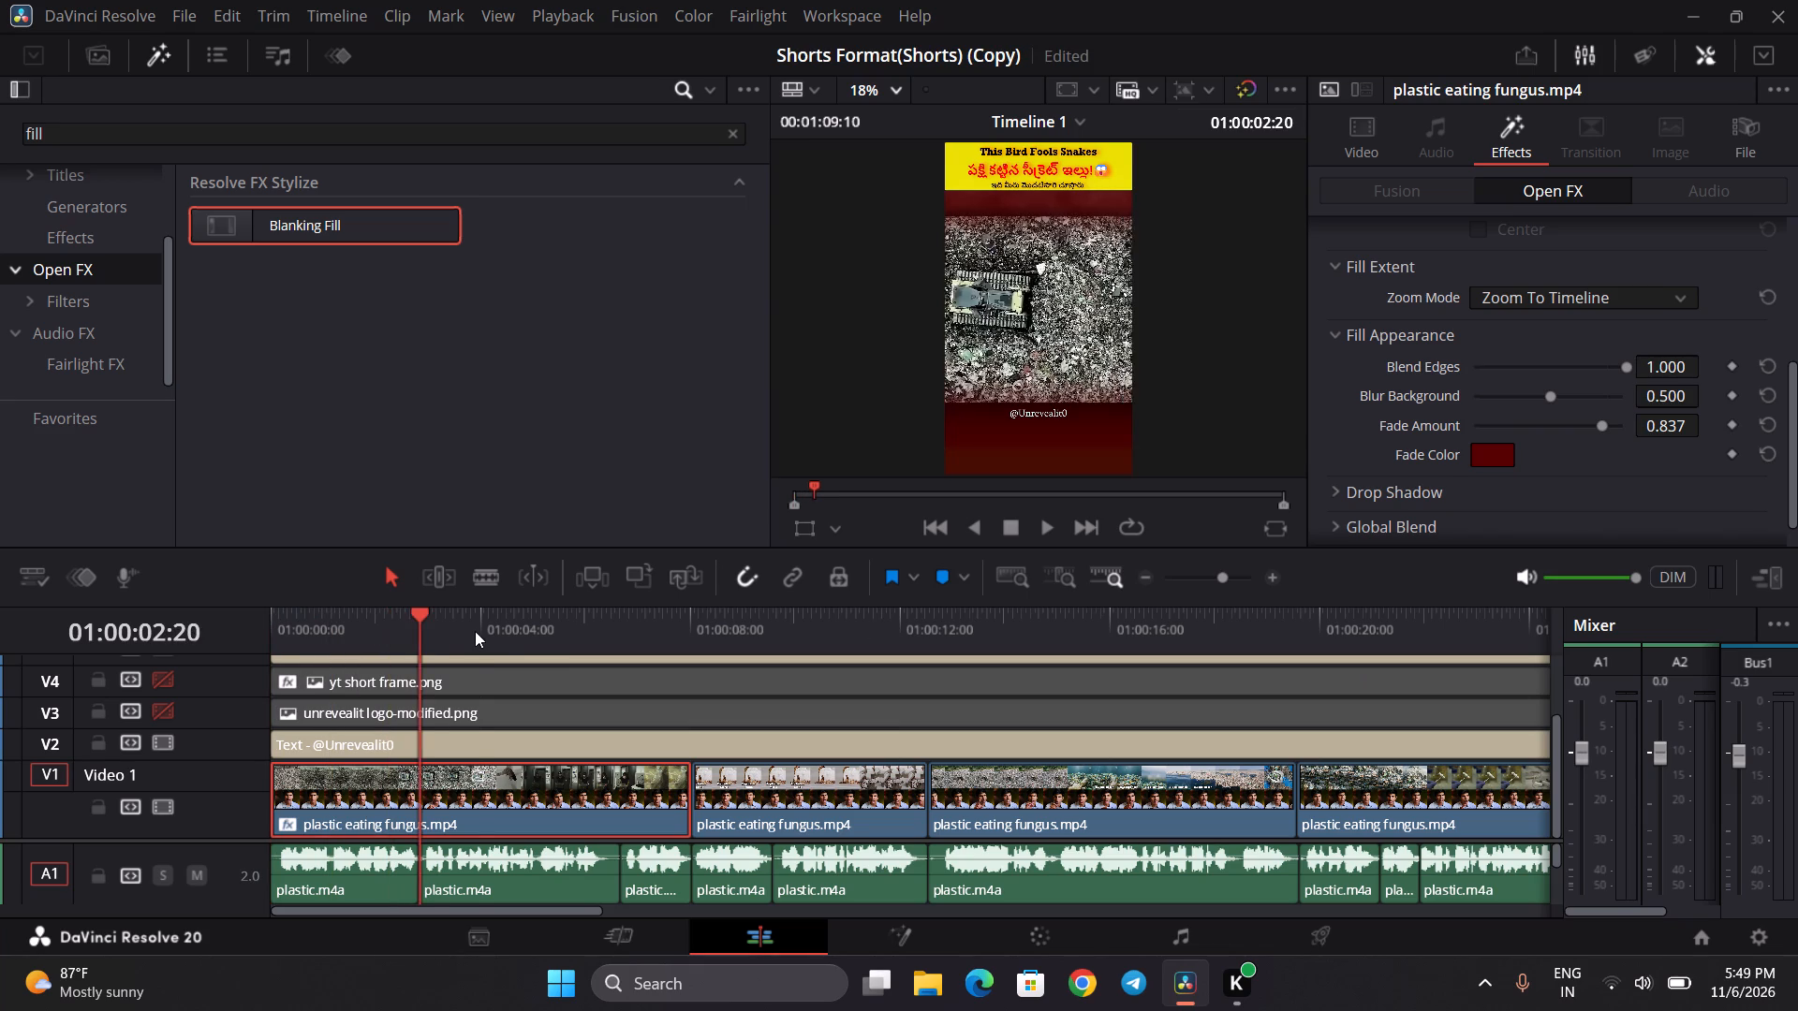
{"action": "left_click", "coordinate": [507, 631]}
{"action": "left_click", "coordinate": [538, 631]}
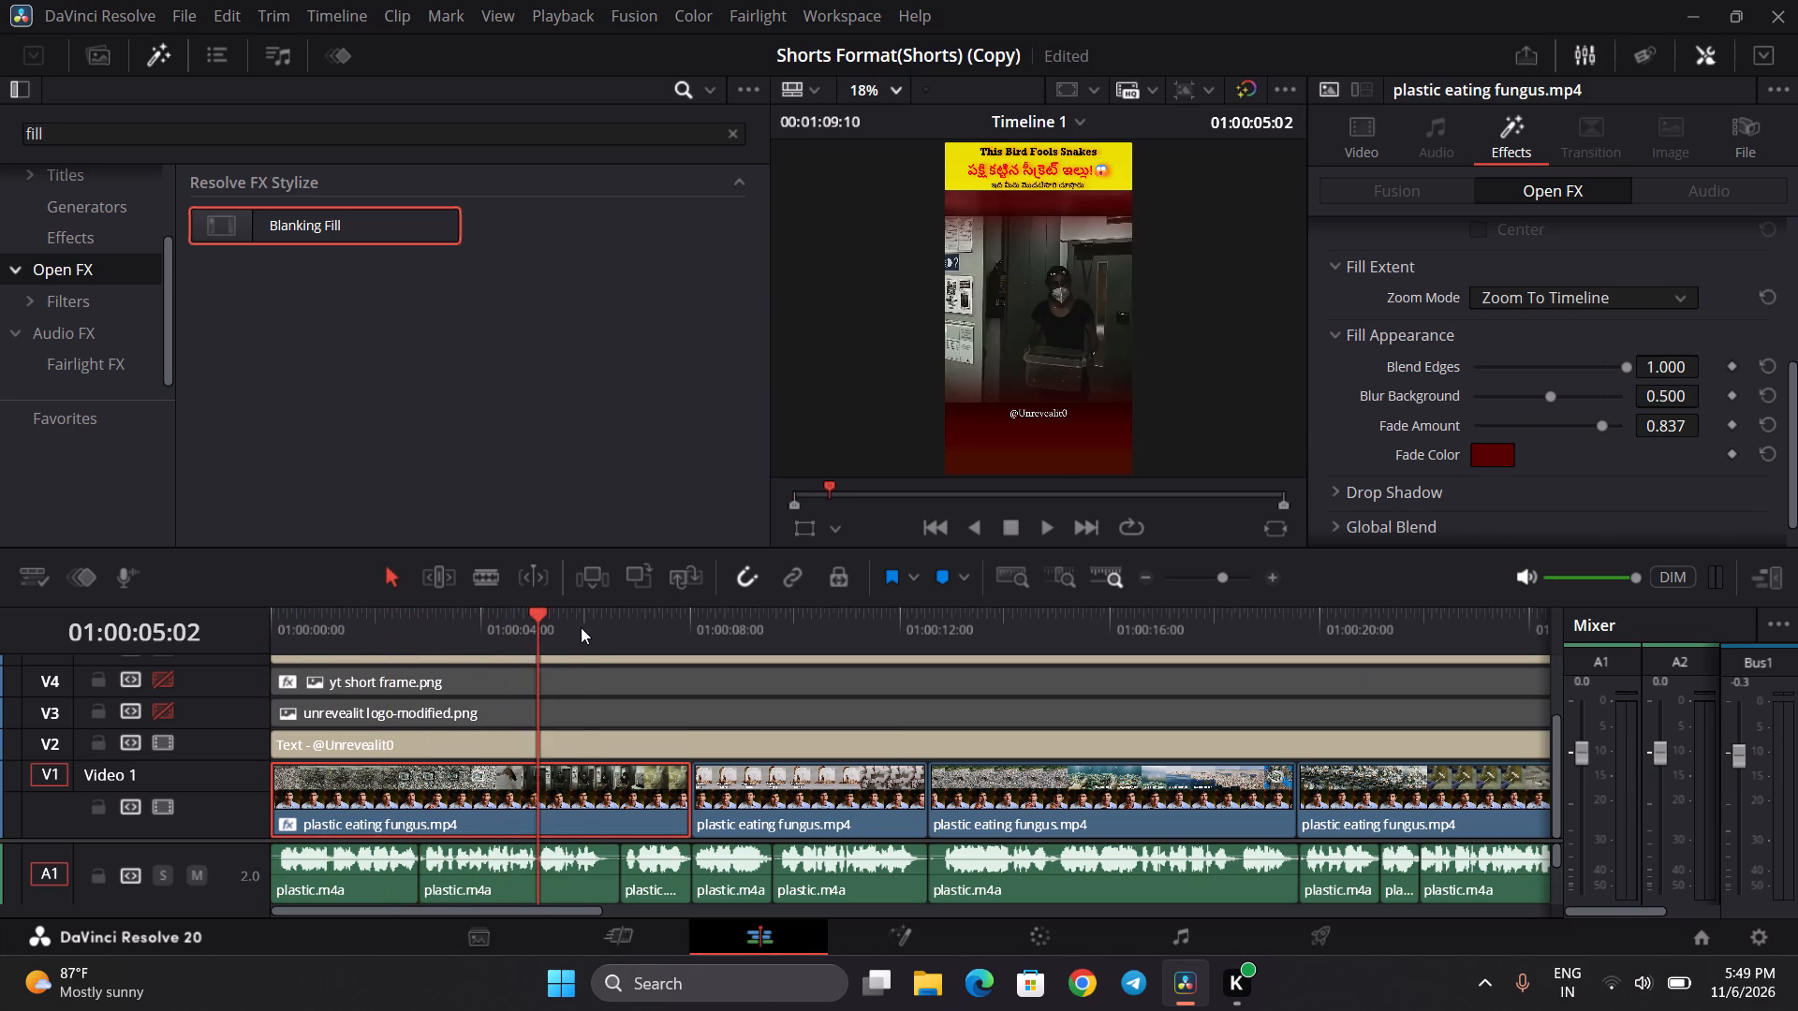
{"action": "left_click", "coordinate": [581, 627]}
{"action": "left_click", "coordinate": [597, 627]}
{"action": "left_click", "coordinate": [610, 627]}
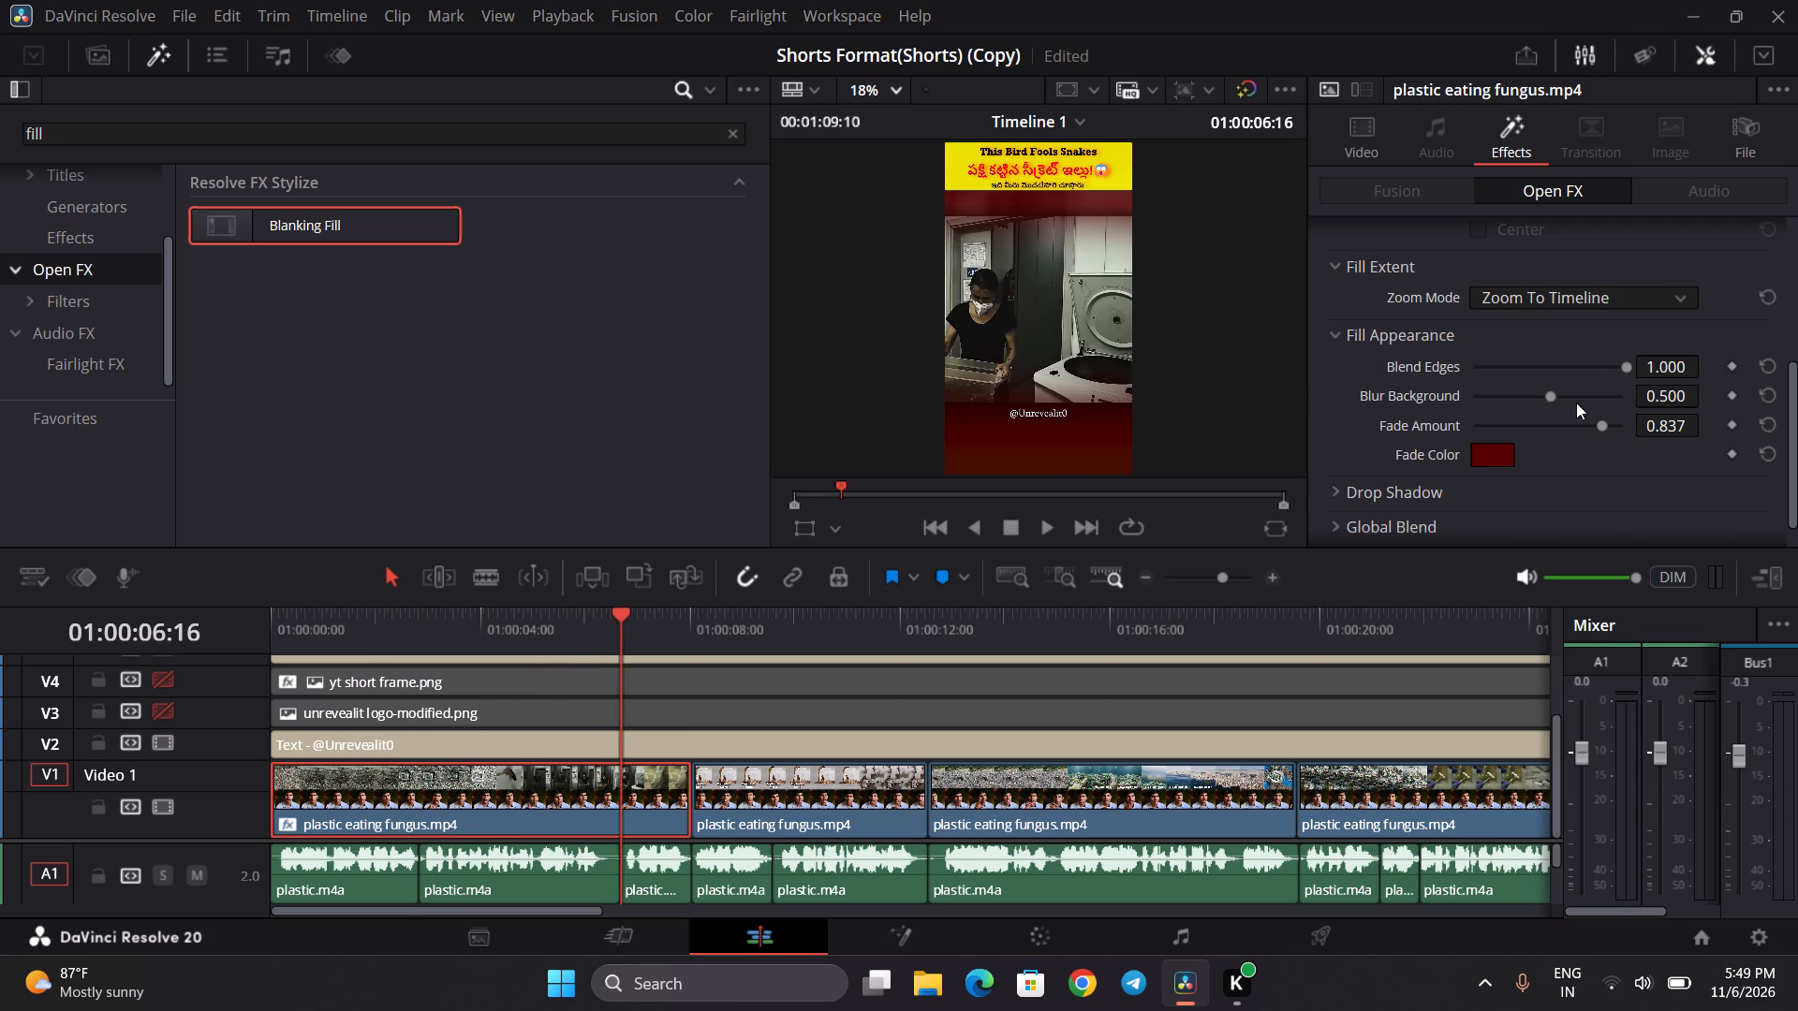
Set the Blanking Fill's Blend Edges to about 0.659, and leave the viewer zoom at Fit.
{"action": "left_click", "coordinate": [1626, 370]}
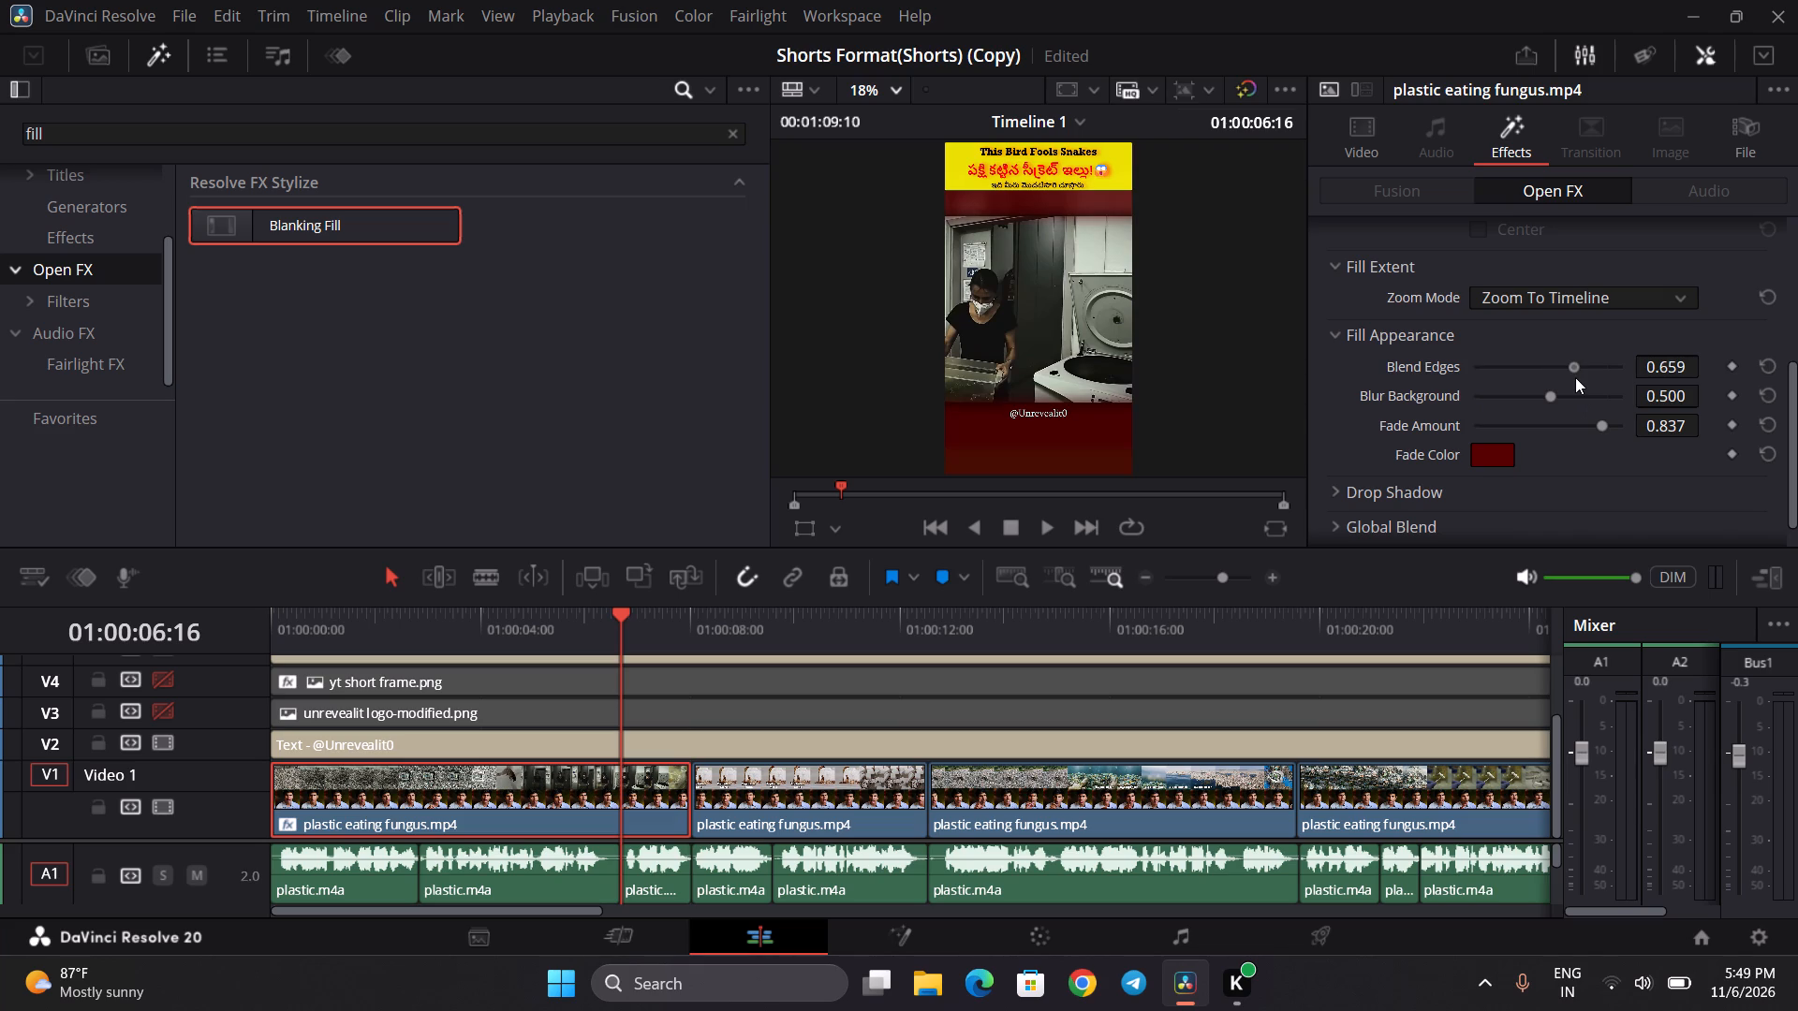
{"action": "scroll", "coordinate": [994, 334], "scroll_direction": "up", "scroll_amount": 9}
{"action": "left_click", "coordinate": [899, 92]}
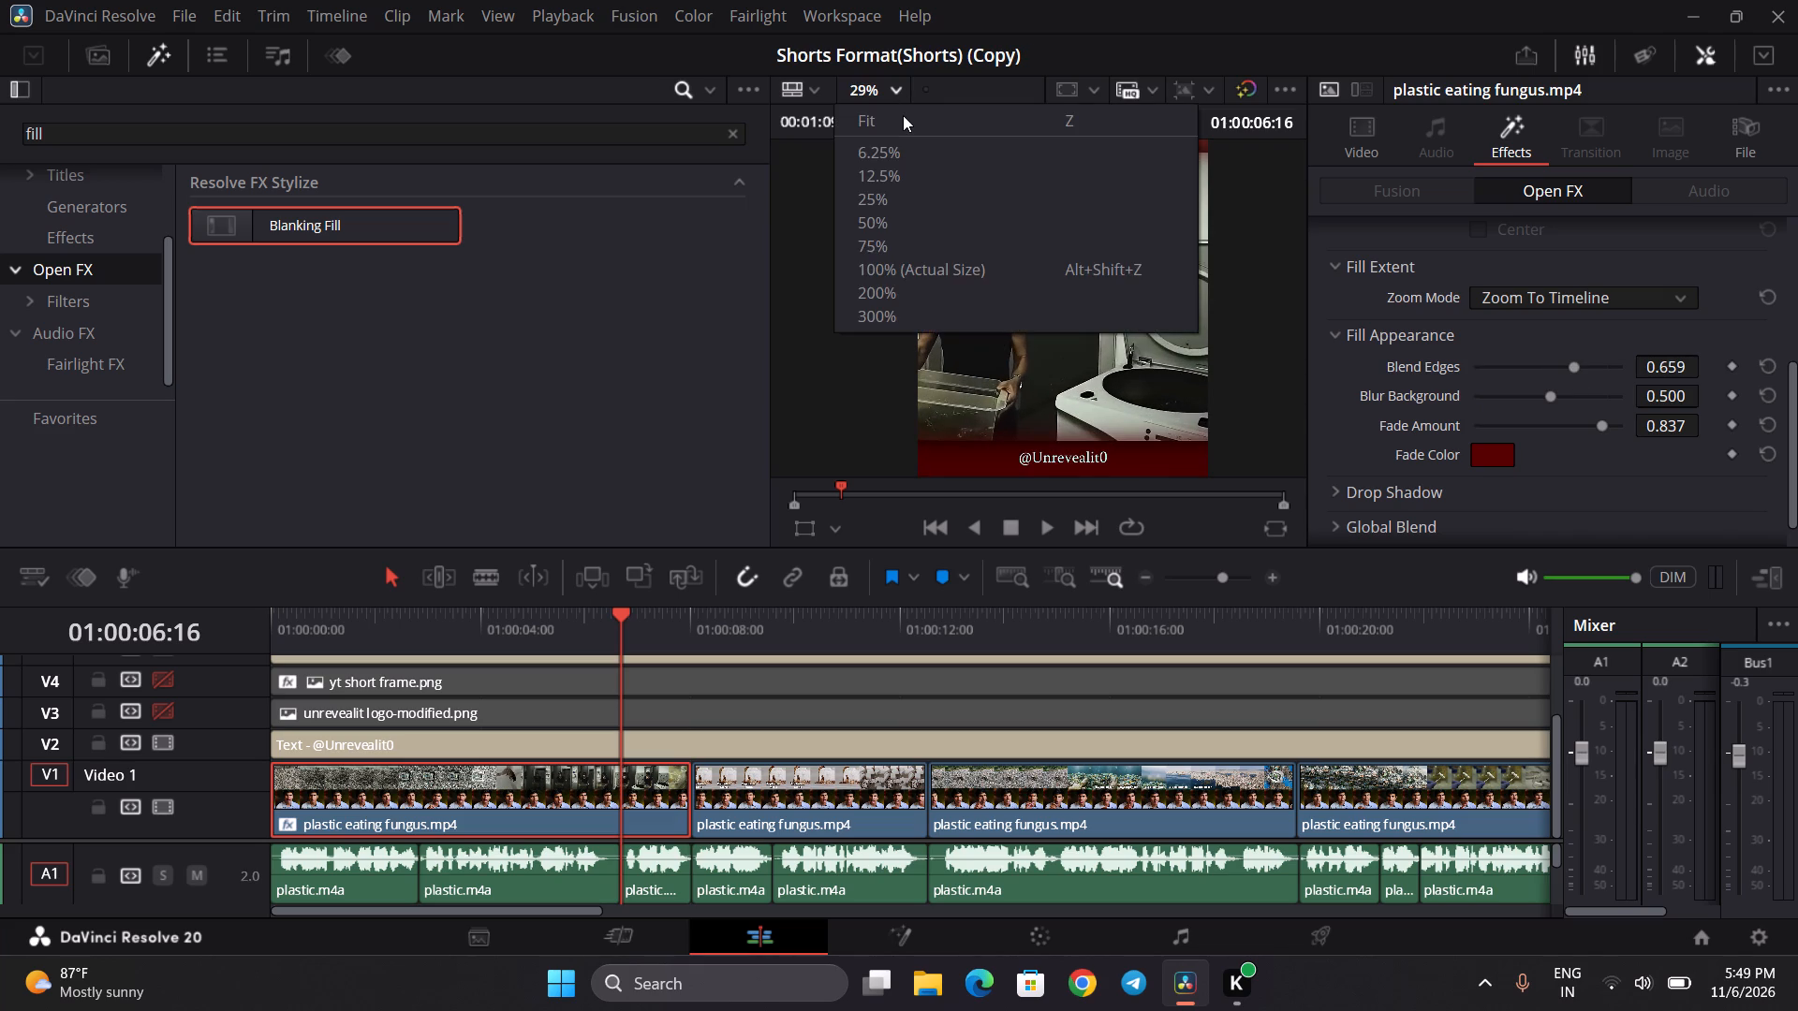
{"action": "left_click", "coordinate": [903, 117]}
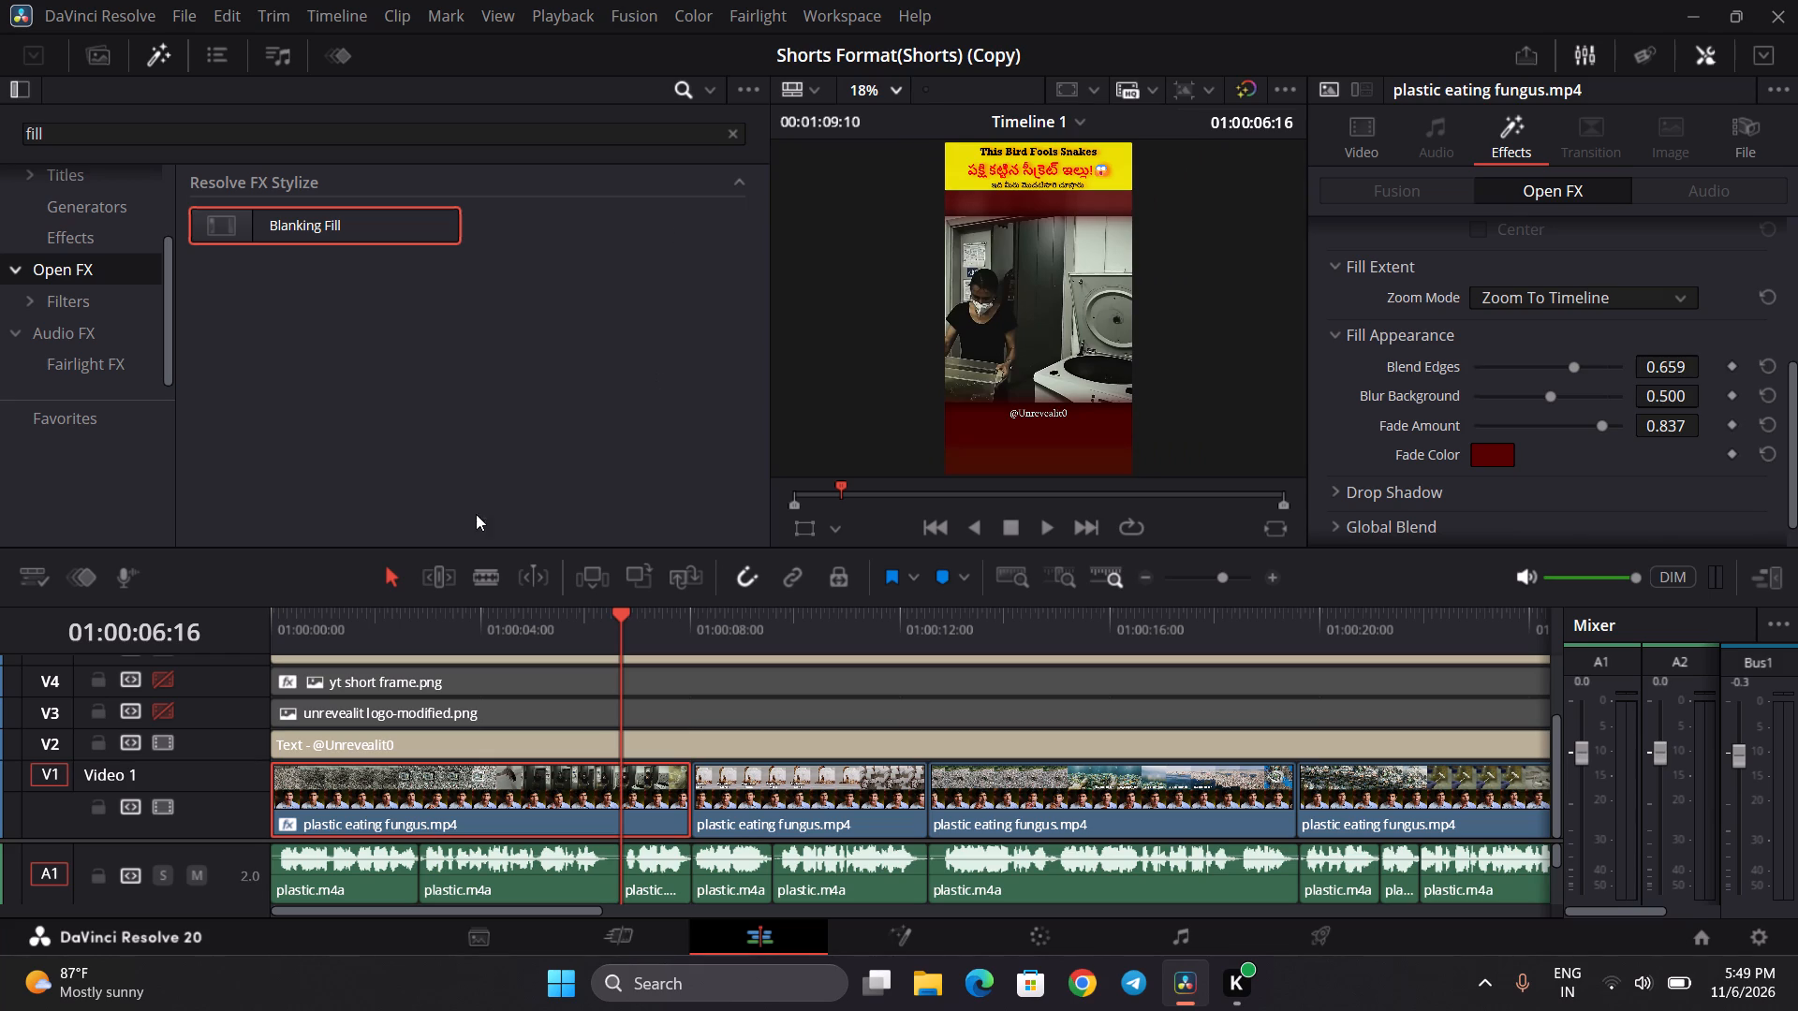
Disable the This Bird Fools Snakes title track V5.
{"action": "scroll", "coordinate": [384, 740], "scroll_direction": "up", "scroll_amount": 3}
{"action": "left_click", "coordinate": [373, 731]}
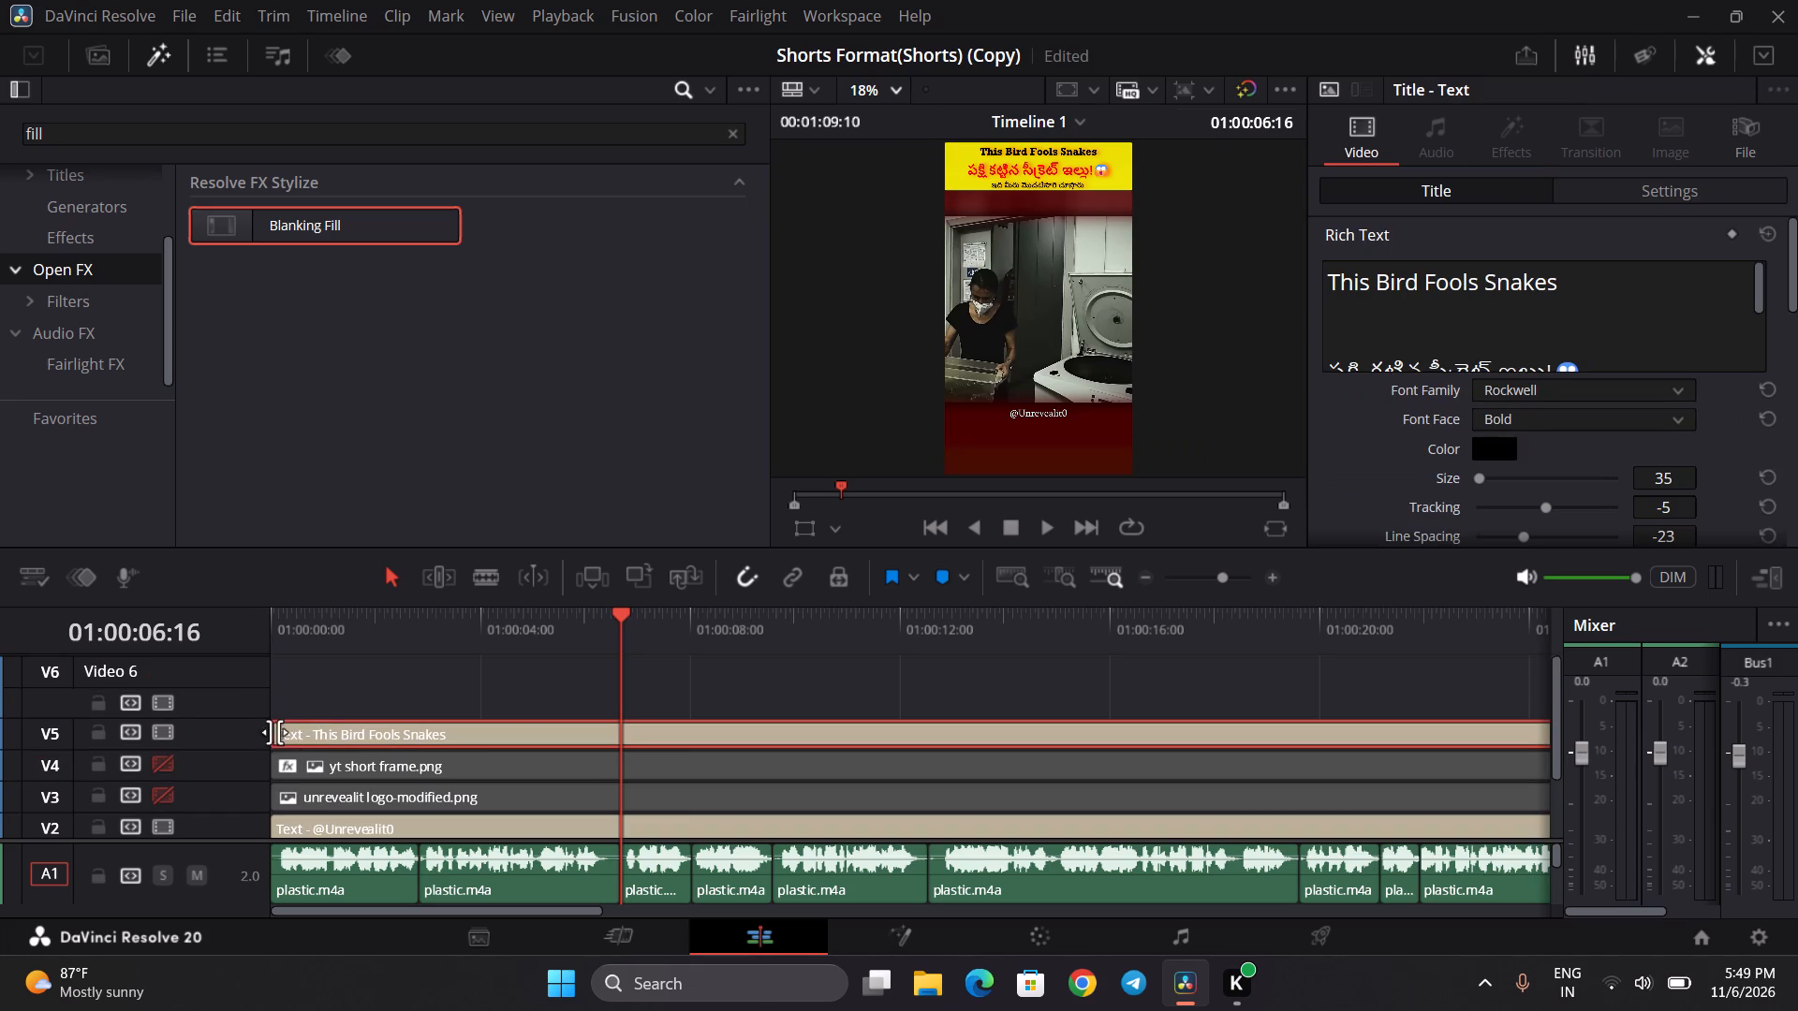
{"action": "left_click", "coordinate": [164, 737]}
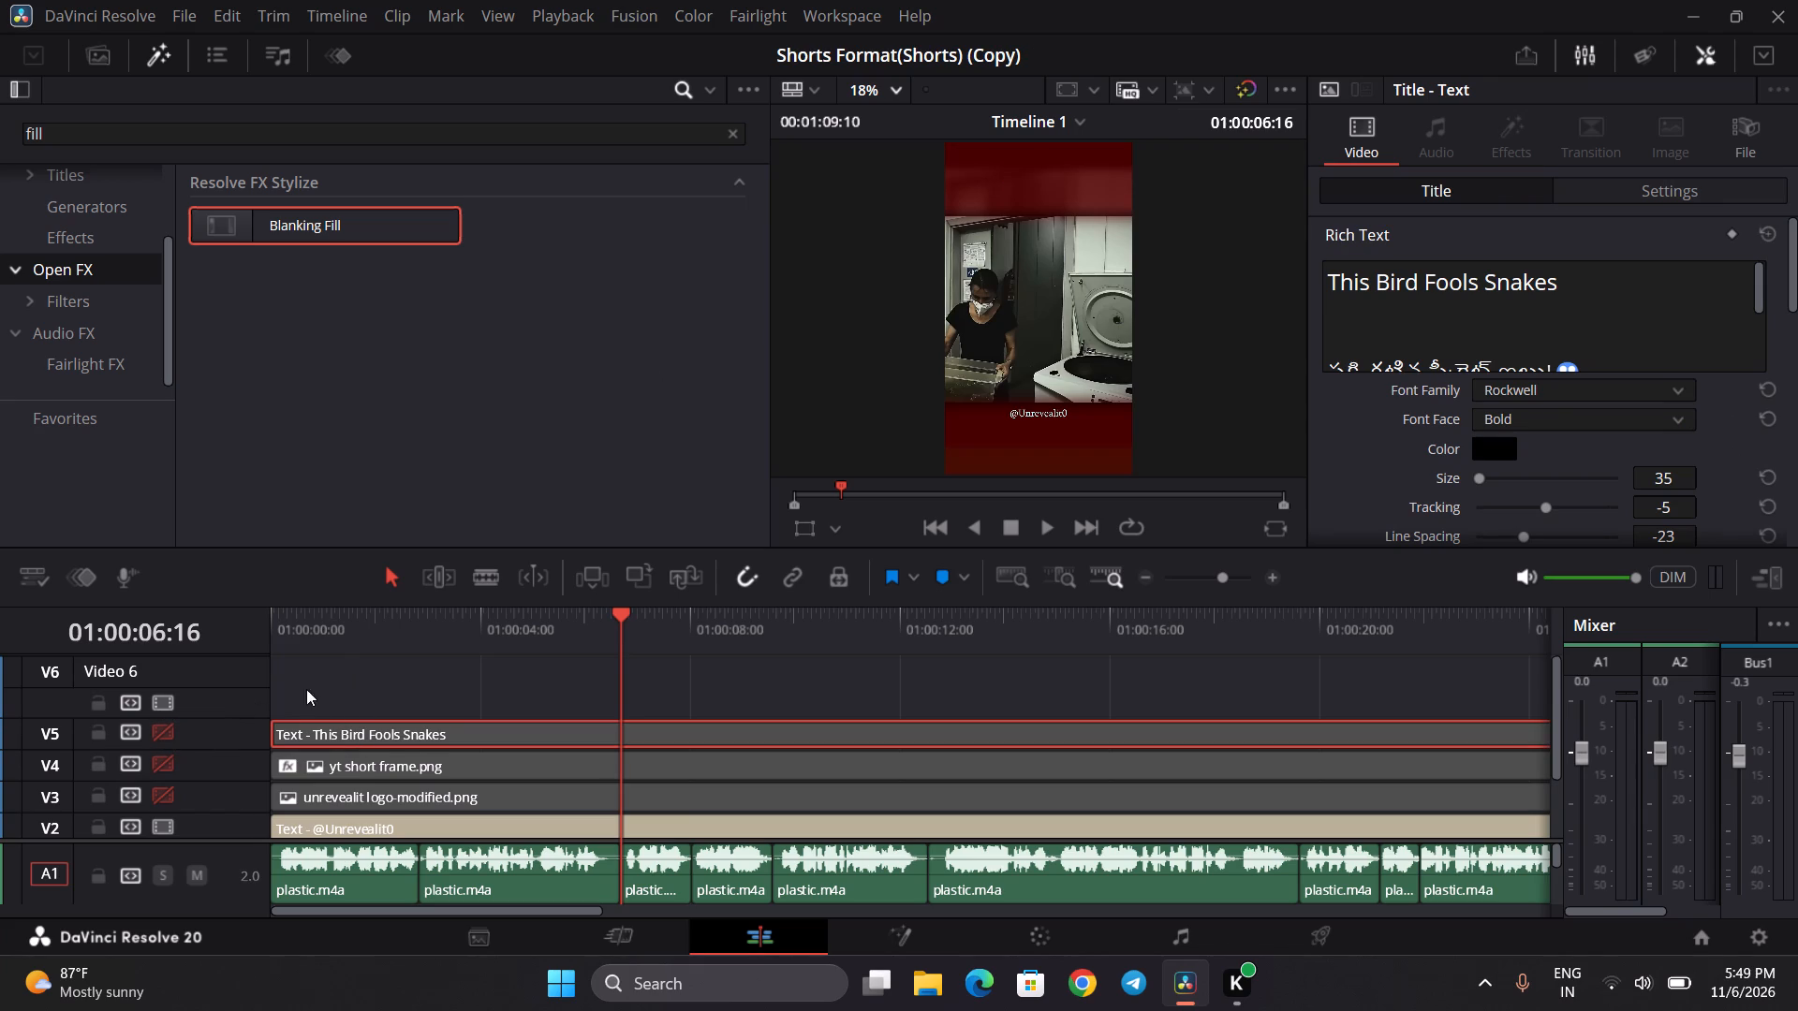
Play the timeline from its start to about 01:00:09:11 in short bursts, checking the fill on the first and second V1 clips.
{"action": "left_click_drag", "start_coordinate": [316, 645], "coordinate": [307, 644]}
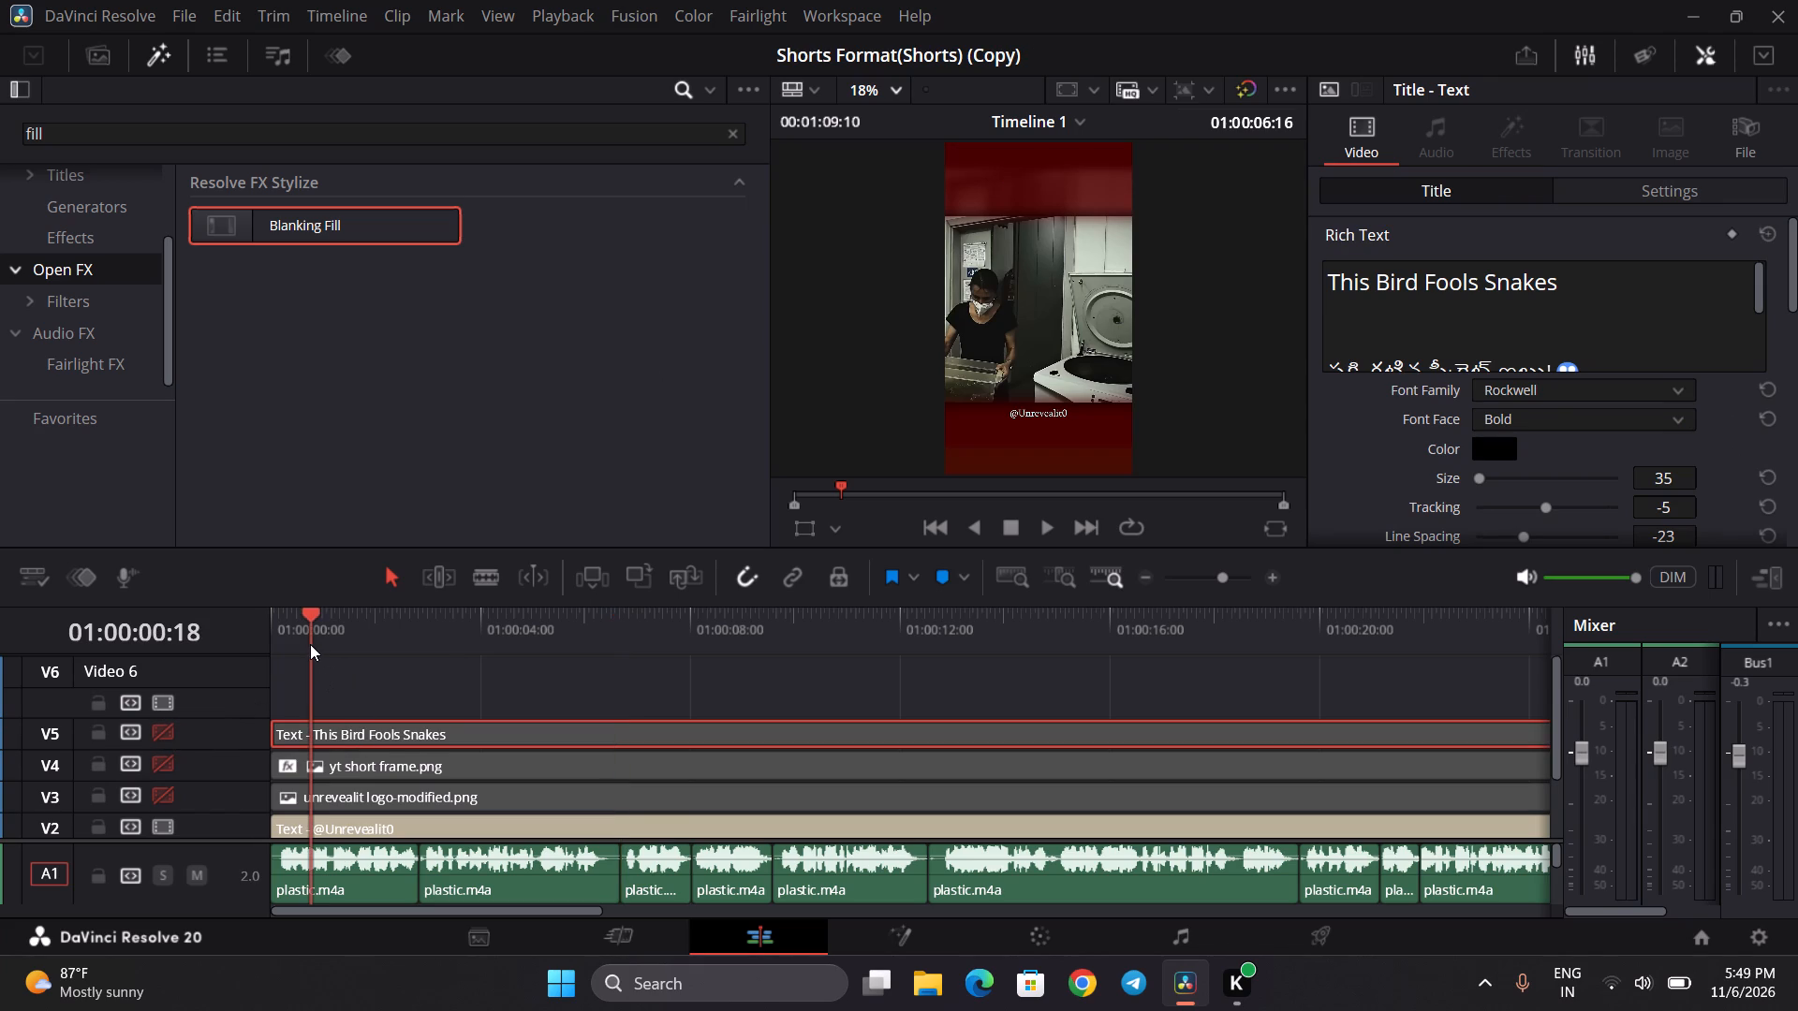
{"action": "left_click_drag", "start_coordinate": [305, 608], "coordinate": [236, 627]}
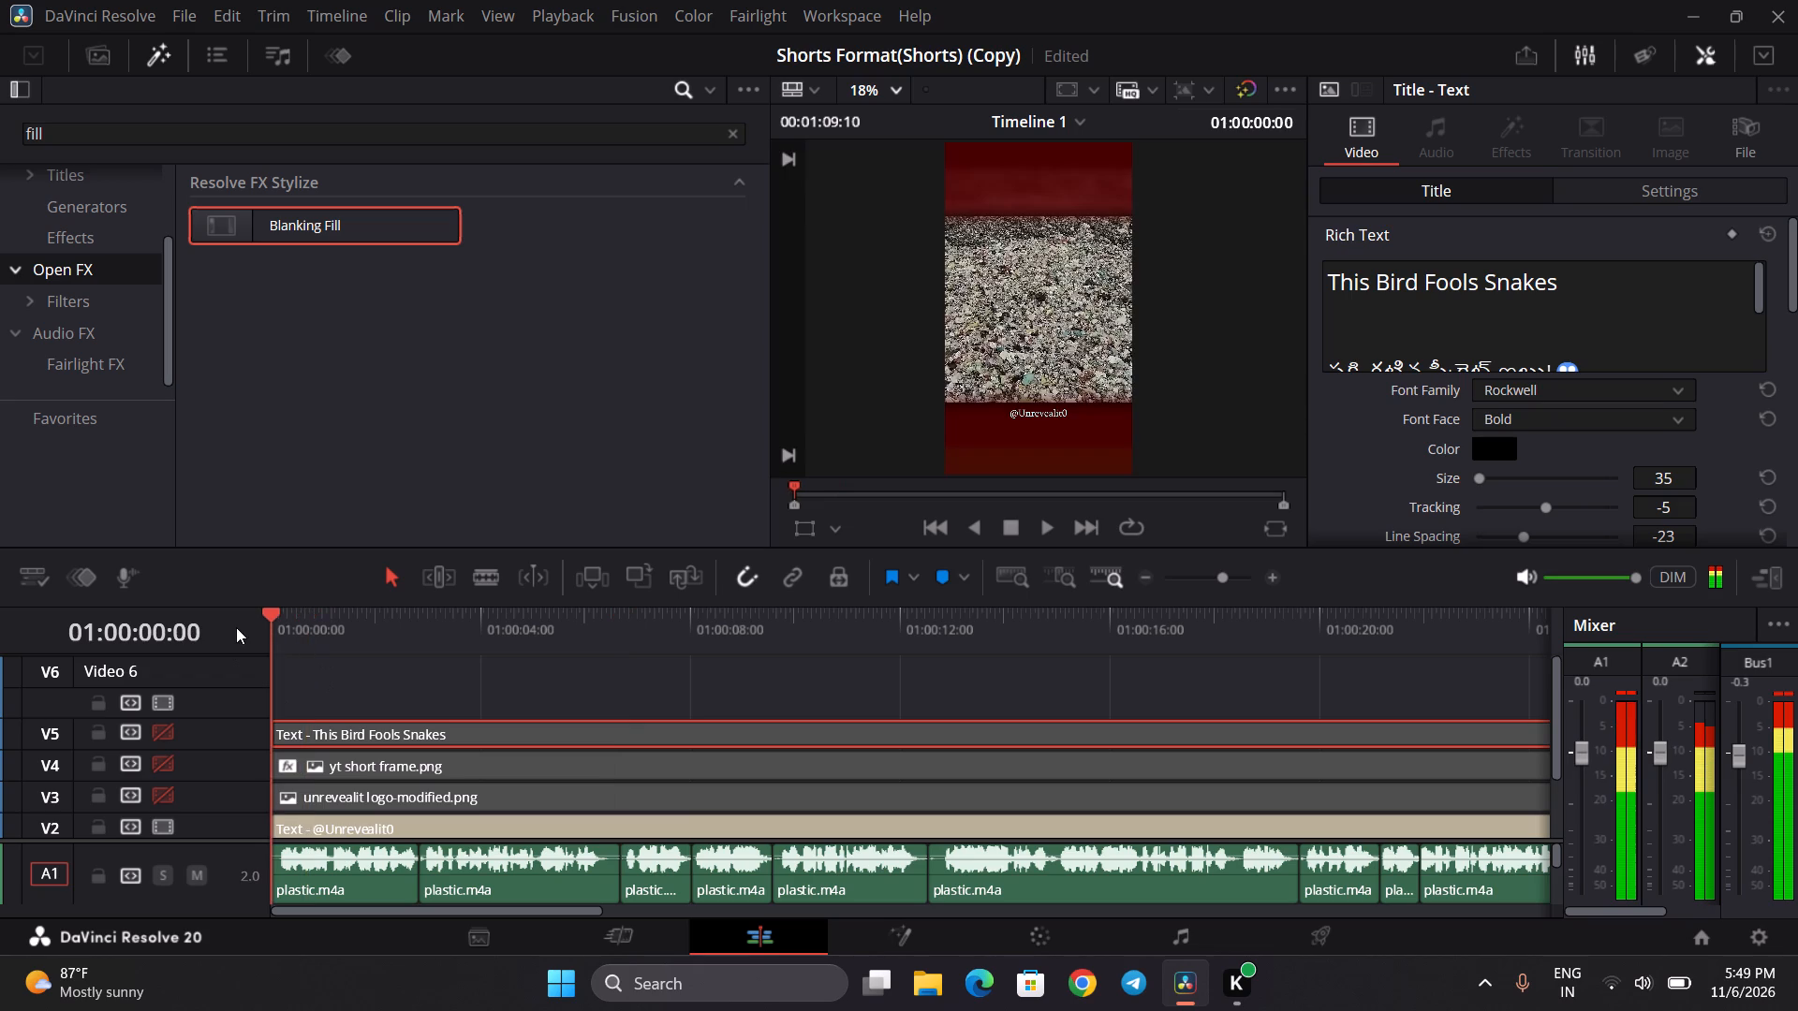
{"action": "left_click_drag", "start_coordinate": [236, 627], "coordinate": [233, 629]}
{"action": "scroll", "coordinate": [376, 649], "scroll_direction": "down", "scroll_amount": 1}
{"action": "scroll", "coordinate": [344, 735], "scroll_direction": "down", "scroll_amount": 2}
{"action": "key", "text": "space"}
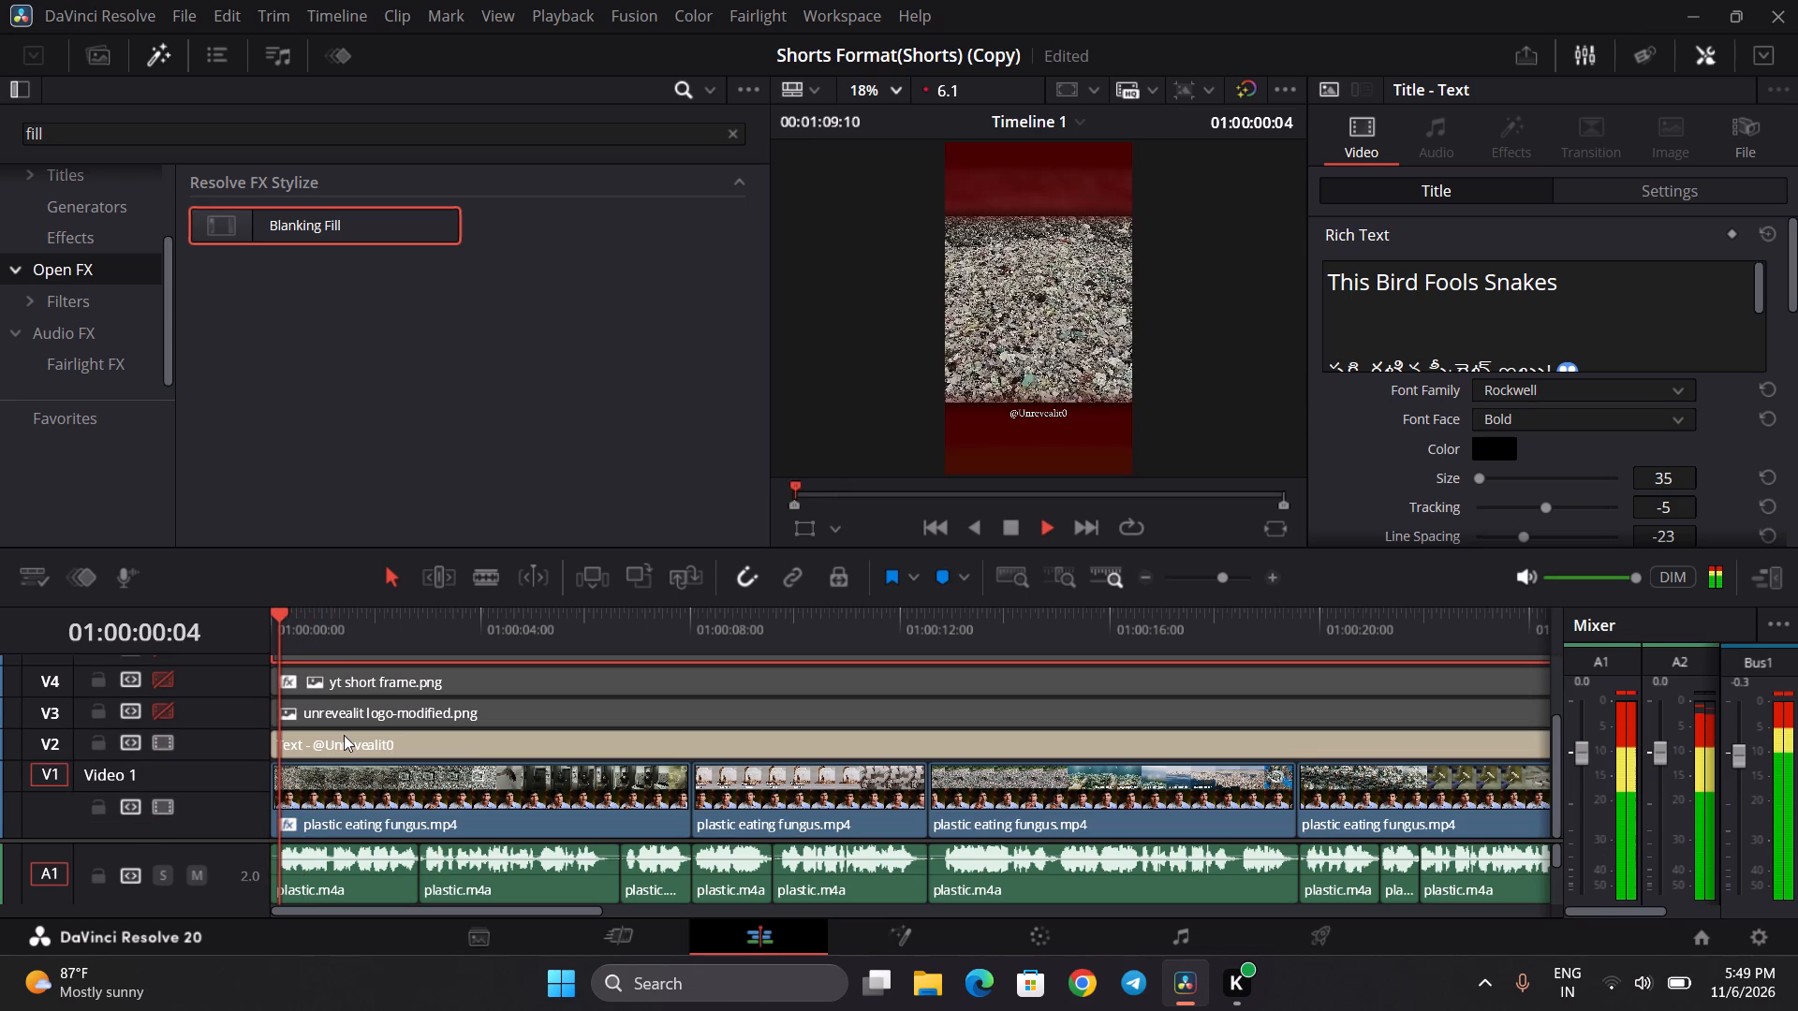
{"action": "key", "text": "space"}
{"action": "key", "text": "space"}
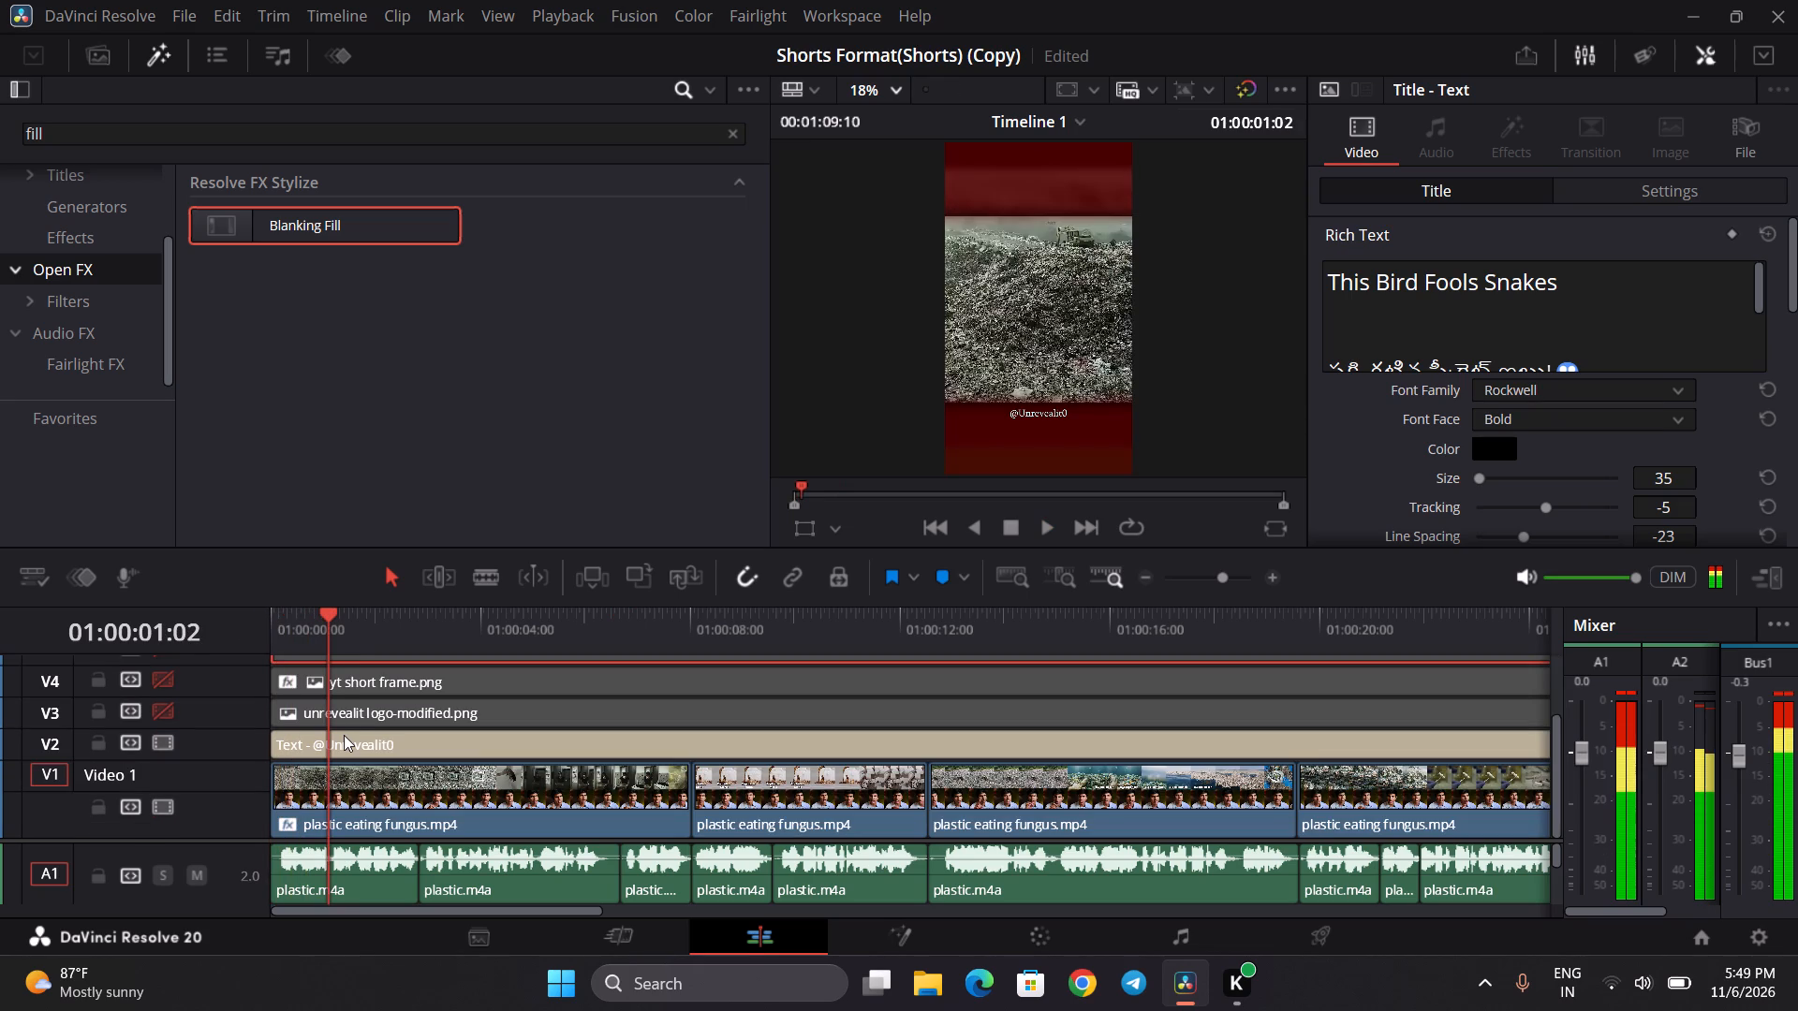
{"action": "key", "text": "space"}
{"action": "key", "text": "space"}
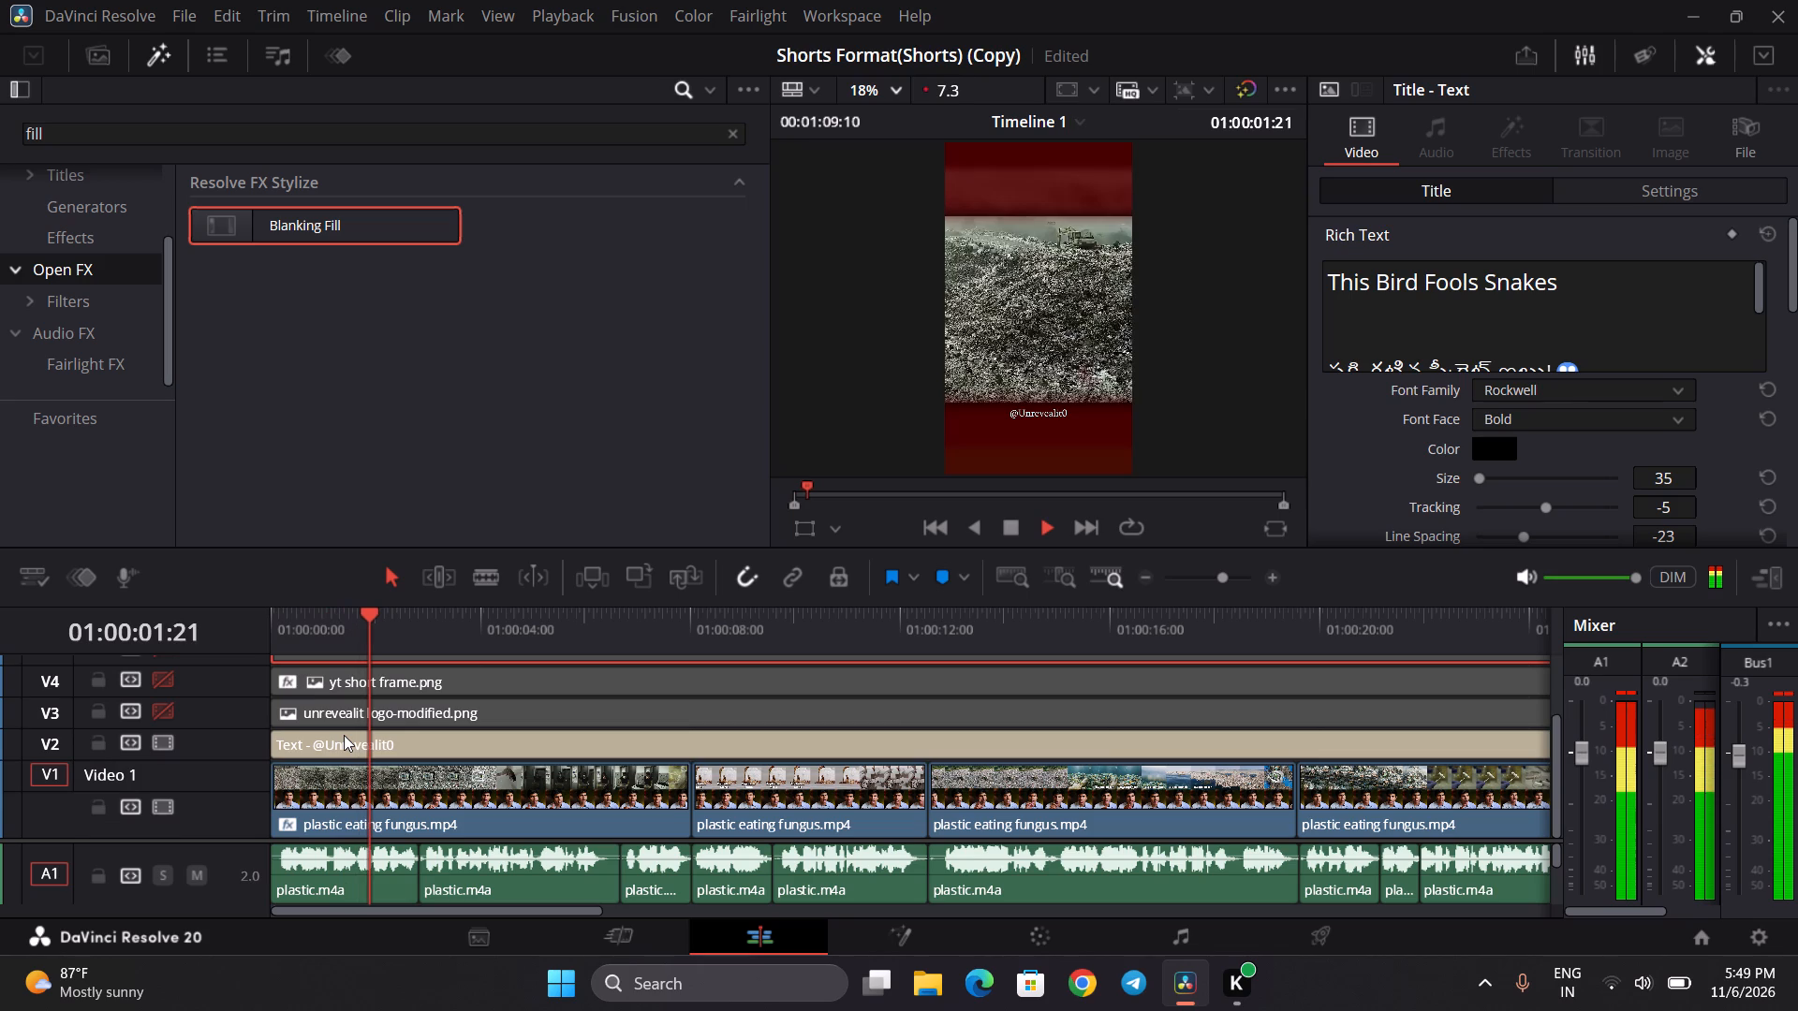
{"action": "key", "text": "space"}
{"action": "key", "text": "space"}
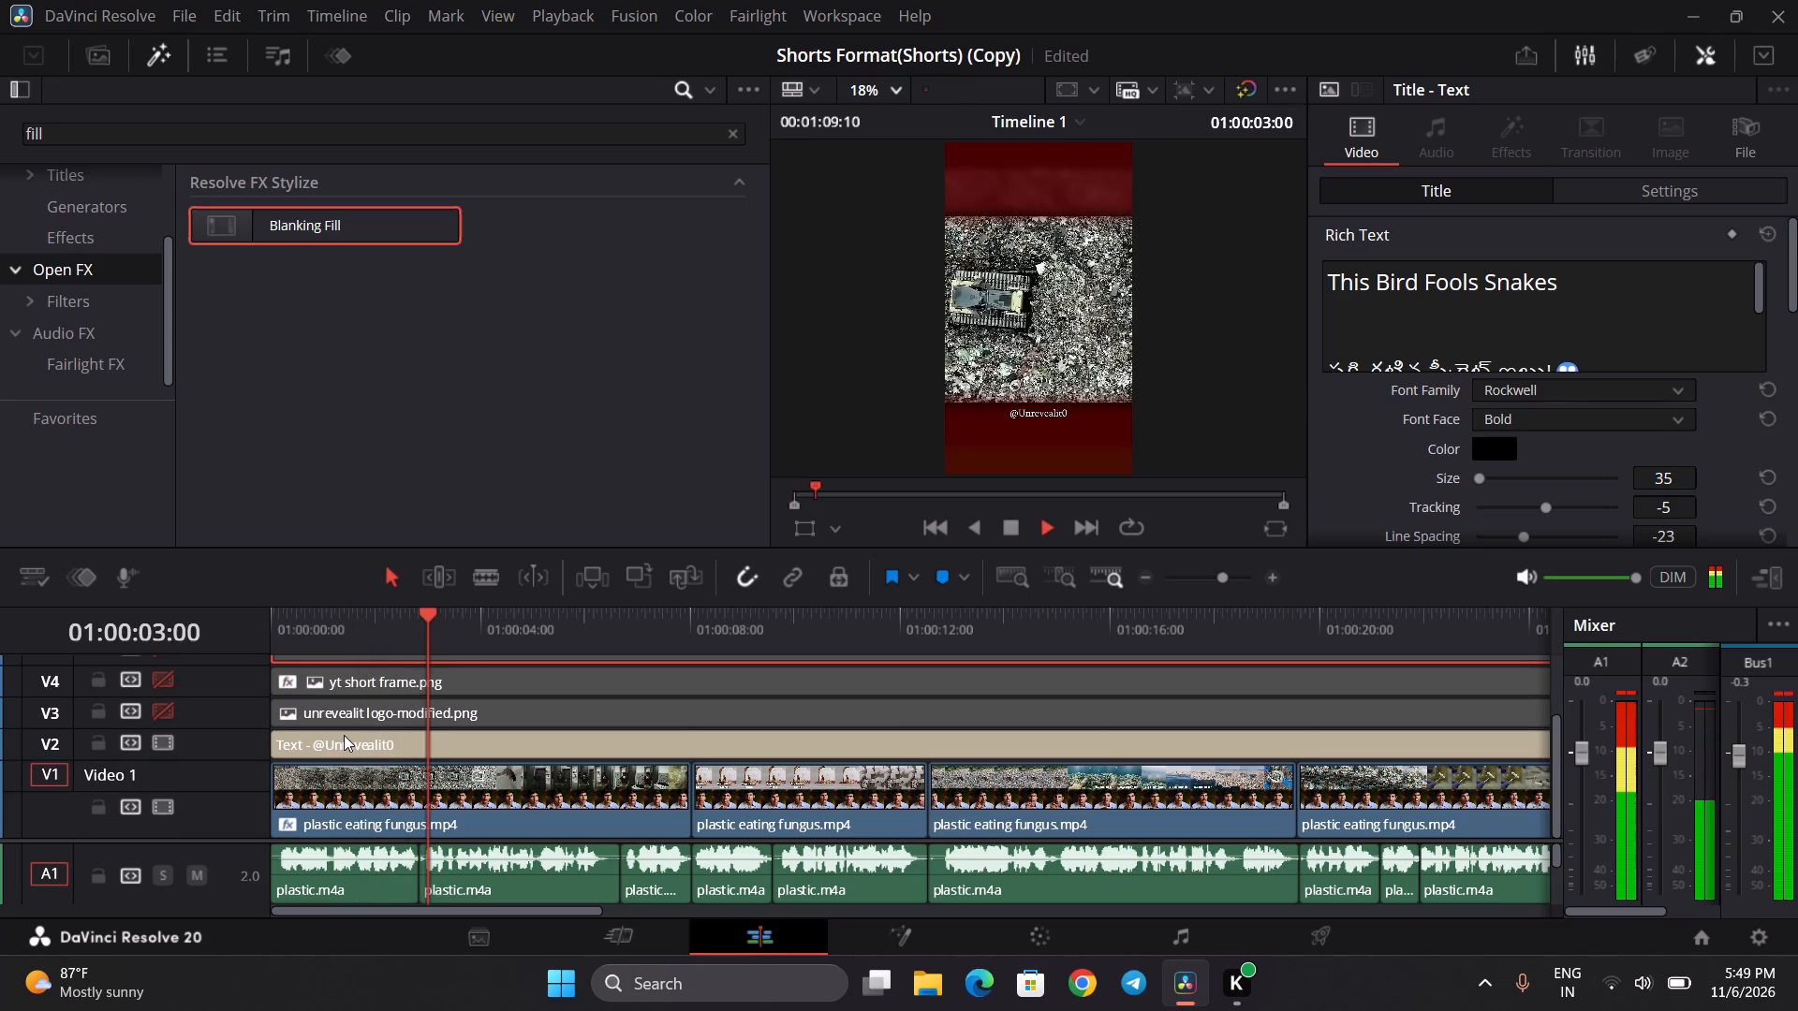
{"action": "key", "text": "space"}
{"action": "key", "text": "space"}
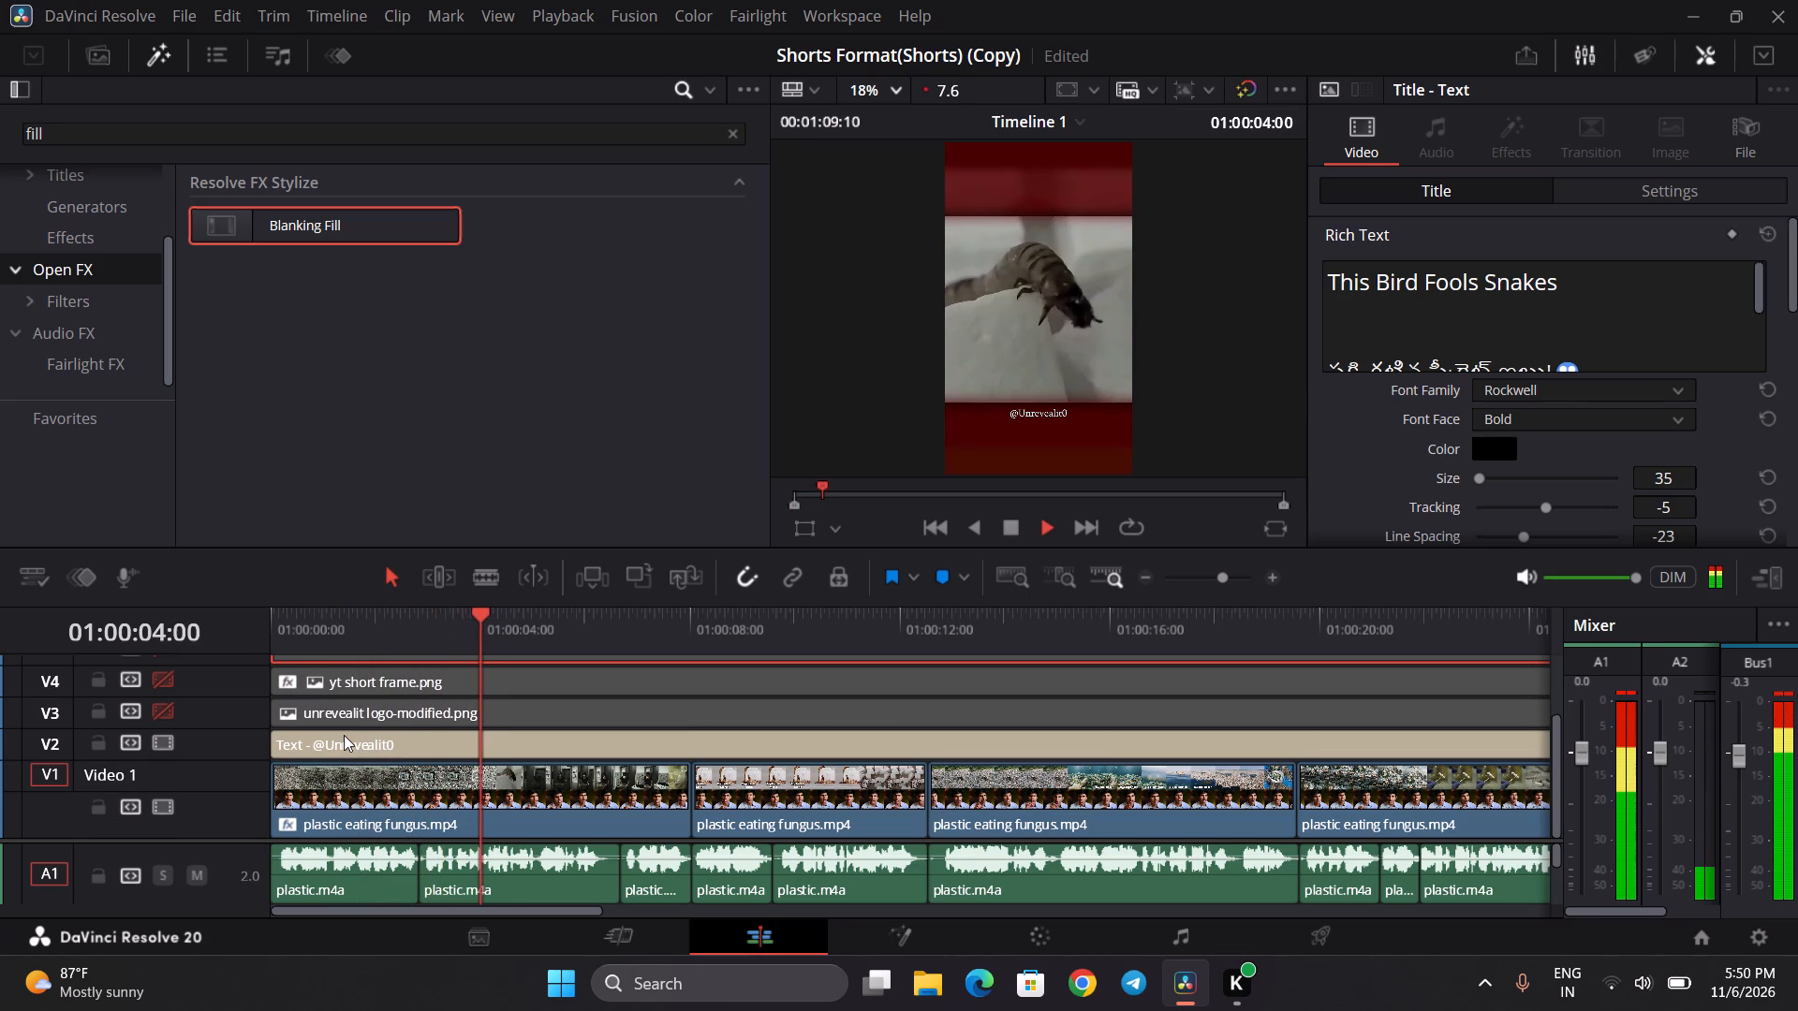
{"action": "key", "text": "space"}
{"action": "key", "text": "space"}
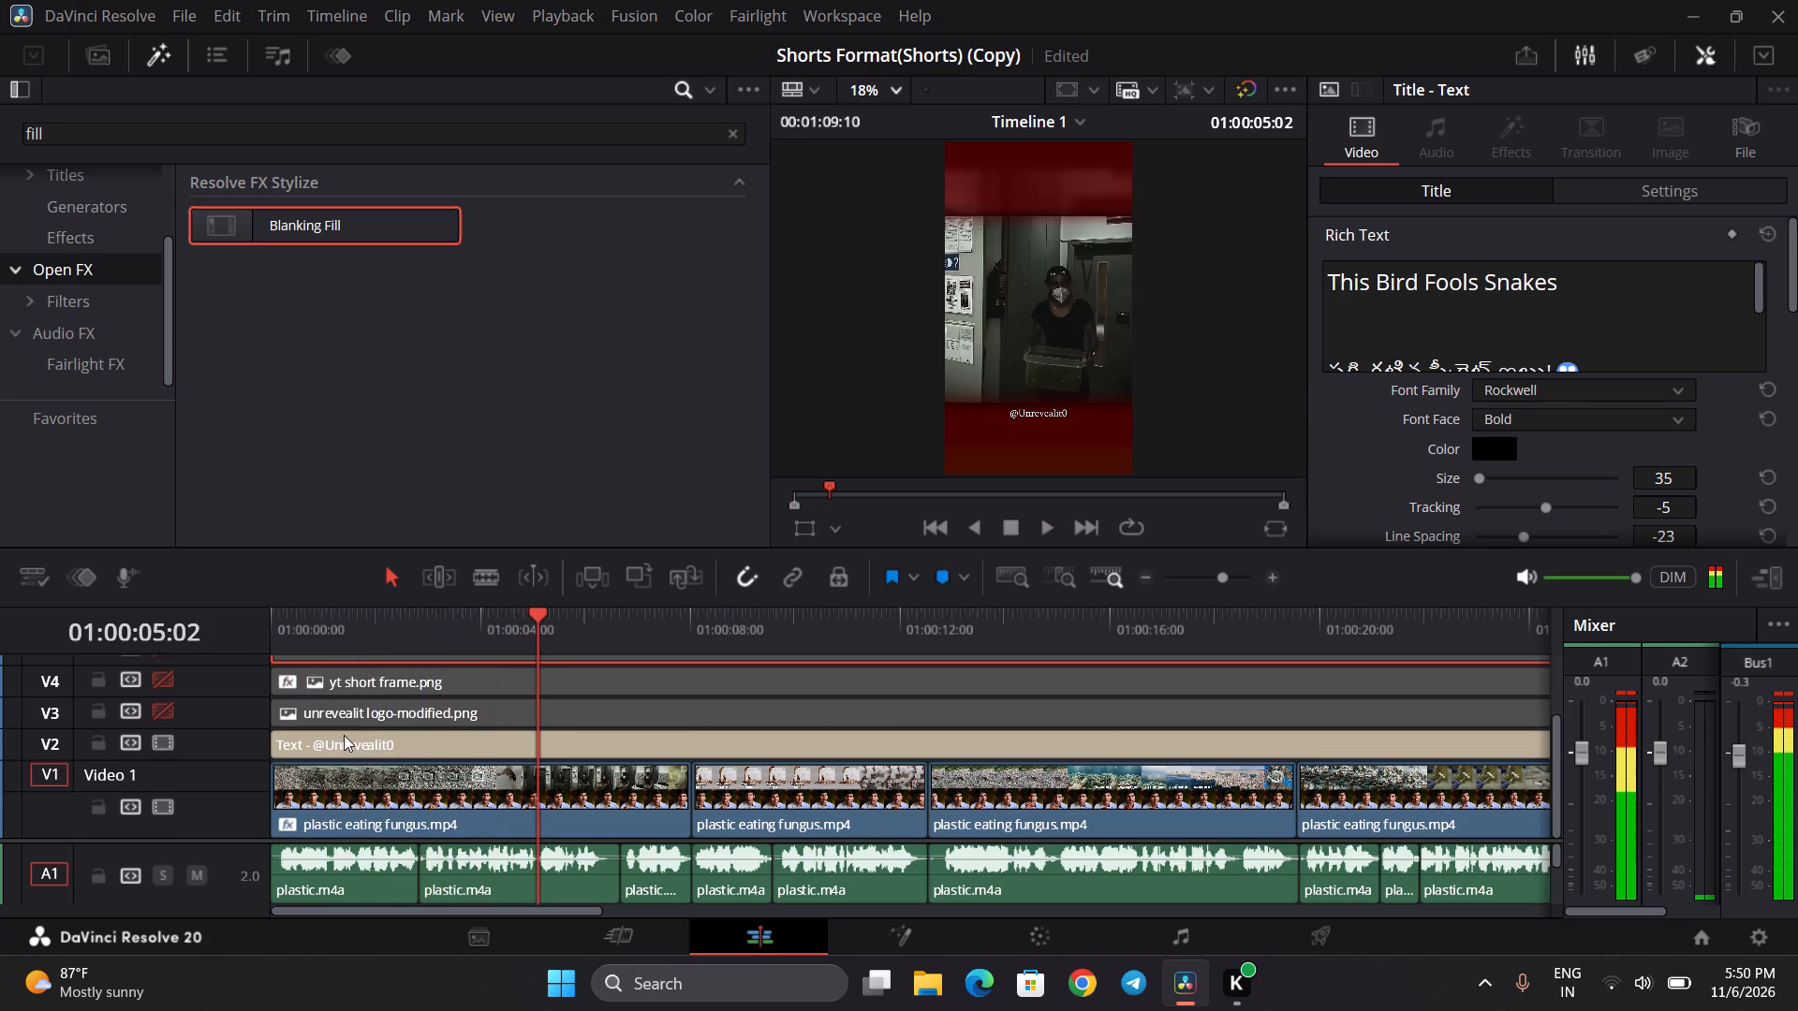
{"action": "key", "text": "space"}
{"action": "key", "text": "space"}
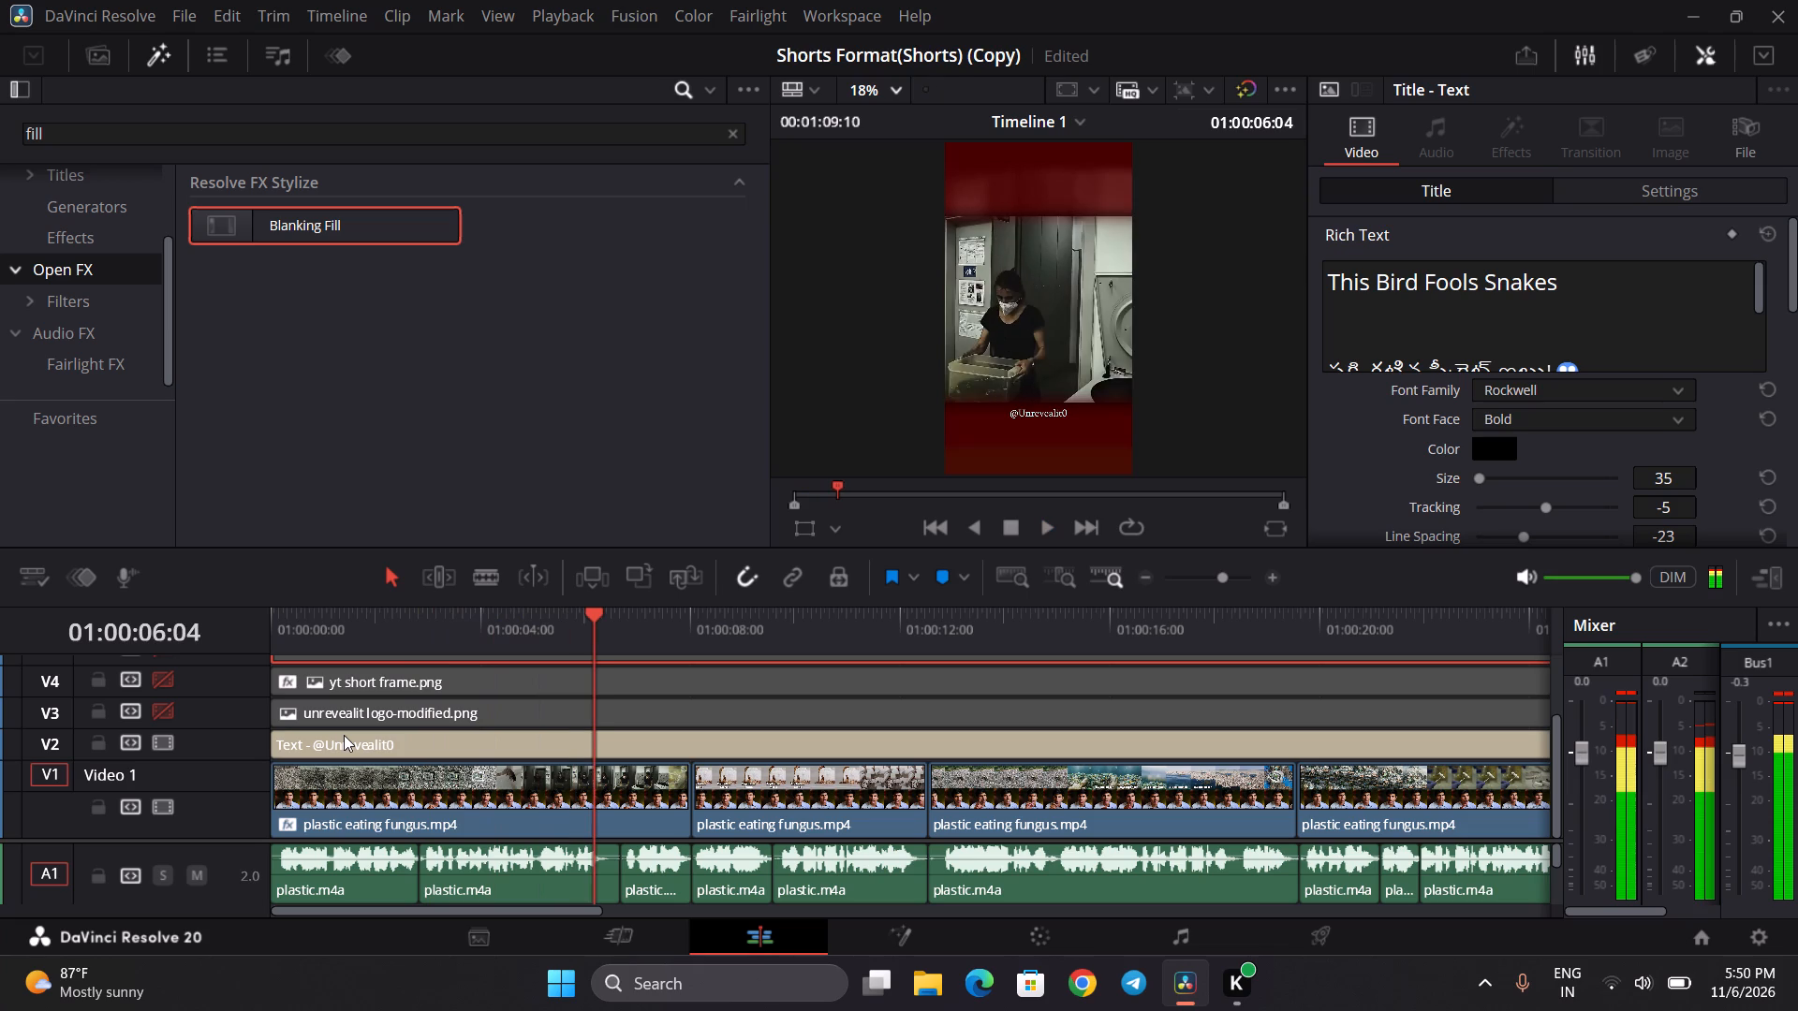
{"action": "key", "text": "space"}
{"action": "key", "text": "space"}
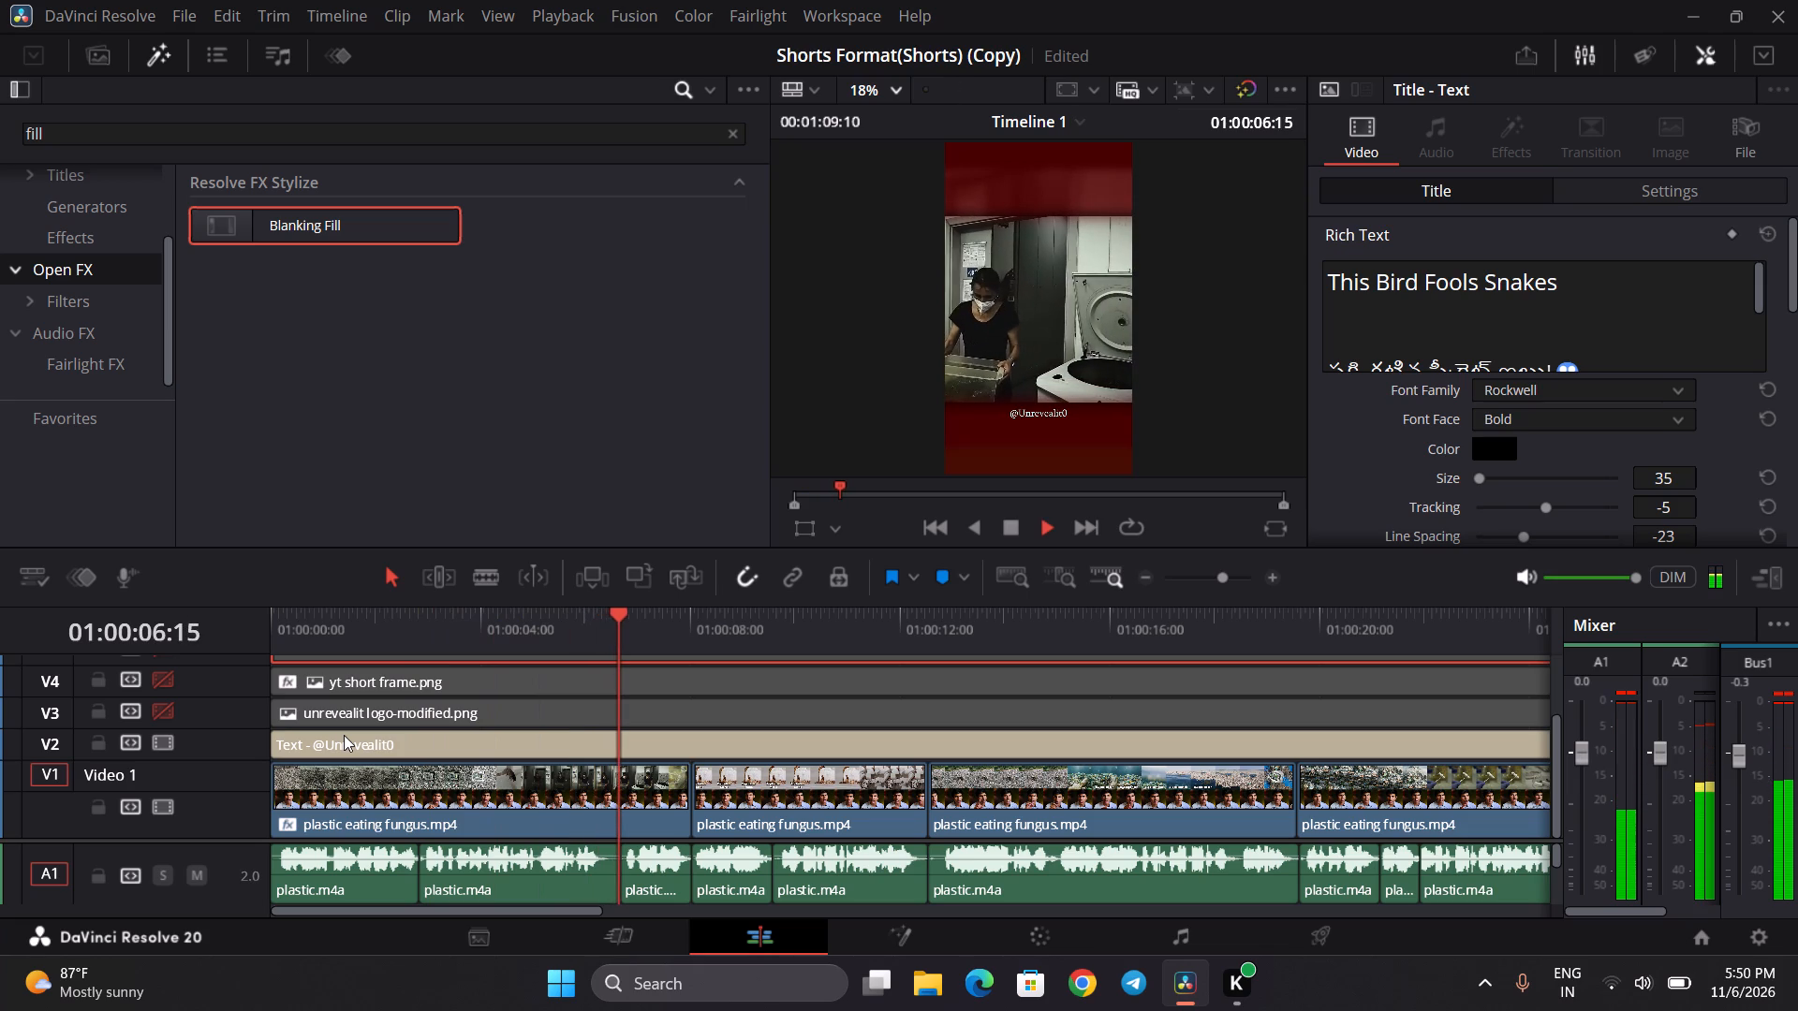
{"action": "key", "text": "space"}
{"action": "key", "text": "space"}
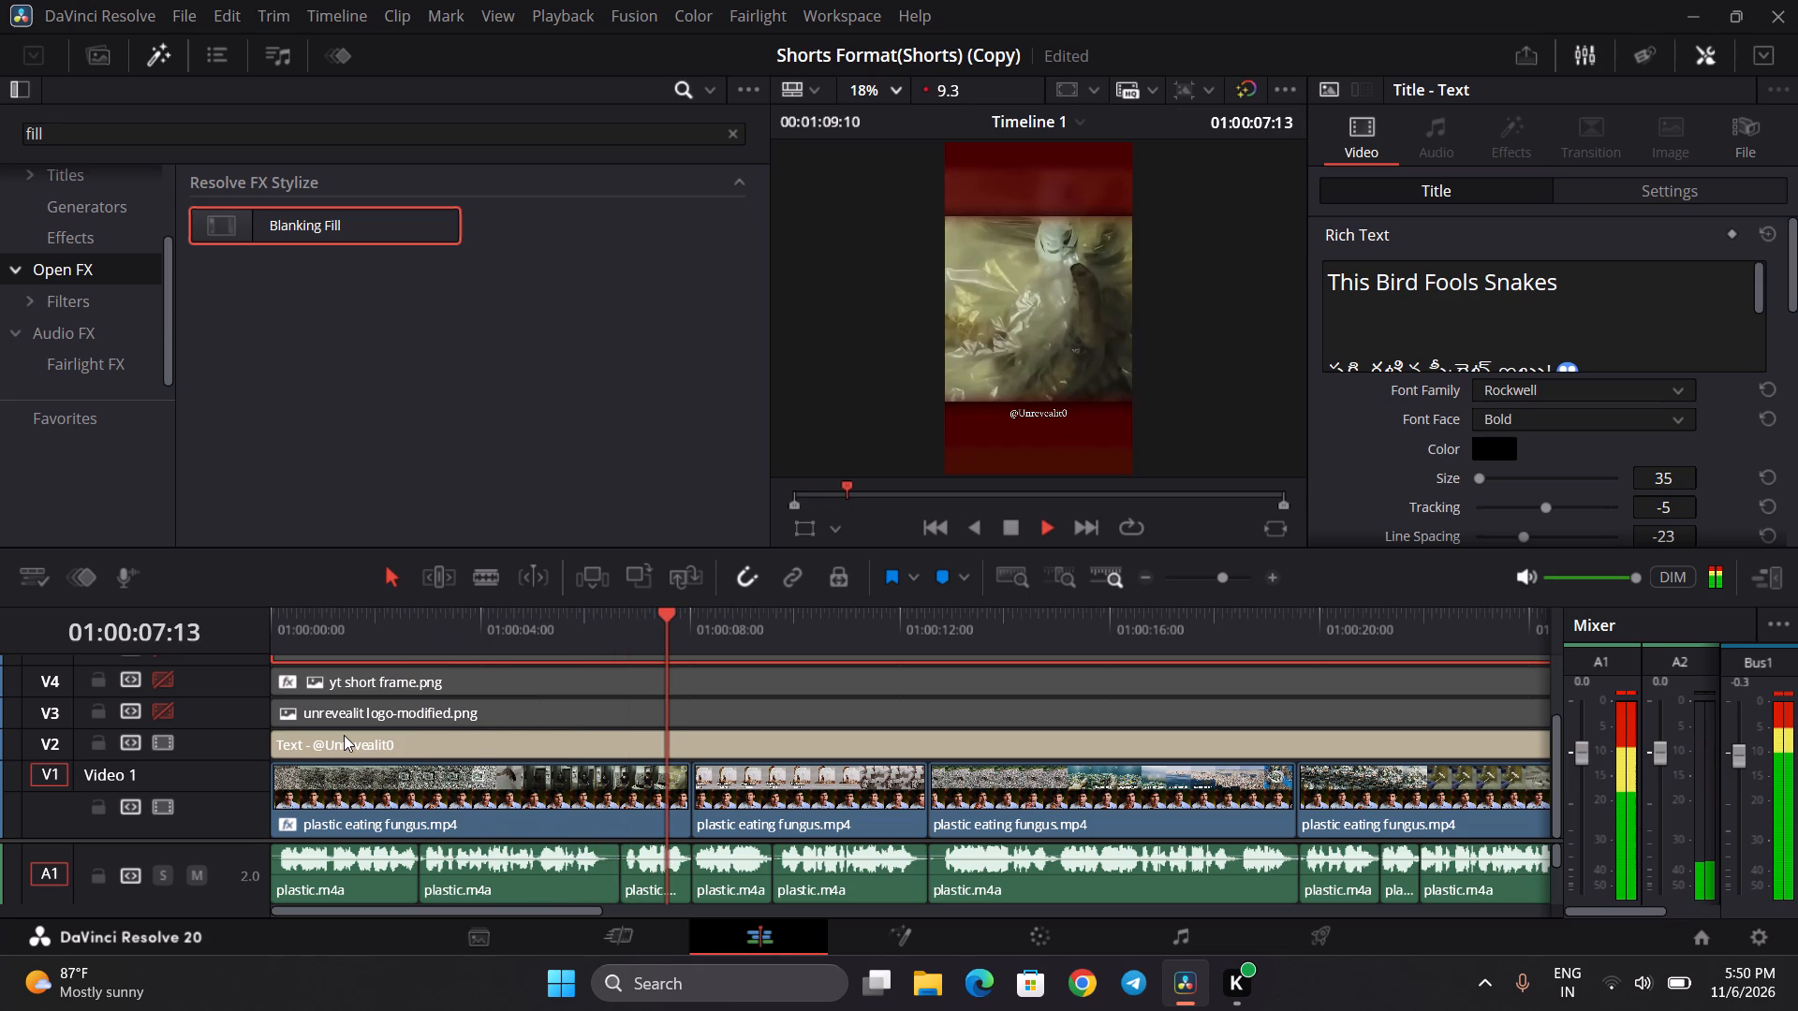
{"action": "key", "text": "space"}
{"action": "key", "text": "space"}
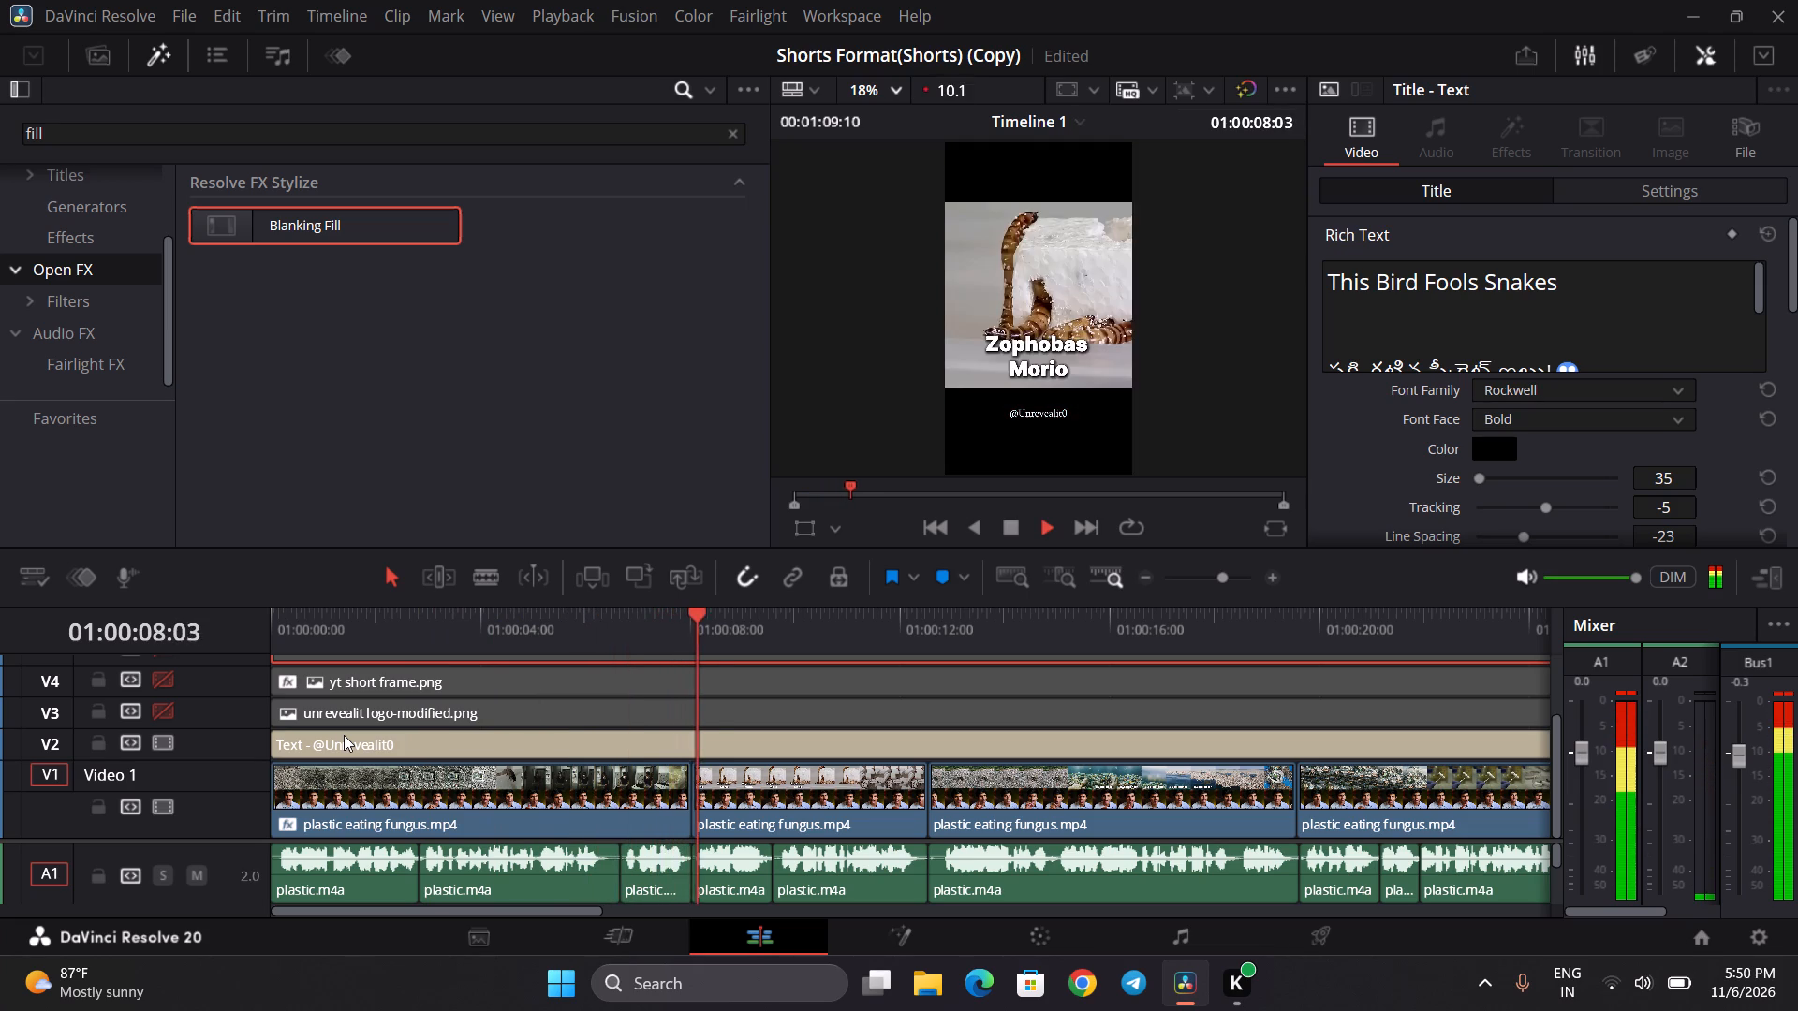
{"action": "key", "text": "space"}
{"action": "key", "text": "space"}
{"action": "key", "text": "space"}
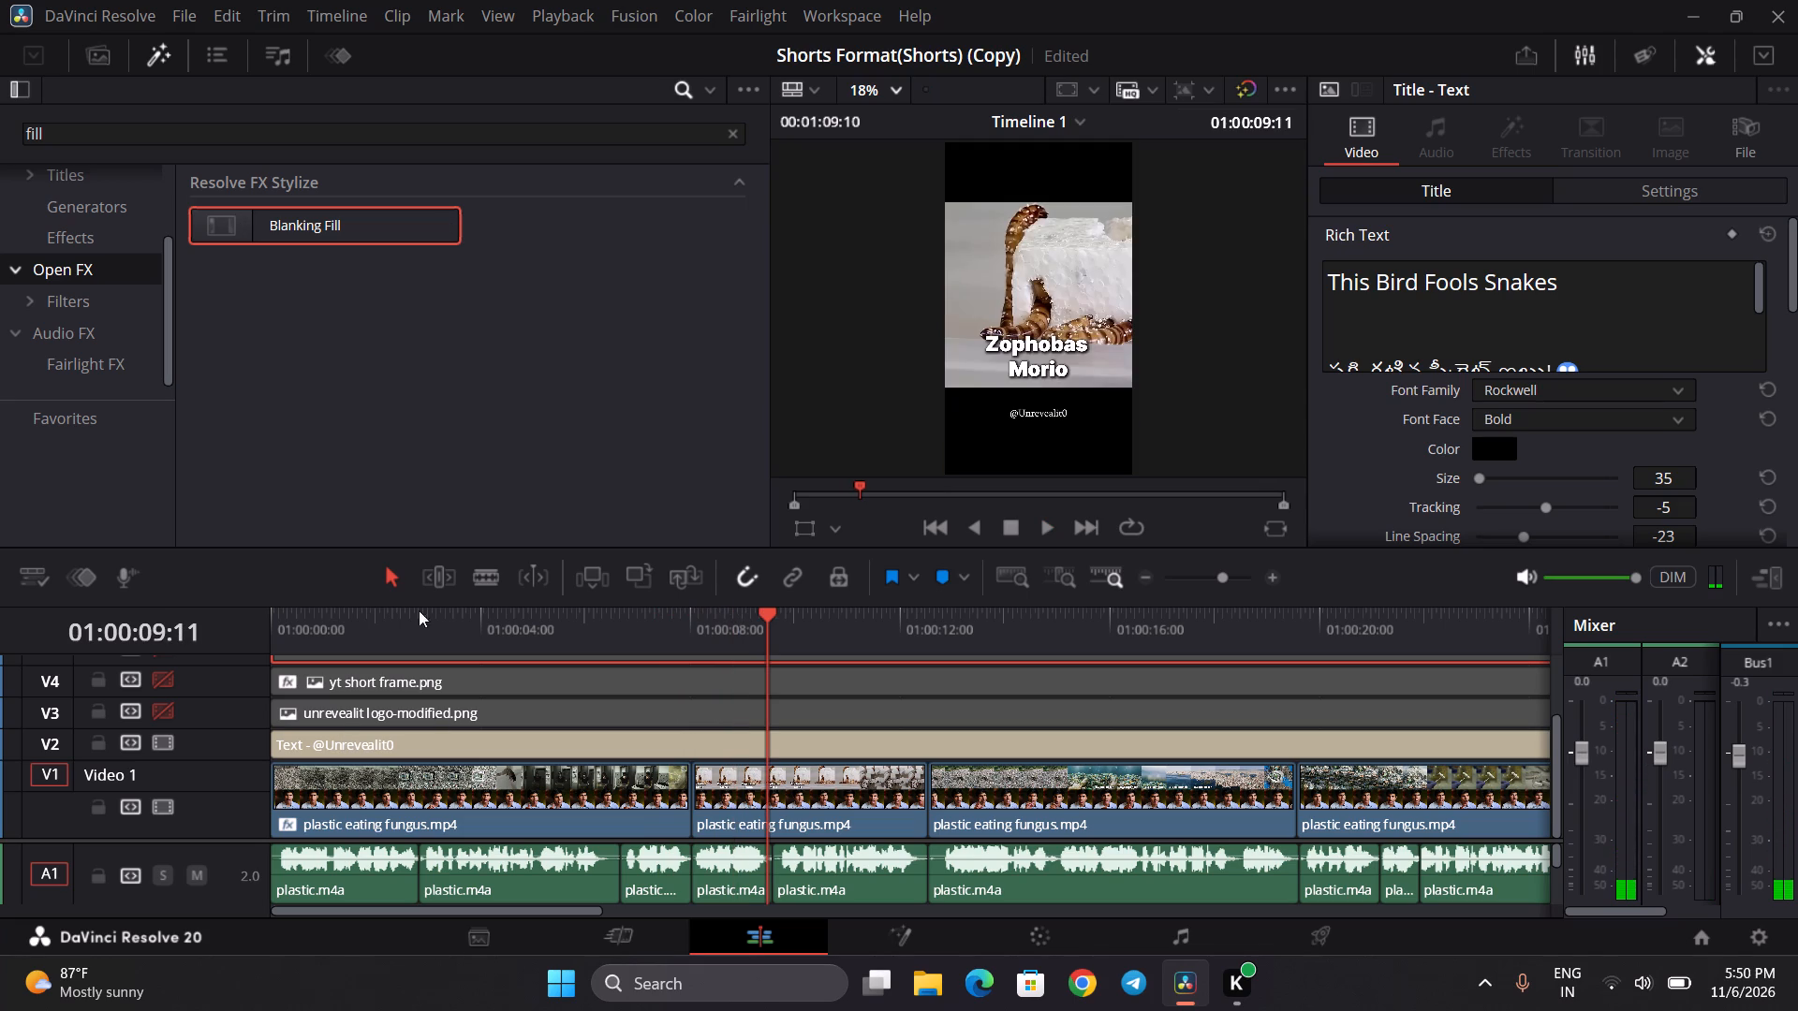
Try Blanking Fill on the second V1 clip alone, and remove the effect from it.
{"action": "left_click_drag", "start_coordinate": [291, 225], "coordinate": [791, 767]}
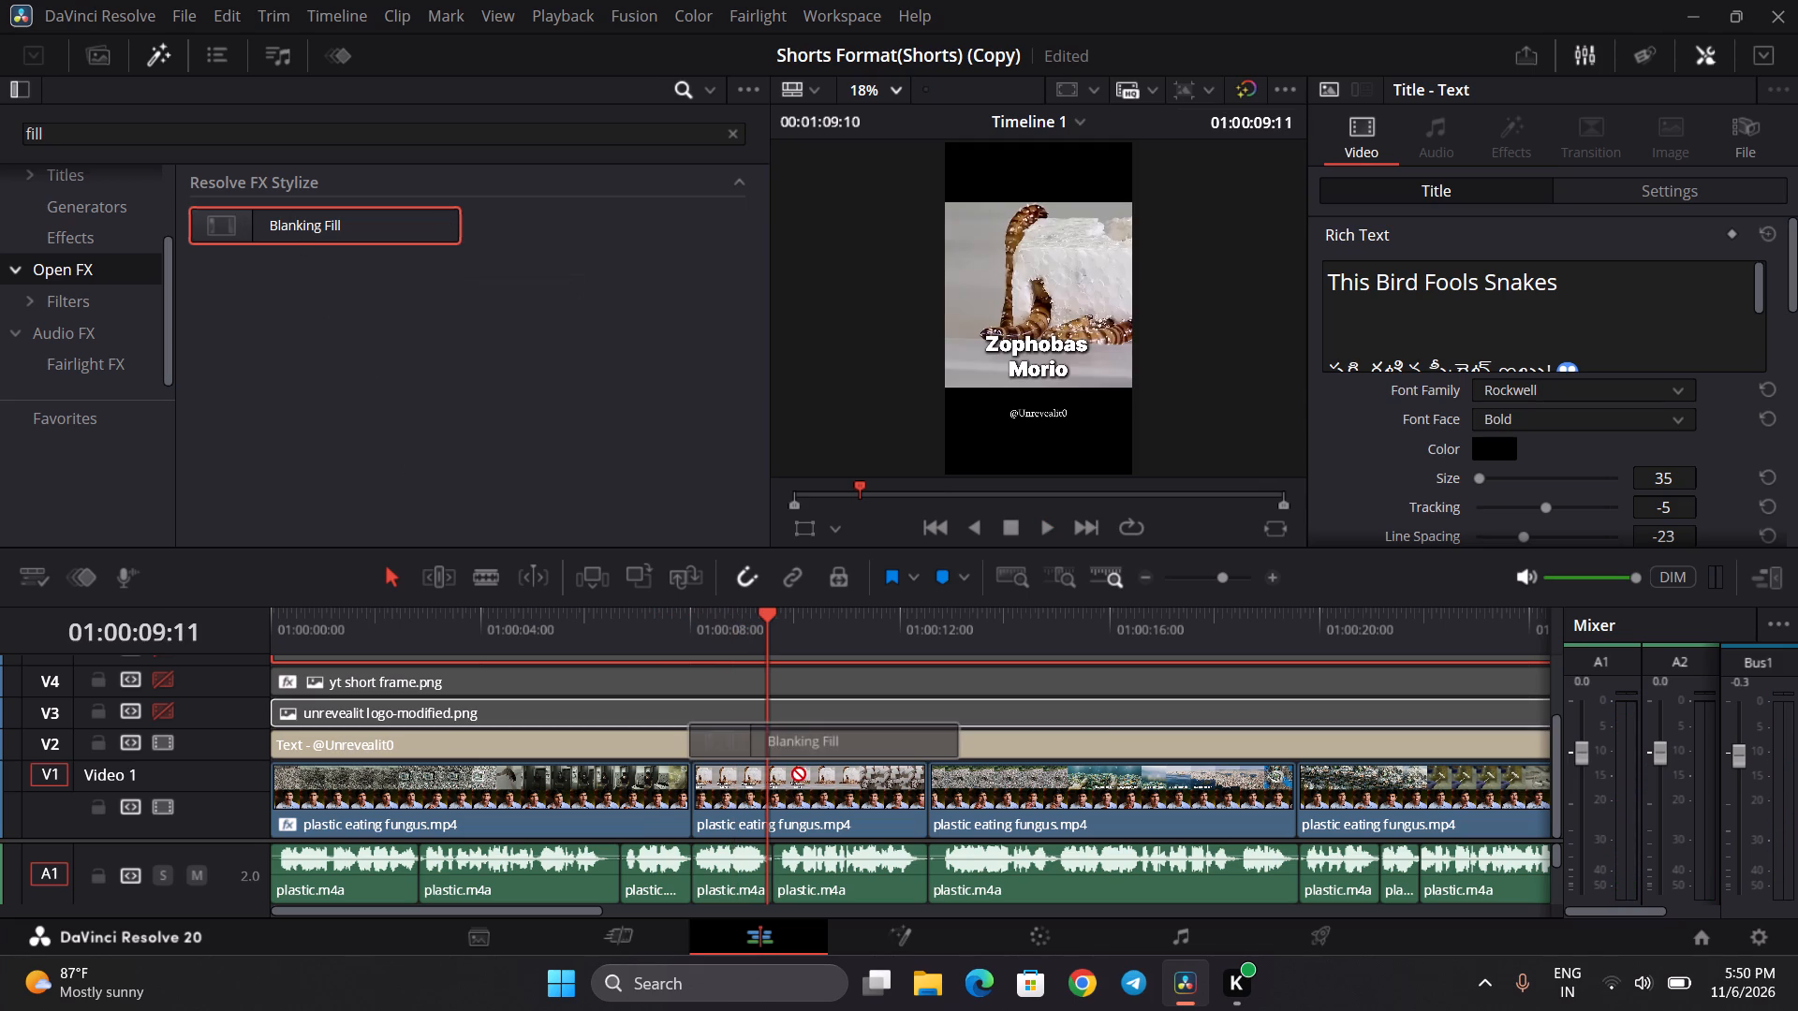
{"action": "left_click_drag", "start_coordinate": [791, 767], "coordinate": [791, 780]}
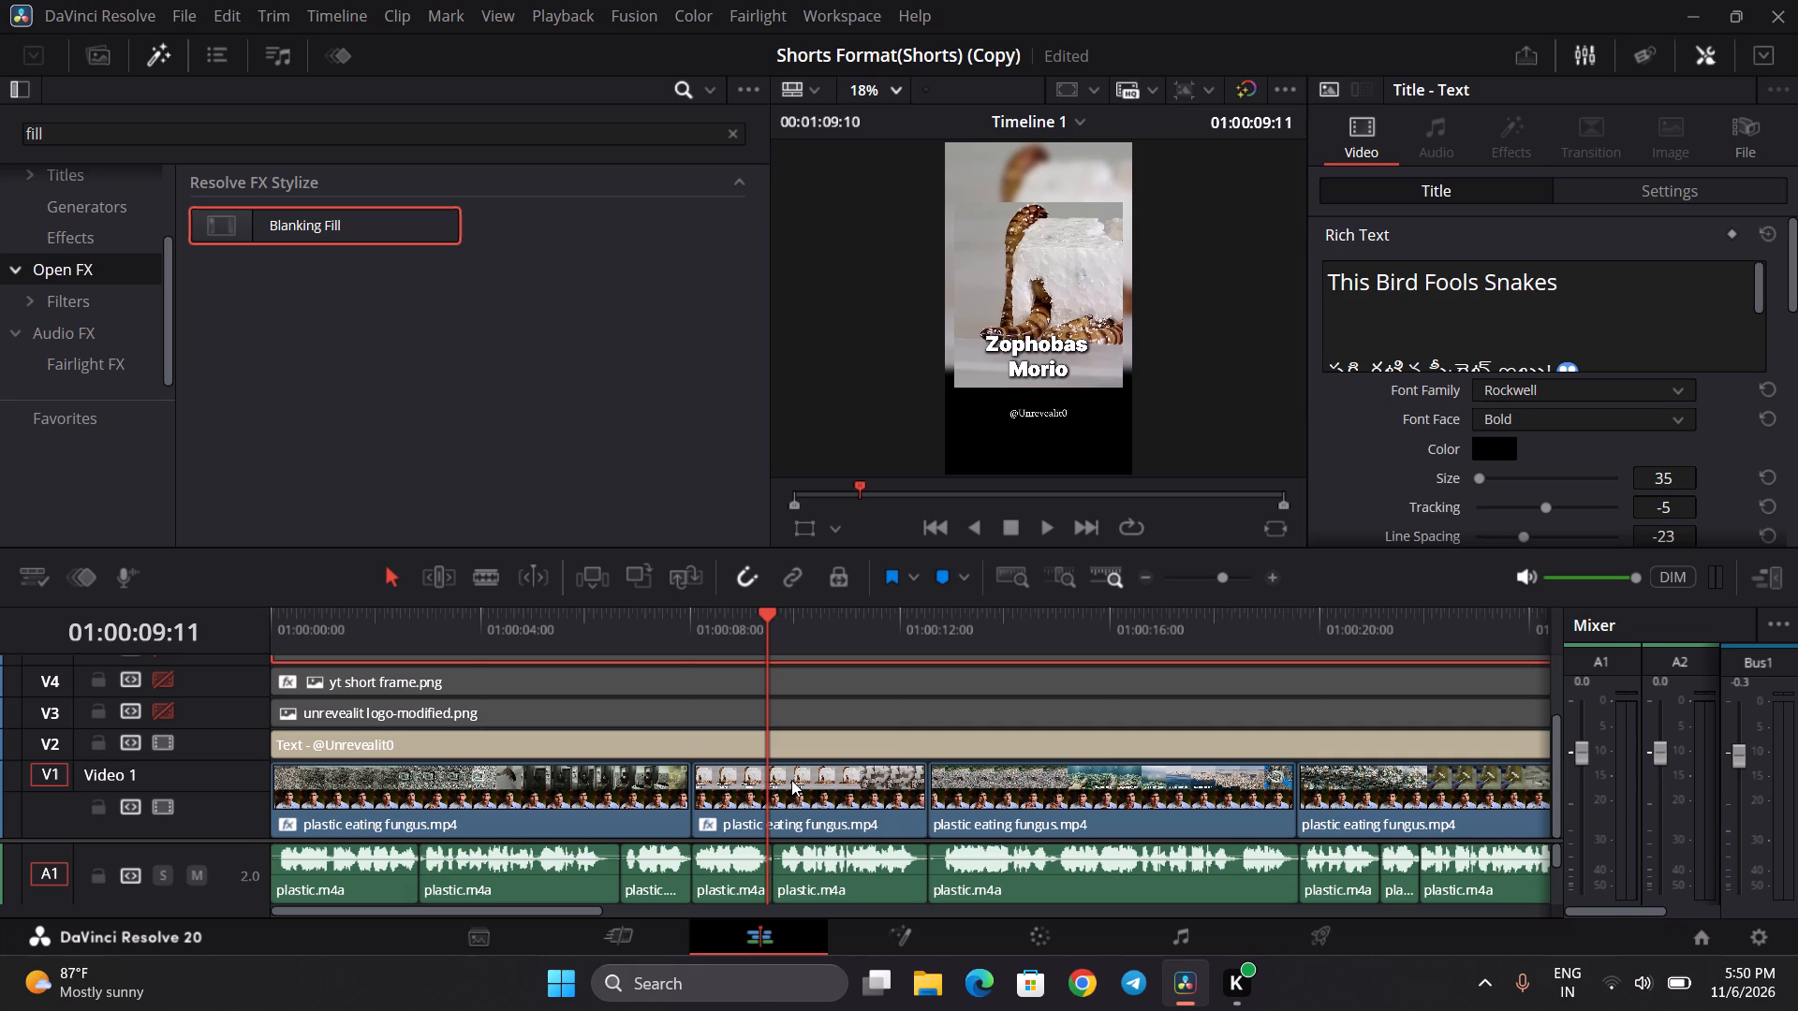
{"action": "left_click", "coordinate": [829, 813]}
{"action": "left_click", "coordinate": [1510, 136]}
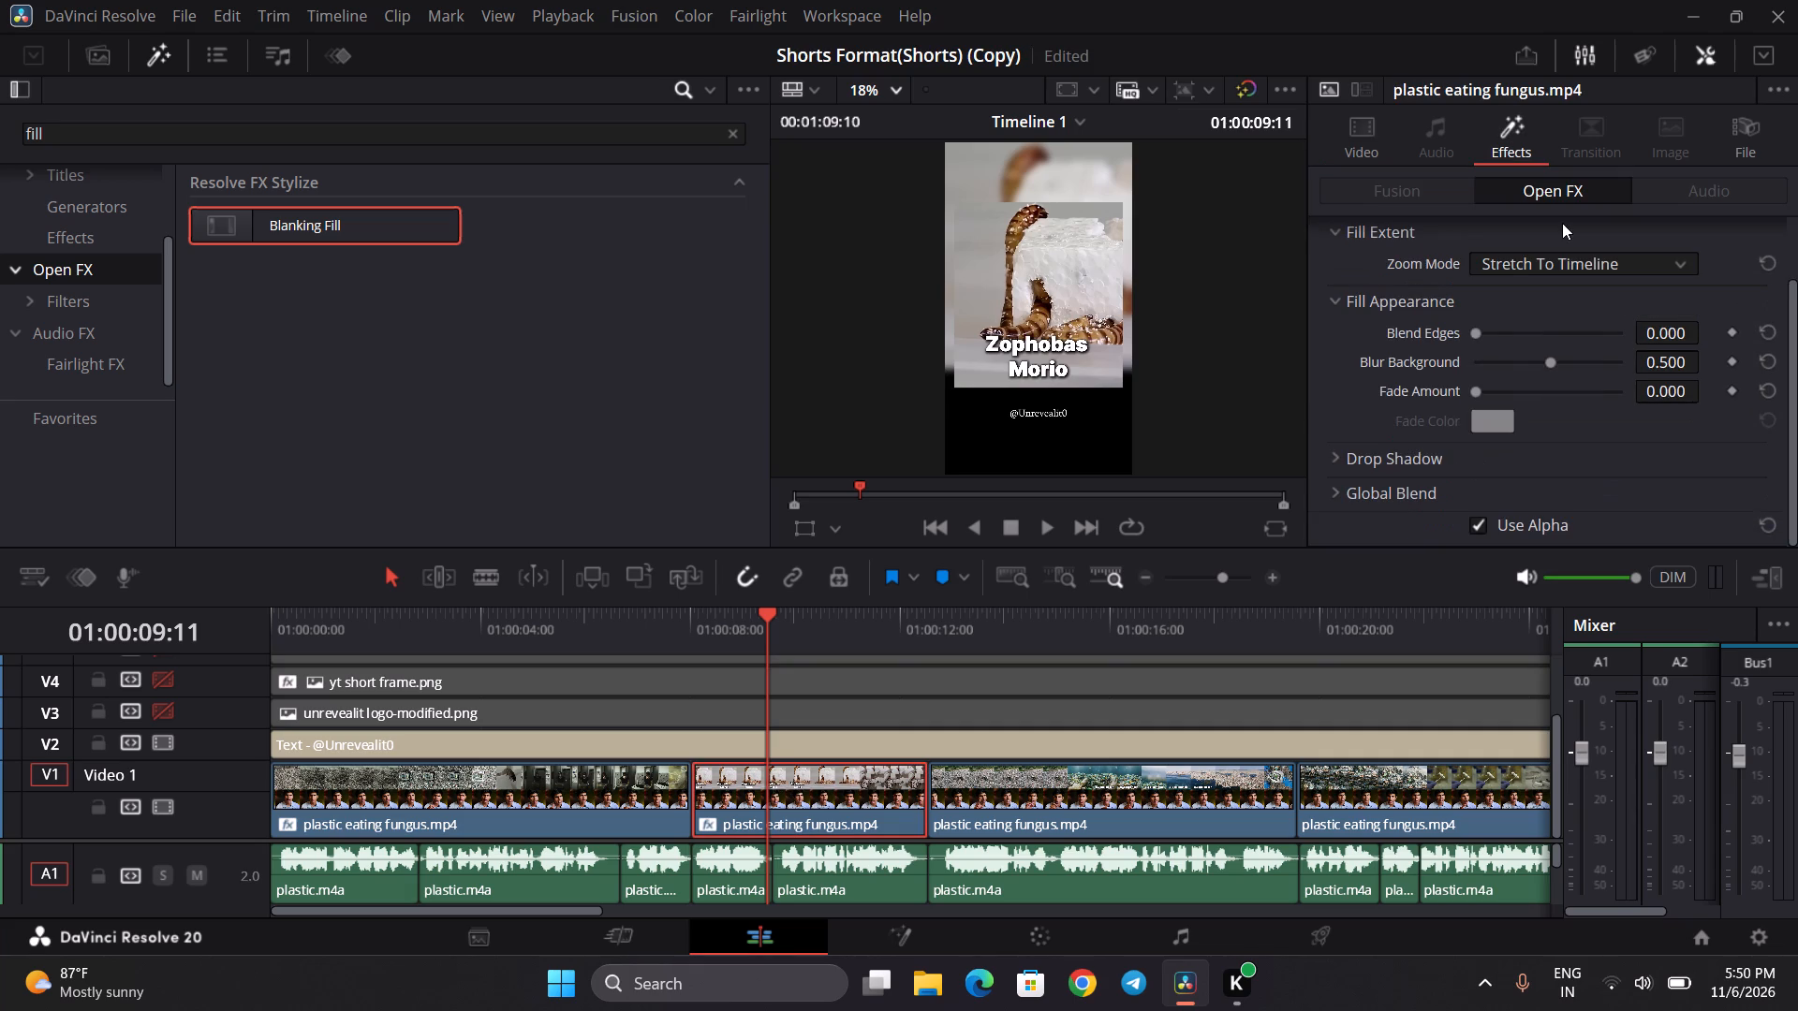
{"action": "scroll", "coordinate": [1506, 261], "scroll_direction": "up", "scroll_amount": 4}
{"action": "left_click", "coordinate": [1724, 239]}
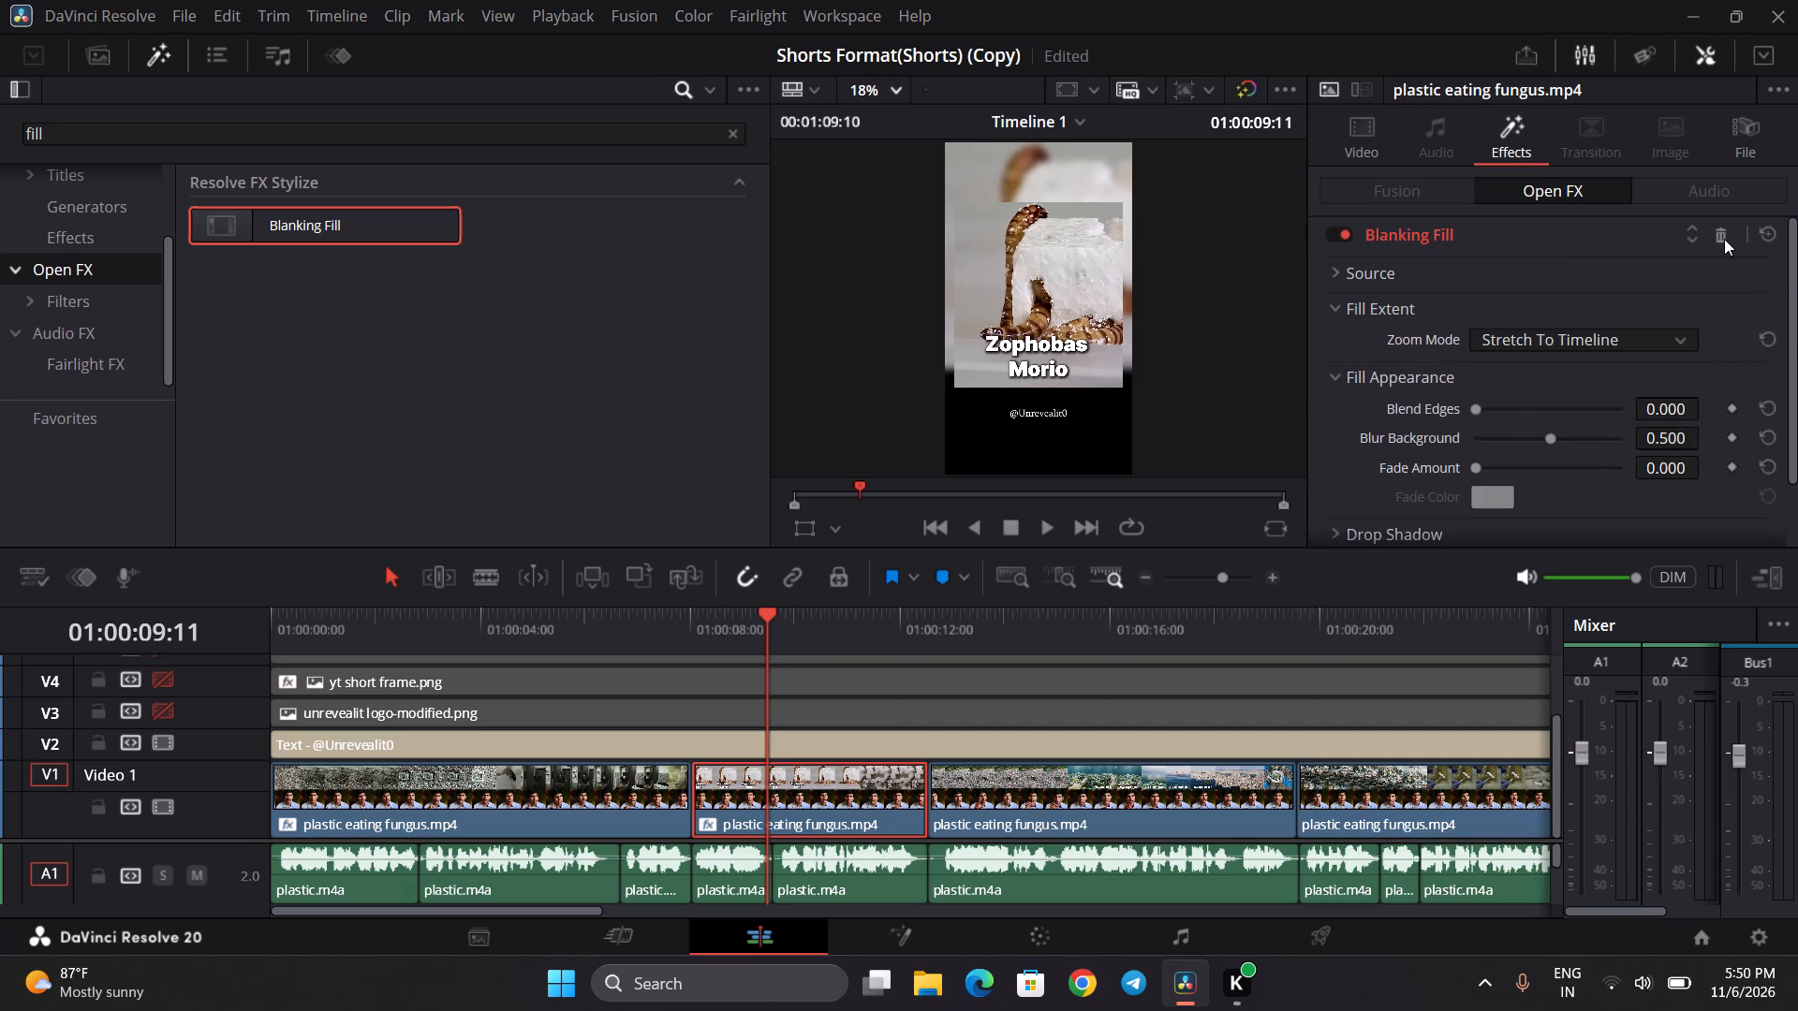
Select all V1 clips after the first one and apply Blanking Fill to them together.
{"action": "left_click", "coordinate": [497, 603]}
{"action": "left_click", "coordinate": [502, 628]}
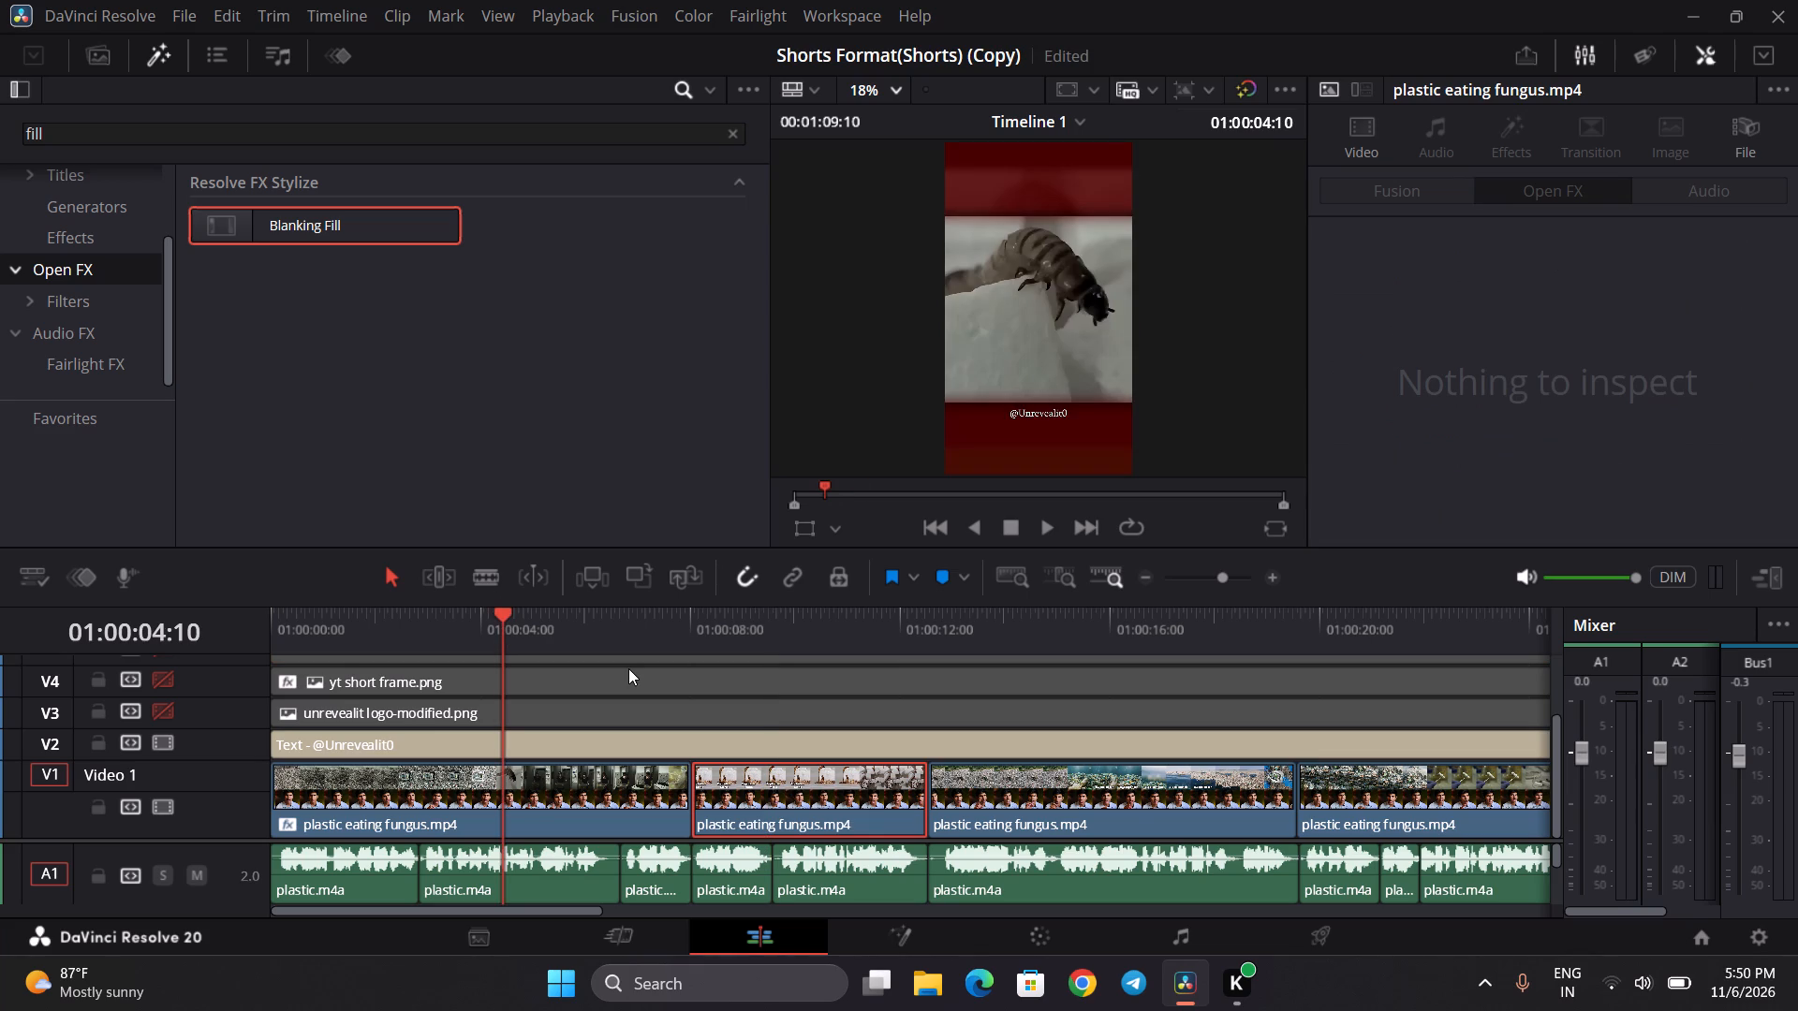
{"action": "scroll", "coordinate": [1019, 721], "scroll_direction": "left", "scroll_amount": 4}
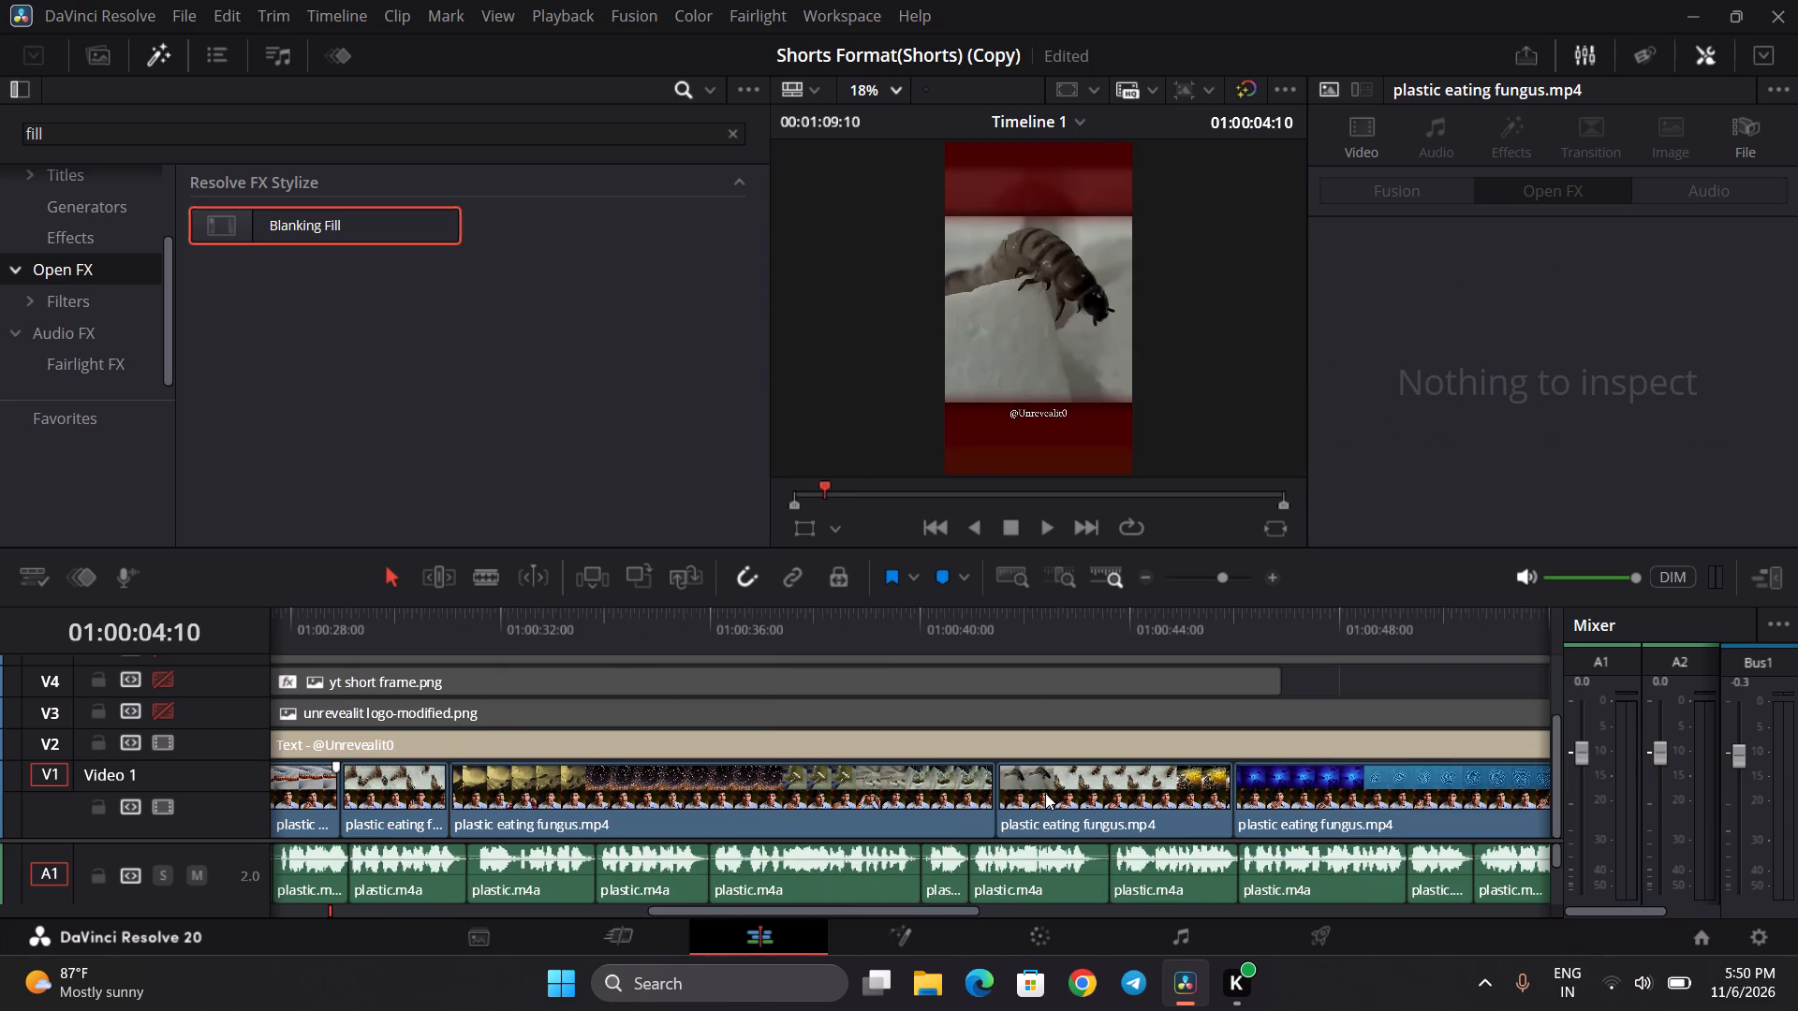
{"action": "scroll", "coordinate": [1045, 793], "scroll_direction": "left", "scroll_amount": 4}
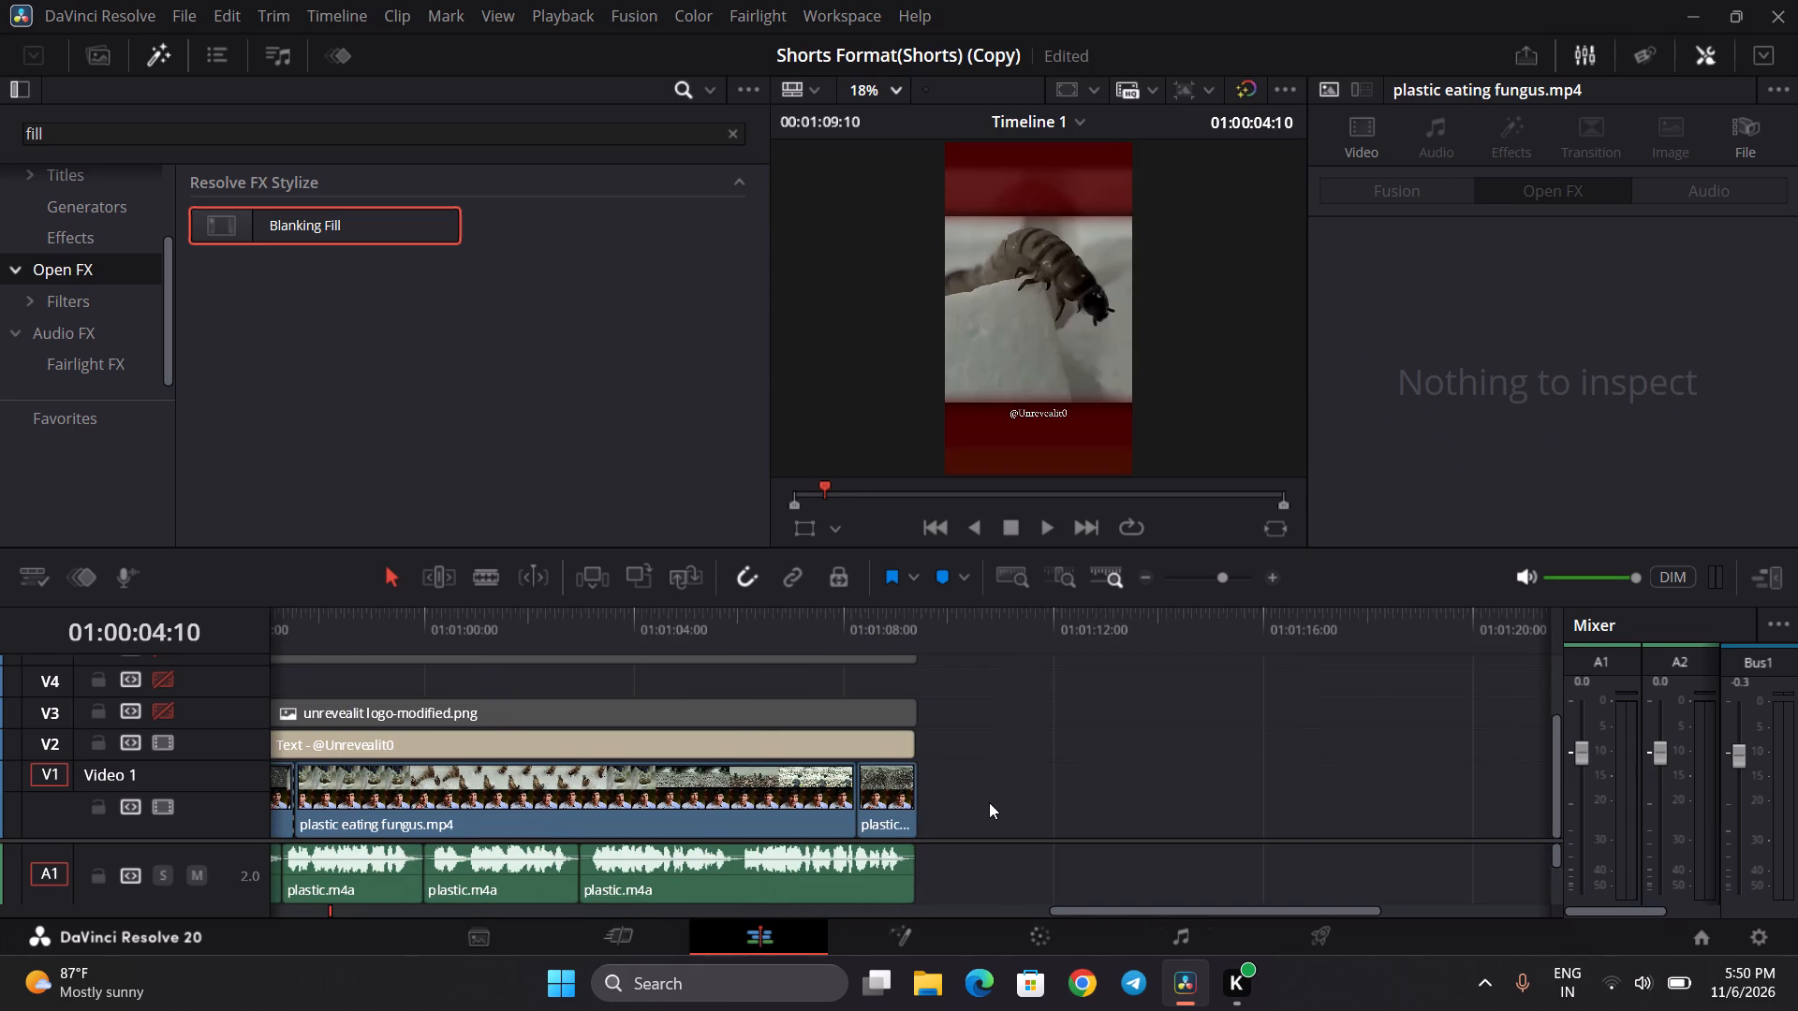
{"action": "left_click_drag", "start_coordinate": [987, 802], "coordinate": [232, 799]}
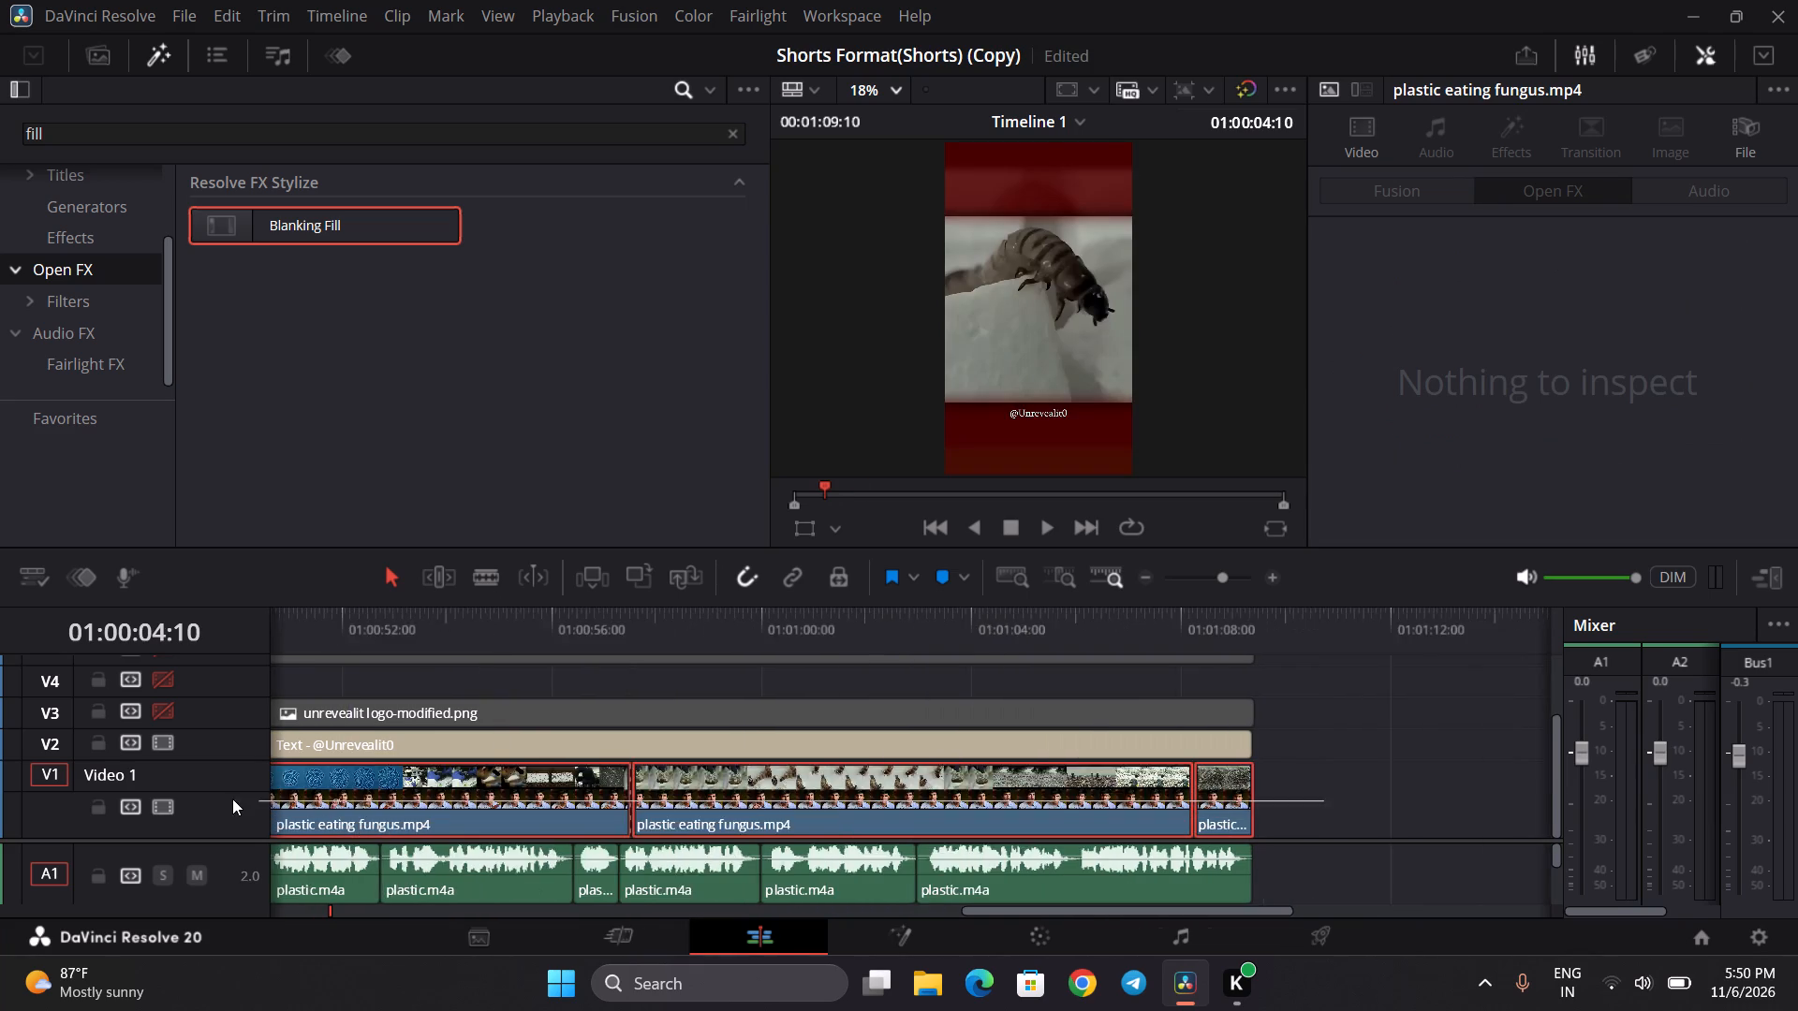
{"action": "left_click_drag", "start_coordinate": [232, 799], "coordinate": [722, 787]}
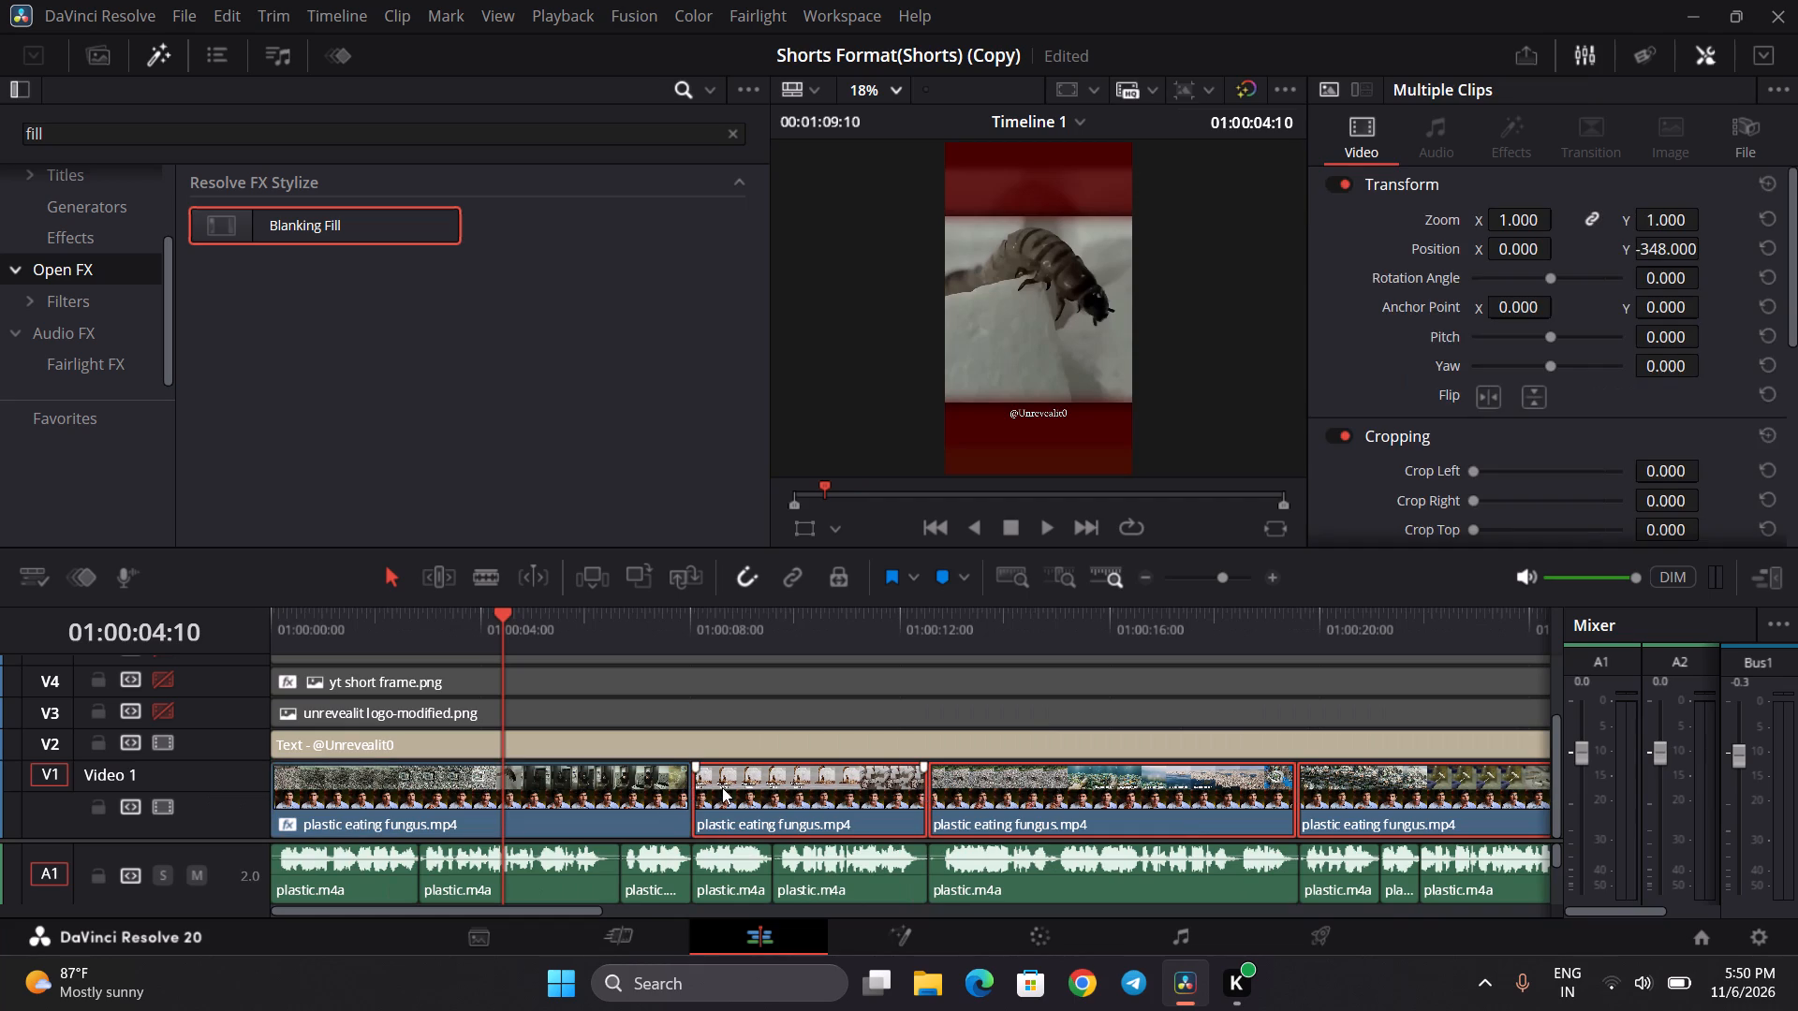
{"action": "left_click_drag", "start_coordinate": [227, 214], "coordinate": [851, 780]}
{"action": "left_click_drag", "start_coordinate": [851, 780], "coordinate": [822, 789]}
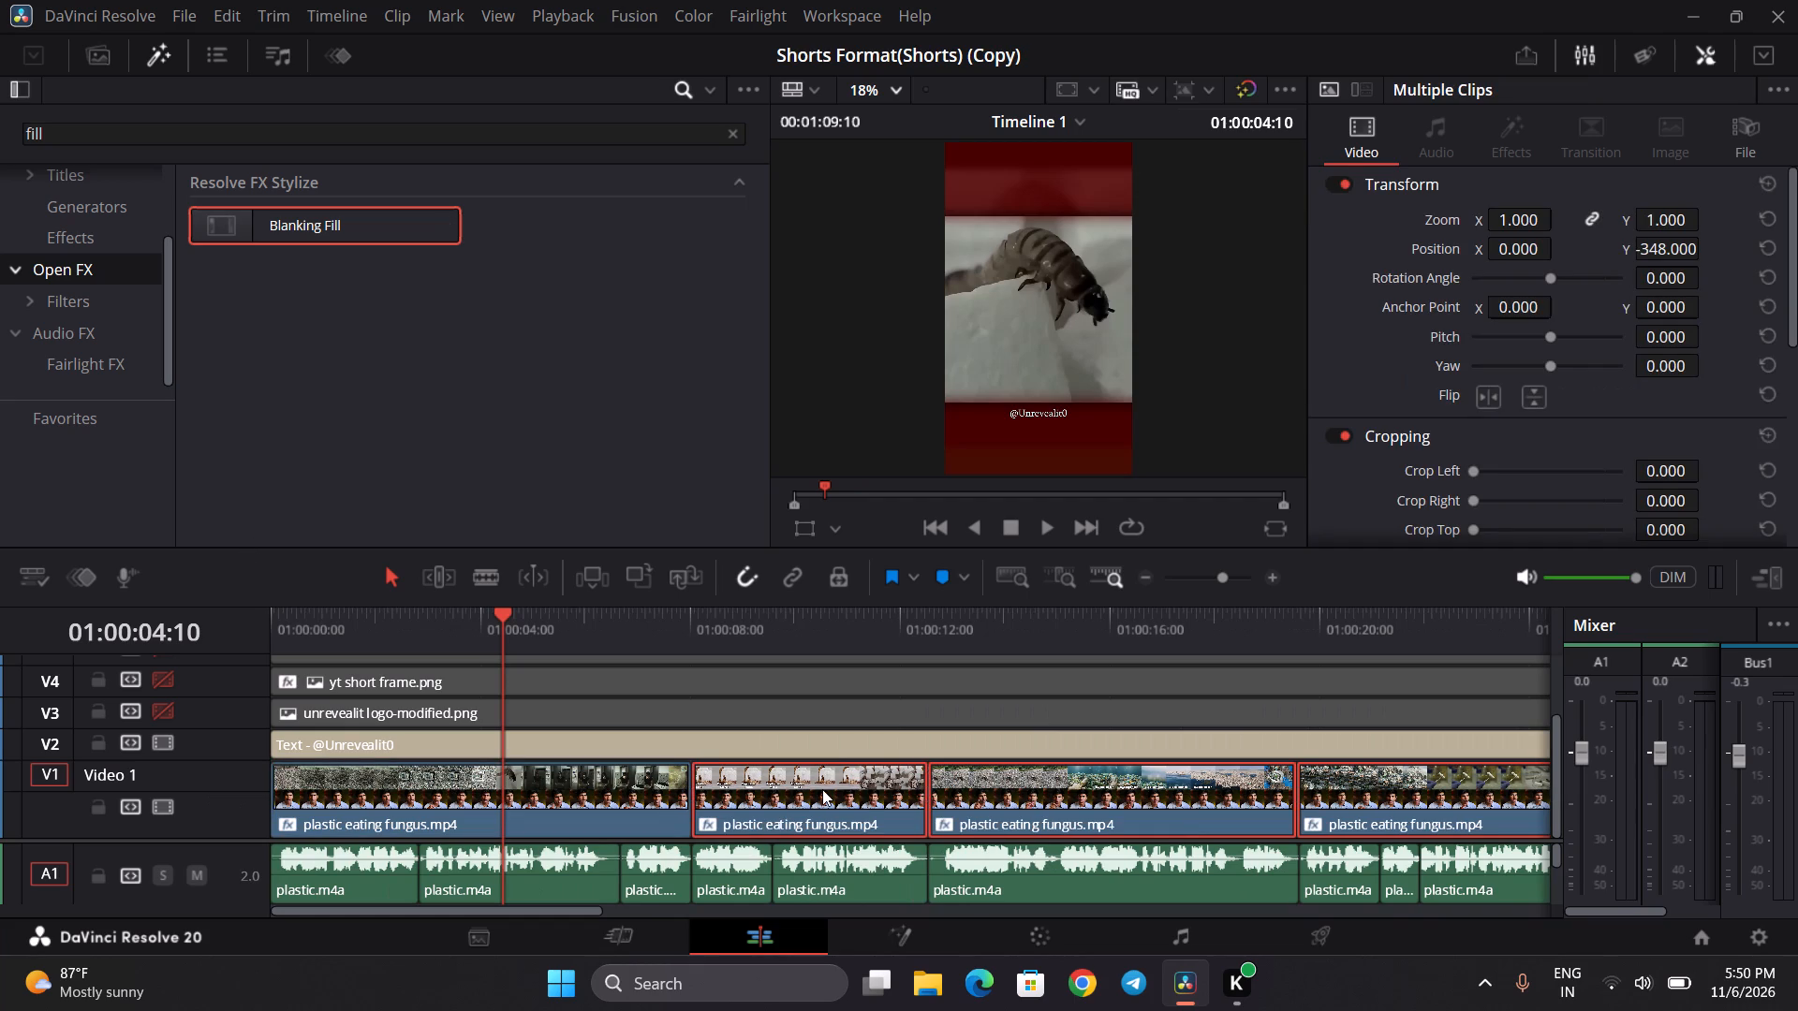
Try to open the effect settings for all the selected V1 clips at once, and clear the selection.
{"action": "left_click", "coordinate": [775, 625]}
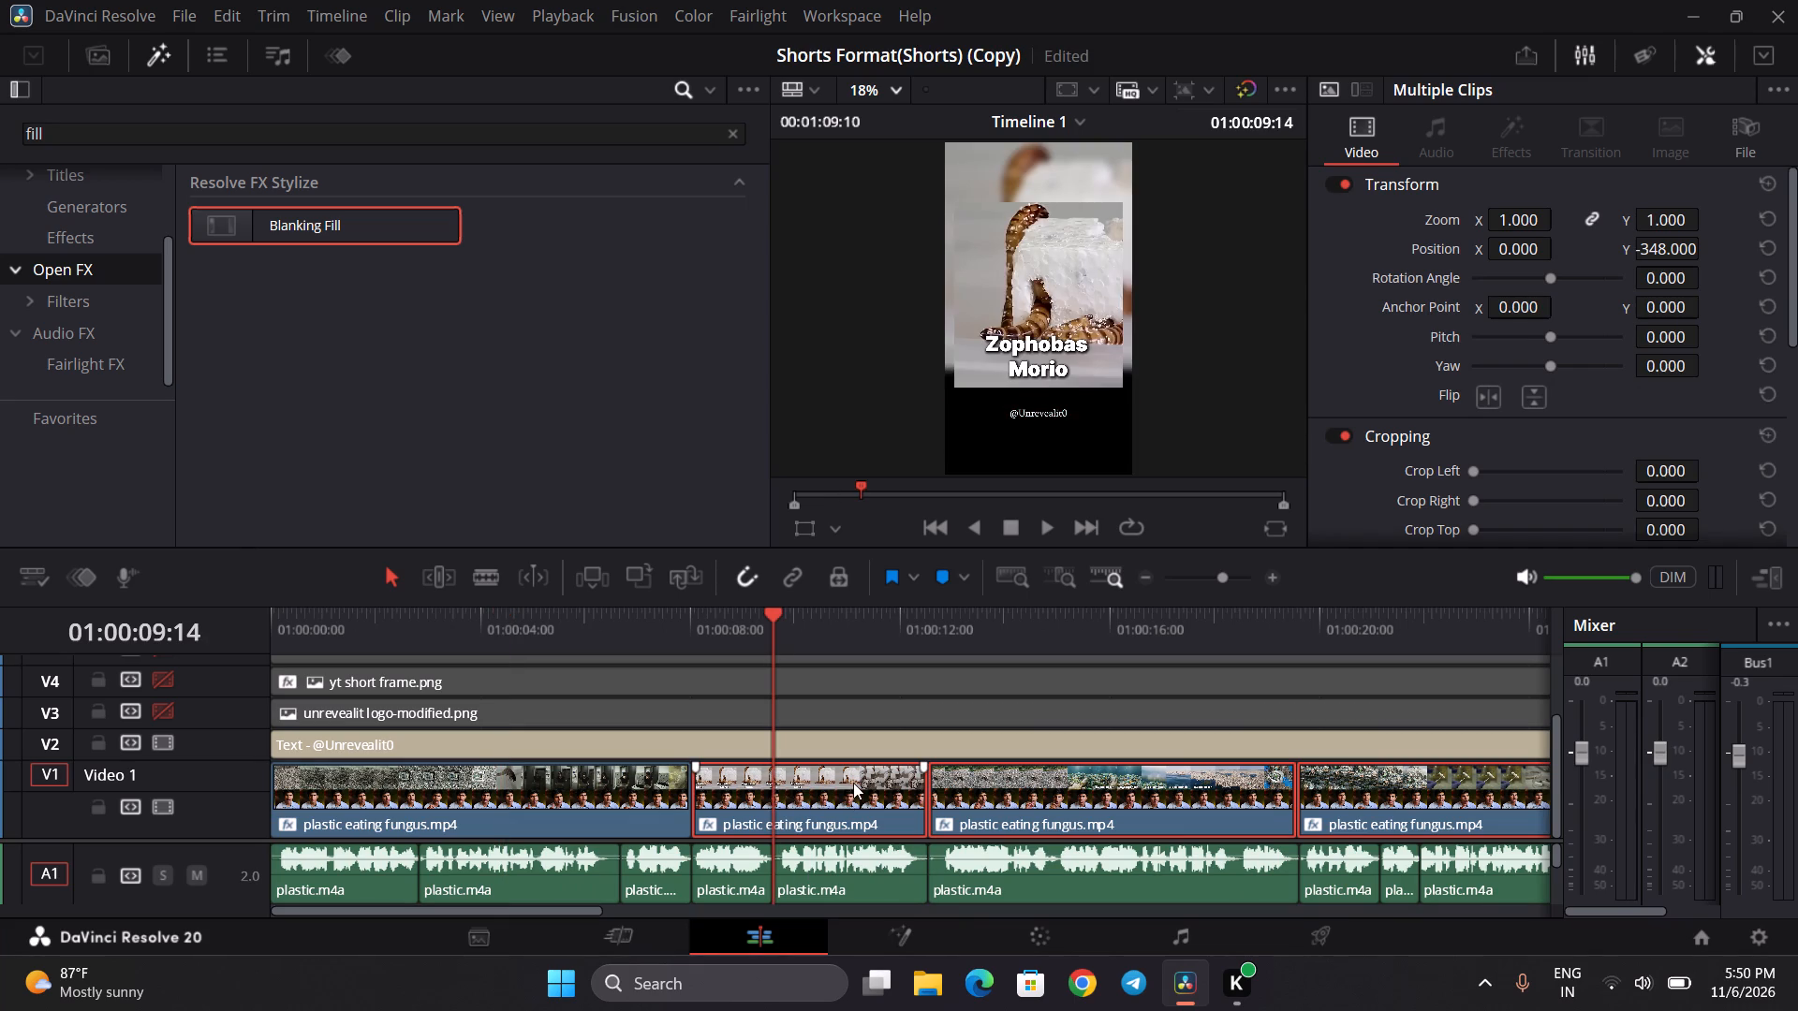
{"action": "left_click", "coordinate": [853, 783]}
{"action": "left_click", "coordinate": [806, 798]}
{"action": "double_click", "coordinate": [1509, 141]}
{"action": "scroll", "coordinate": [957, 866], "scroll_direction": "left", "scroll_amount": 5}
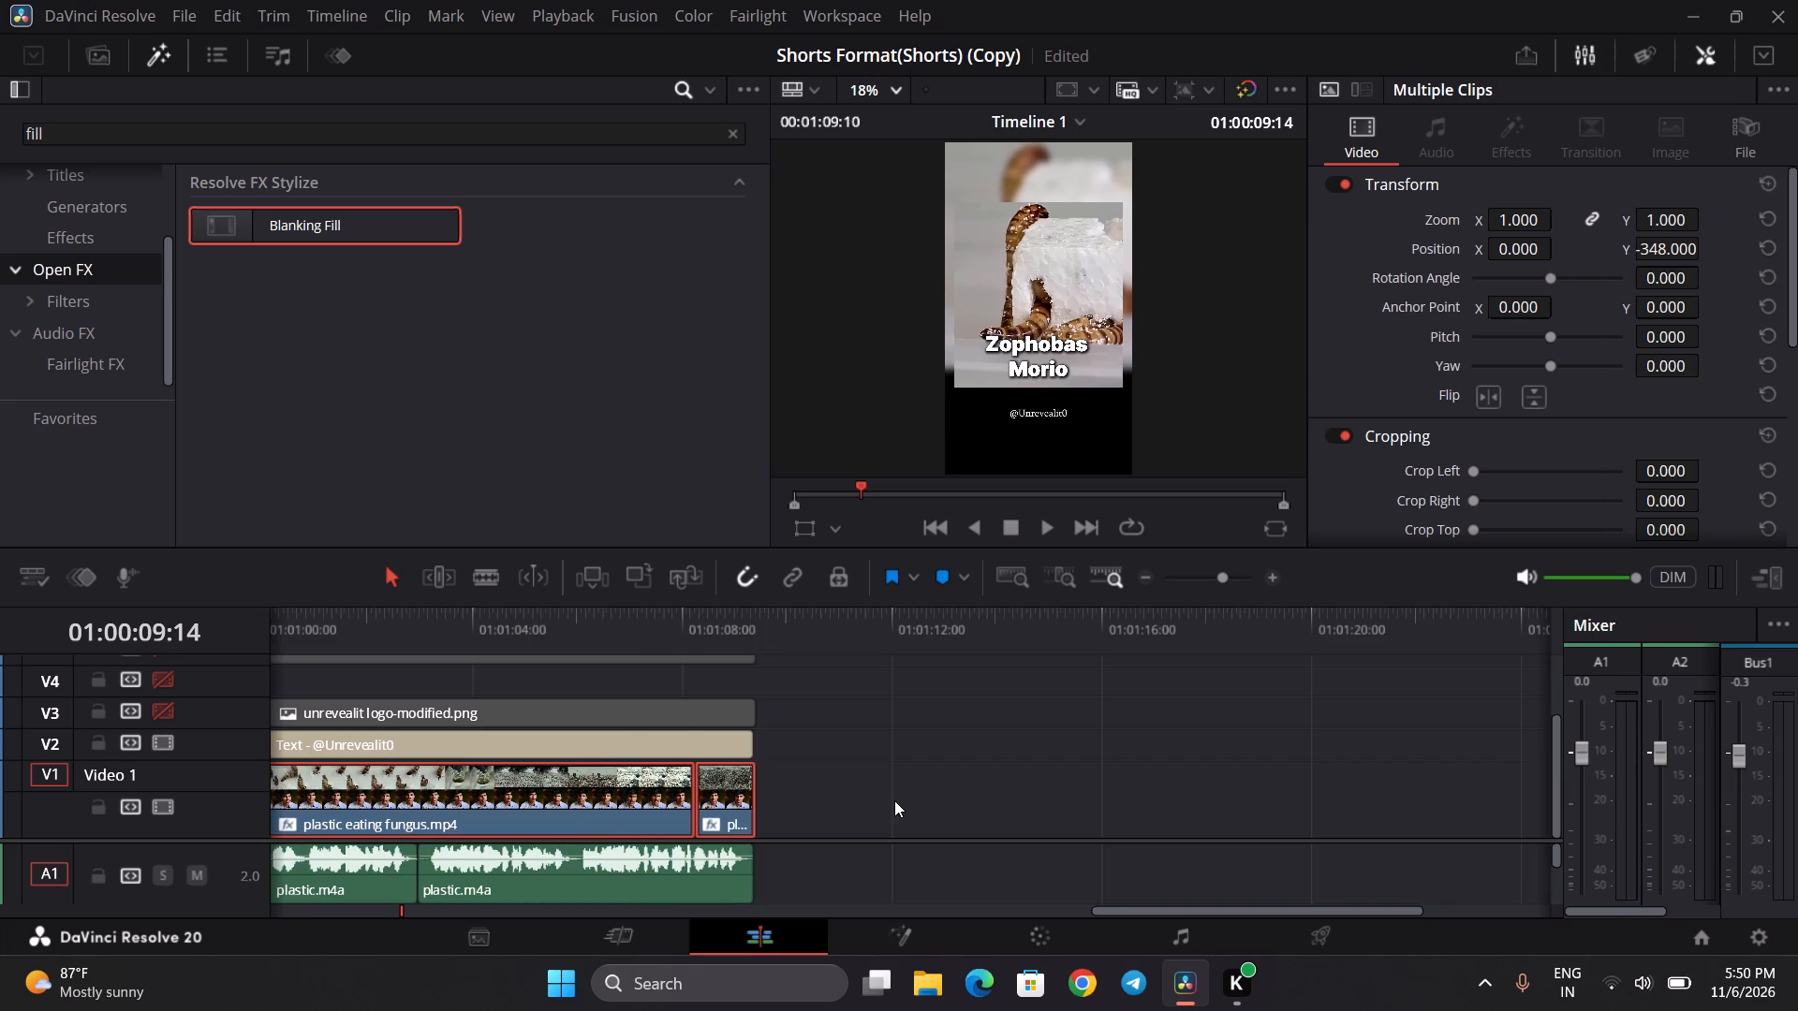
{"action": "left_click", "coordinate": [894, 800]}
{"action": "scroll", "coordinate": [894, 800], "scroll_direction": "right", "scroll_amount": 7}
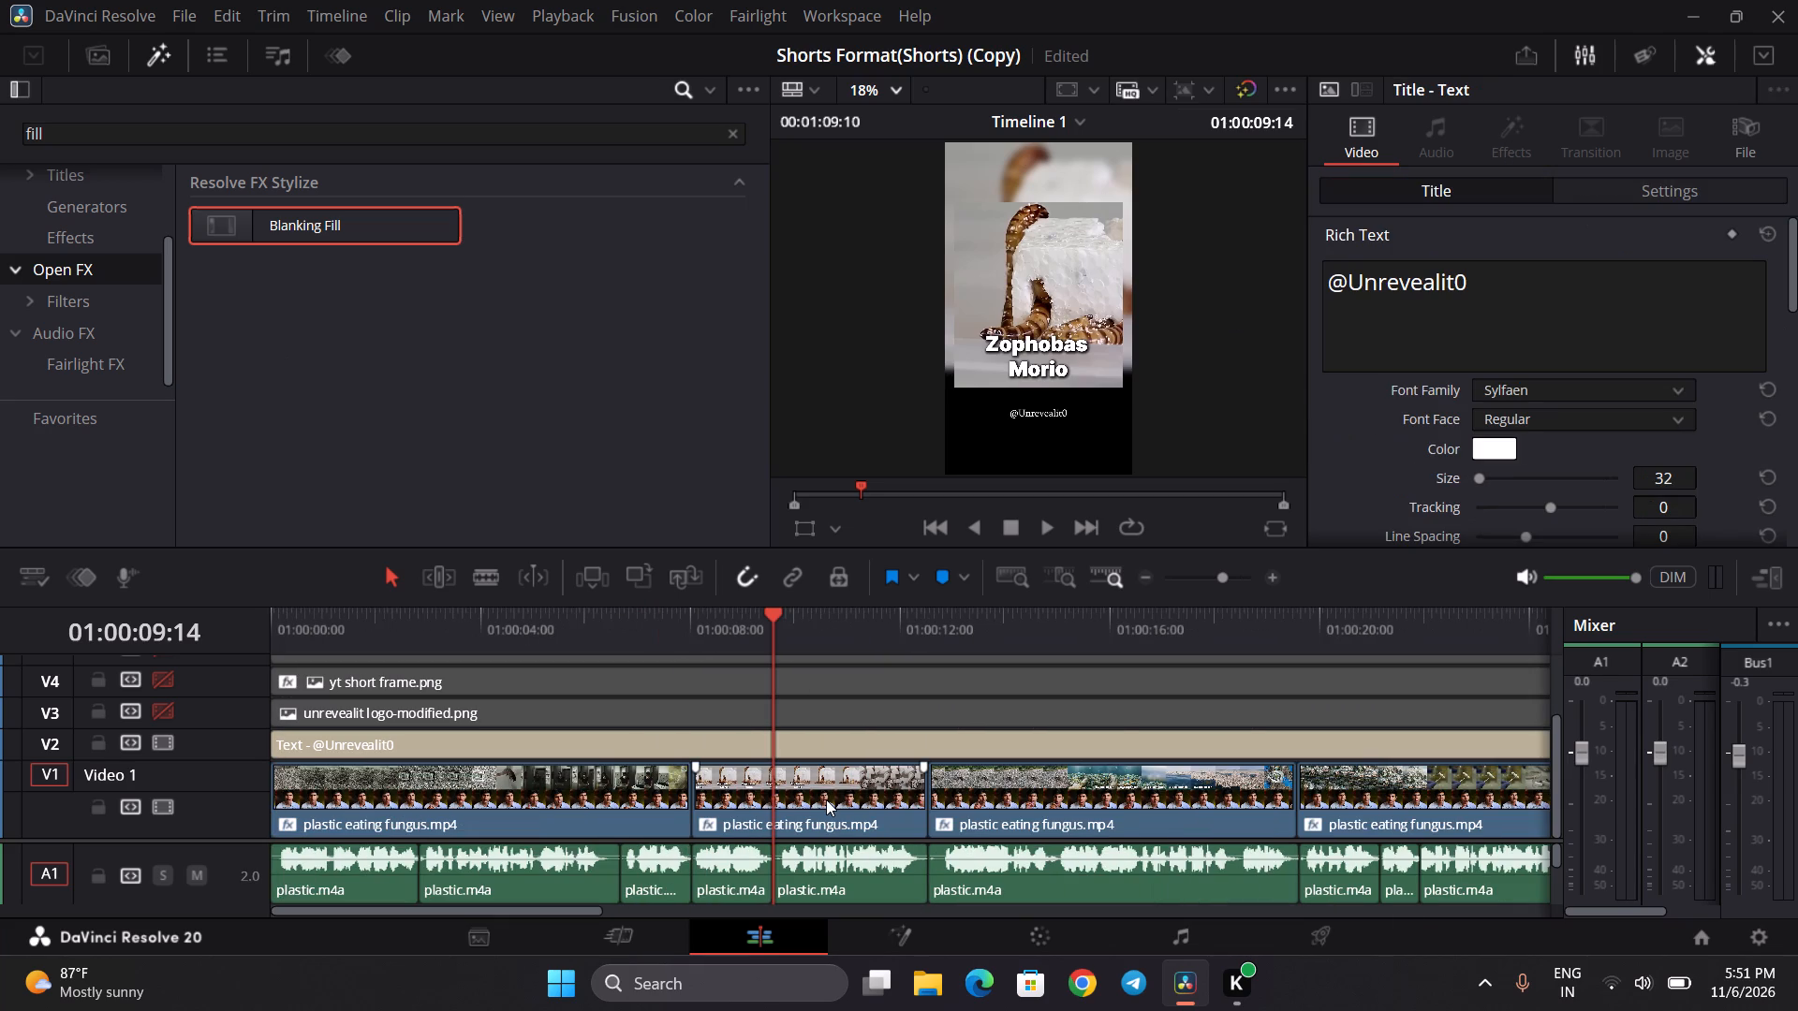
Set the second V1 clip's Blanking Fill Zoom Mode to Zoom To Timeline.
{"action": "left_click", "coordinate": [826, 799]}
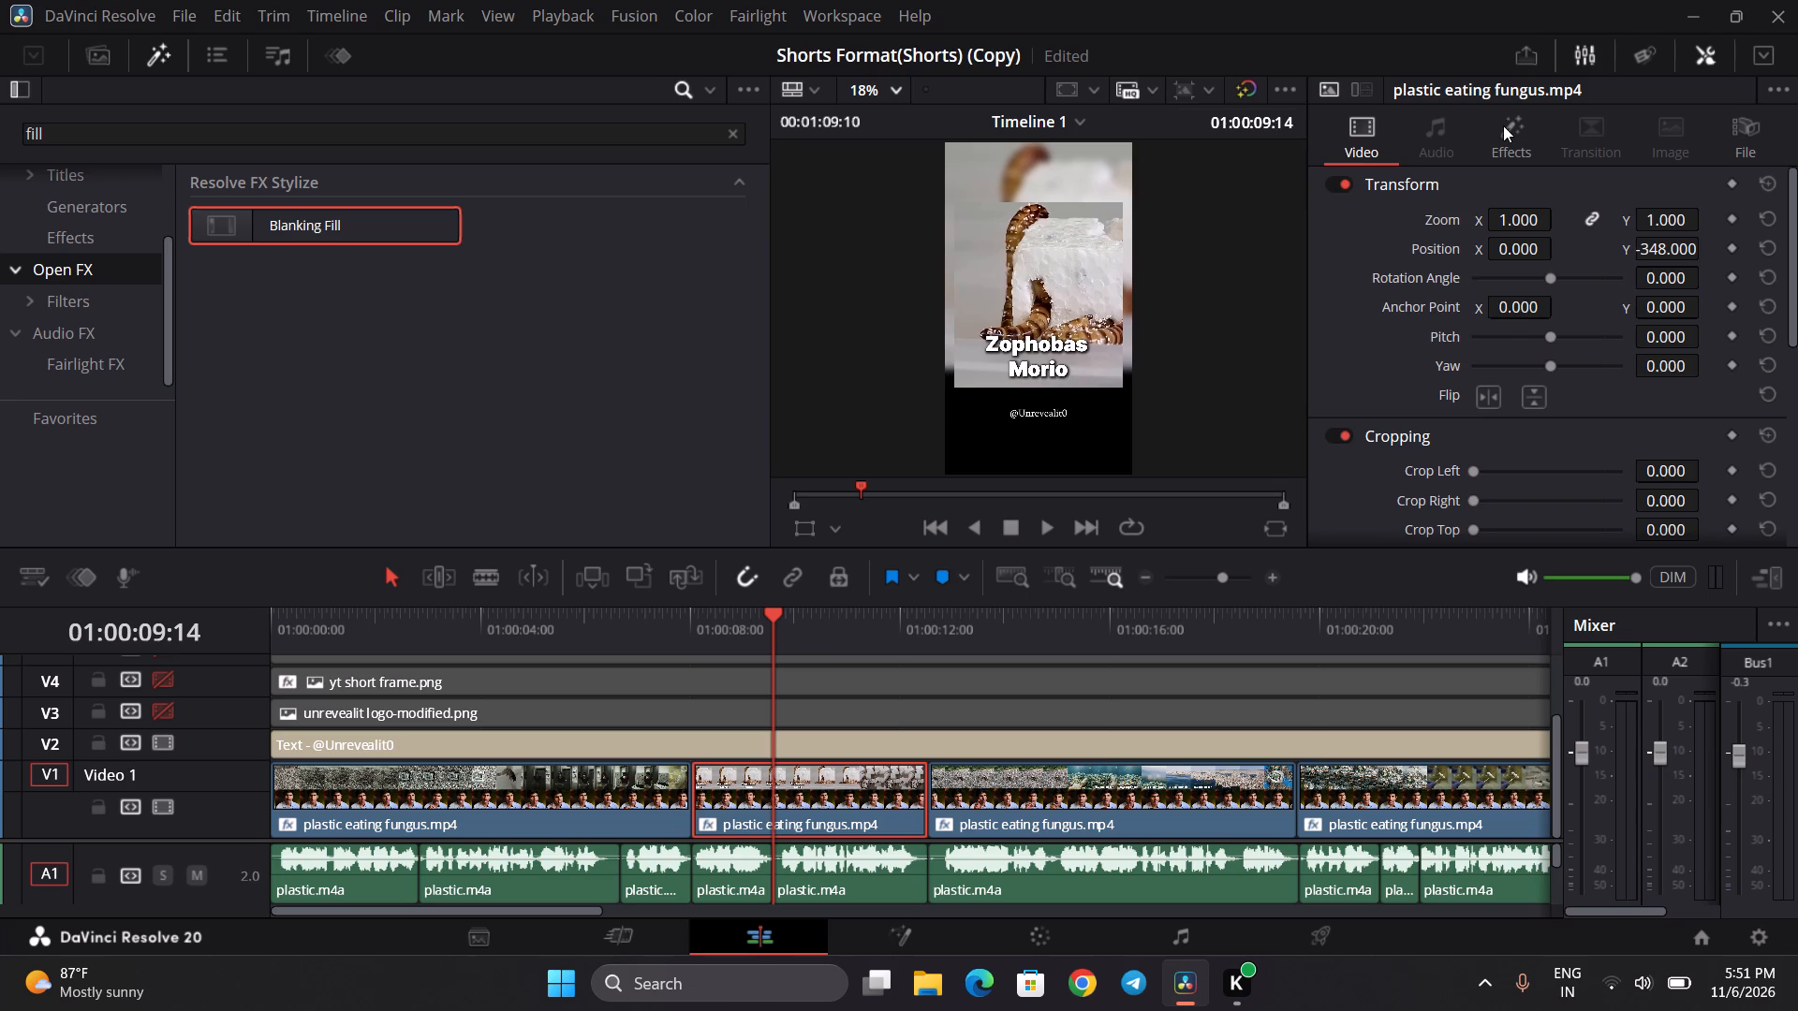
{"action": "left_click", "coordinate": [1504, 125]}
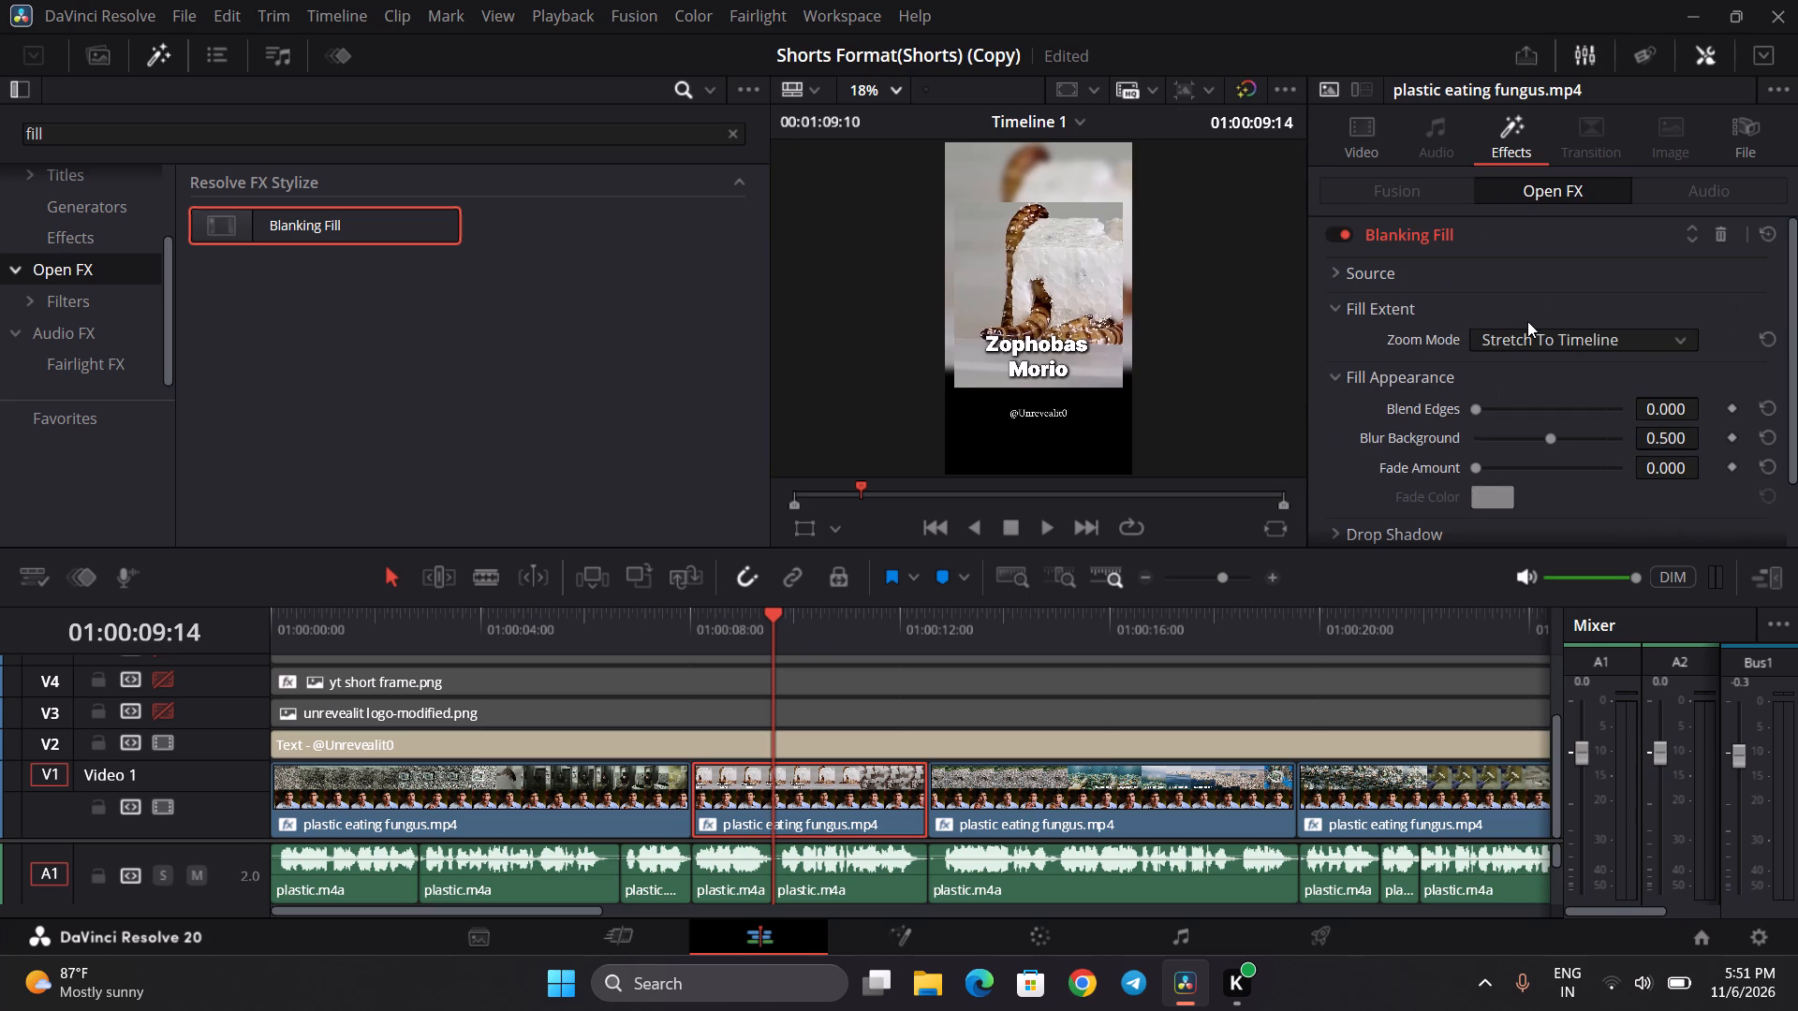
{"action": "left_click", "coordinate": [1525, 330]}
{"action": "left_click", "coordinate": [1530, 393]}
Set the Blanking Fill's source Crop Left and Crop Right to -0.100 on the second V1 clip.
{"action": "left_click", "coordinate": [1427, 266]}
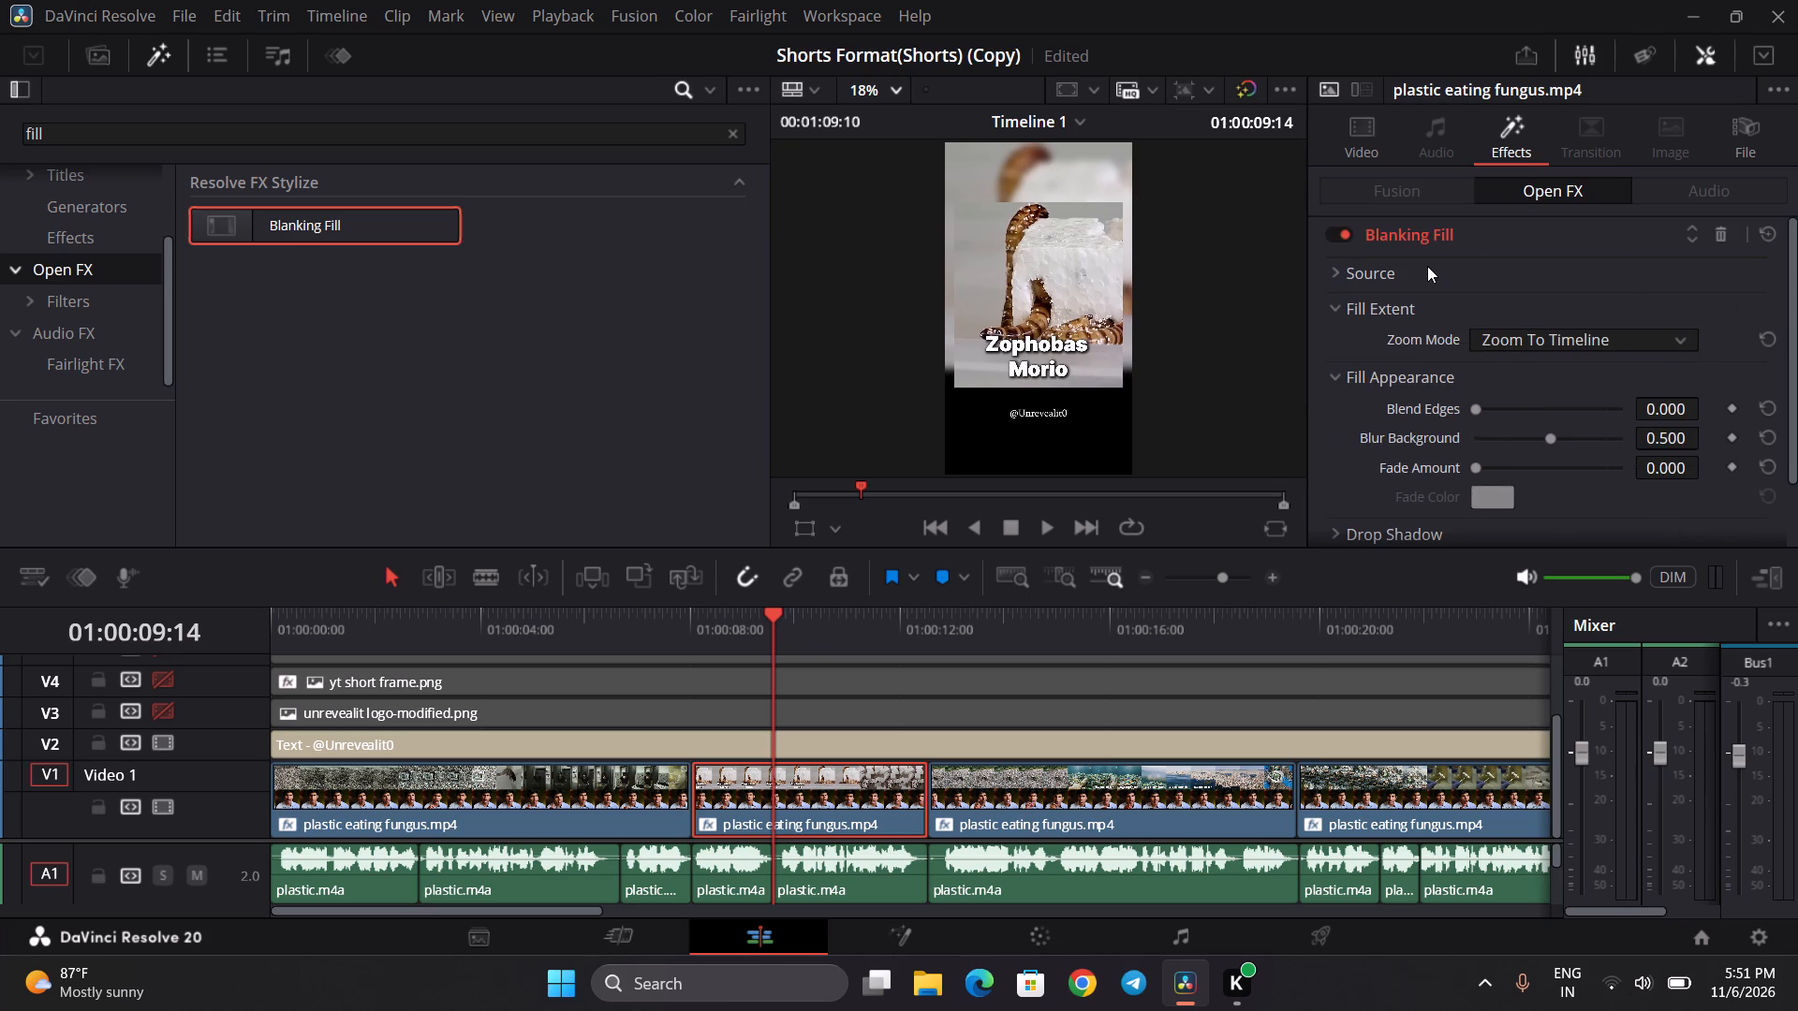
{"action": "left_click_drag", "start_coordinate": [1496, 328], "coordinate": [1443, 344]}
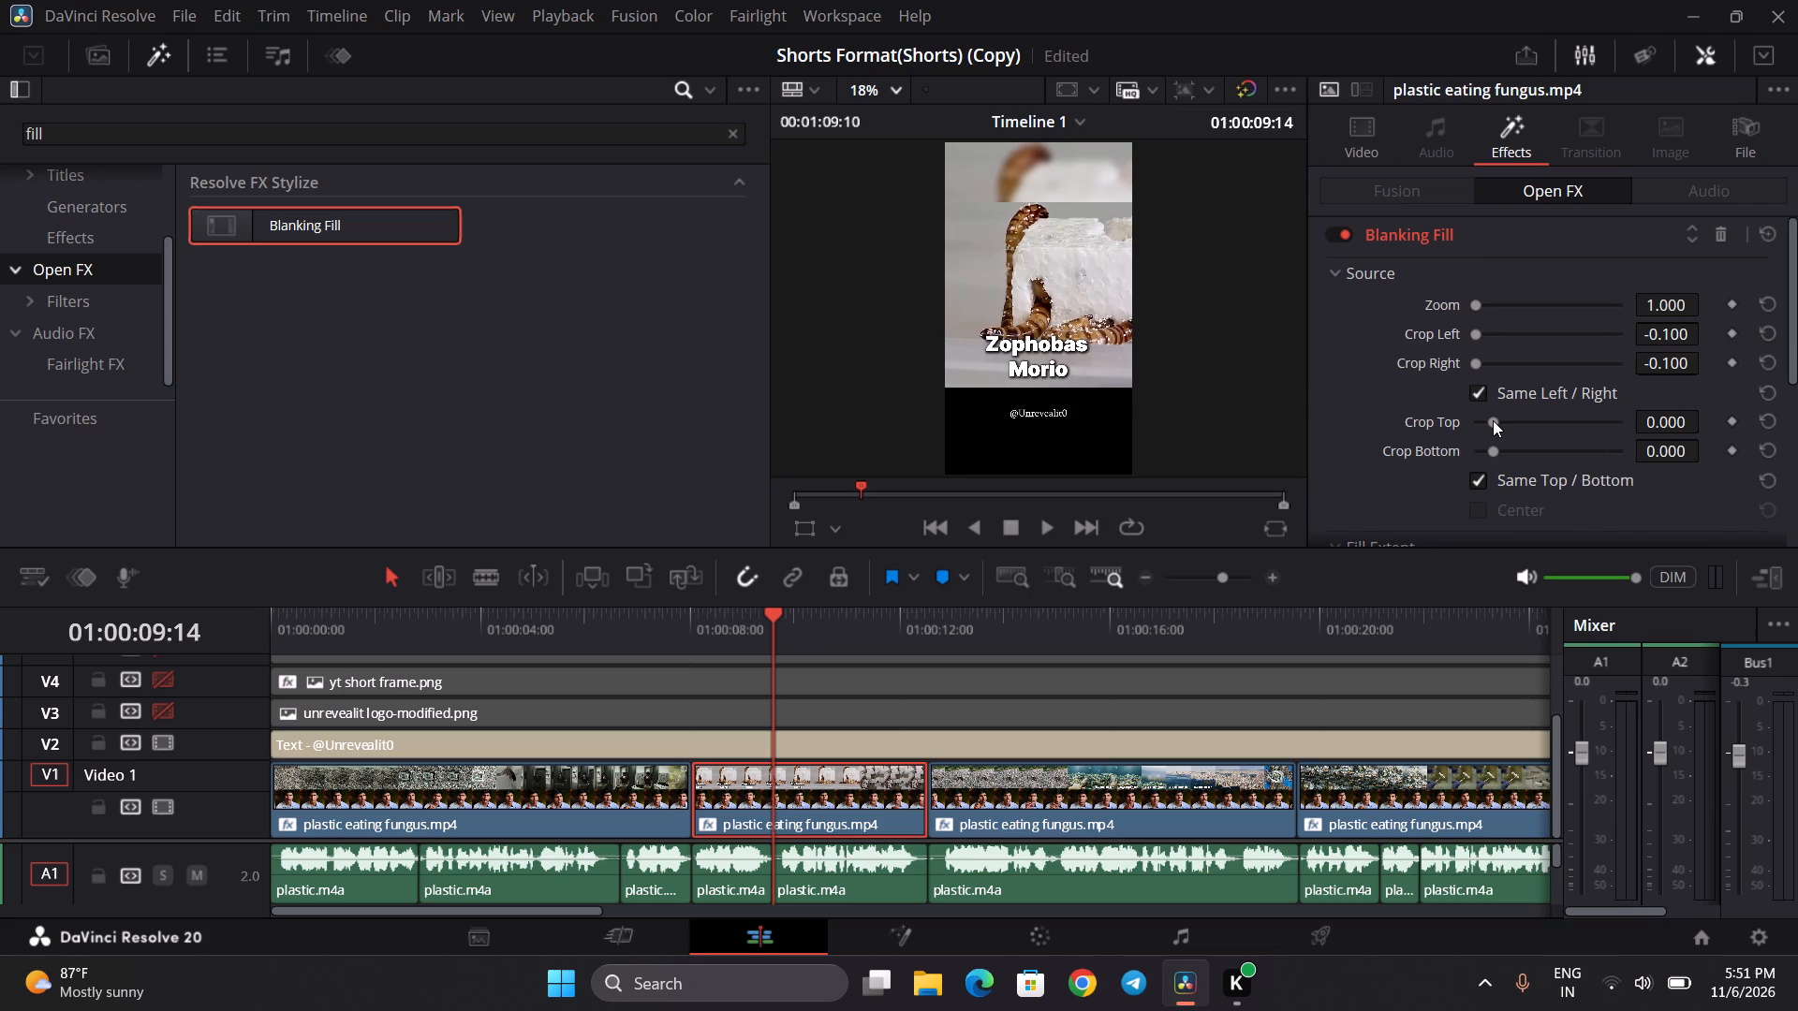
Set the Blanking Fill's source Crop Top and Crop Bottom to -0.100 on the second V1 clip.
{"action": "left_click_drag", "start_coordinate": [1493, 420], "coordinate": [1427, 431]}
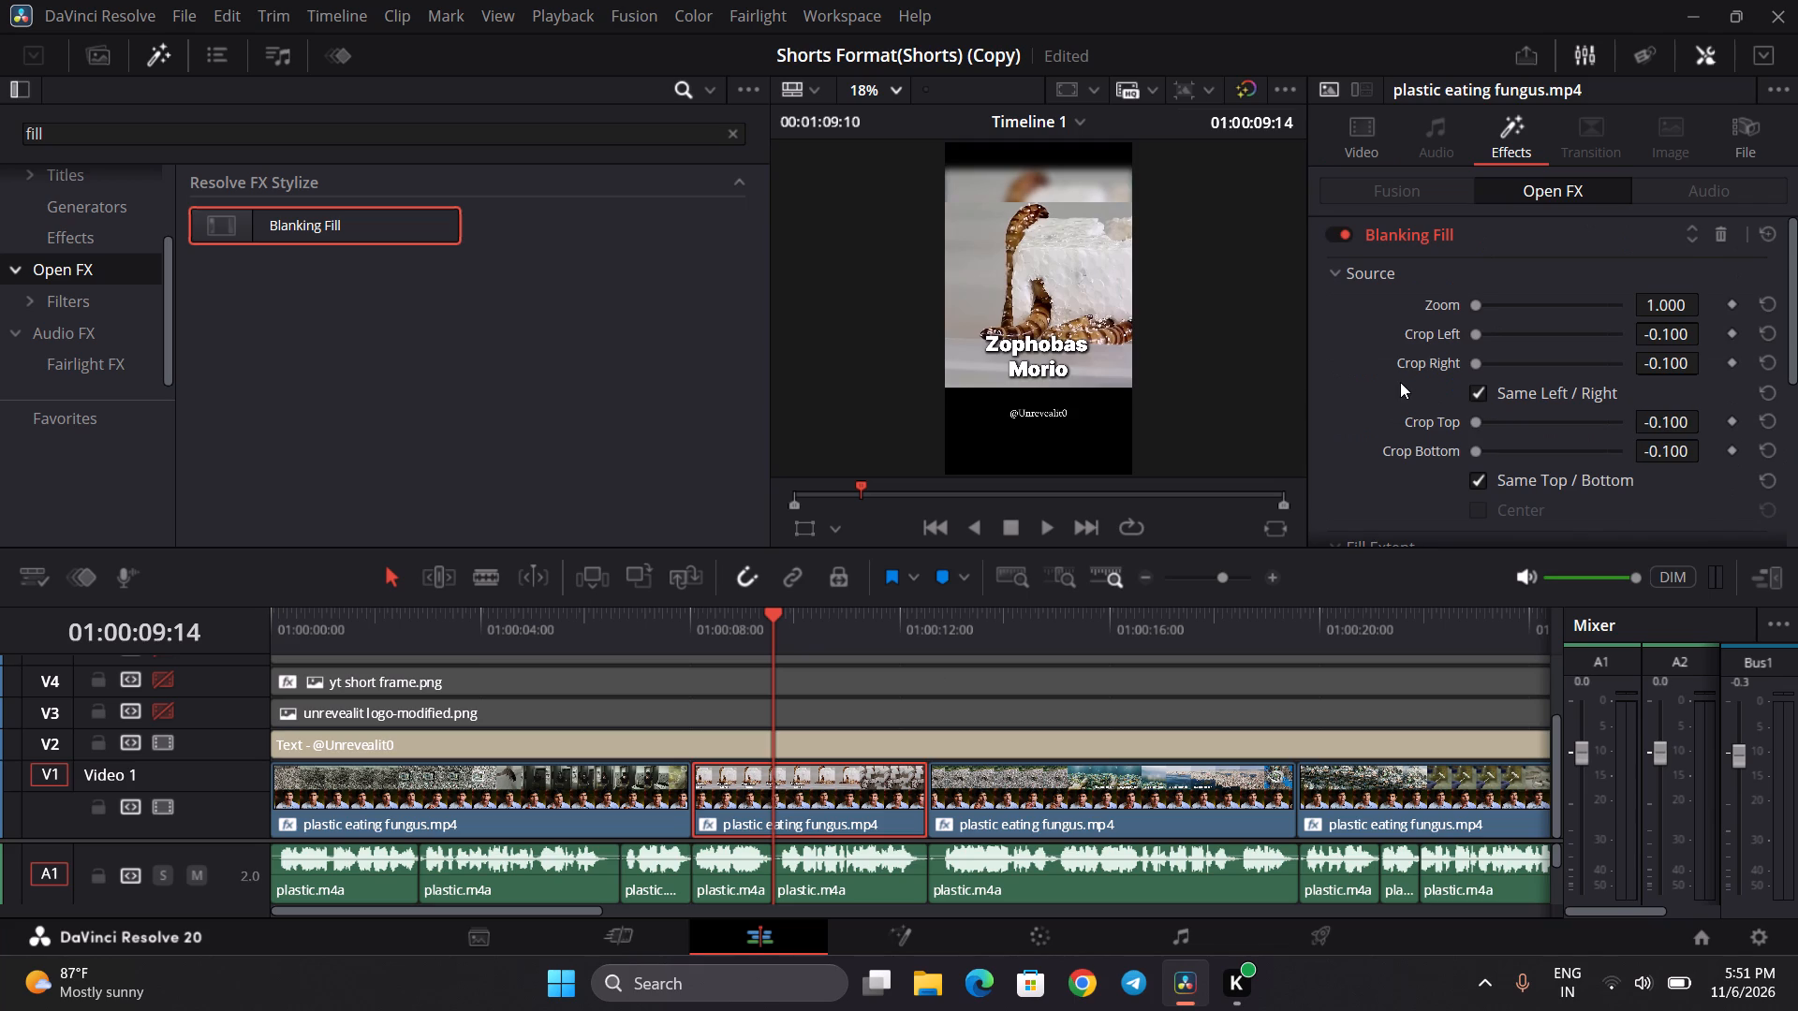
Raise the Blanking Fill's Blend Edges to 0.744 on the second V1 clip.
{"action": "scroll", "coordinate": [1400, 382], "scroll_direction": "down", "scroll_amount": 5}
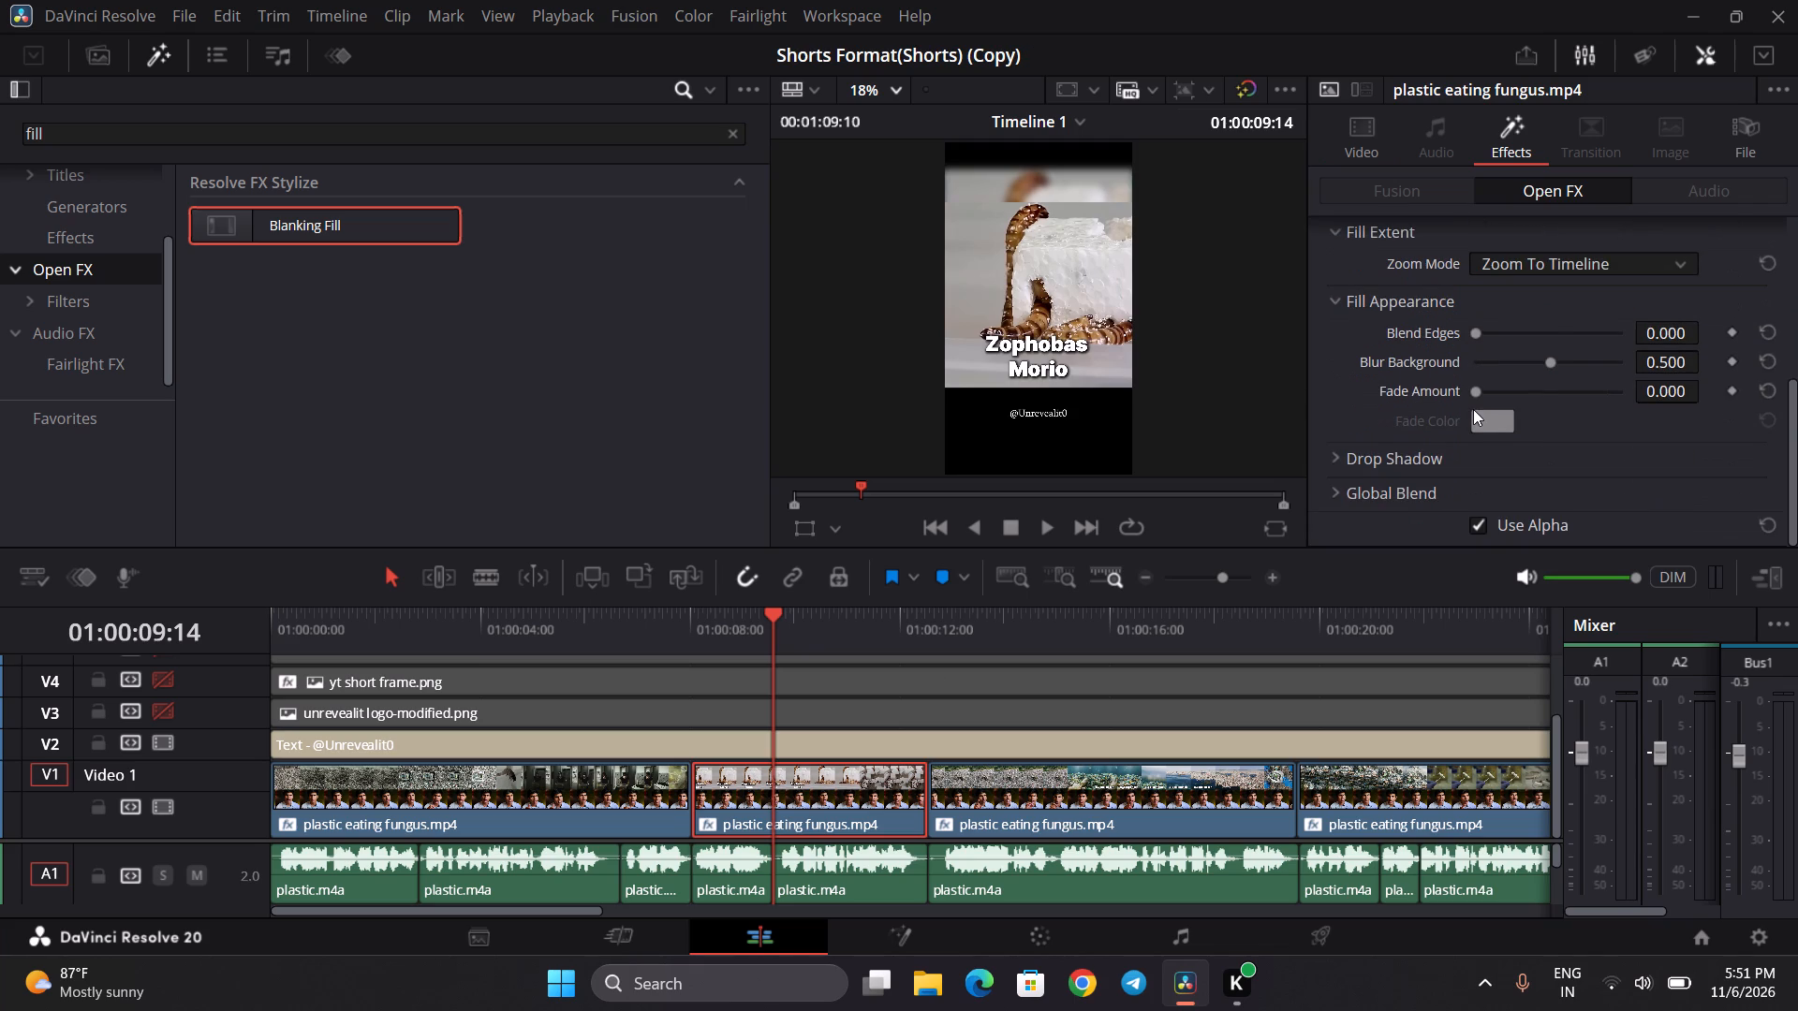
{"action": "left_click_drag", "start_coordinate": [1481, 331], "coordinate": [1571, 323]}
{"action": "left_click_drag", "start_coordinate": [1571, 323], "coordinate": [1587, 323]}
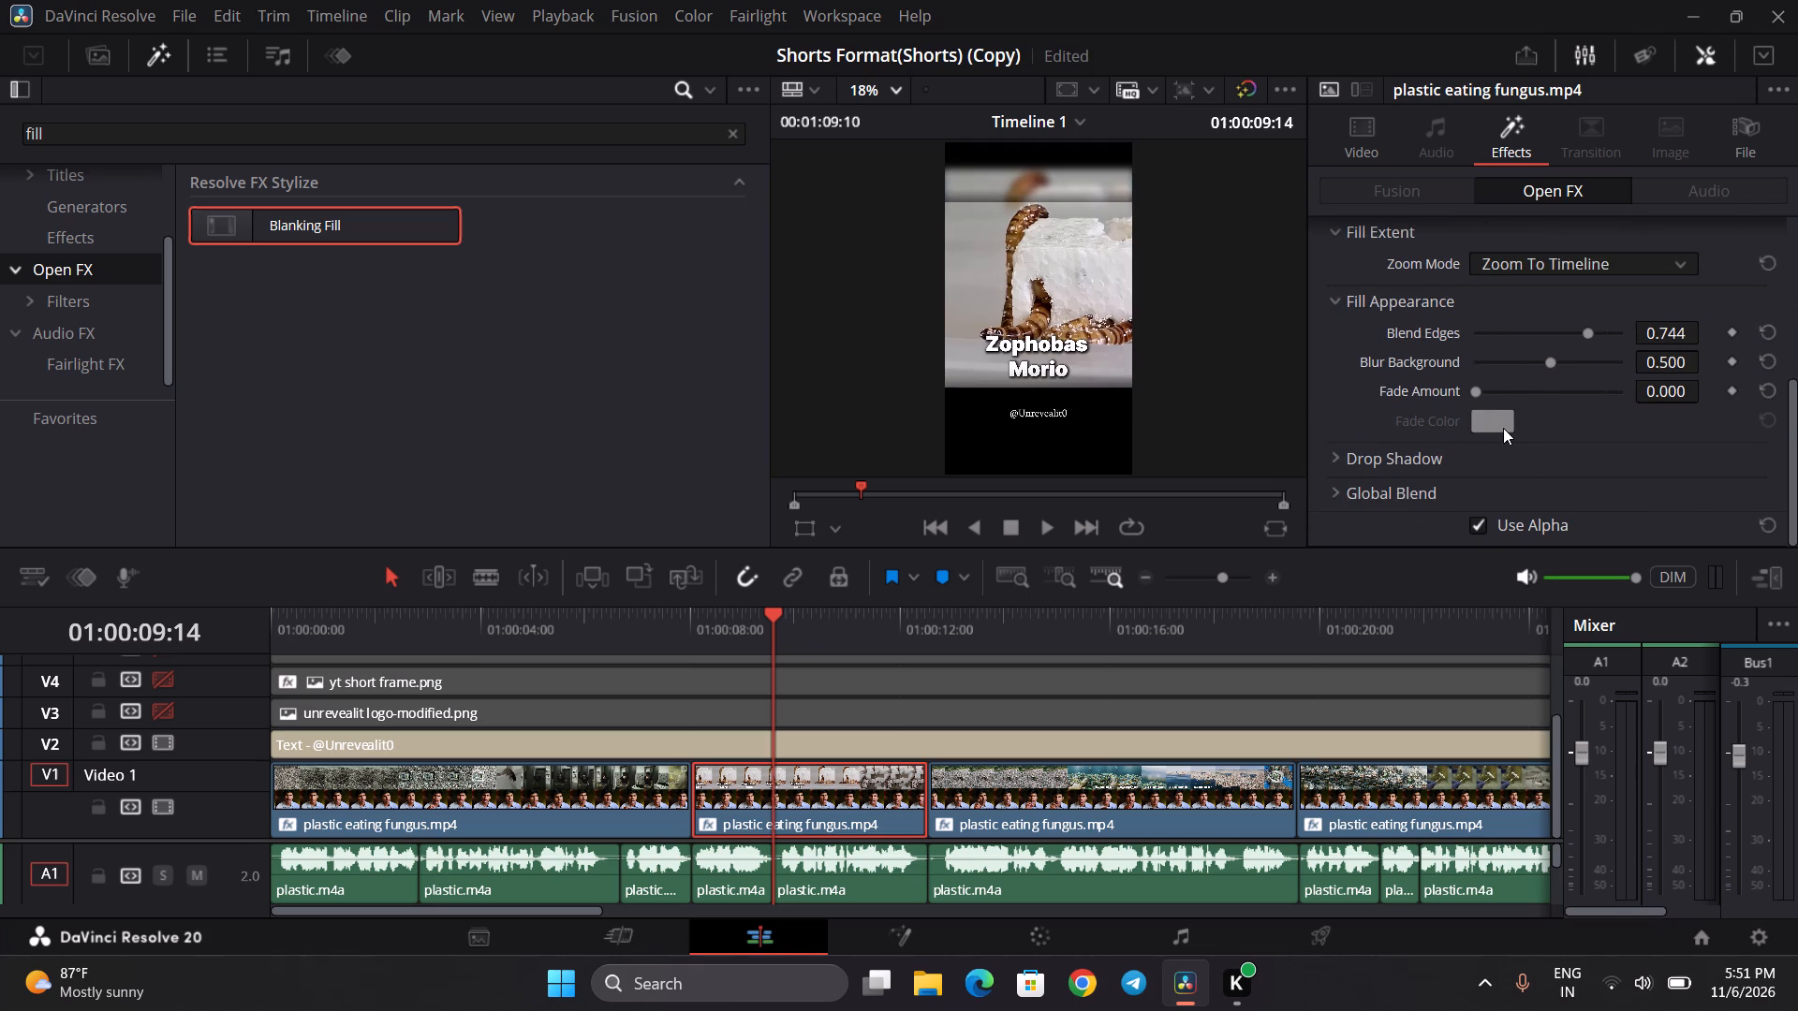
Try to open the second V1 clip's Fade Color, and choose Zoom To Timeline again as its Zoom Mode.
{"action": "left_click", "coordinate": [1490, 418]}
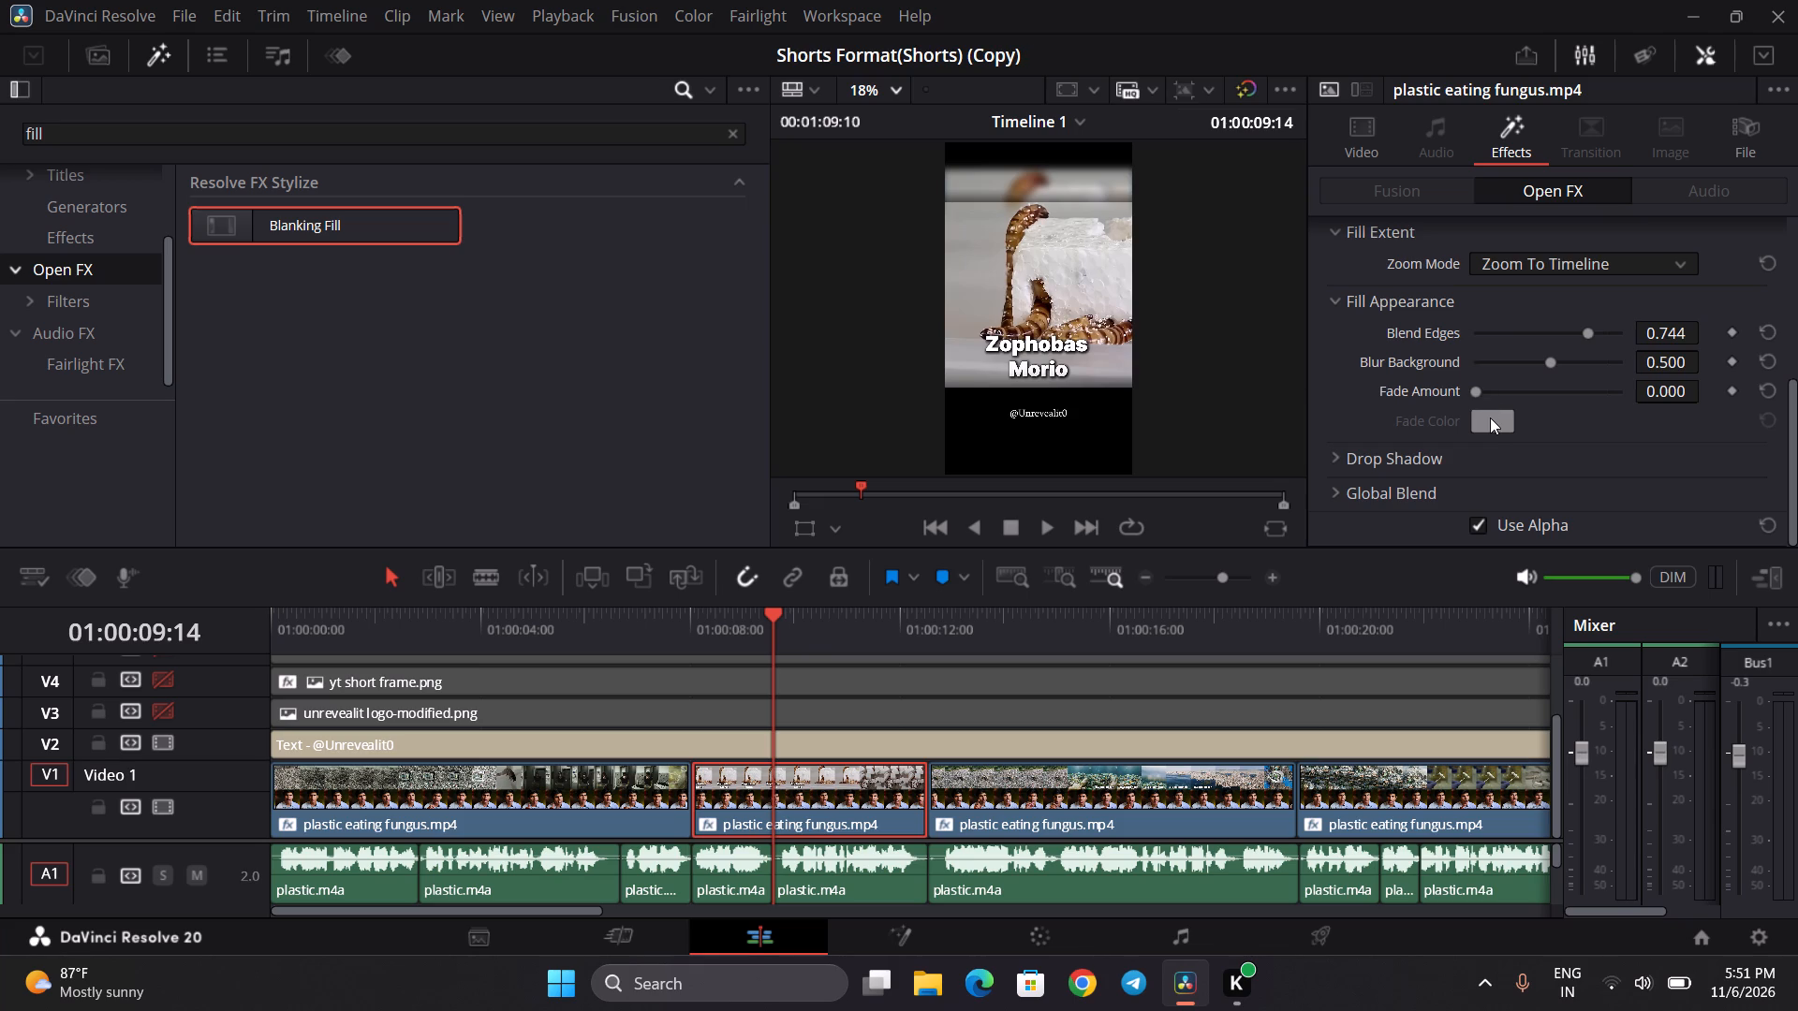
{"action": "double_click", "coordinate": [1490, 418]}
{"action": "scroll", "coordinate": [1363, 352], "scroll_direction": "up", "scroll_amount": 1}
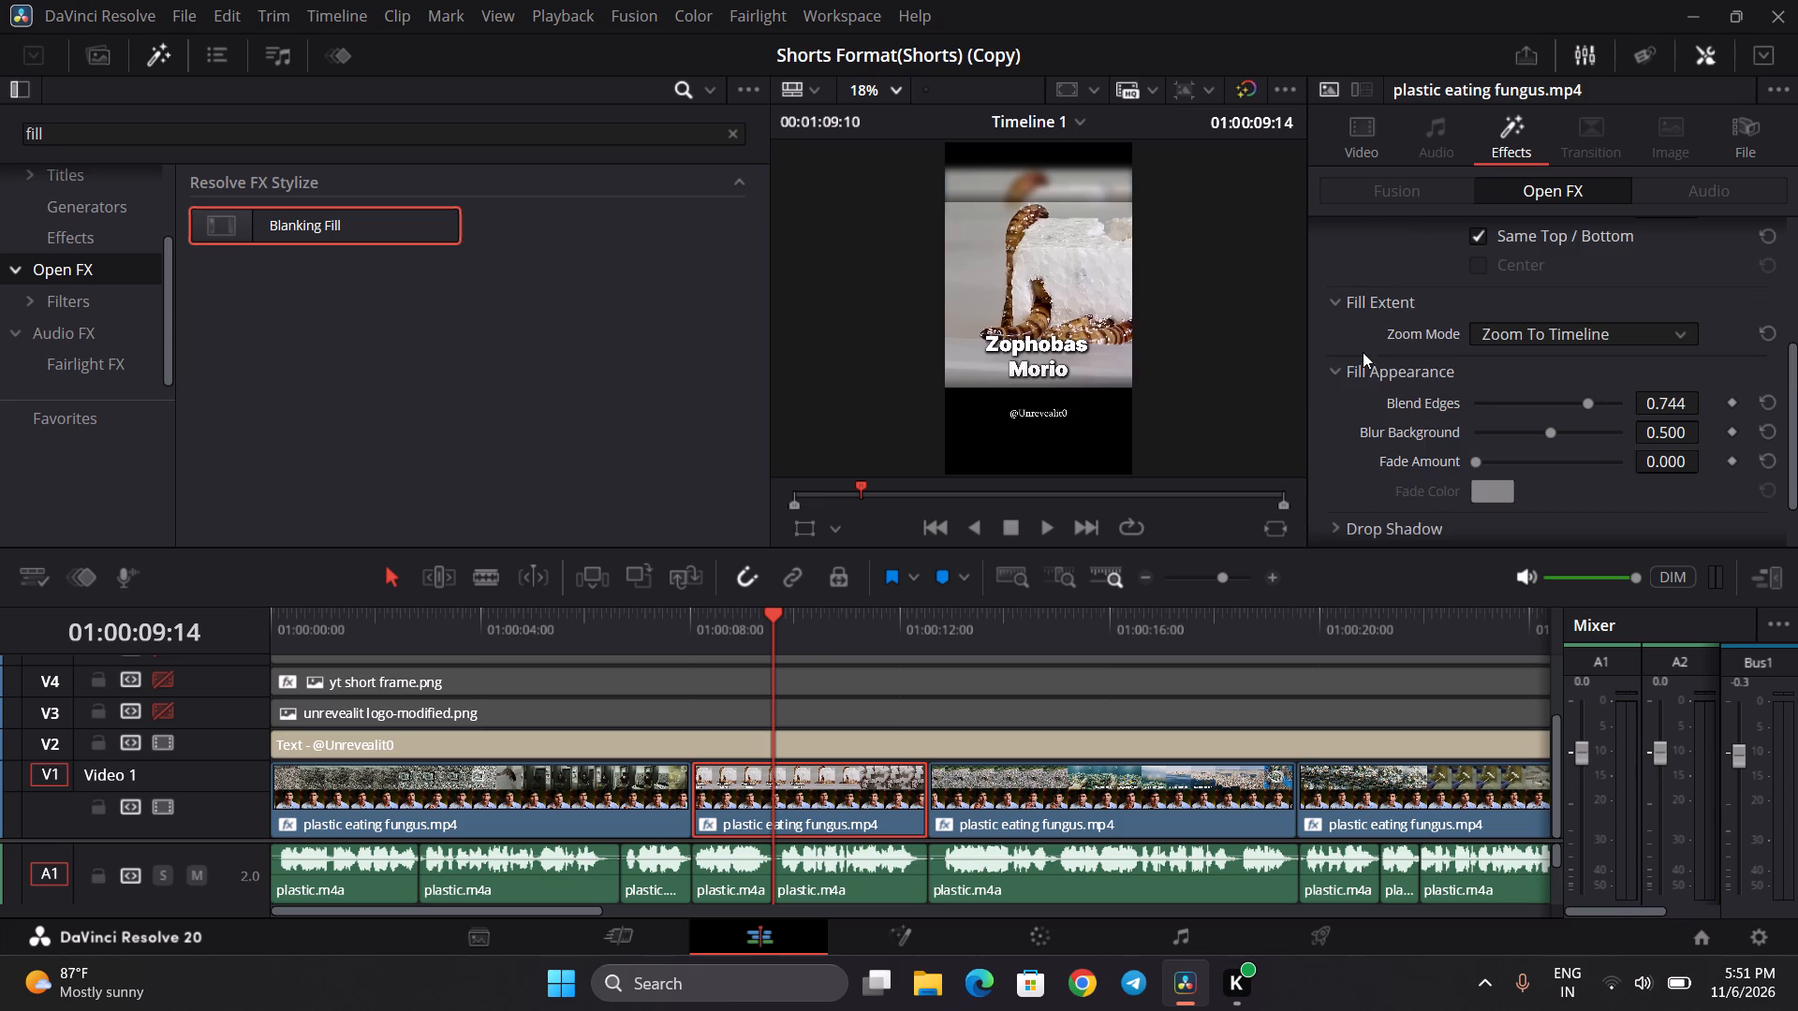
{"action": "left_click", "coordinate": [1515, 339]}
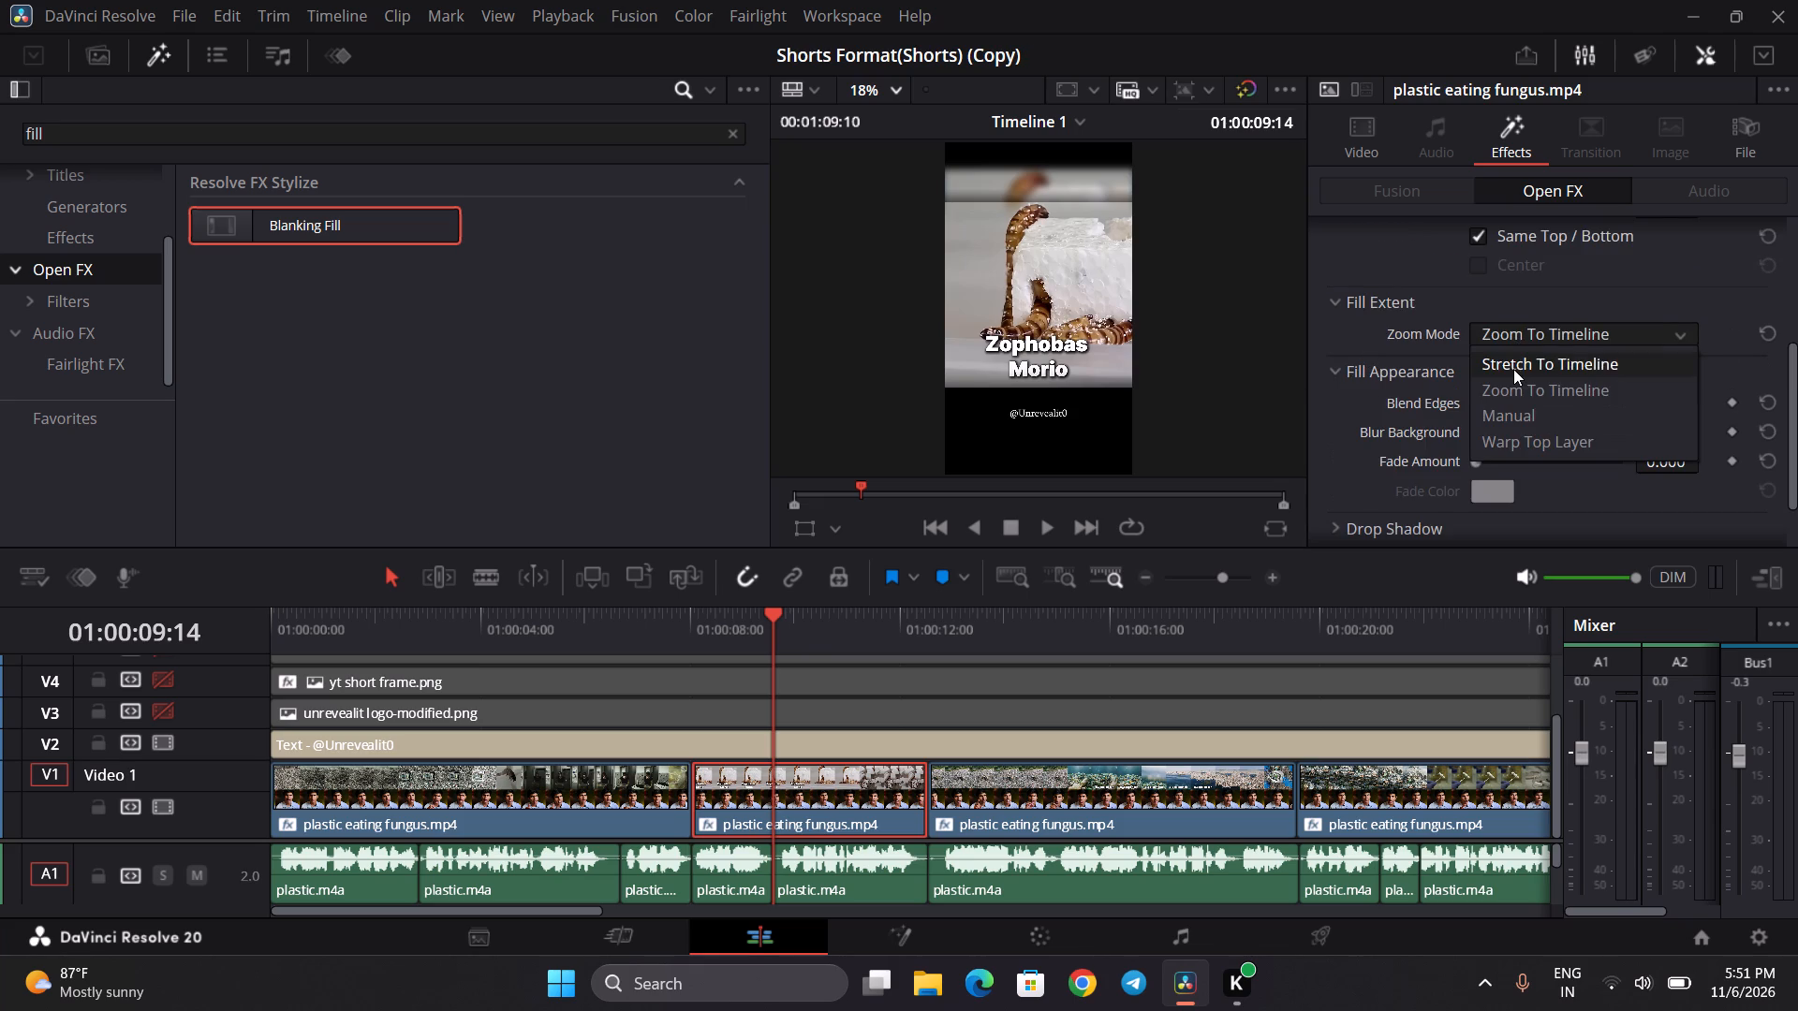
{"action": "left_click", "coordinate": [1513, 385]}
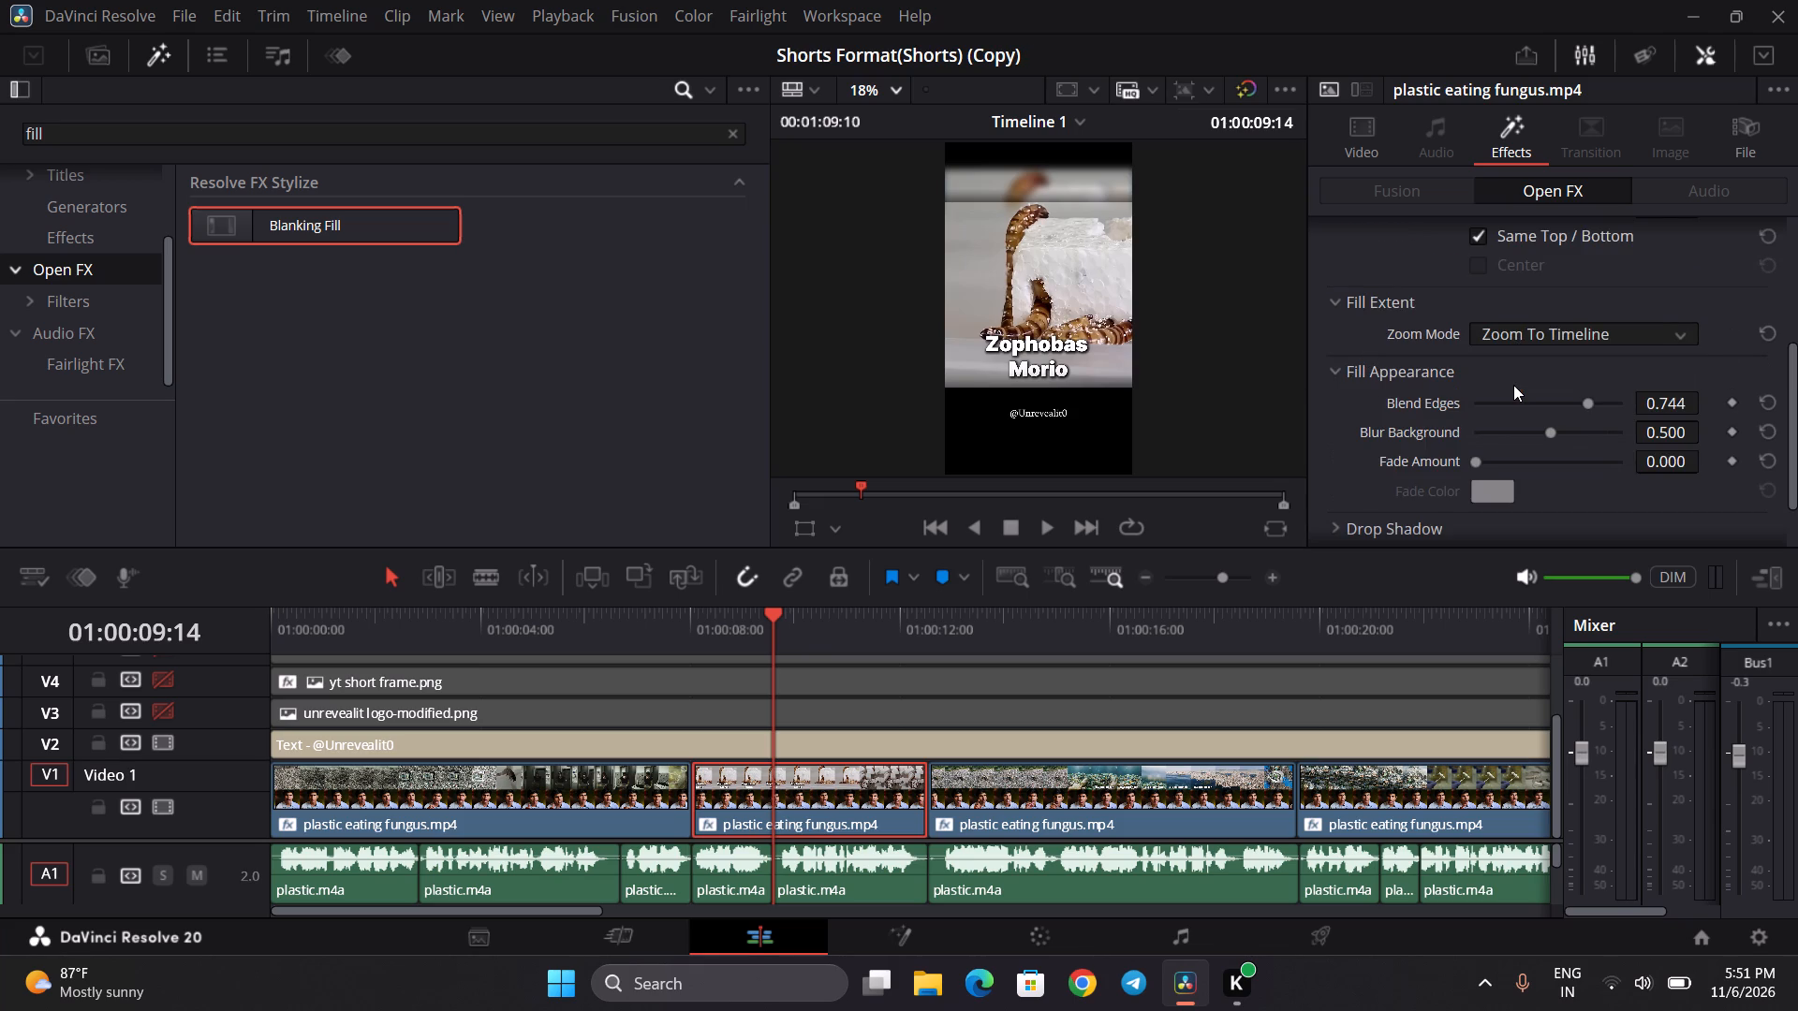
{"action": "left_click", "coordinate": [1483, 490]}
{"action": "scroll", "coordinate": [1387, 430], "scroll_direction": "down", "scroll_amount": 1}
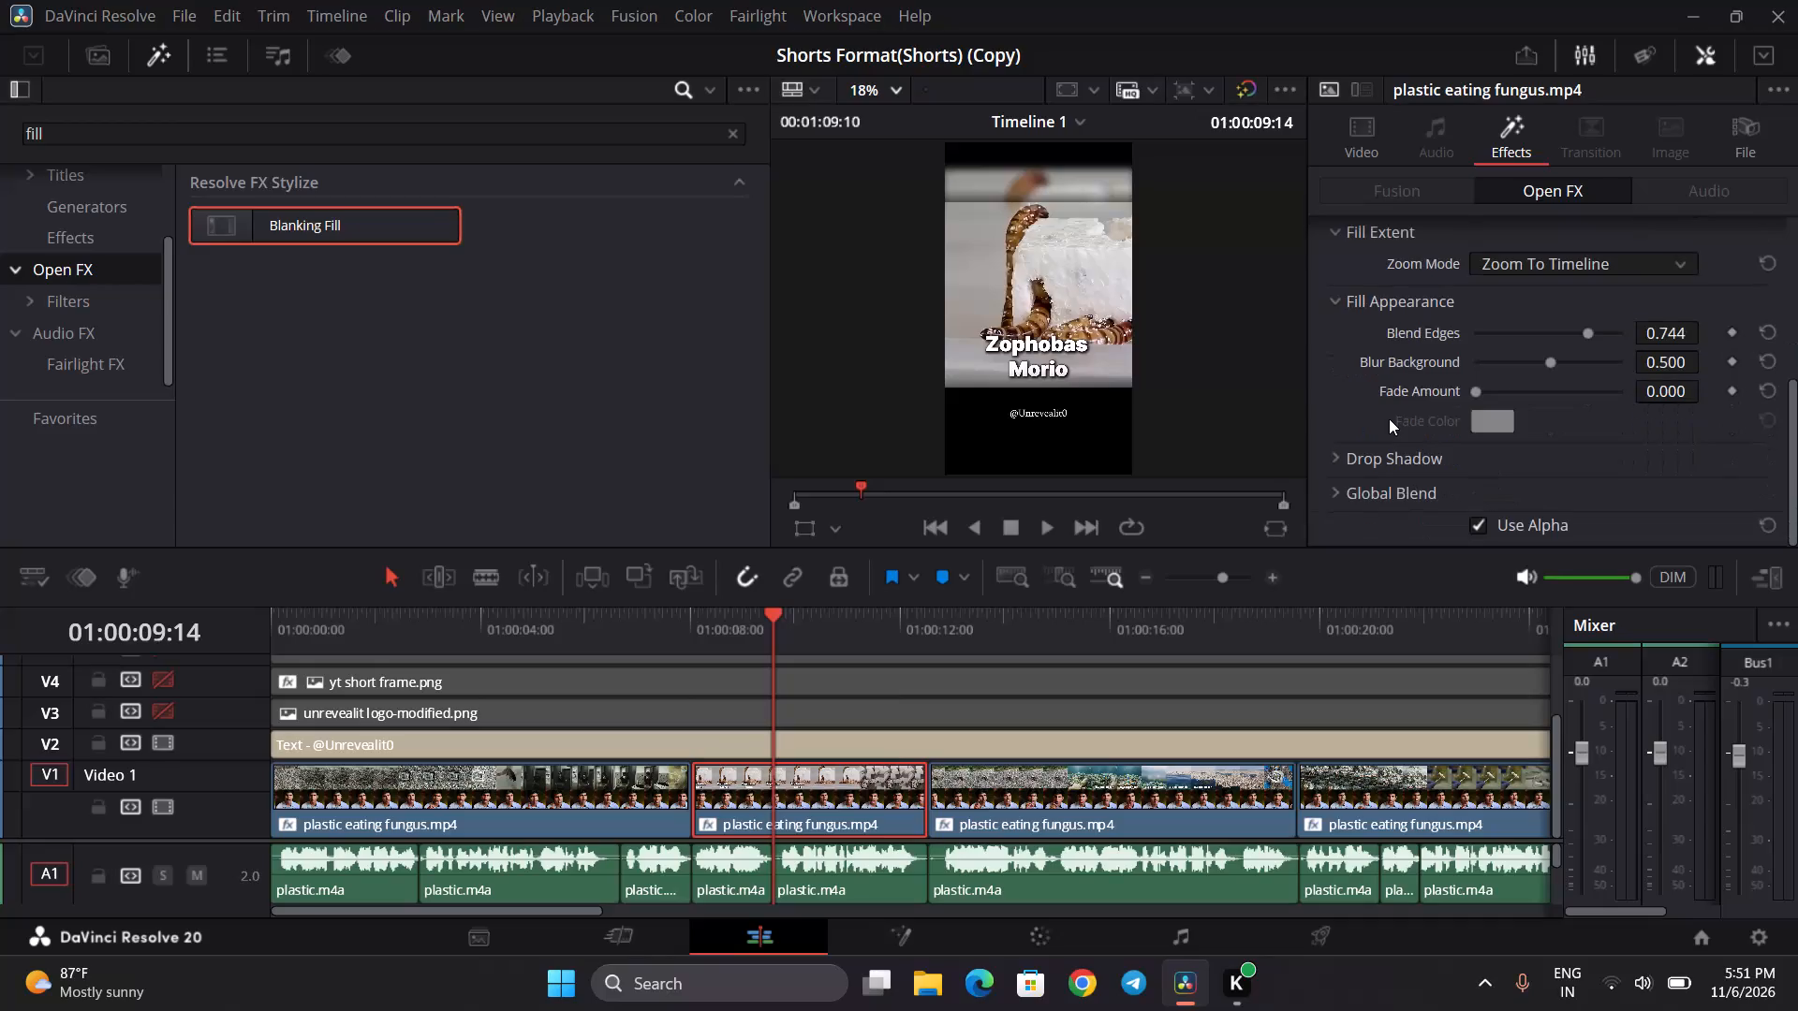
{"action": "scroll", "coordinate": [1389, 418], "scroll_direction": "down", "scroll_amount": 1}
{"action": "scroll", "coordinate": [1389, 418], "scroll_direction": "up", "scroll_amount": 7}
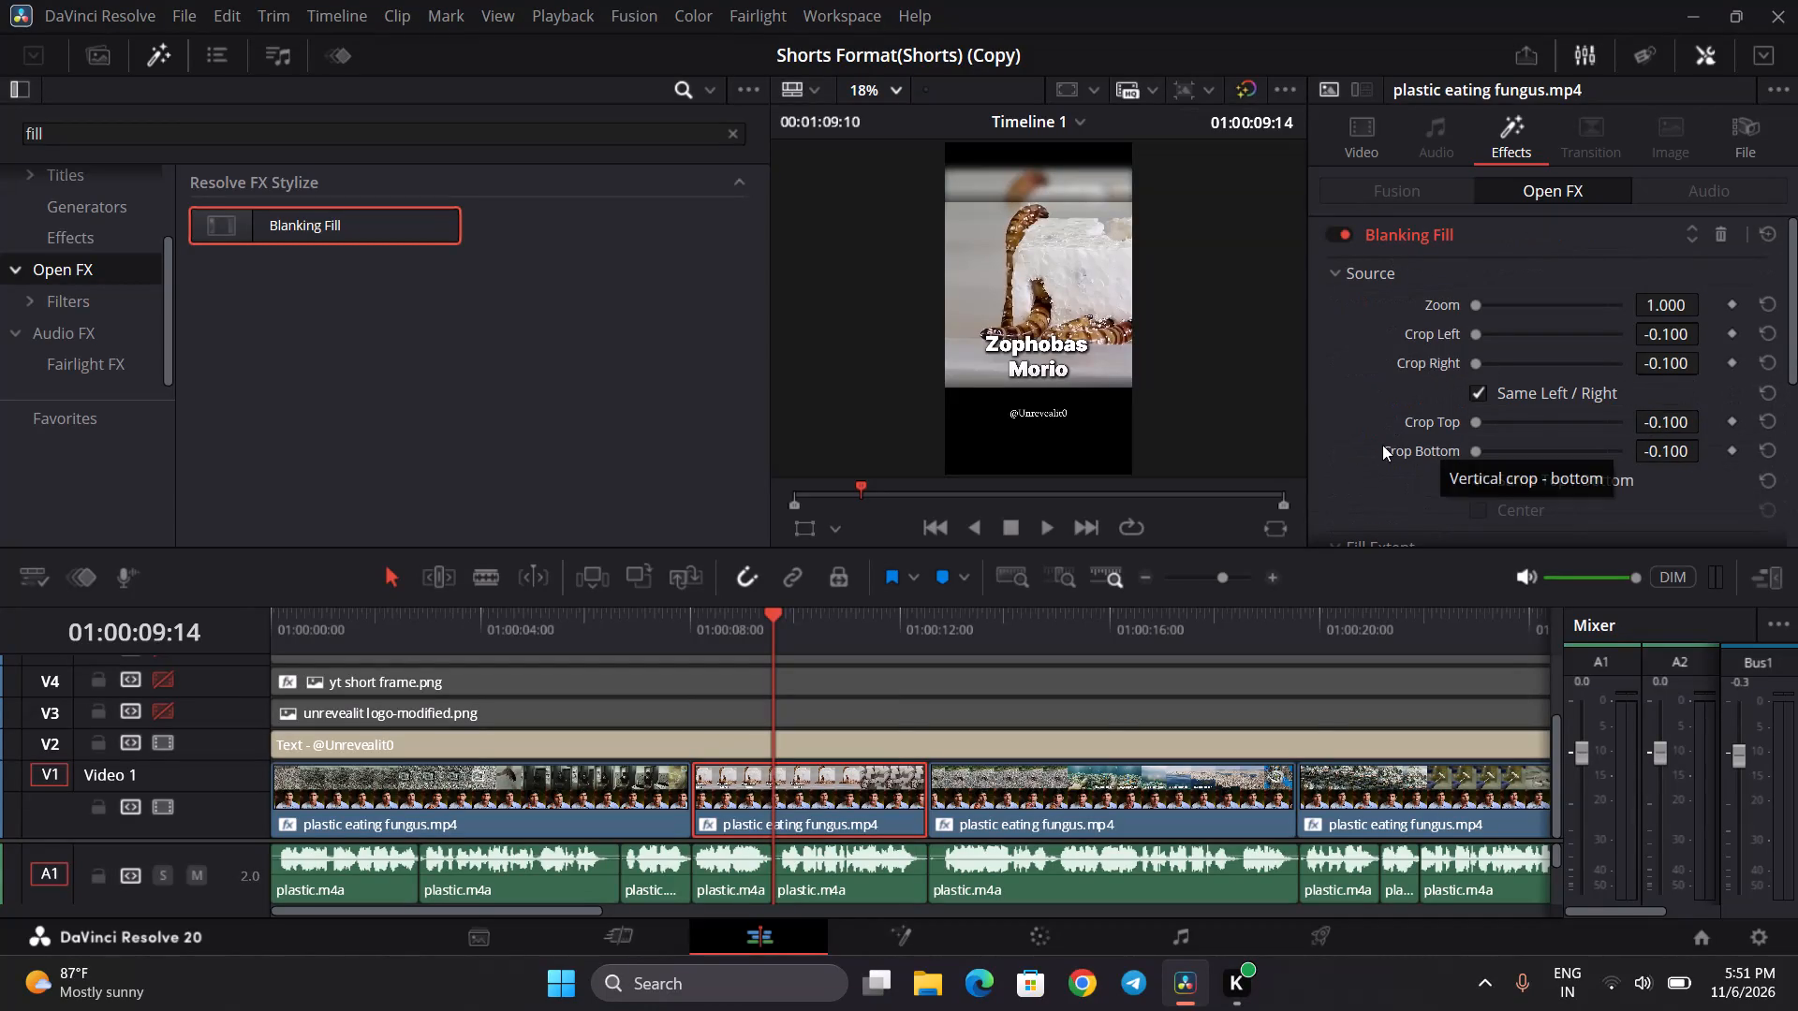
Compare the first V1 clip's Blanking Fill settings with the second clip's, checking Source, Fill Extent, Fill Appearance and Drop Shadow.
{"action": "left_click", "coordinate": [576, 628]}
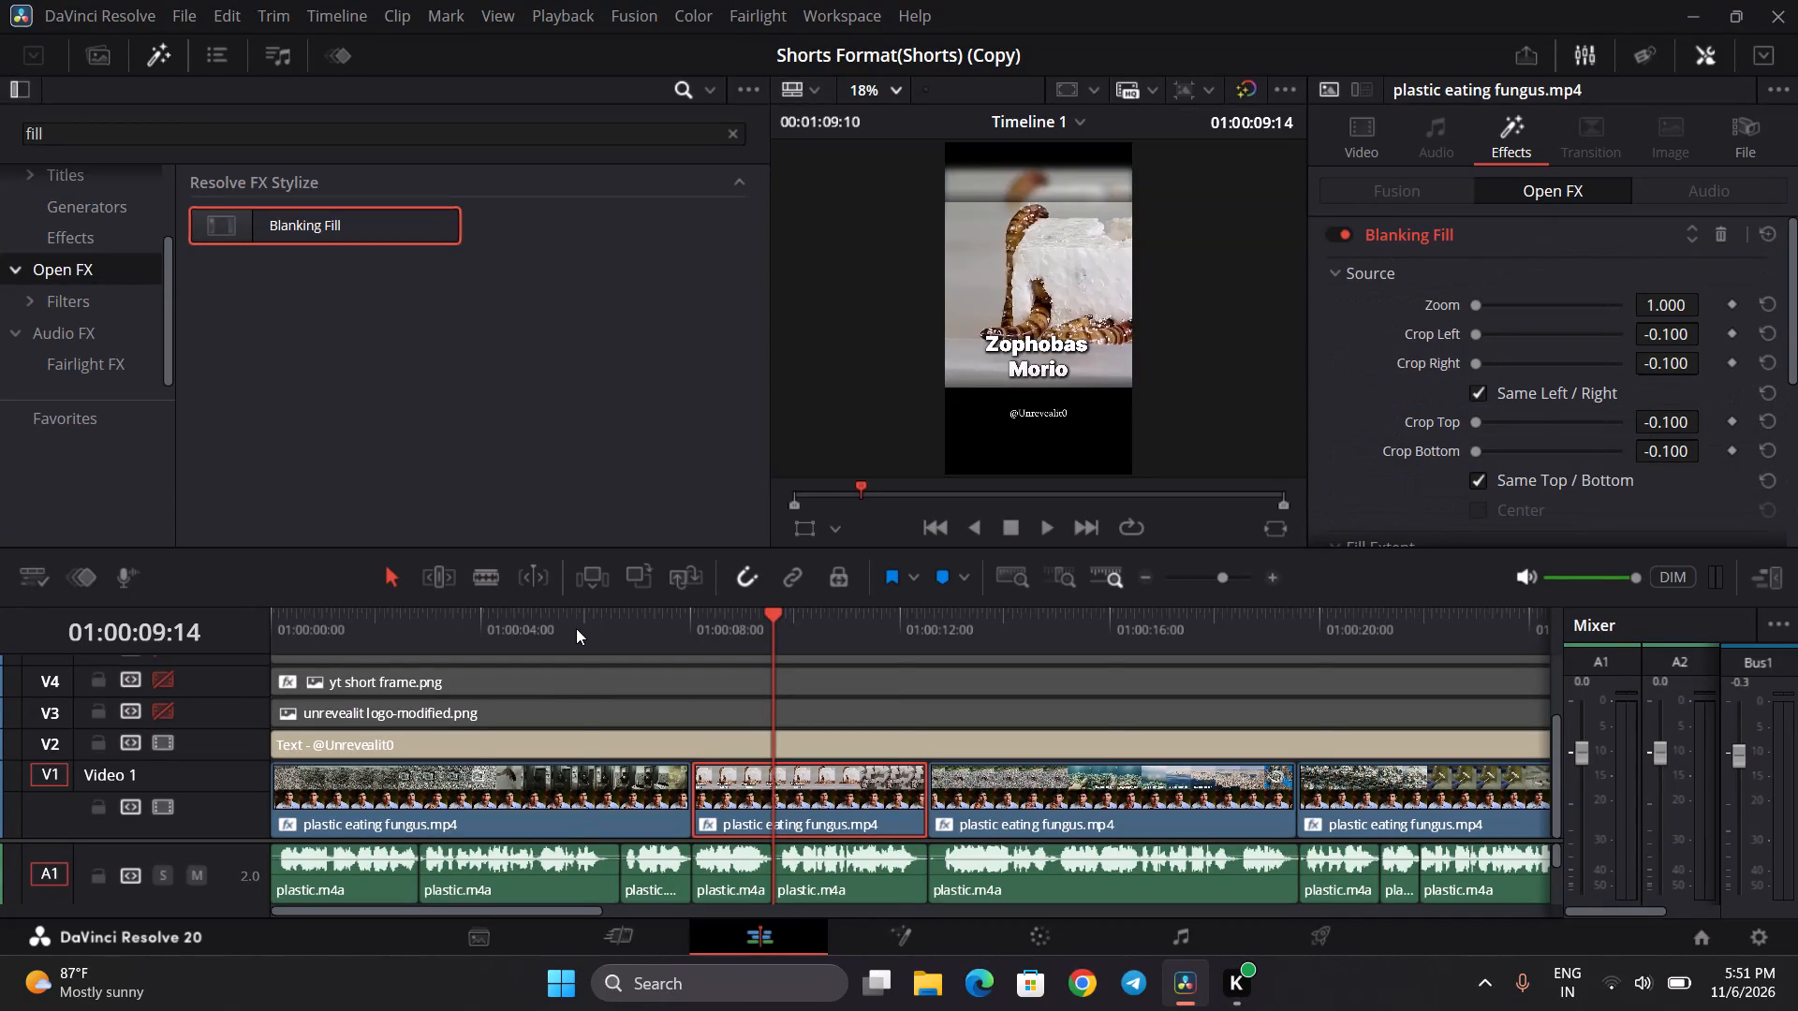
{"action": "left_click", "coordinate": [637, 783]}
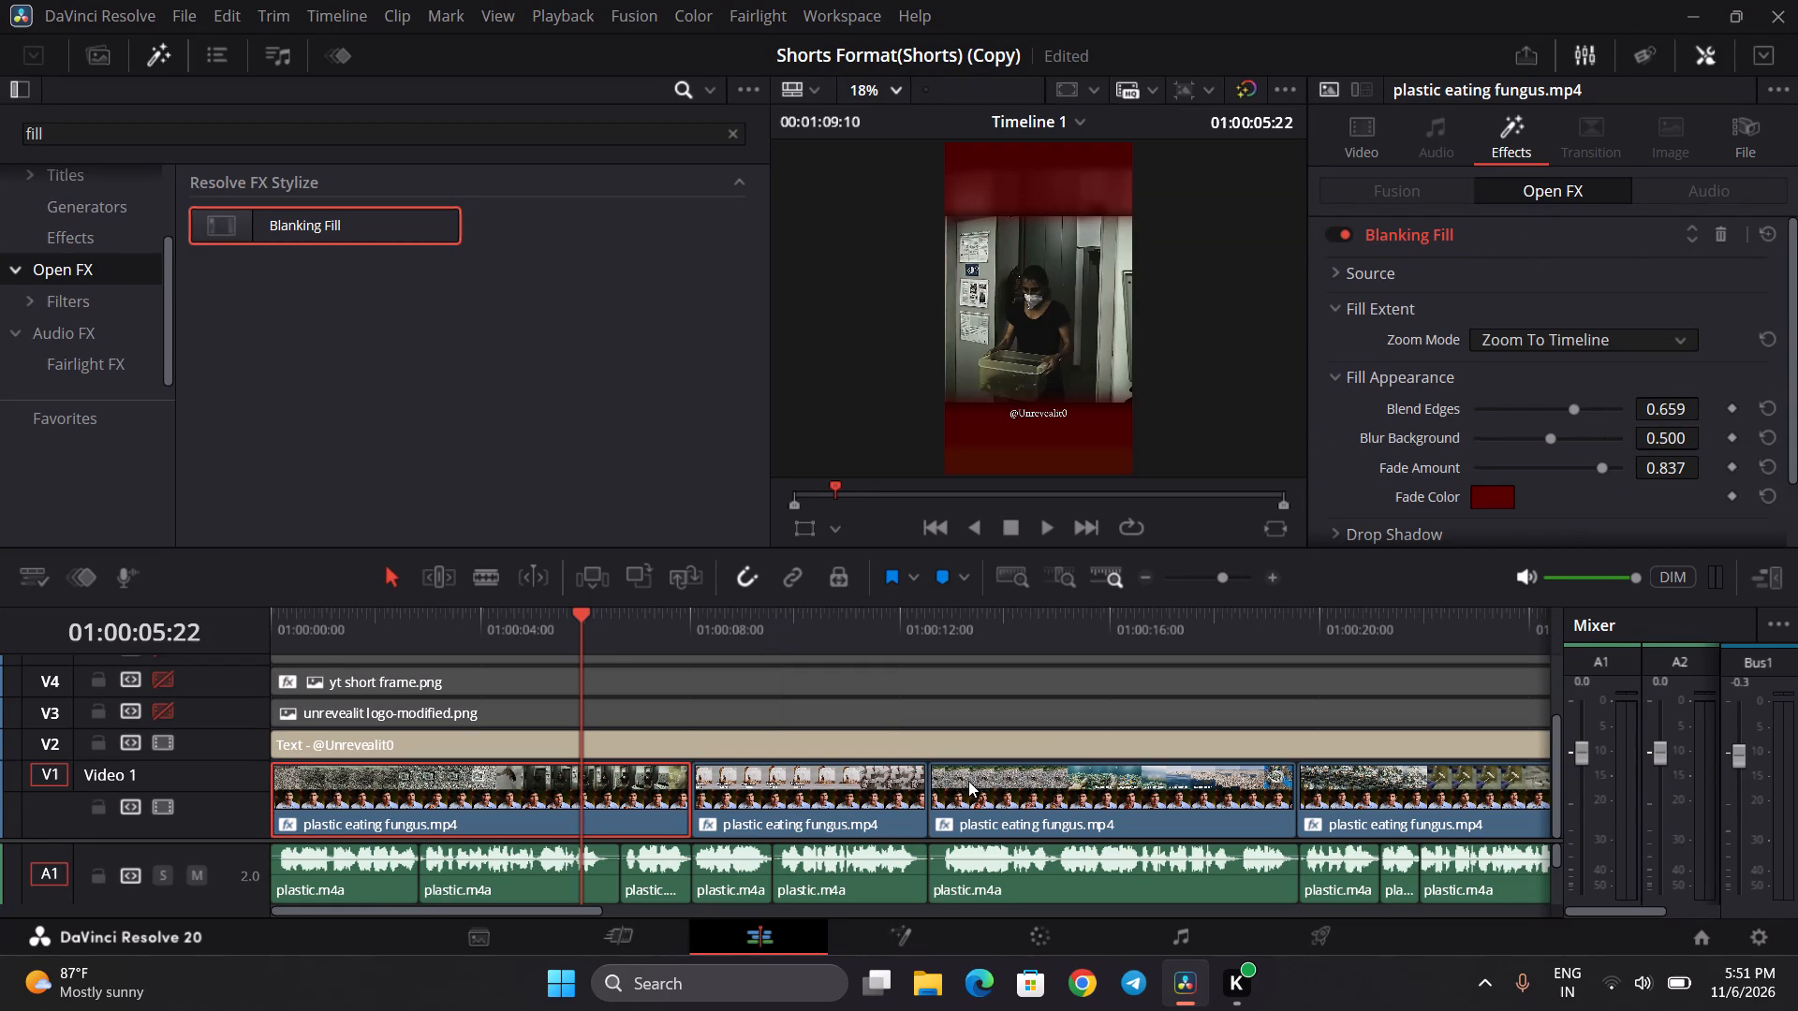
{"action": "left_click", "coordinate": [867, 780]}
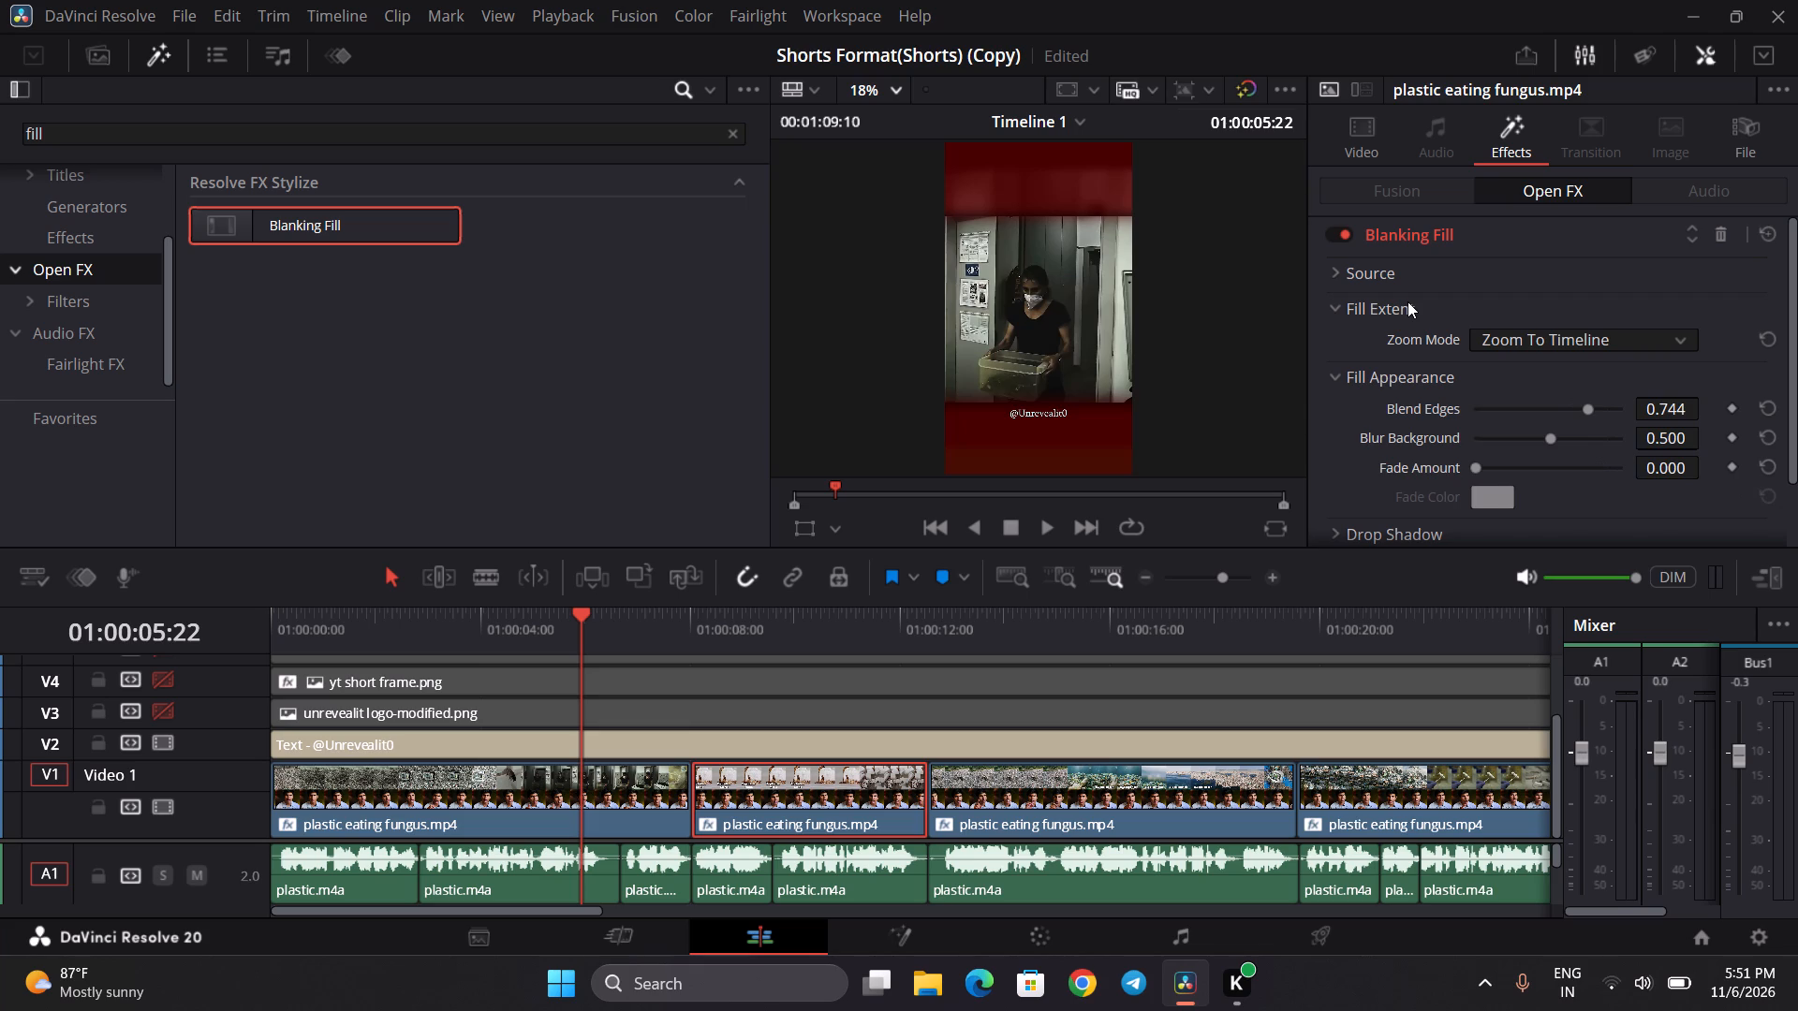
{"action": "left_click", "coordinate": [1526, 343]}
{"action": "left_click", "coordinate": [1373, 267]}
{"action": "scroll", "coordinate": [1498, 463], "scroll_direction": "down", "scroll_amount": 2}
{"action": "scroll", "coordinate": [1498, 358], "scroll_direction": "up", "scroll_amount": 2}
{"action": "scroll", "coordinate": [1463, 444], "scroll_direction": "down", "scroll_amount": 4}
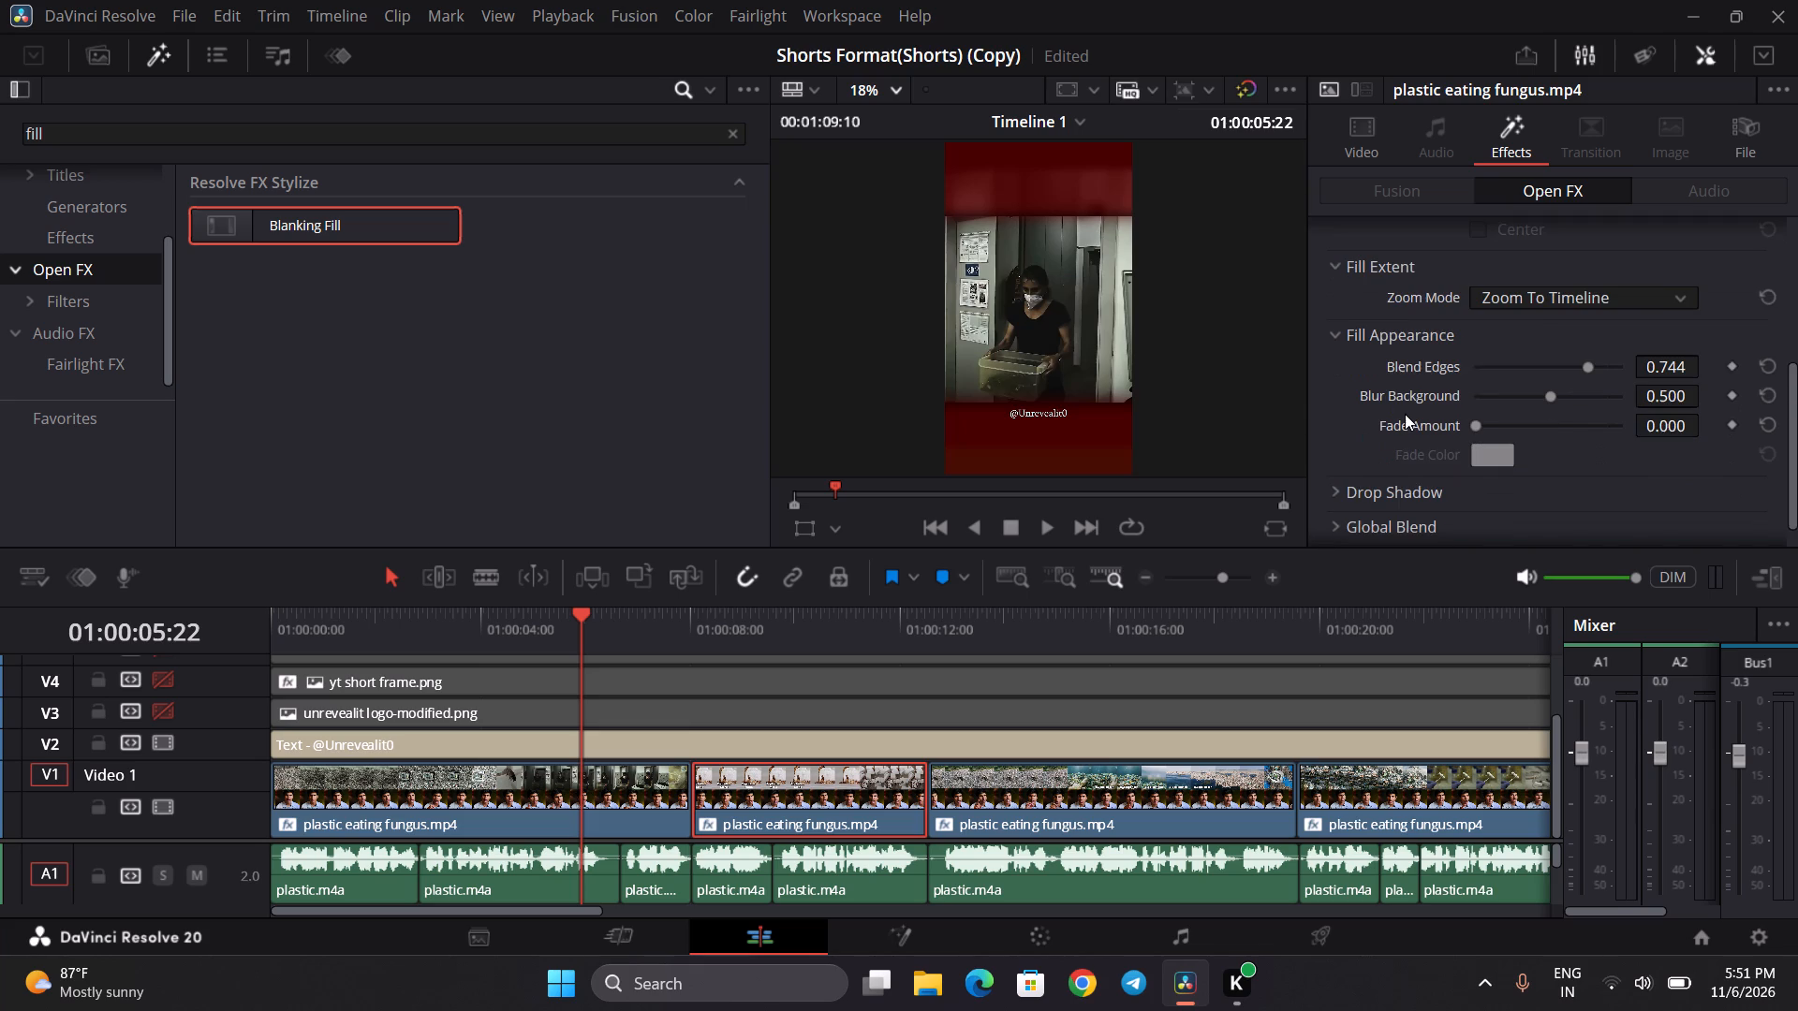
{"action": "scroll", "coordinate": [1405, 414], "scroll_direction": "down", "scroll_amount": 2}
{"action": "left_click", "coordinate": [1404, 456]}
{"action": "scroll", "coordinate": [1404, 456], "scroll_direction": "down", "scroll_amount": 4}
{"action": "left_click", "coordinate": [1391, 488]}
{"action": "scroll", "coordinate": [1403, 472], "scroll_direction": "down", "scroll_amount": 2}
{"action": "scroll", "coordinate": [1403, 472], "scroll_direction": "up", "scroll_amount": 3}
Raise the Blanking Fill's Fade Amount to 0.364 on the second V1 clip.
{"action": "left_click_drag", "start_coordinate": [1470, 418], "coordinate": [1405, 414]}
{"action": "left_click_drag", "start_coordinate": [1405, 414], "coordinate": [1525, 428]}
With the playhead over the second V1 clip, set its Blanking Fill Fade Color to dark red #550000.
{"action": "left_click", "coordinate": [766, 624]}
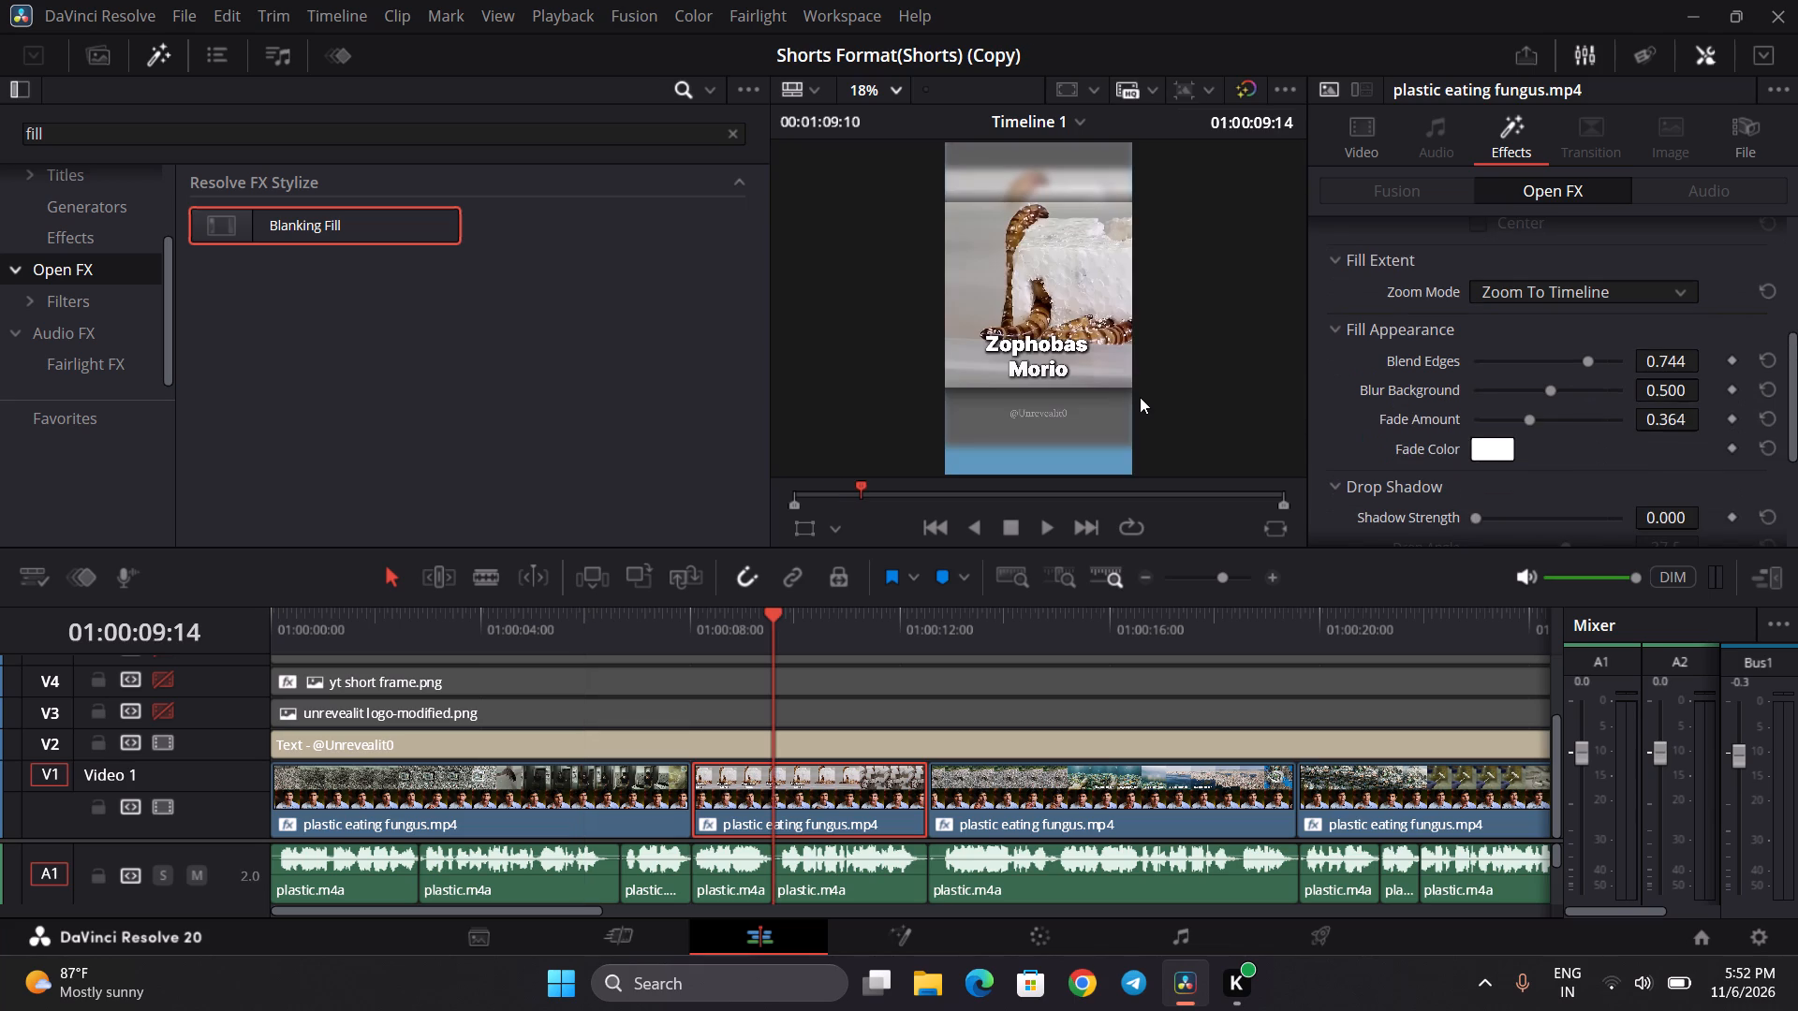
{"action": "left_click", "coordinate": [1501, 448]}
{"action": "left_click", "coordinate": [586, 386]}
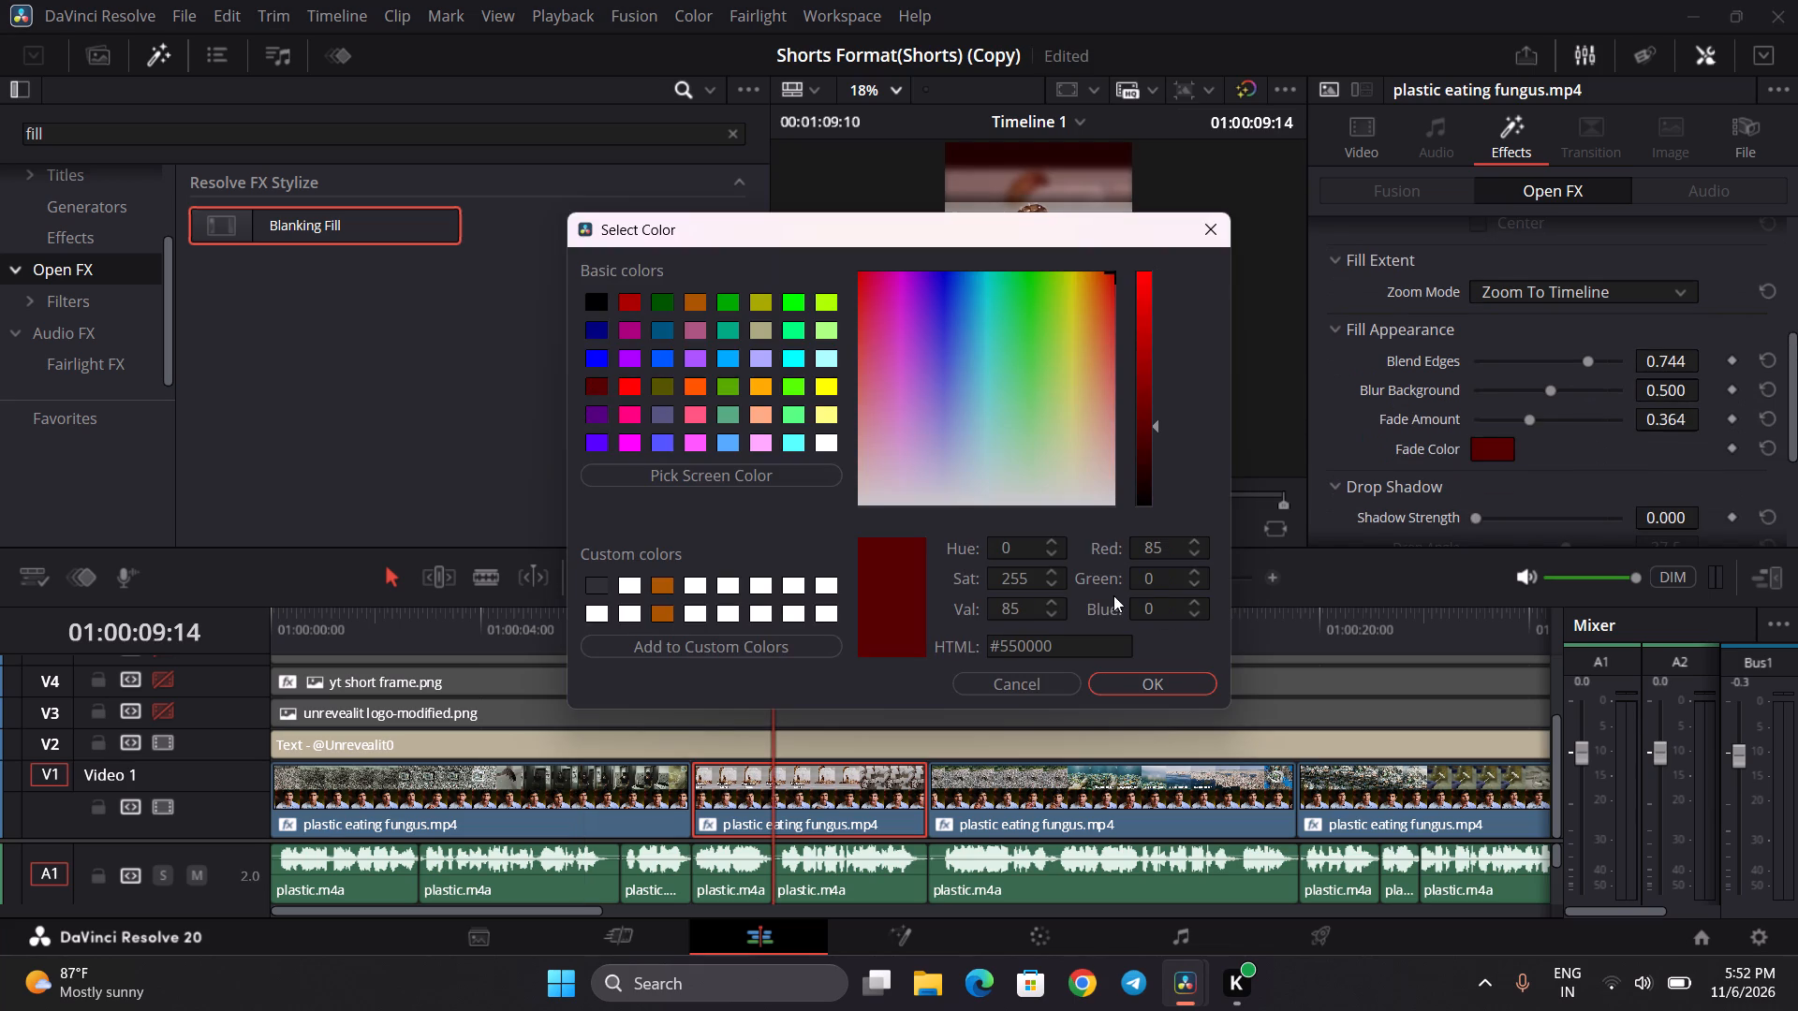
{"action": "left_click", "coordinate": [1141, 677]}
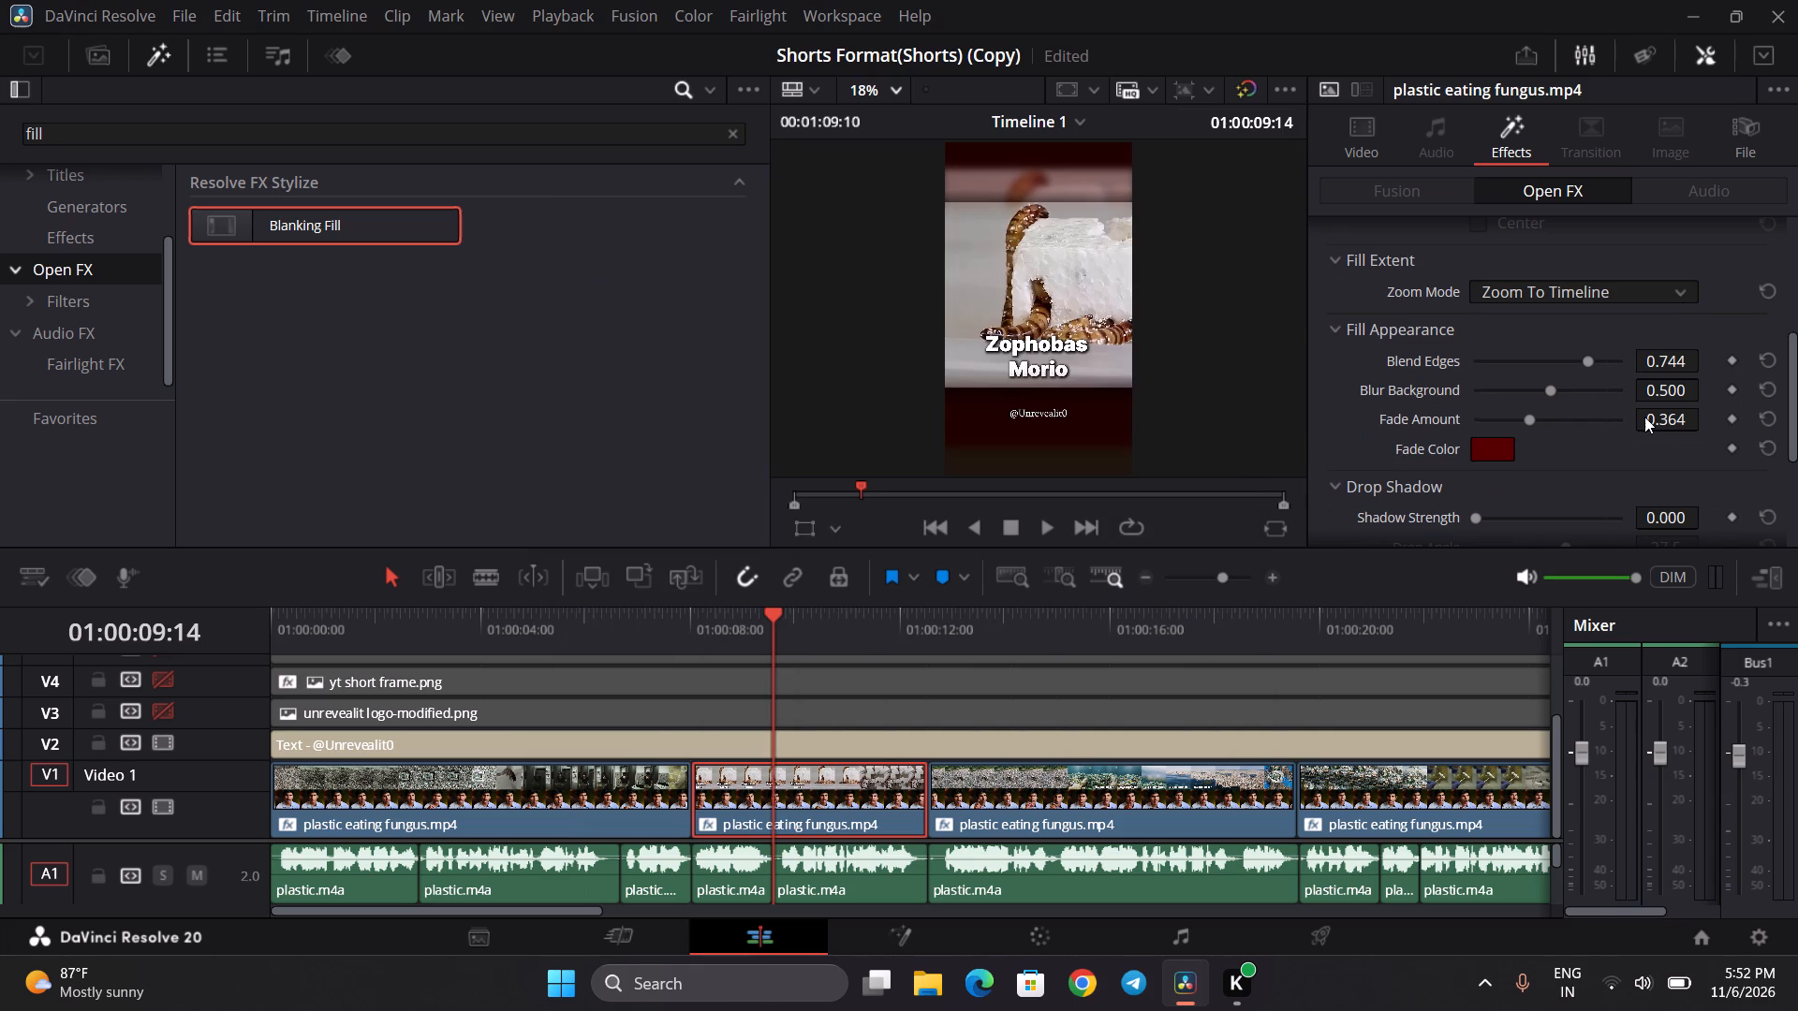
Raise the second V1 clip's Fade Amount to 1.000 and compare its frame with the first clip's.
{"action": "left_click_drag", "start_coordinate": [1529, 420], "coordinate": [1644, 417]}
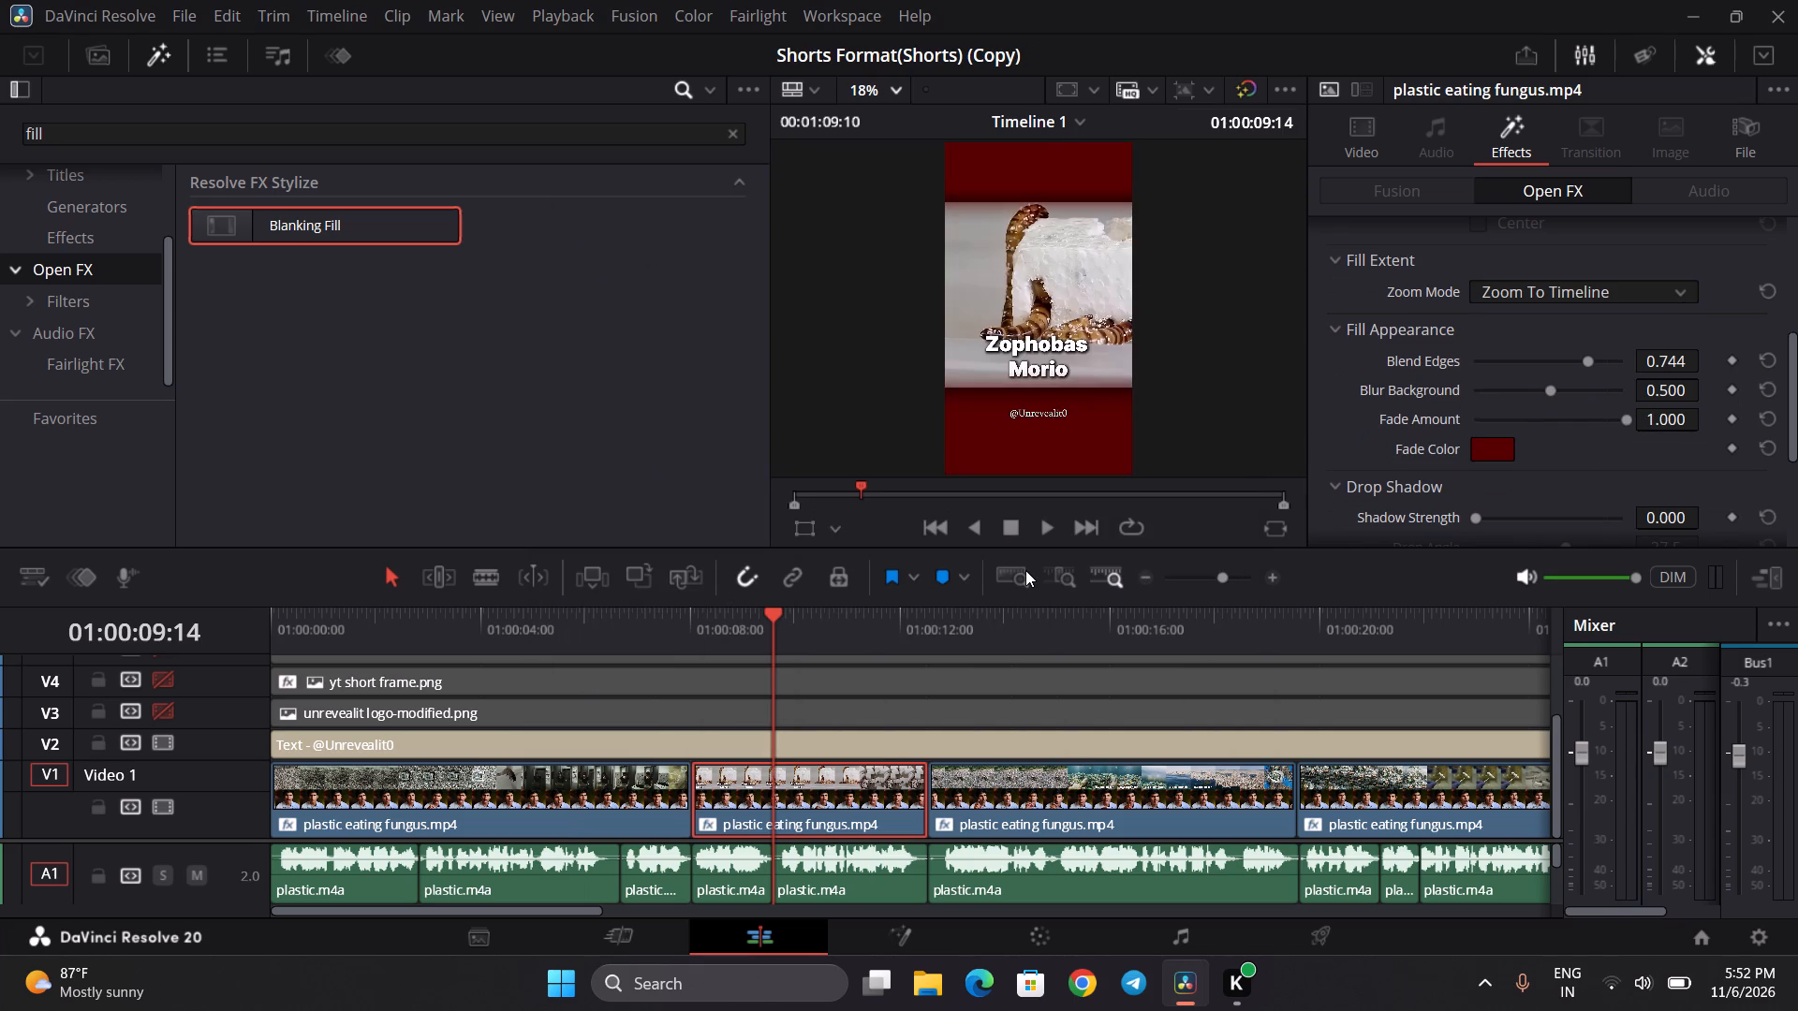
{"action": "left_click", "coordinate": [645, 629]}
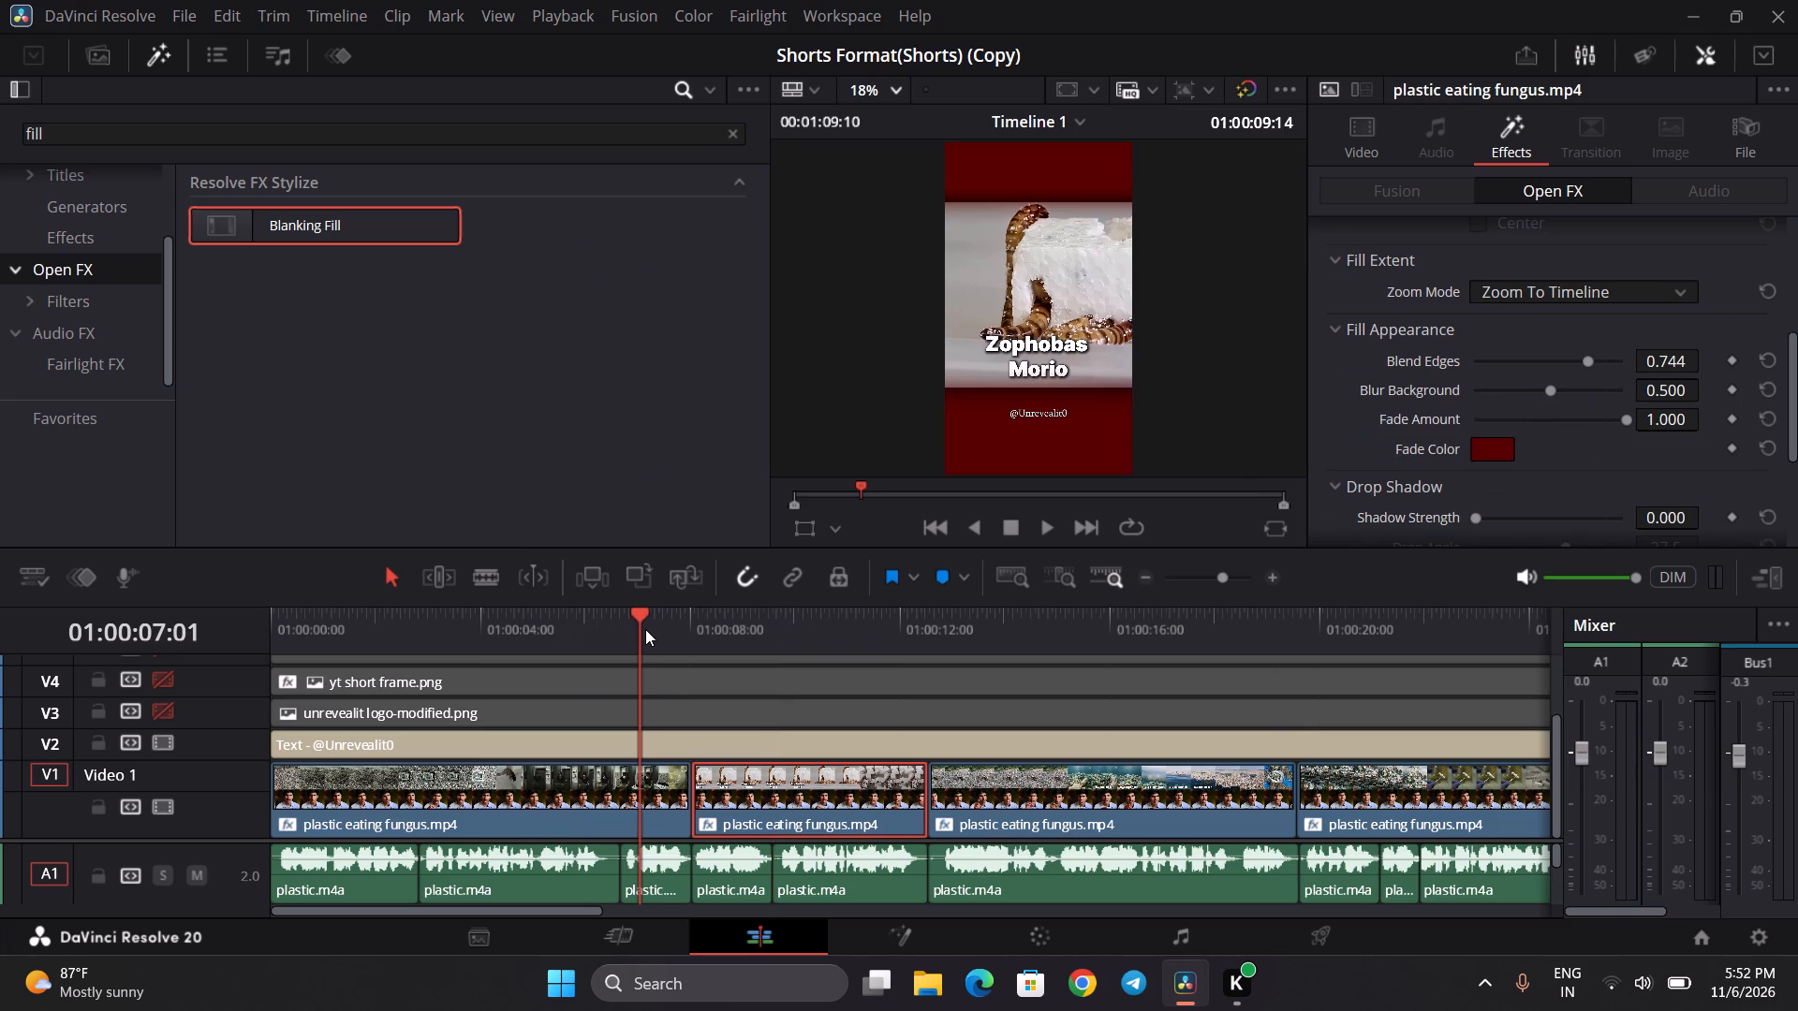
{"action": "left_click", "coordinate": [731, 637]}
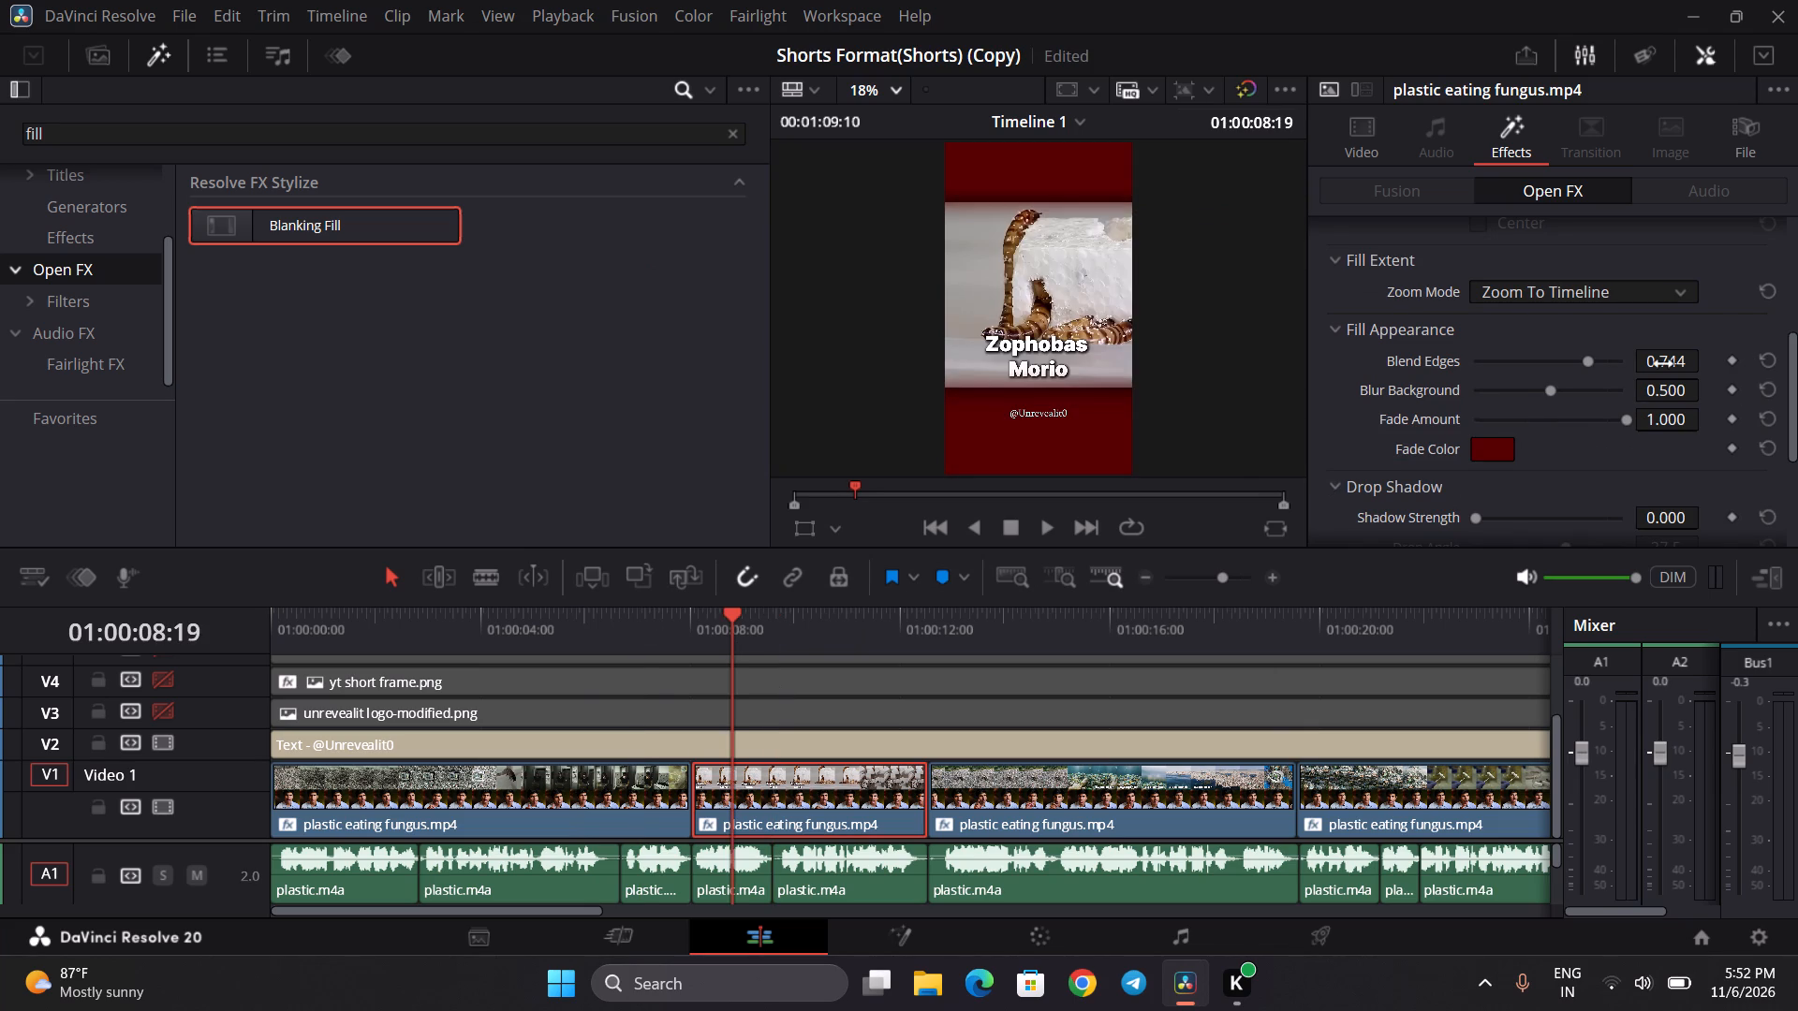
Copy the Blend Edges value 0.659 from the first V1 clip's Blanking Fill to the second clip's.
{"action": "left_click", "coordinate": [588, 645]}
{"action": "left_click", "coordinate": [610, 784]}
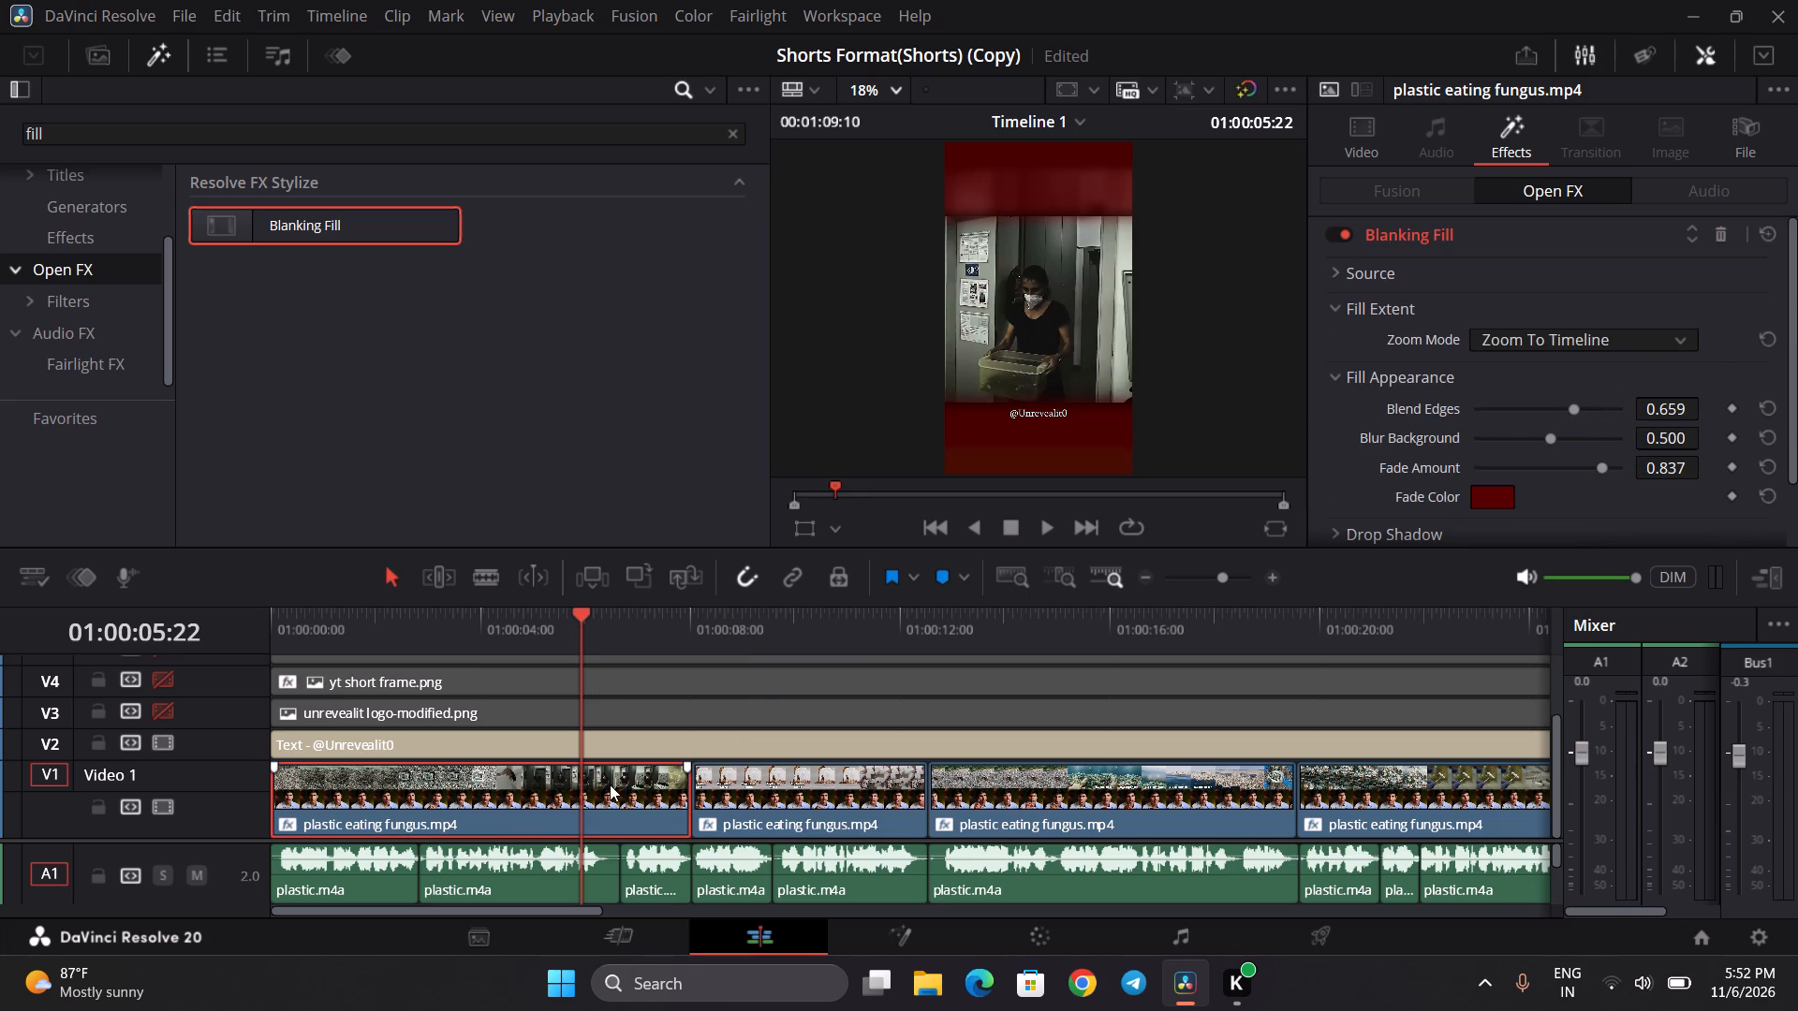
{"action": "double_click", "coordinate": [1674, 412]}
{"action": "key", "text": "ctrl+c"}
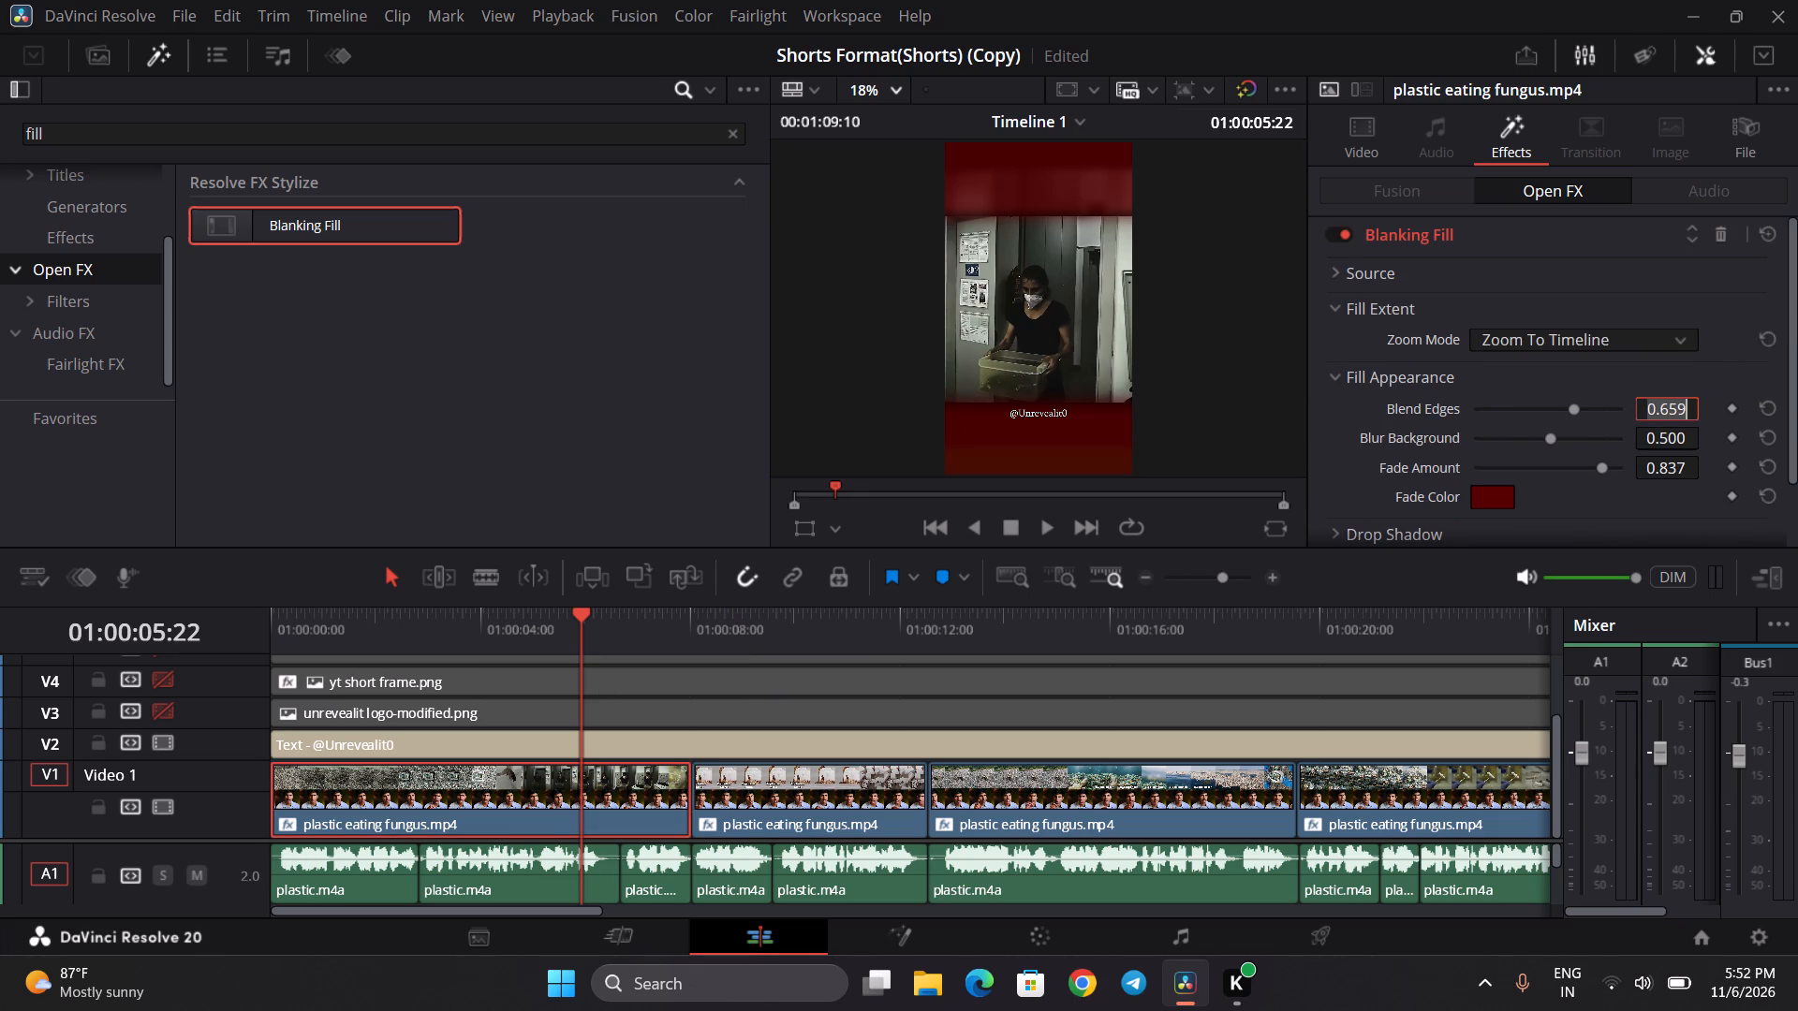
{"action": "left_click", "coordinate": [788, 631]}
{"action": "left_click", "coordinate": [828, 789]}
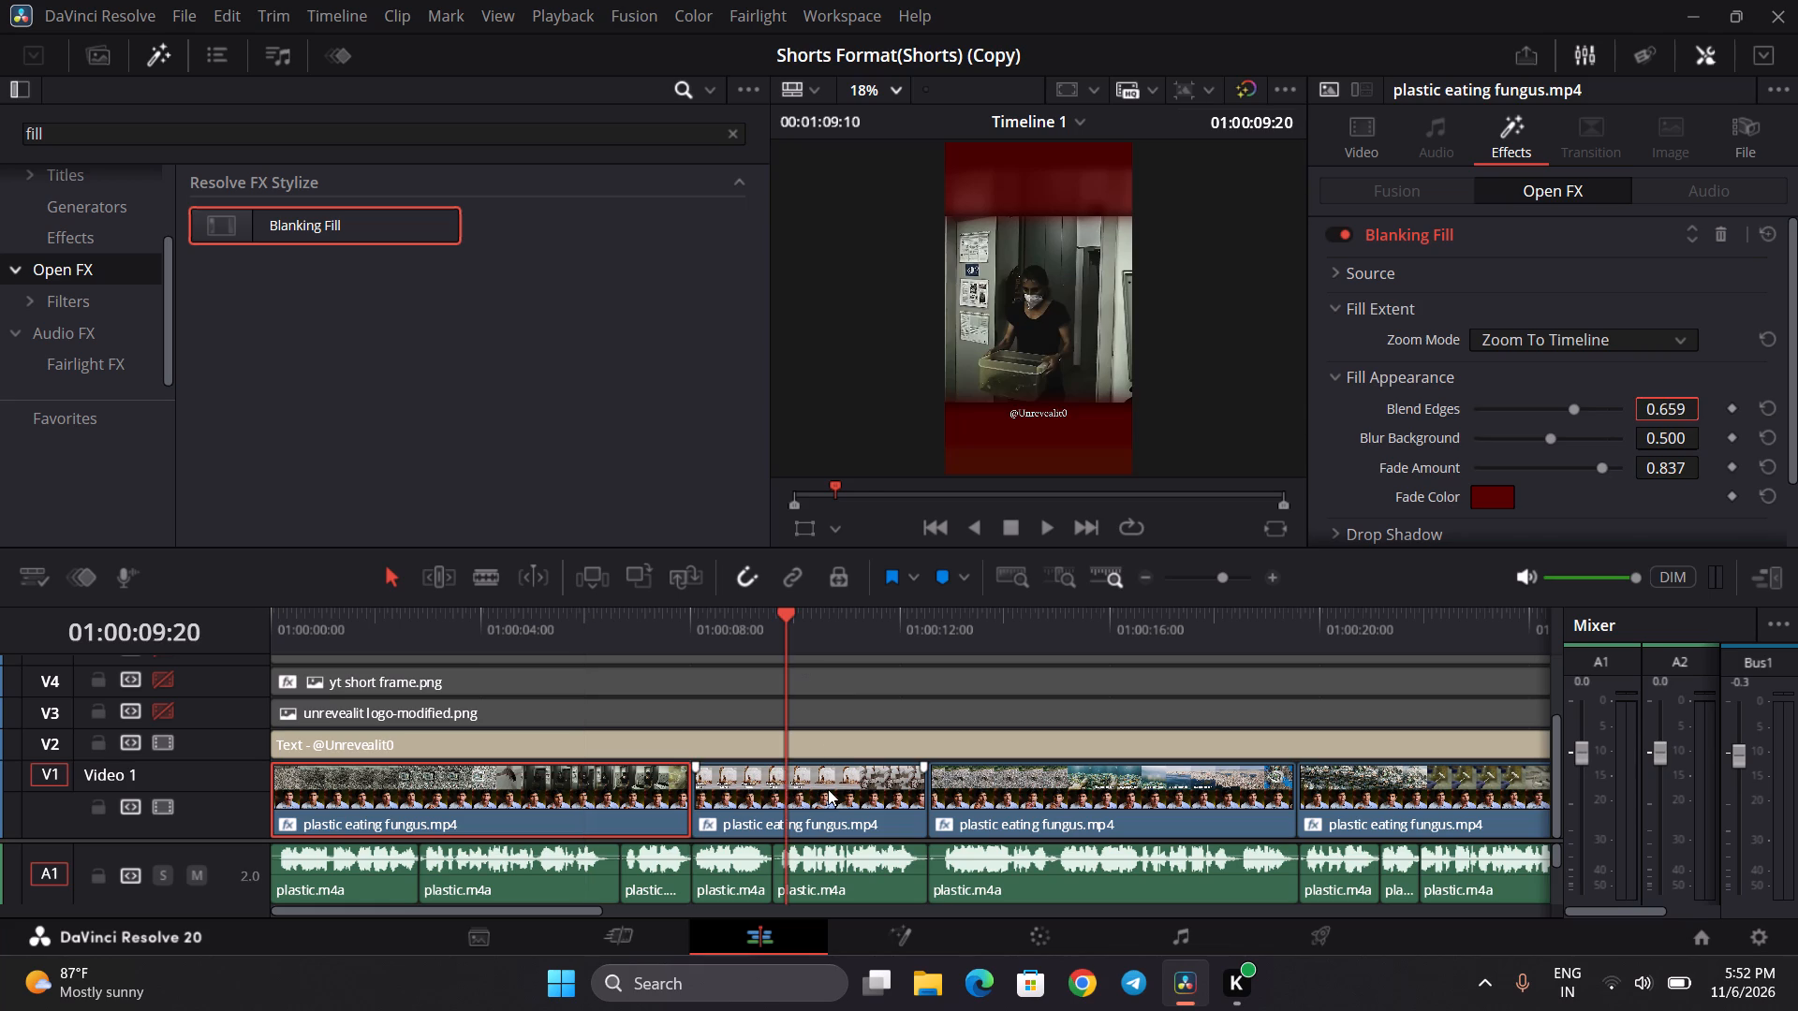
{"action": "double_click", "coordinate": [1666, 415]}
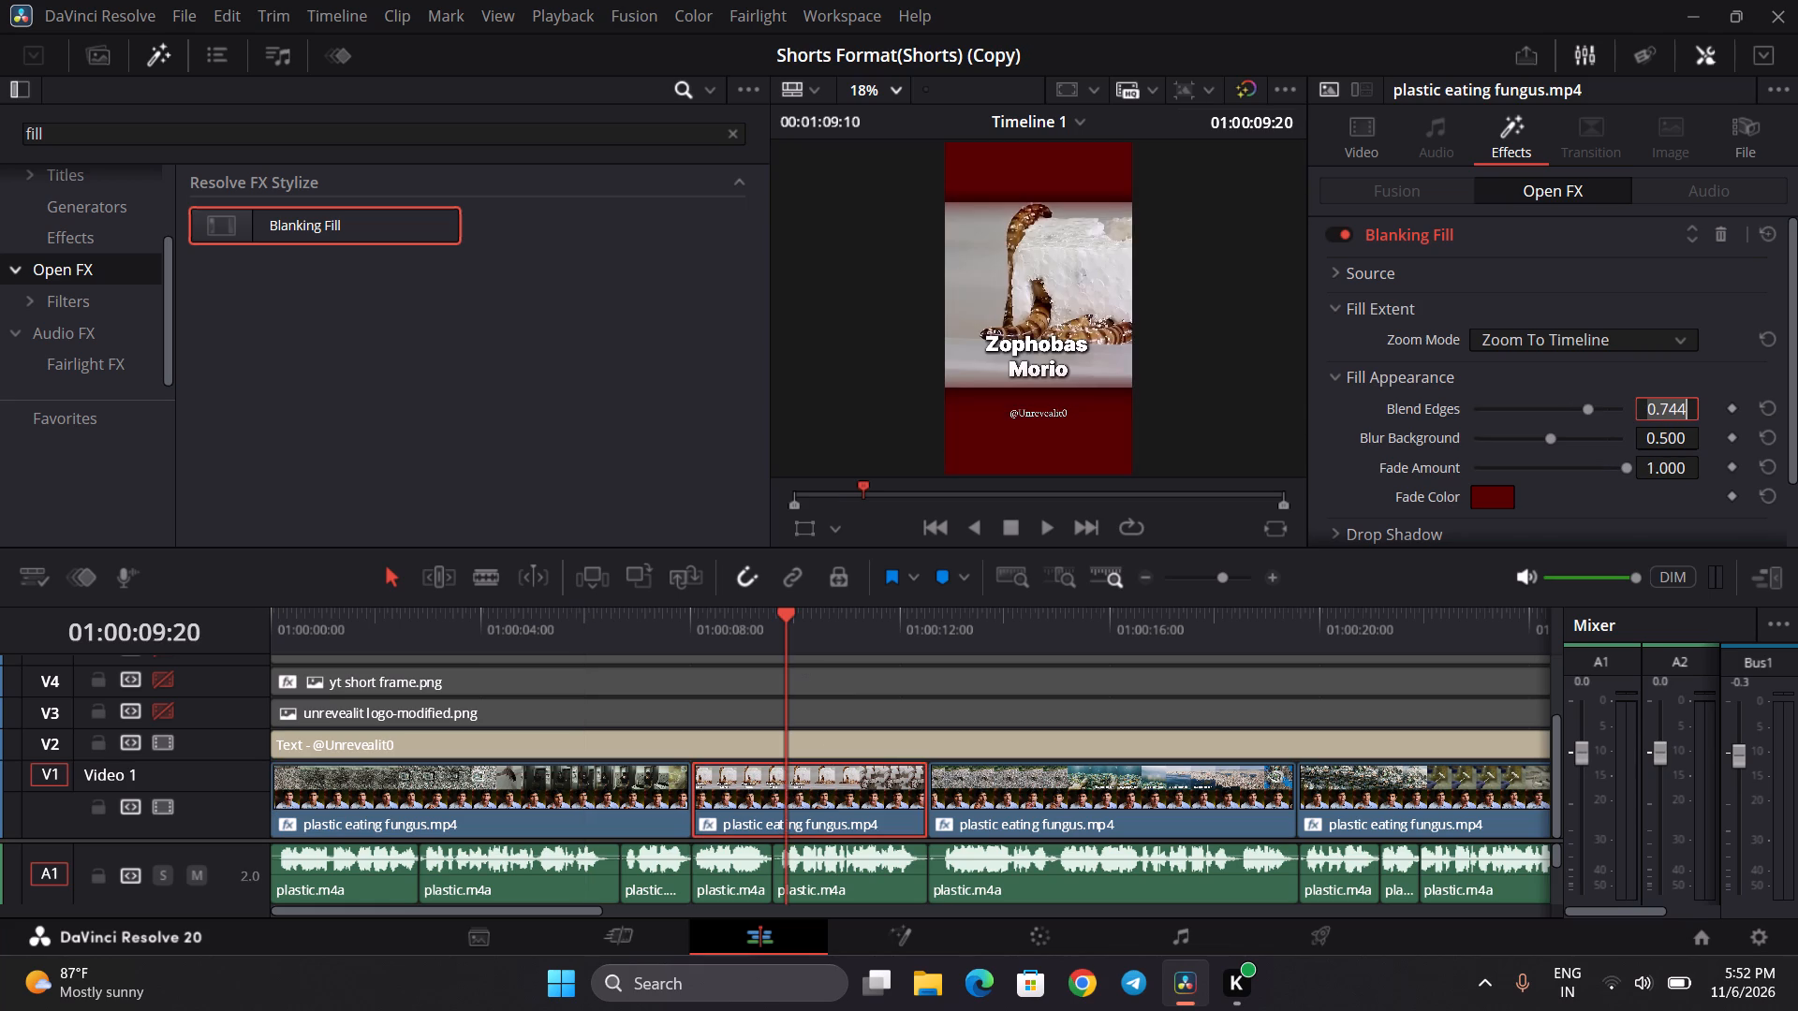
{"action": "key", "text": "ctrl+v"}
Set the Blanking Fill's Fade Amount to 0.837 on the second V1 clip.
{"action": "double_click", "coordinate": [1666, 463]}
{"action": "type", "text": "0.837"}
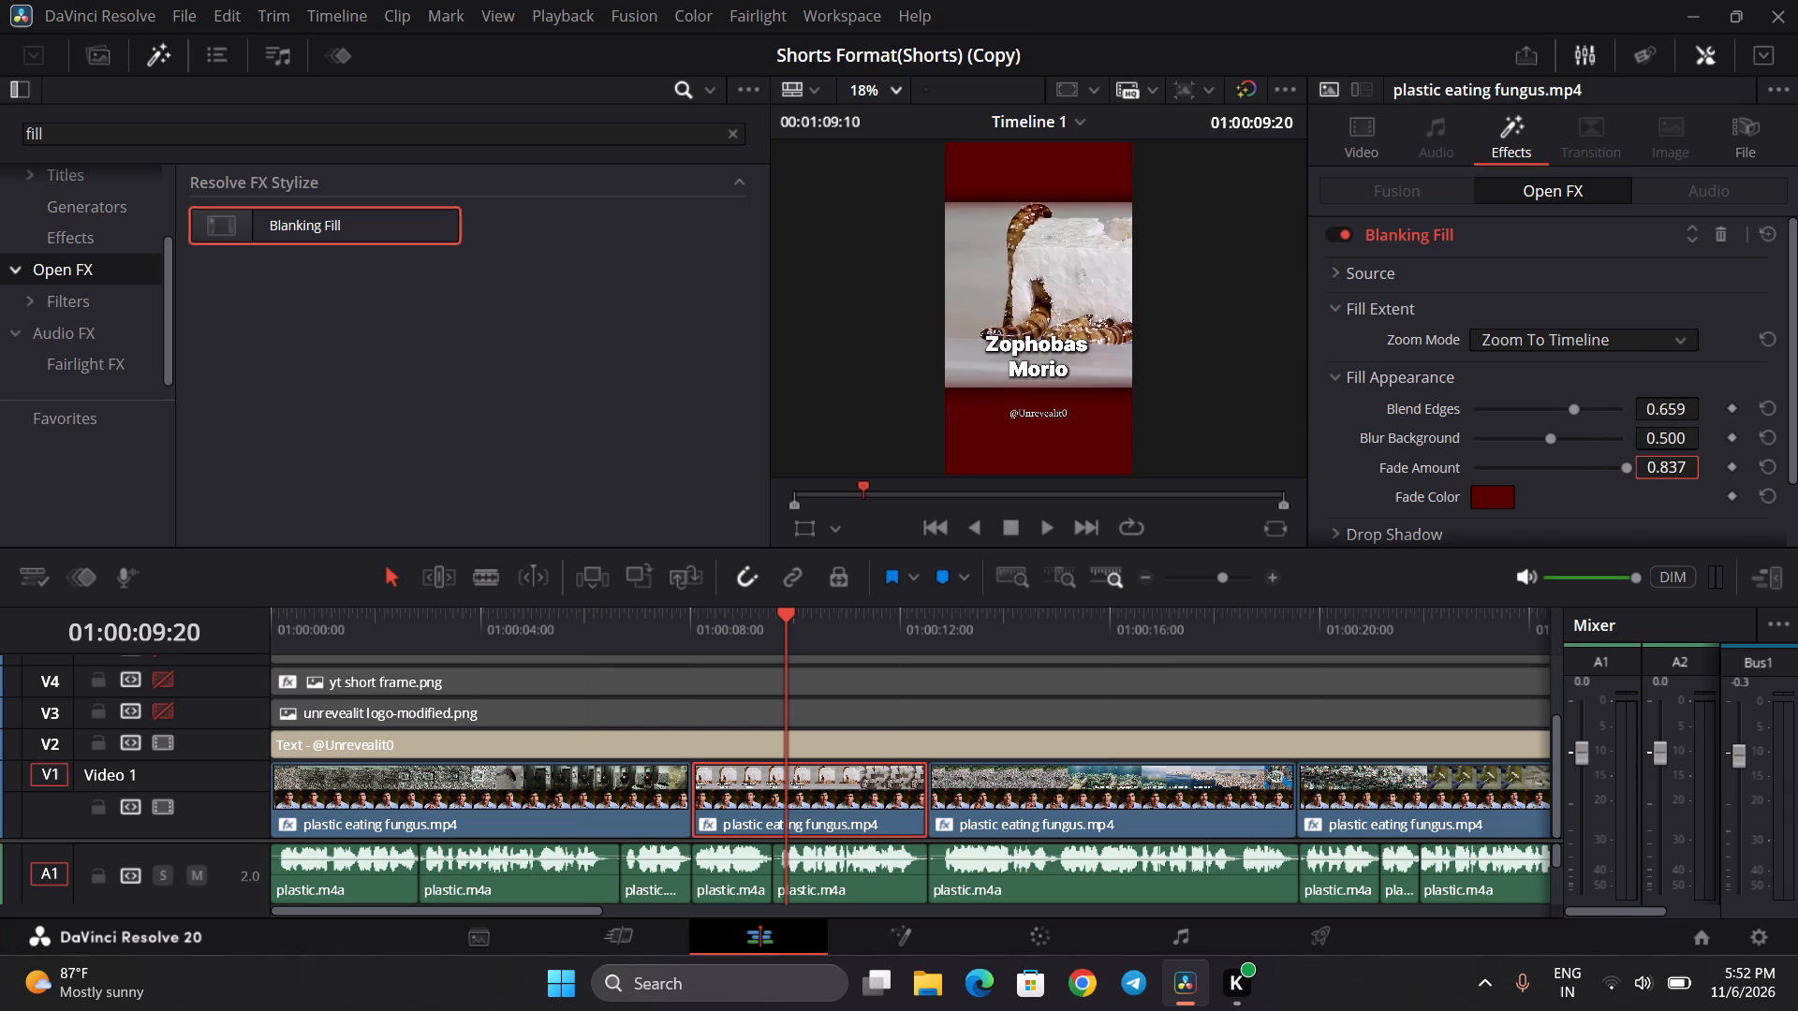
{"action": "left_click", "coordinate": [1333, 444]}
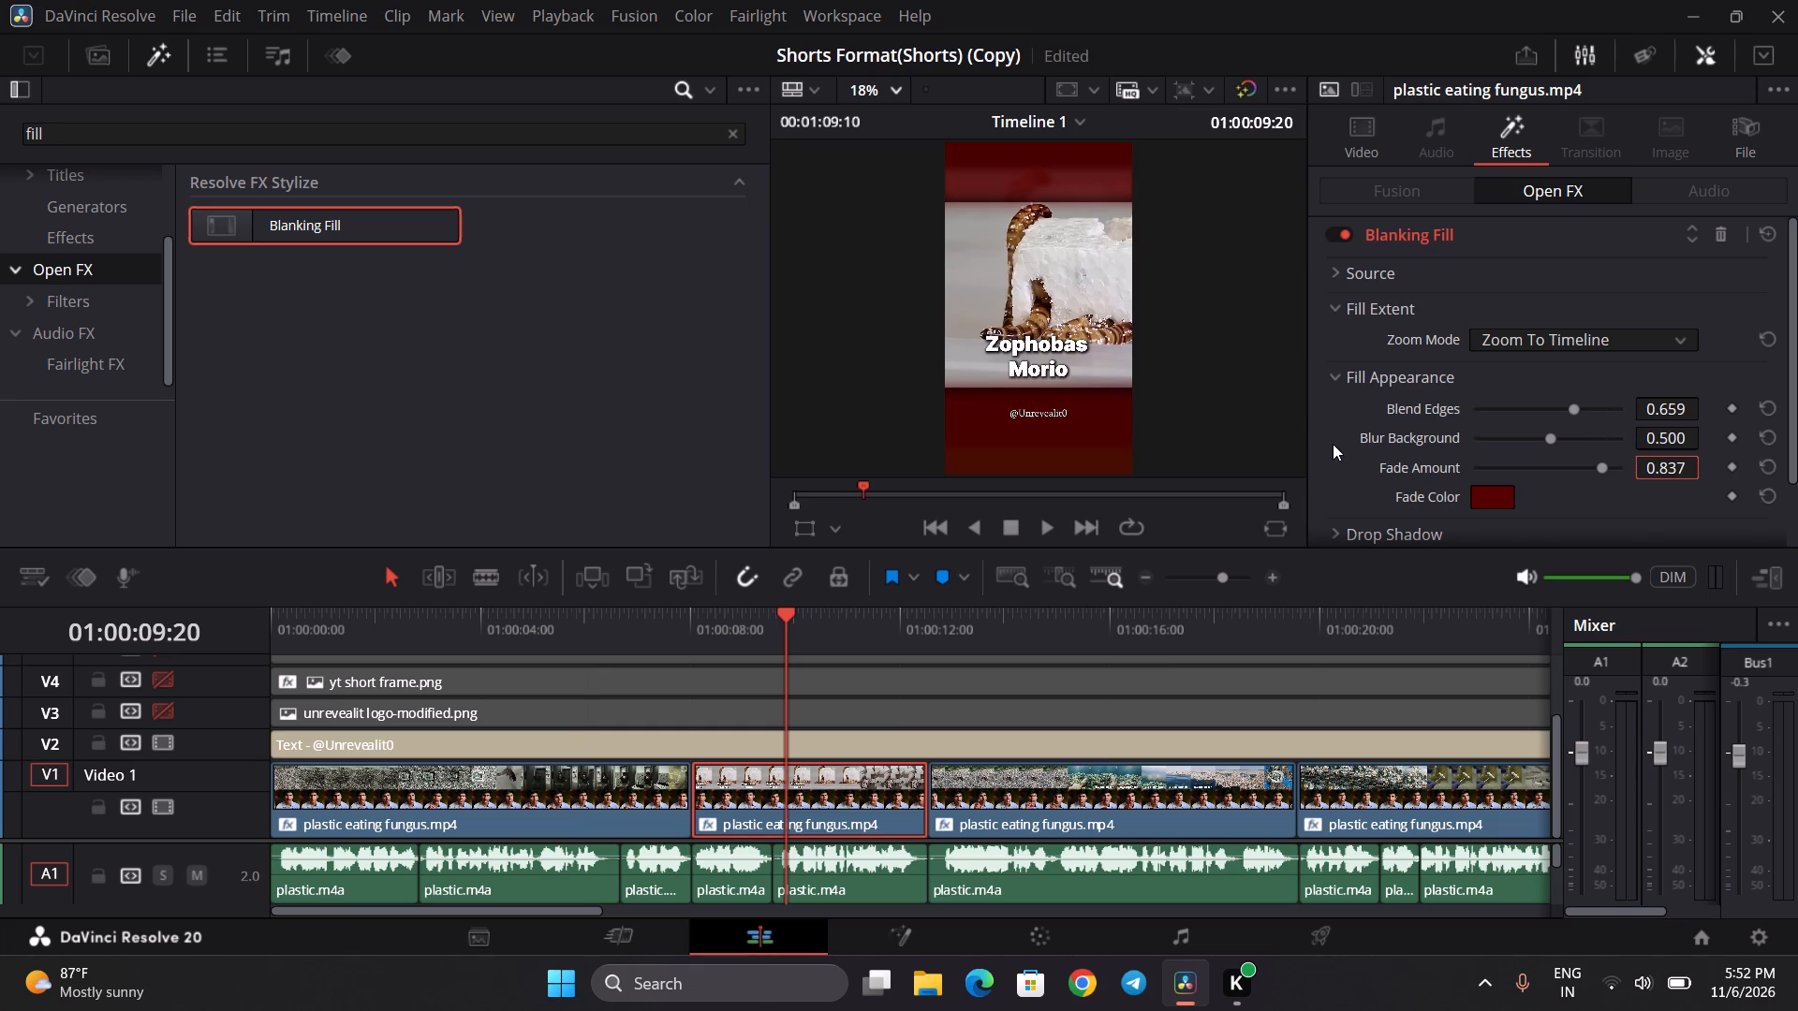
Play across the cut between the first and second V1 clips into the third to compare their fills.
{"action": "left_click", "coordinate": [639, 629]}
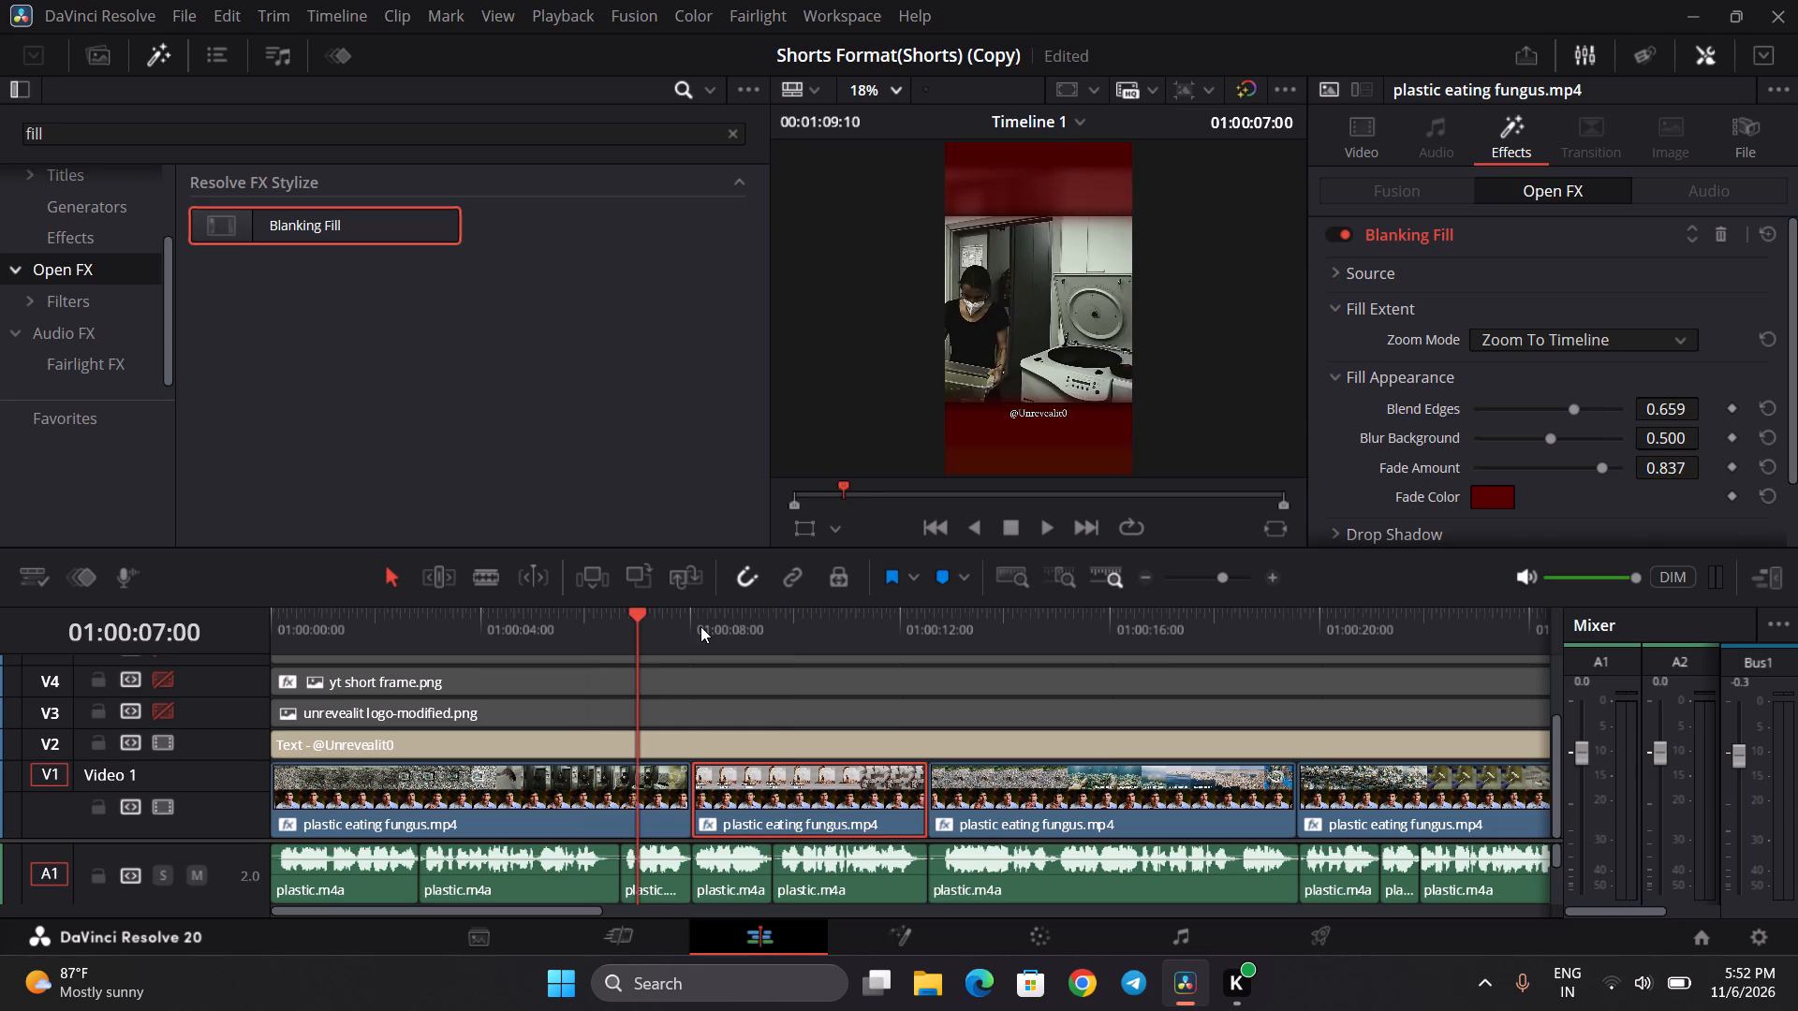
{"action": "left_click", "coordinate": [720, 632]}
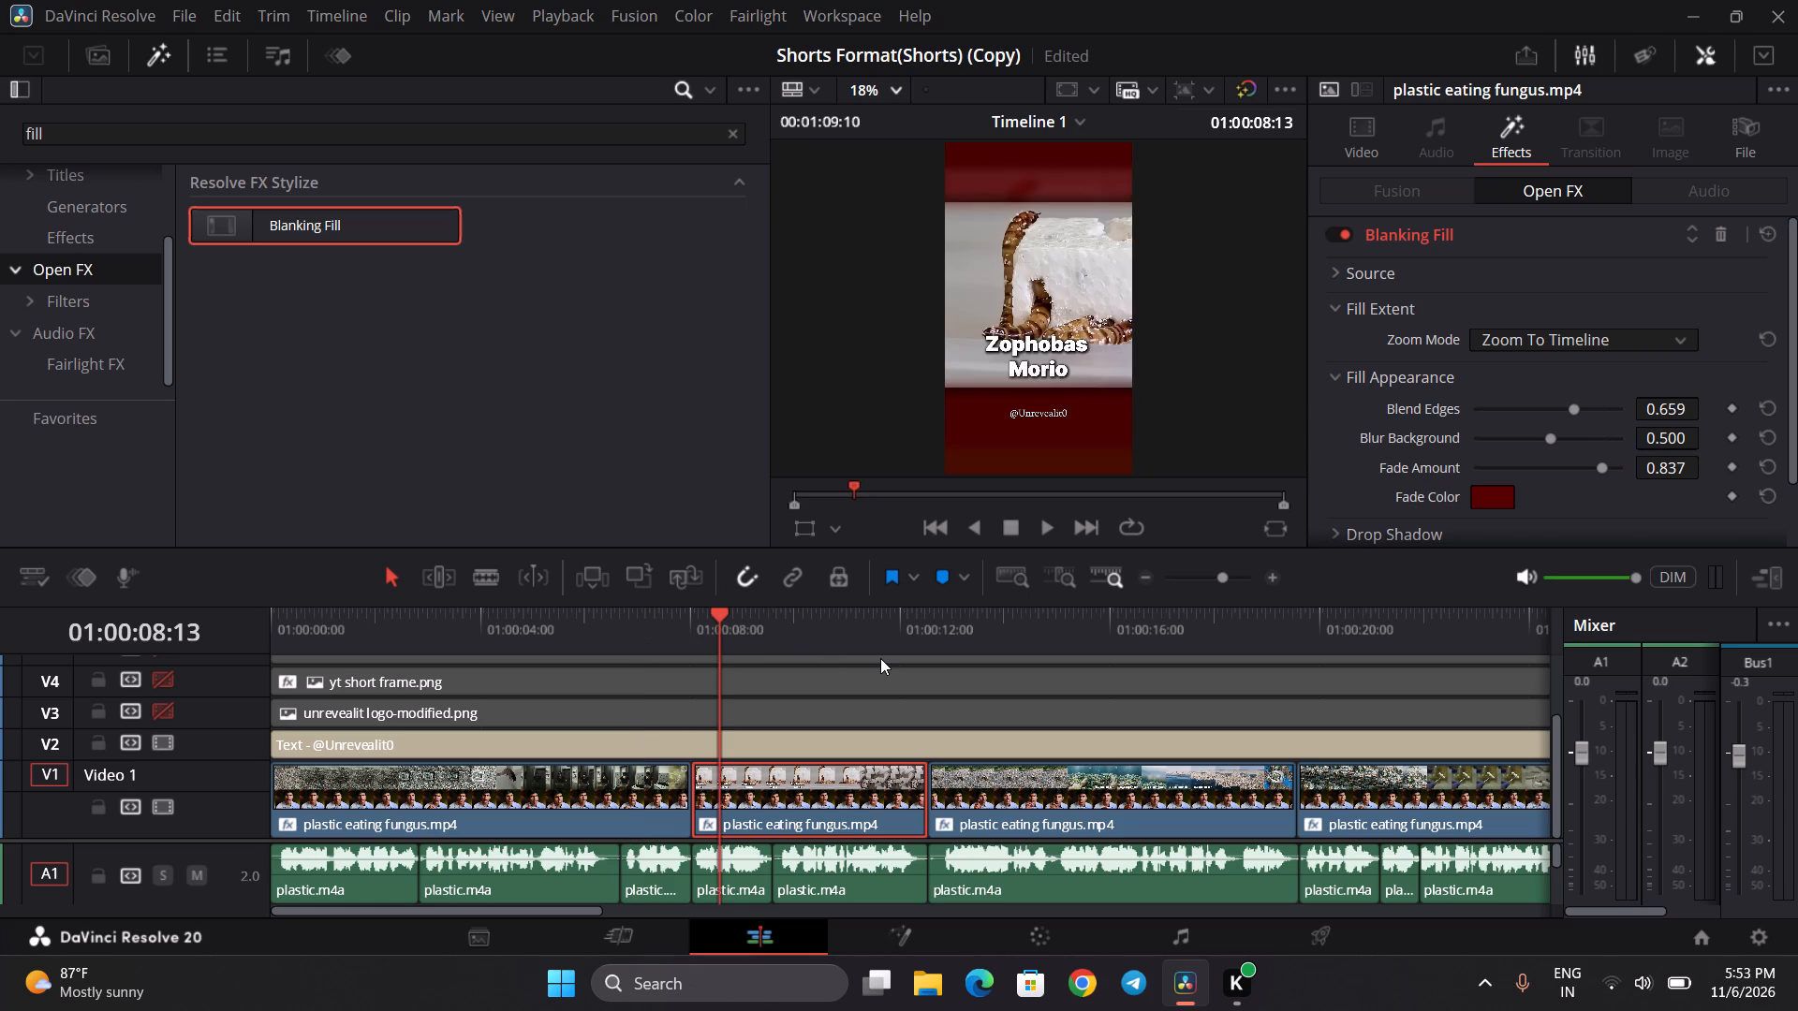
{"action": "left_click", "coordinate": [640, 647]}
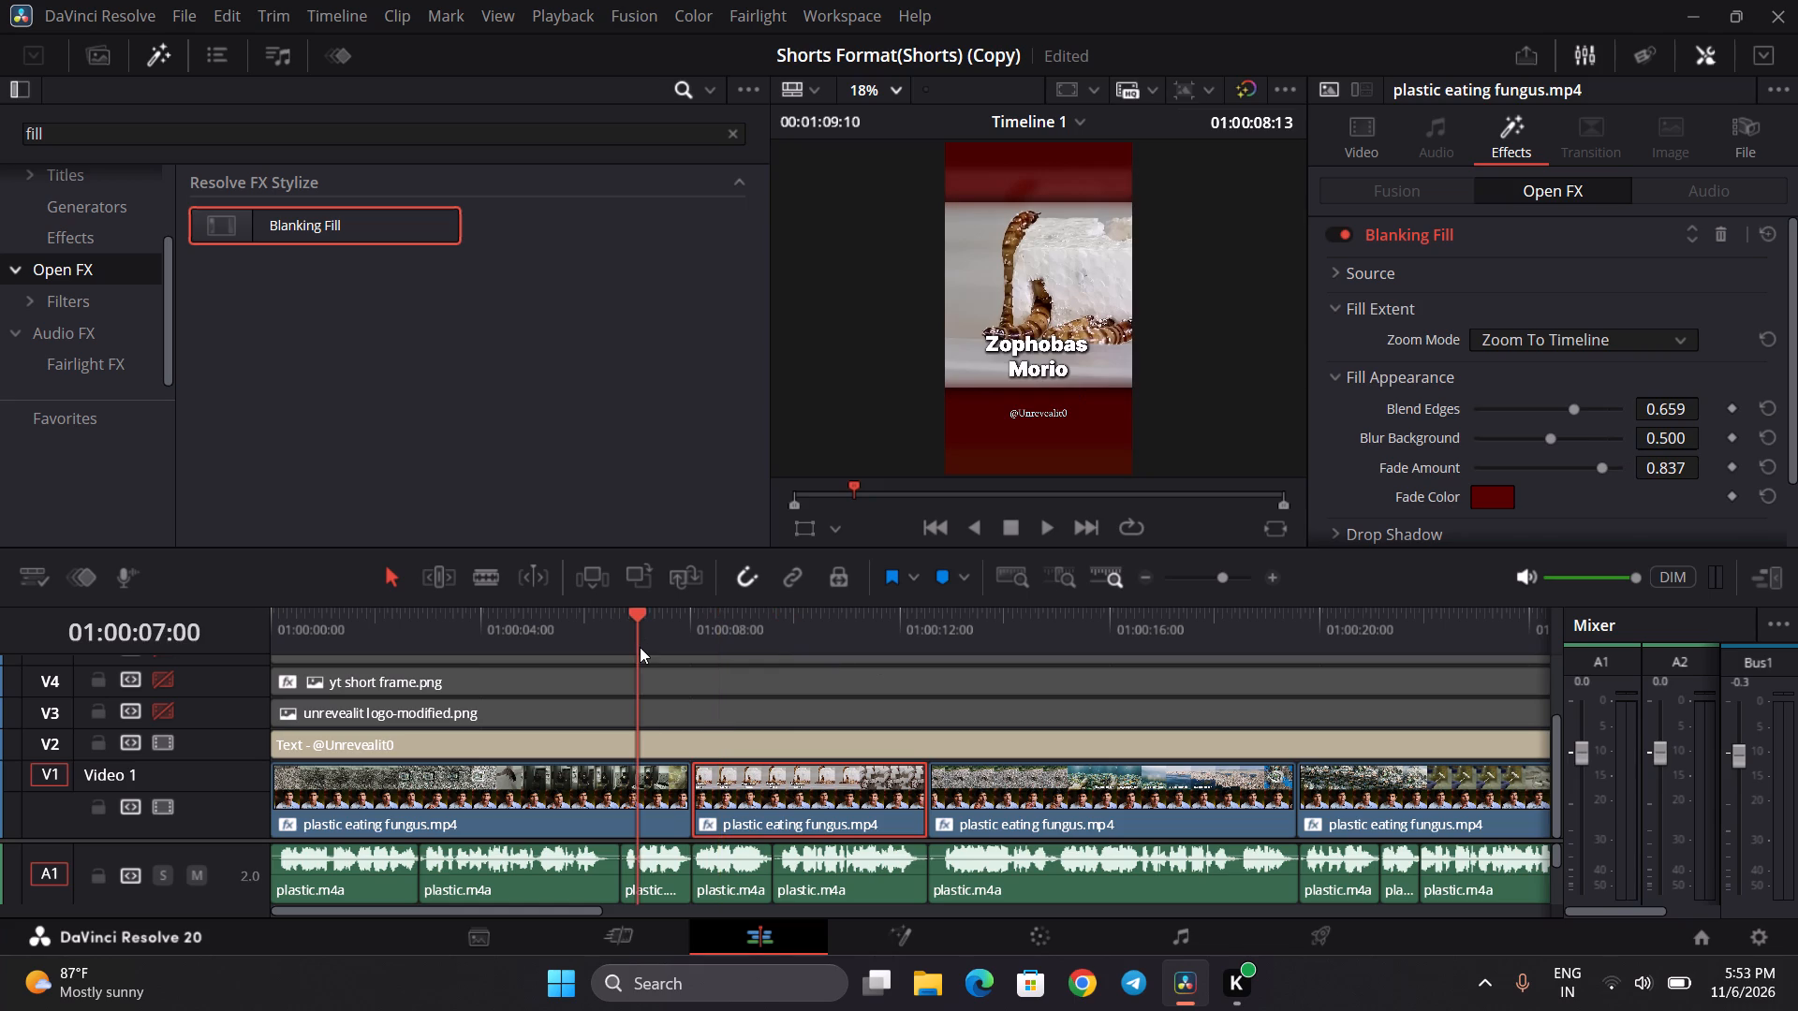
{"action": "key", "text": "space"}
{"action": "key", "text": "space"}
{"action": "key", "text": "space"}
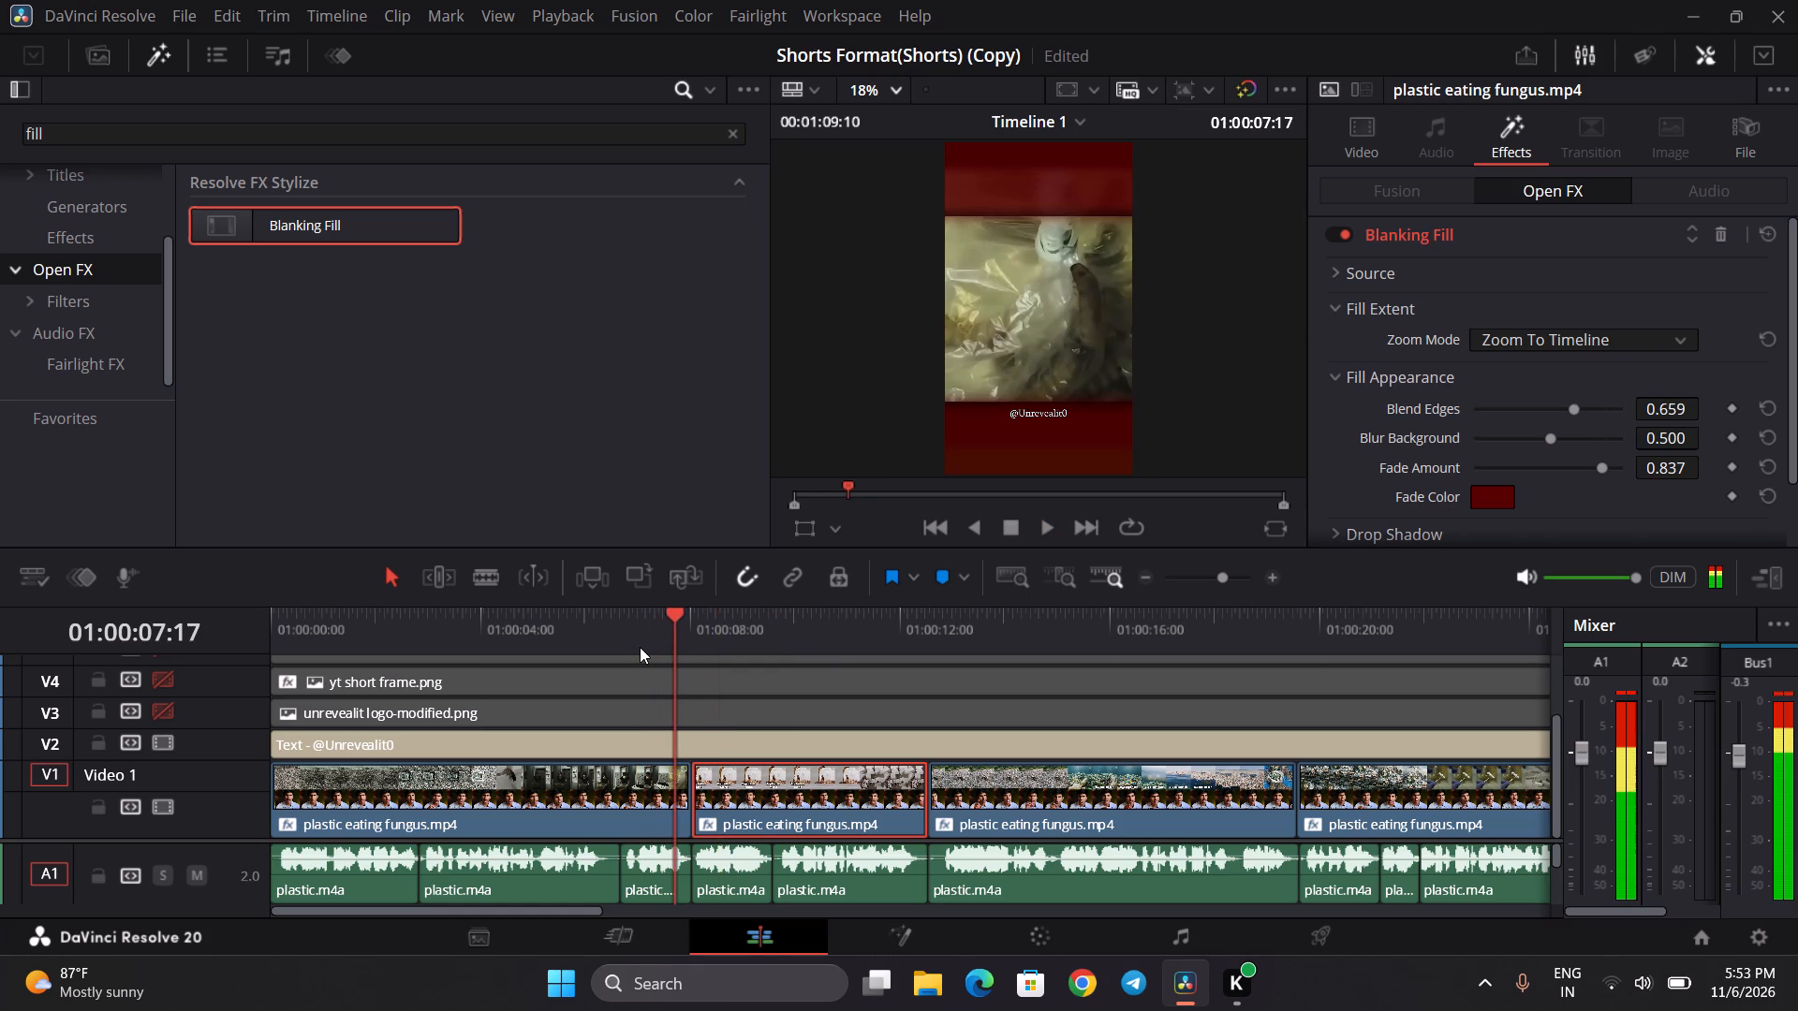
{"action": "key", "text": "space"}
{"action": "key", "text": "space"}
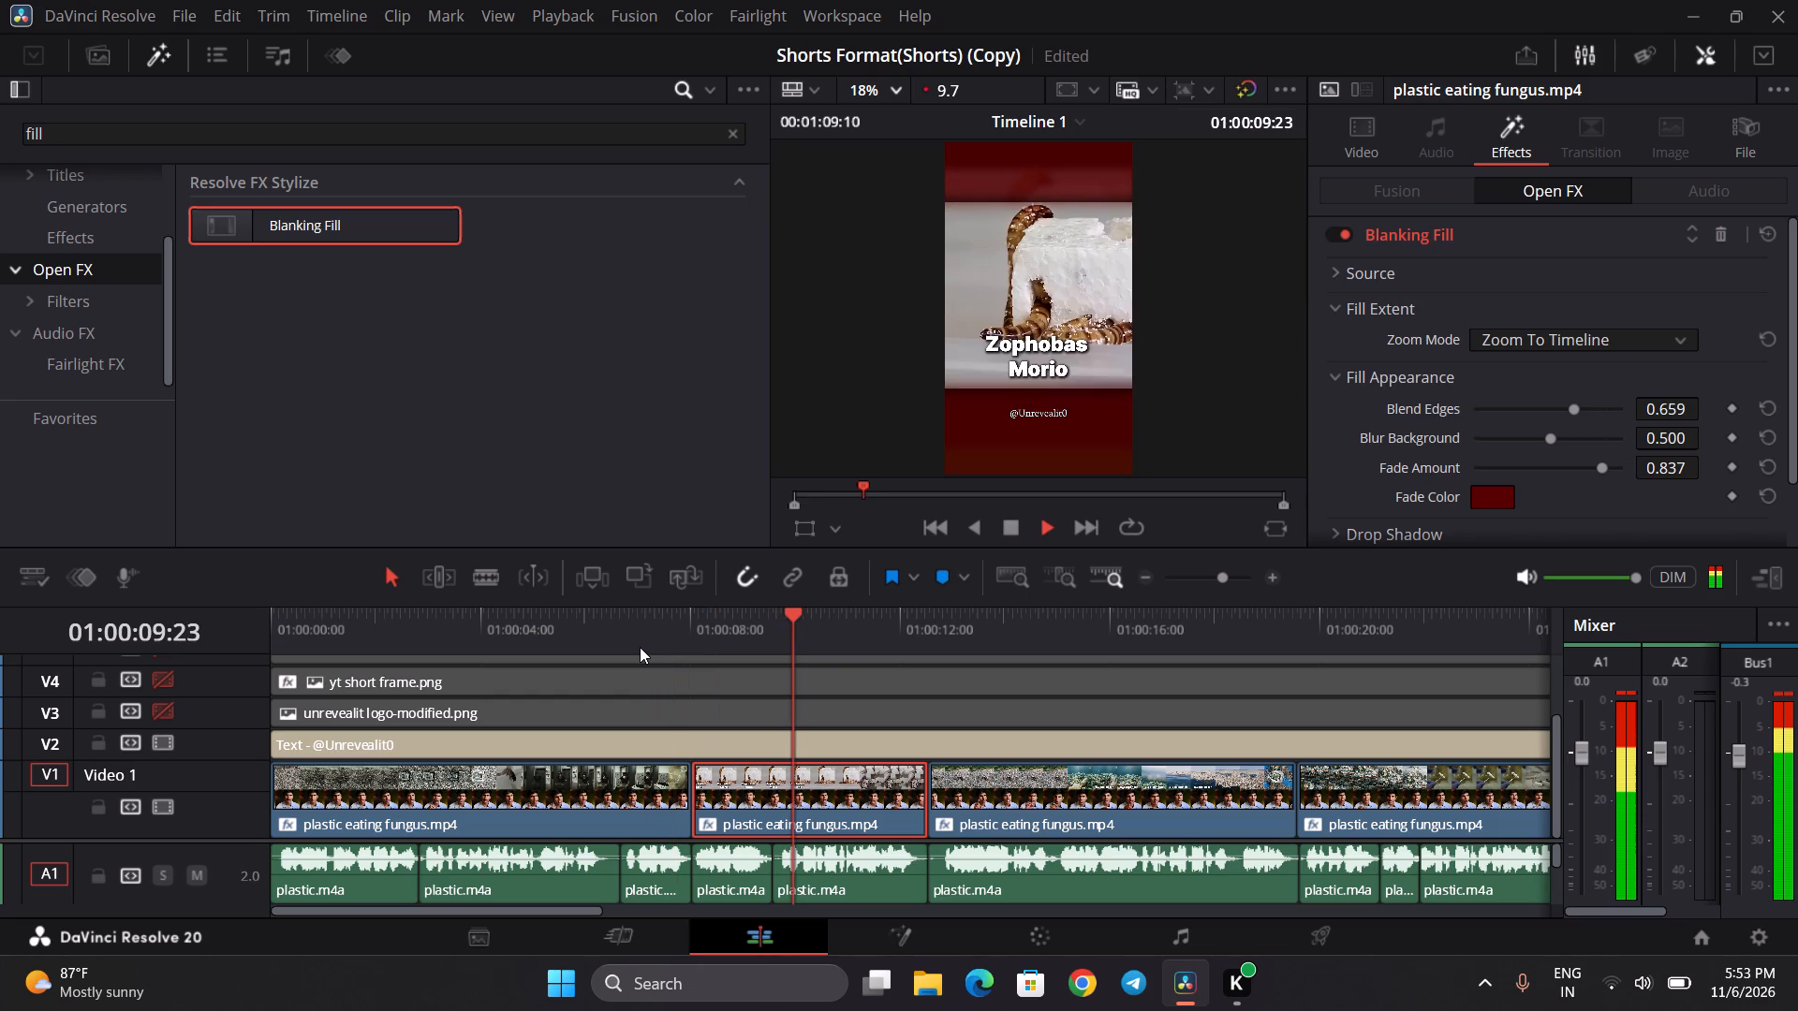
{"action": "key", "text": "space"}
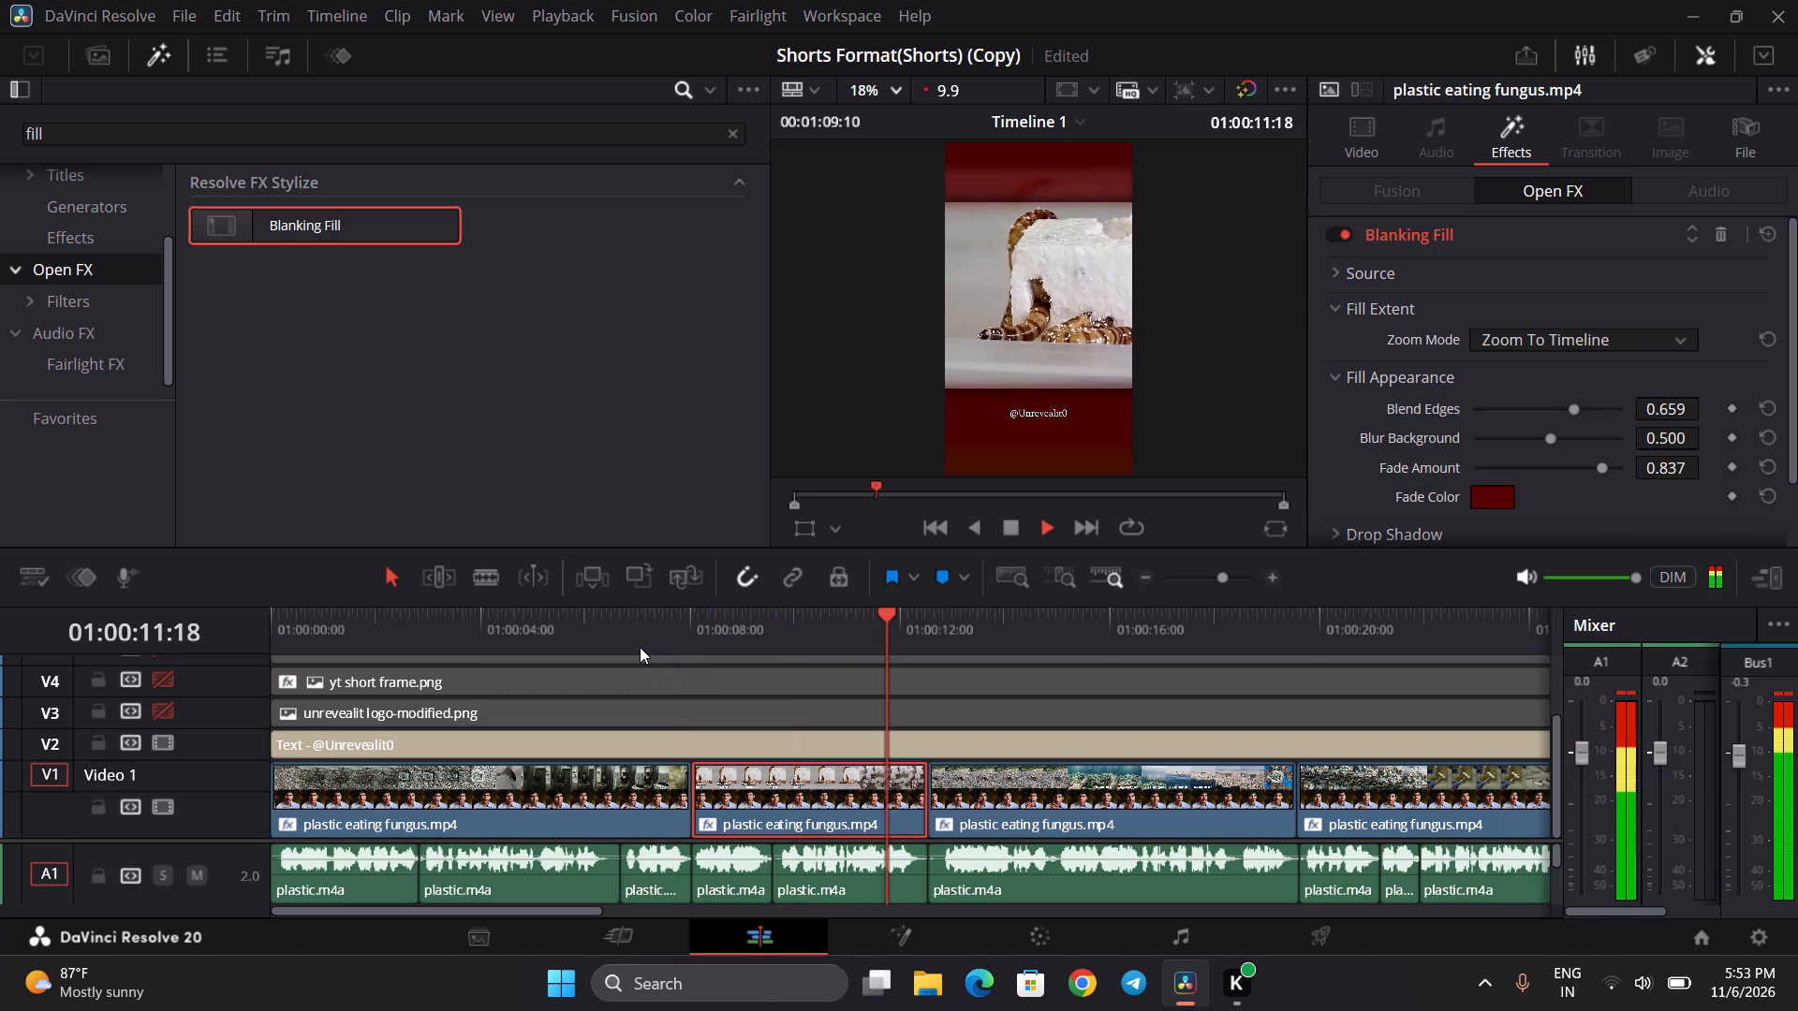
{"action": "key", "text": "space"}
{"action": "key", "text": "space"}
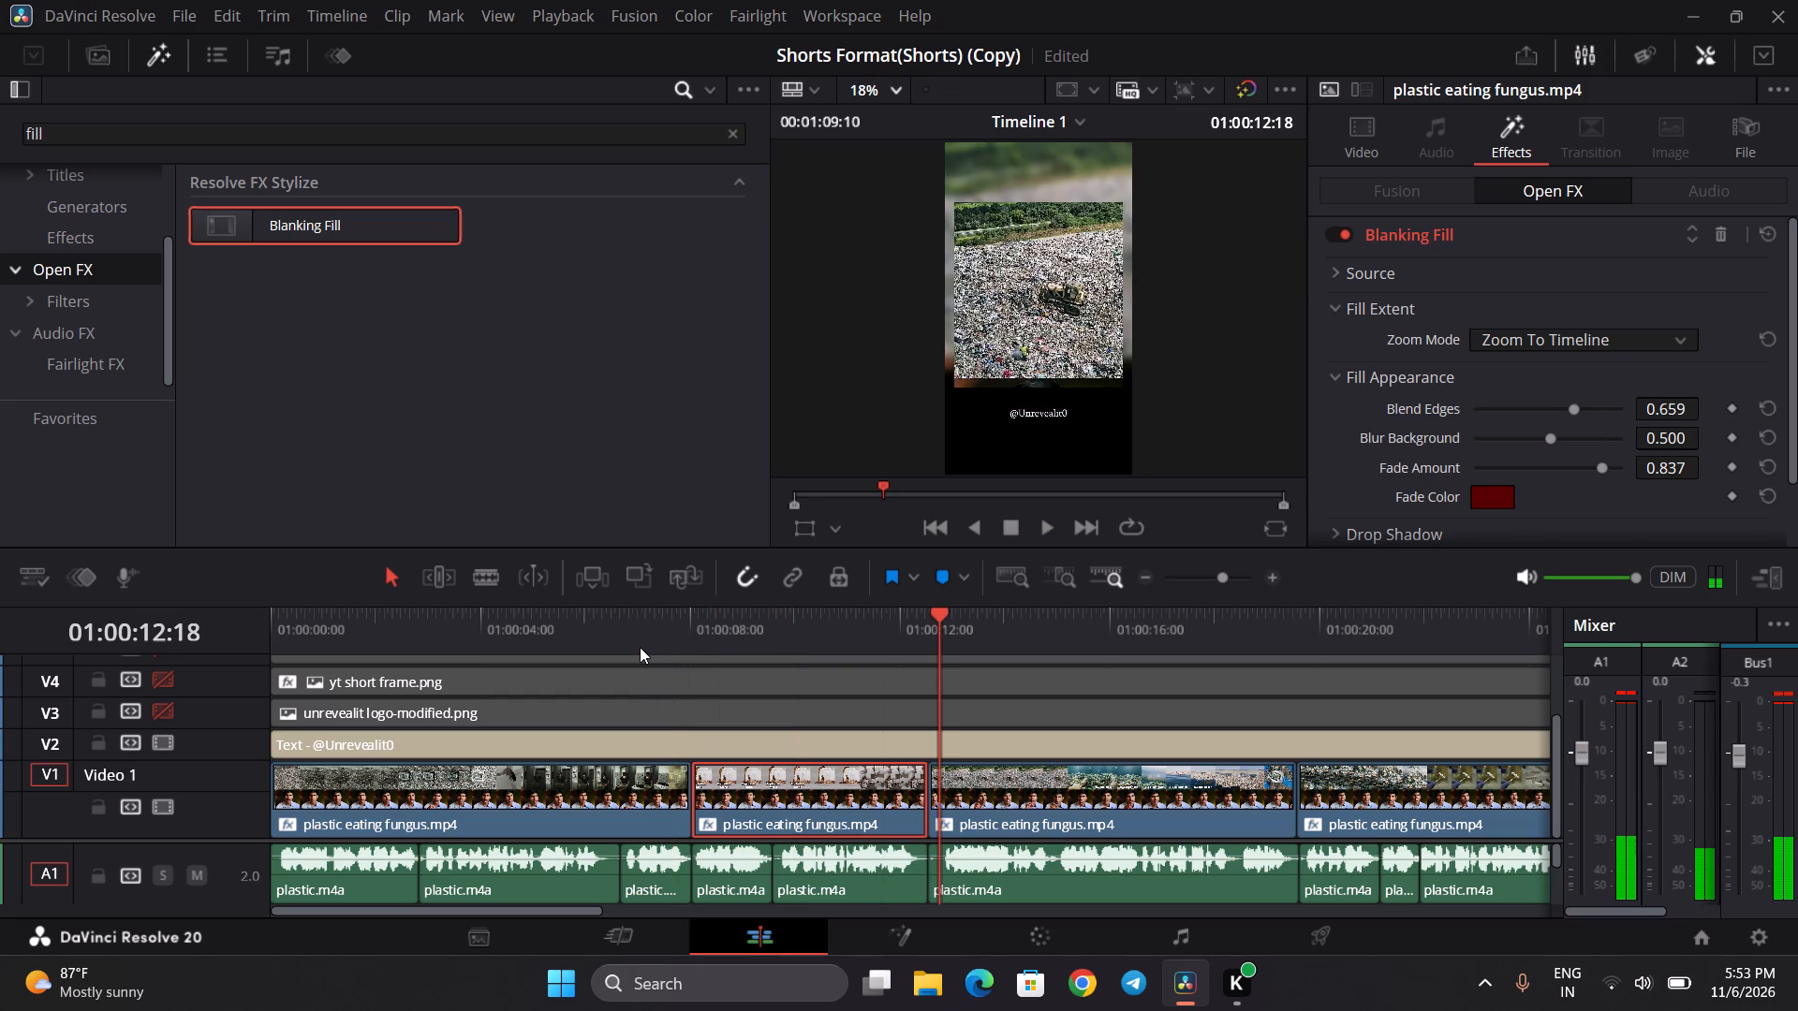
Set the Blanking Fill's Zoom Mode to Zoom To Timeline on the third V1 clip.
{"action": "left_click", "coordinate": [1026, 810]}
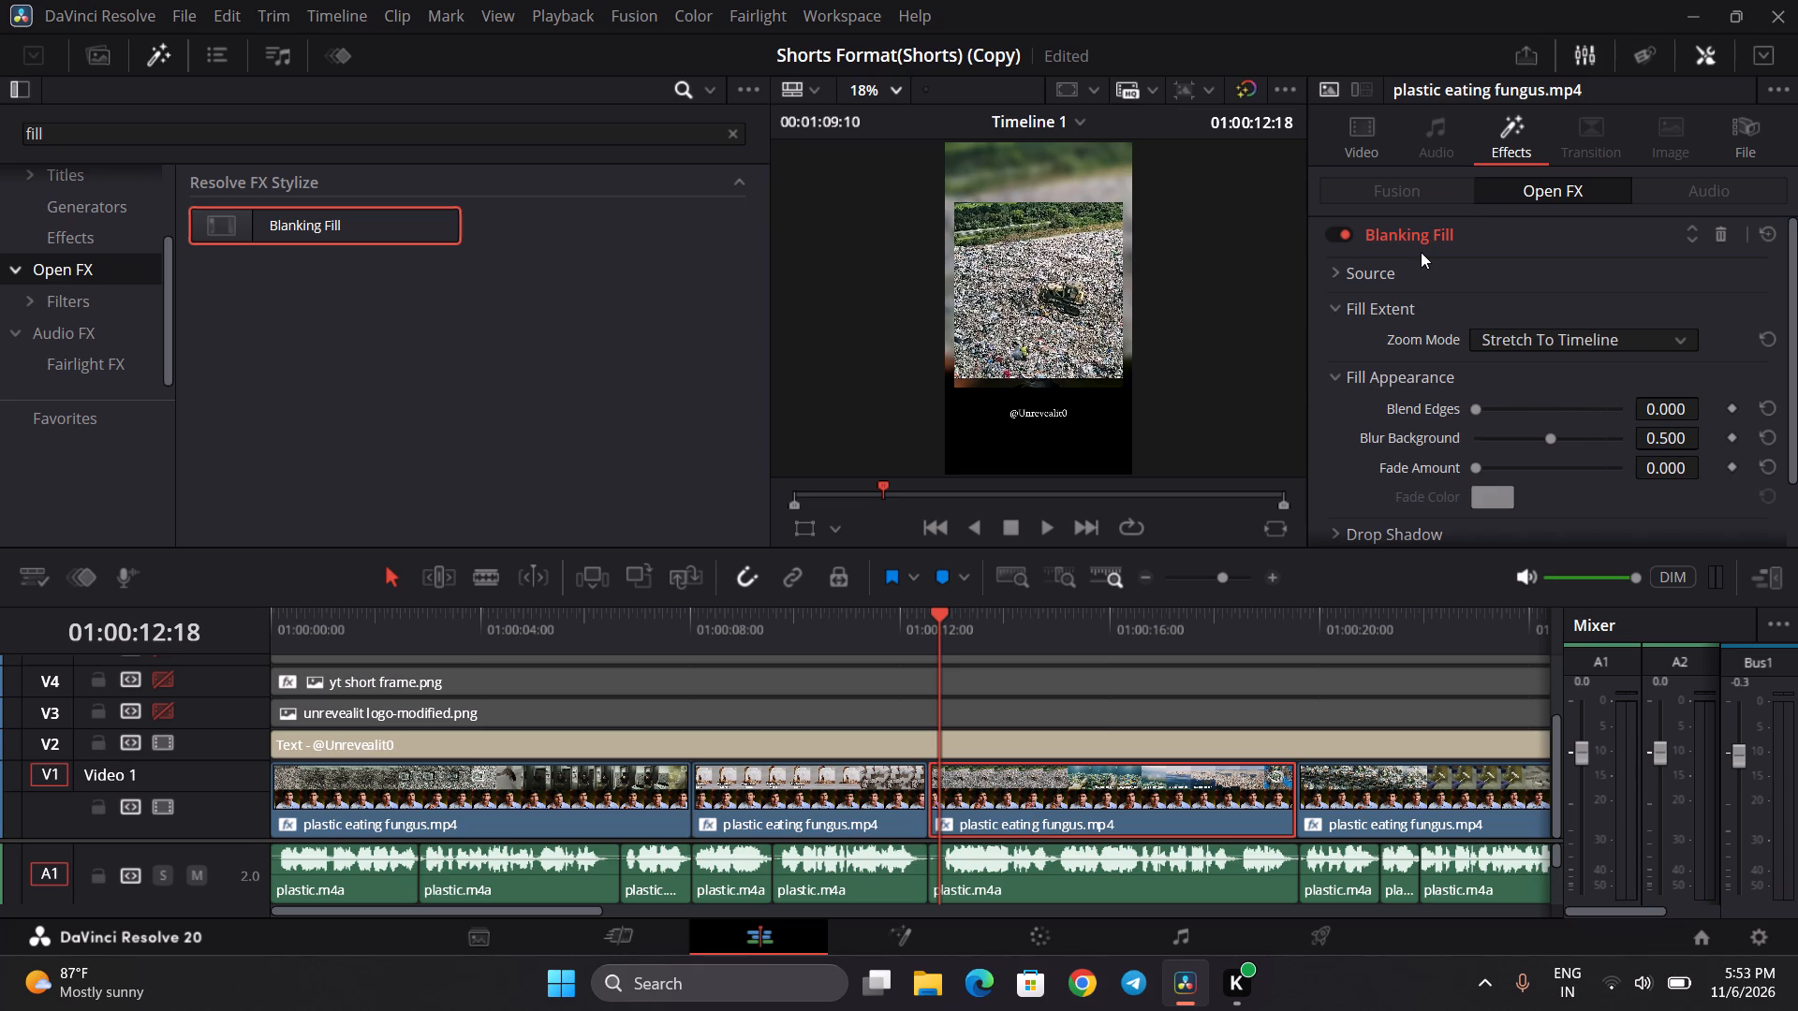
{"action": "left_click", "coordinate": [1497, 340]}
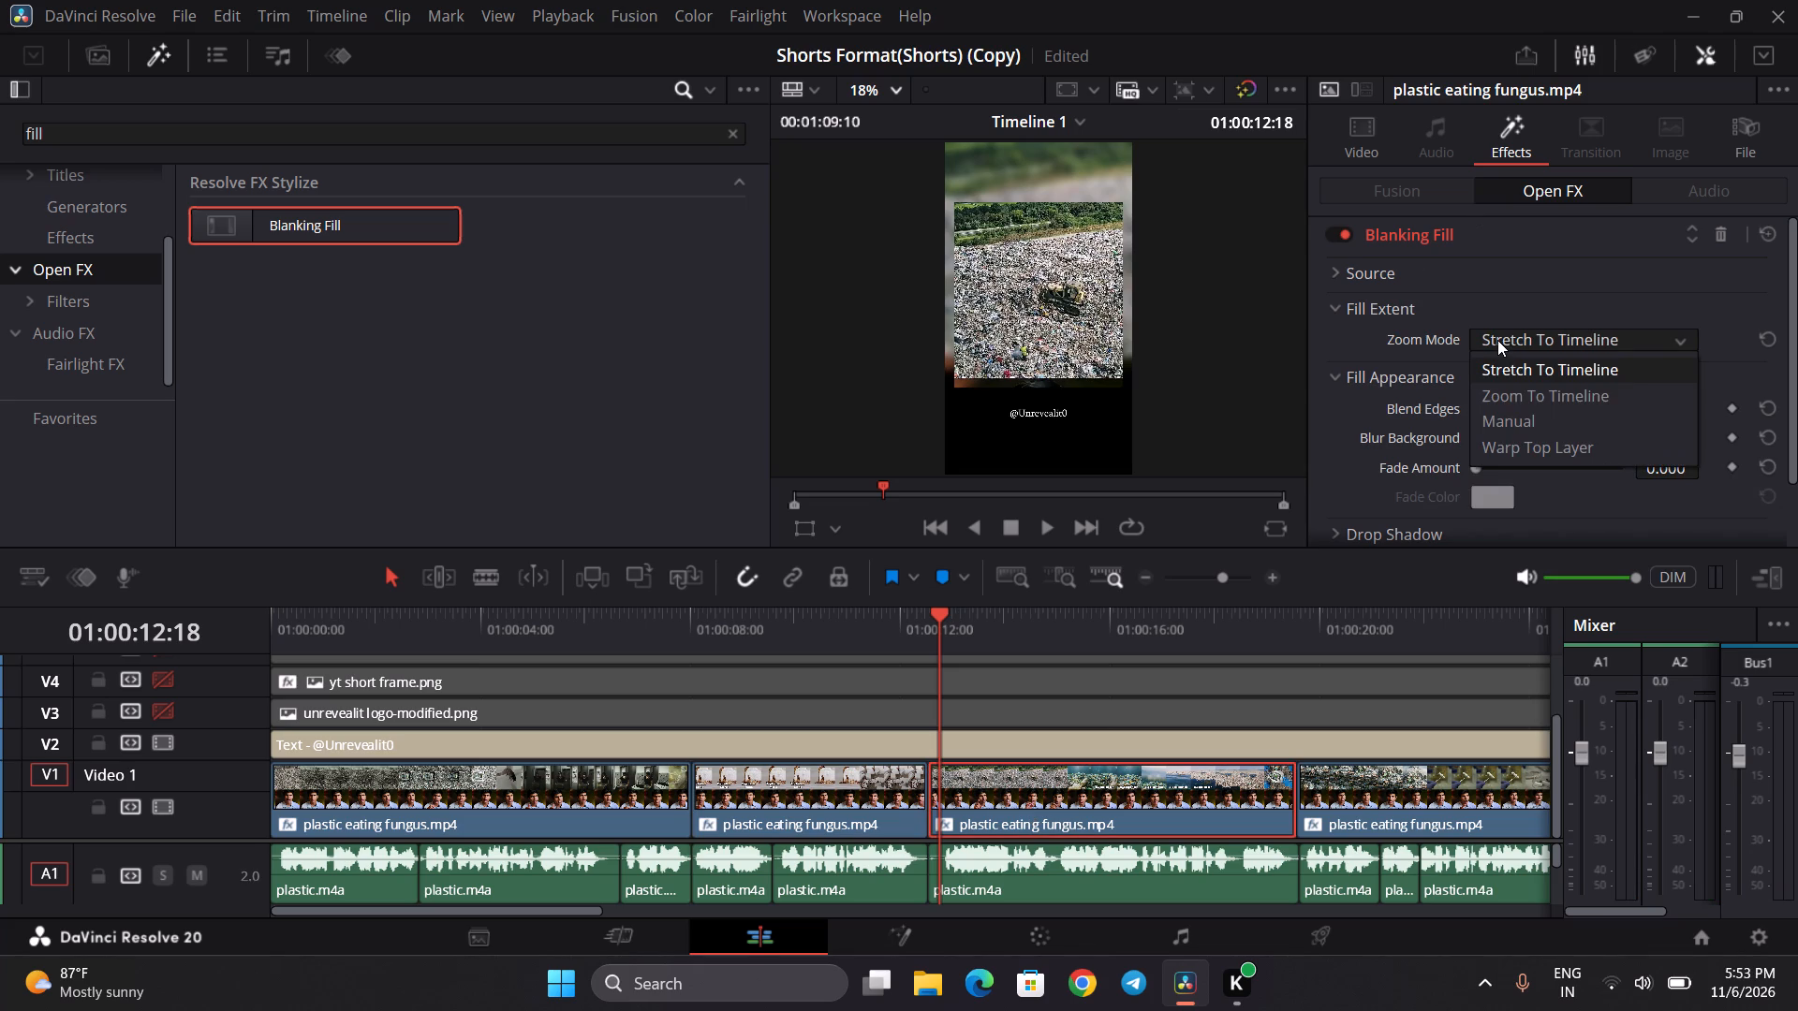
{"action": "left_click", "coordinate": [1521, 387]}
Lower the third V1 clip's Blanking Fill source crops to -0.100 for left/right and top/bottom.
{"action": "left_click", "coordinate": [1413, 280]}
{"action": "left_click_drag", "start_coordinate": [1499, 334], "coordinate": [1423, 334]}
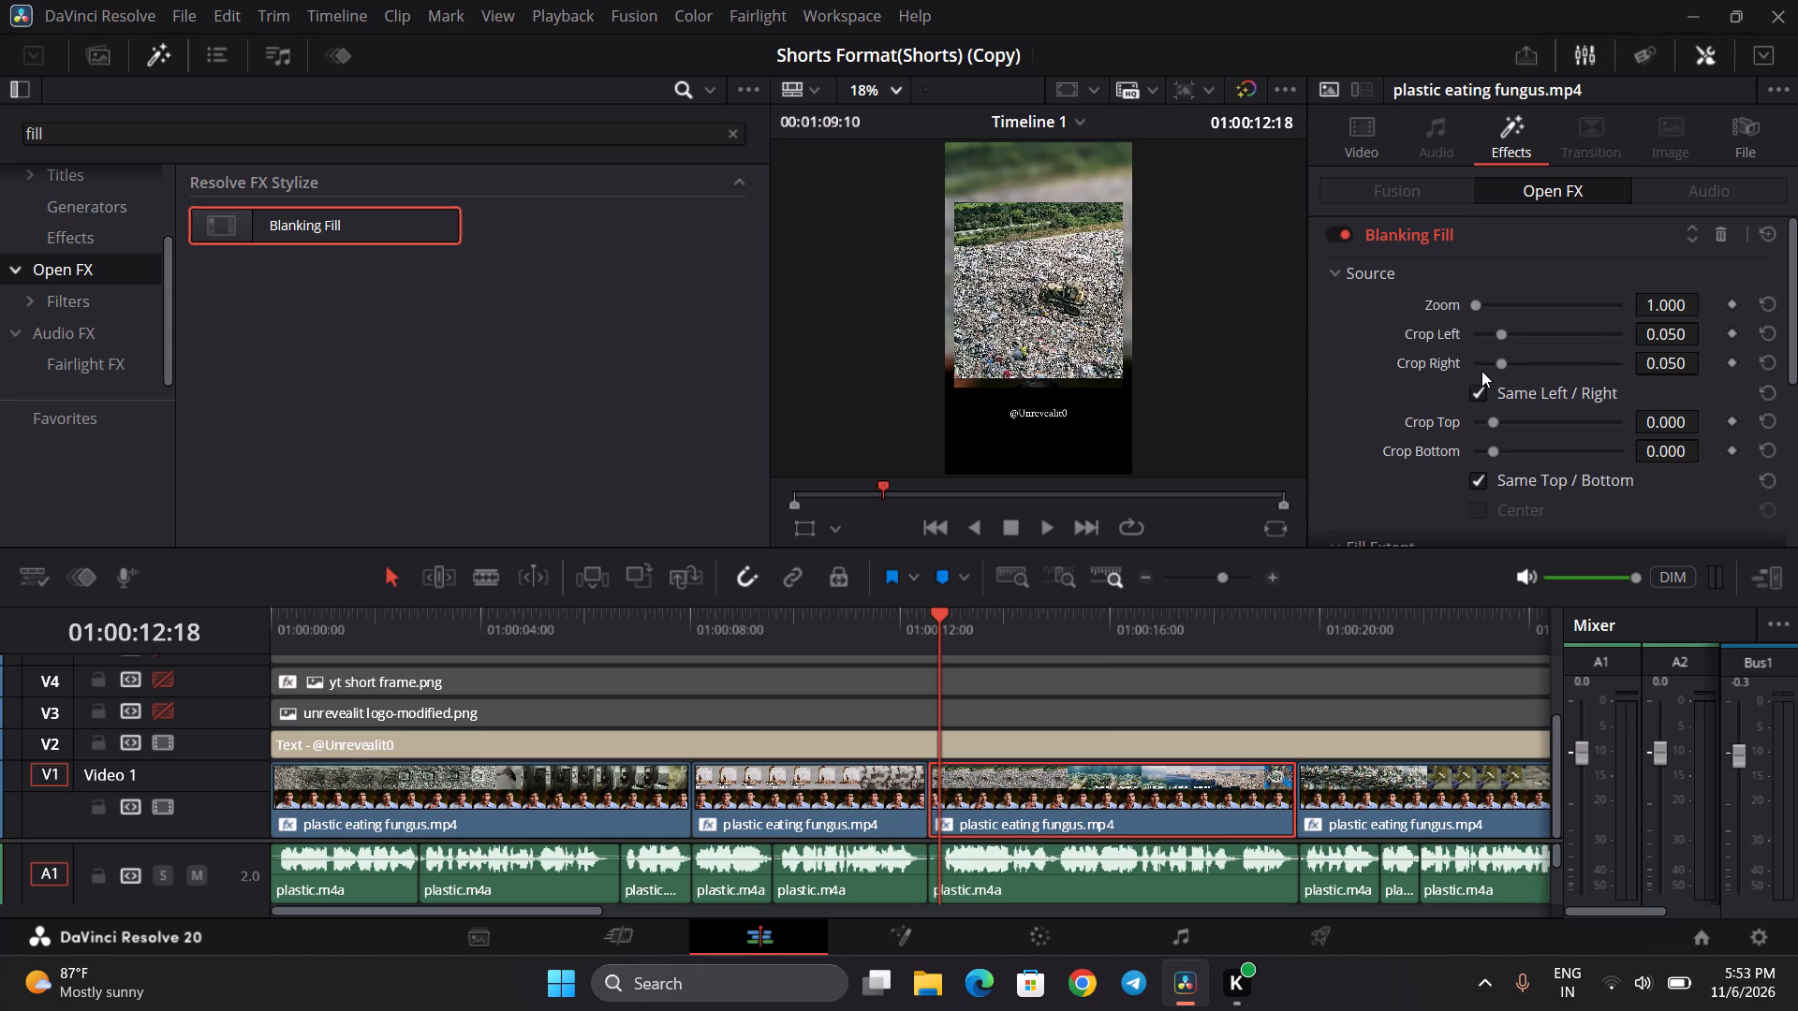
{"action": "left_click_drag", "start_coordinate": [1496, 419], "coordinate": [1423, 421]}
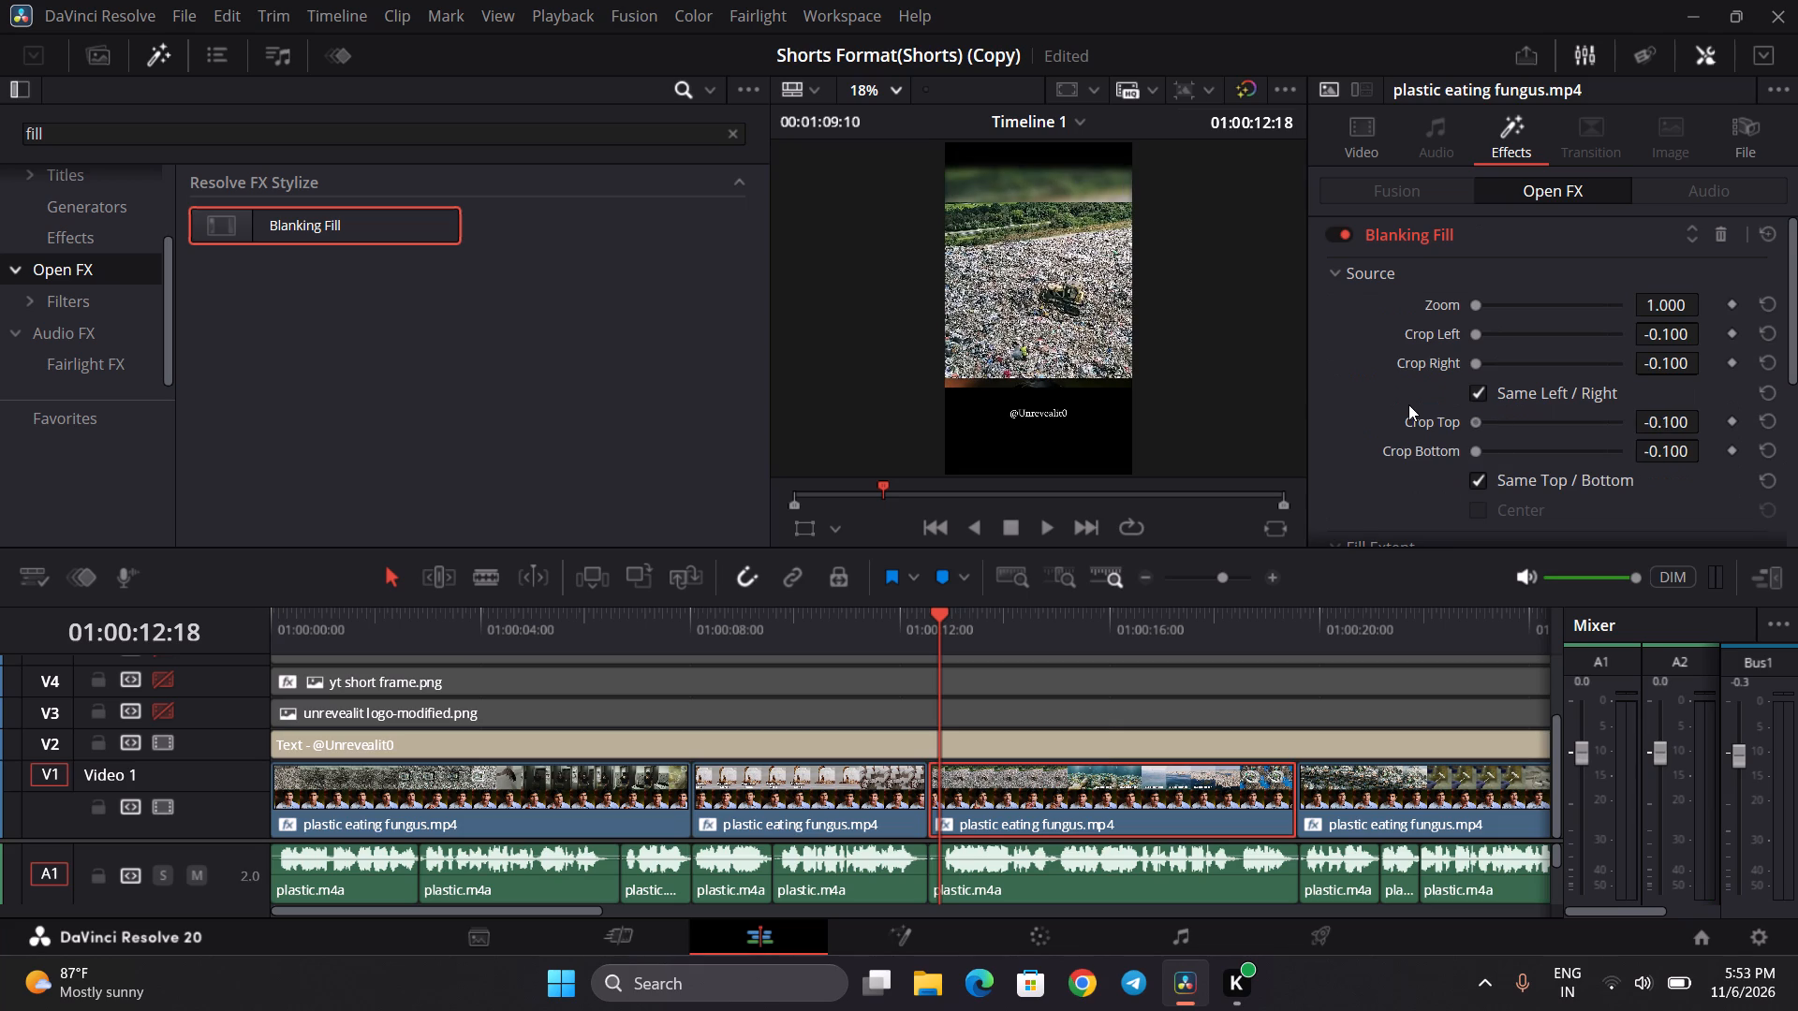
Set the Blanking Fill's Fade Amount to 0.837 on the third V1 clip.
{"action": "scroll", "coordinate": [1408, 404], "scroll_direction": "down", "scroll_amount": 3}
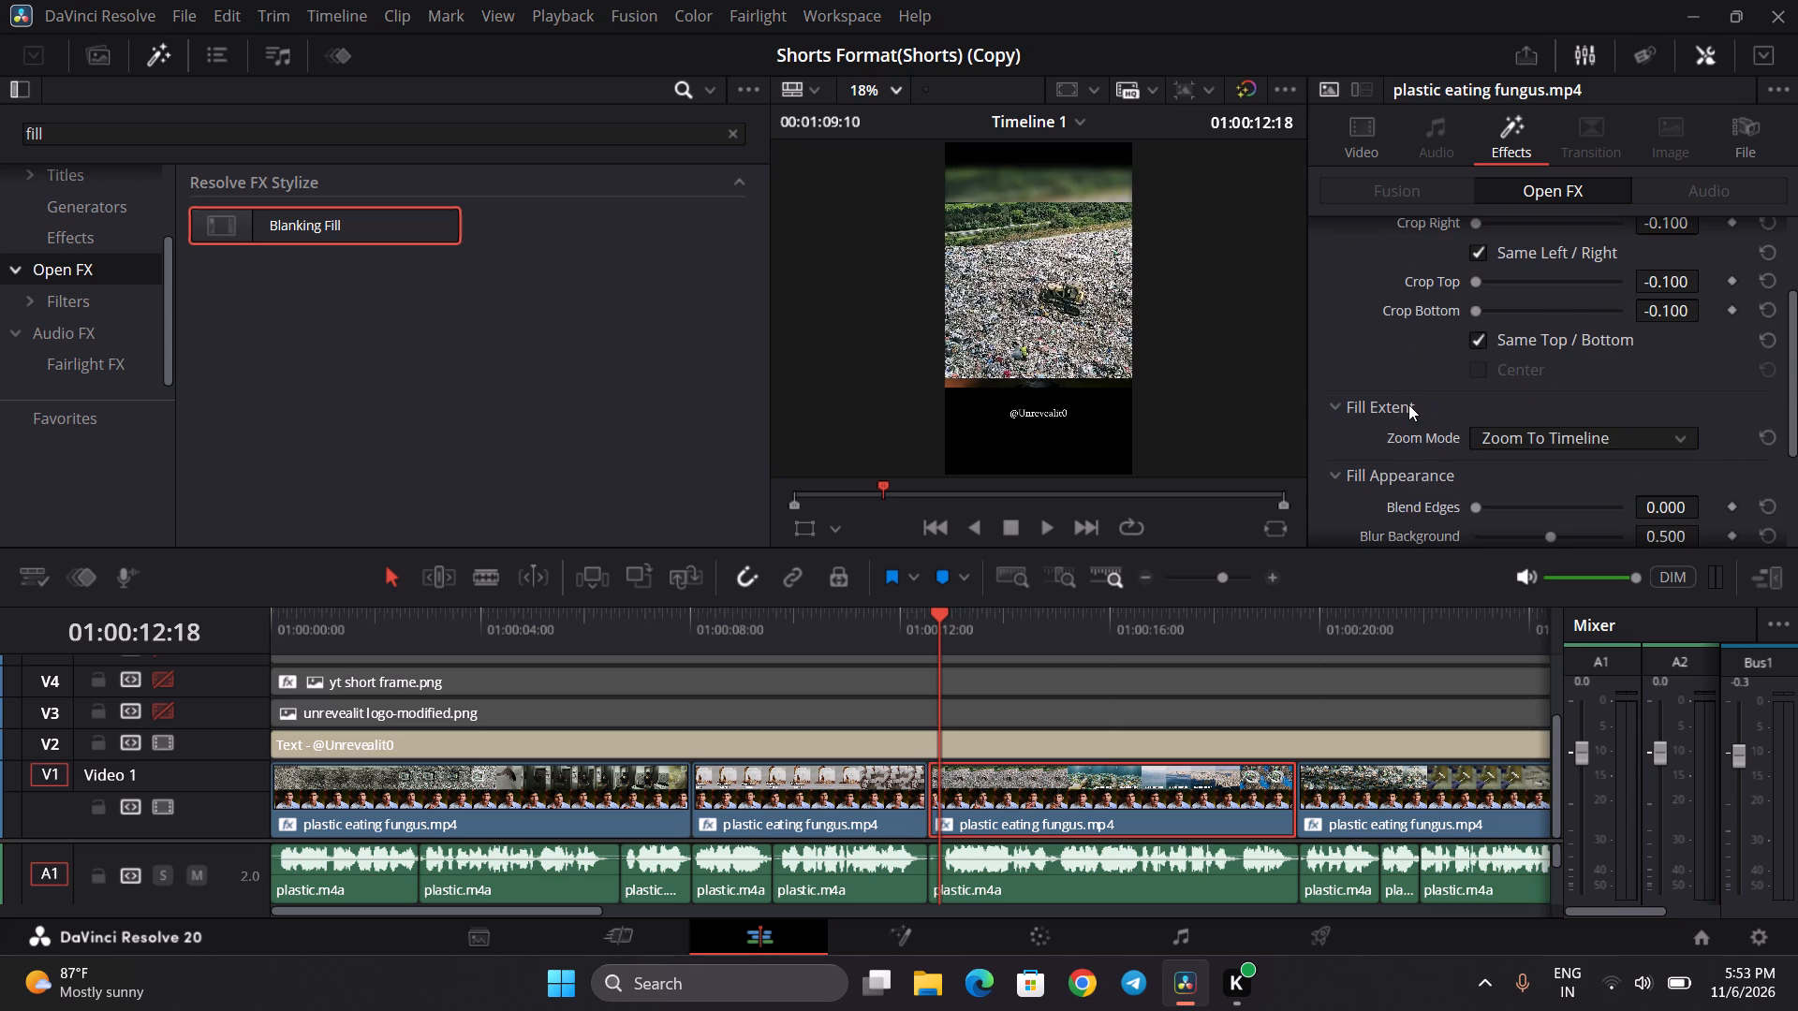
{"action": "scroll", "coordinate": [1408, 404], "scroll_direction": "down", "scroll_amount": 1}
{"action": "left_click_drag", "start_coordinate": [1477, 422], "coordinate": [1487, 420]}
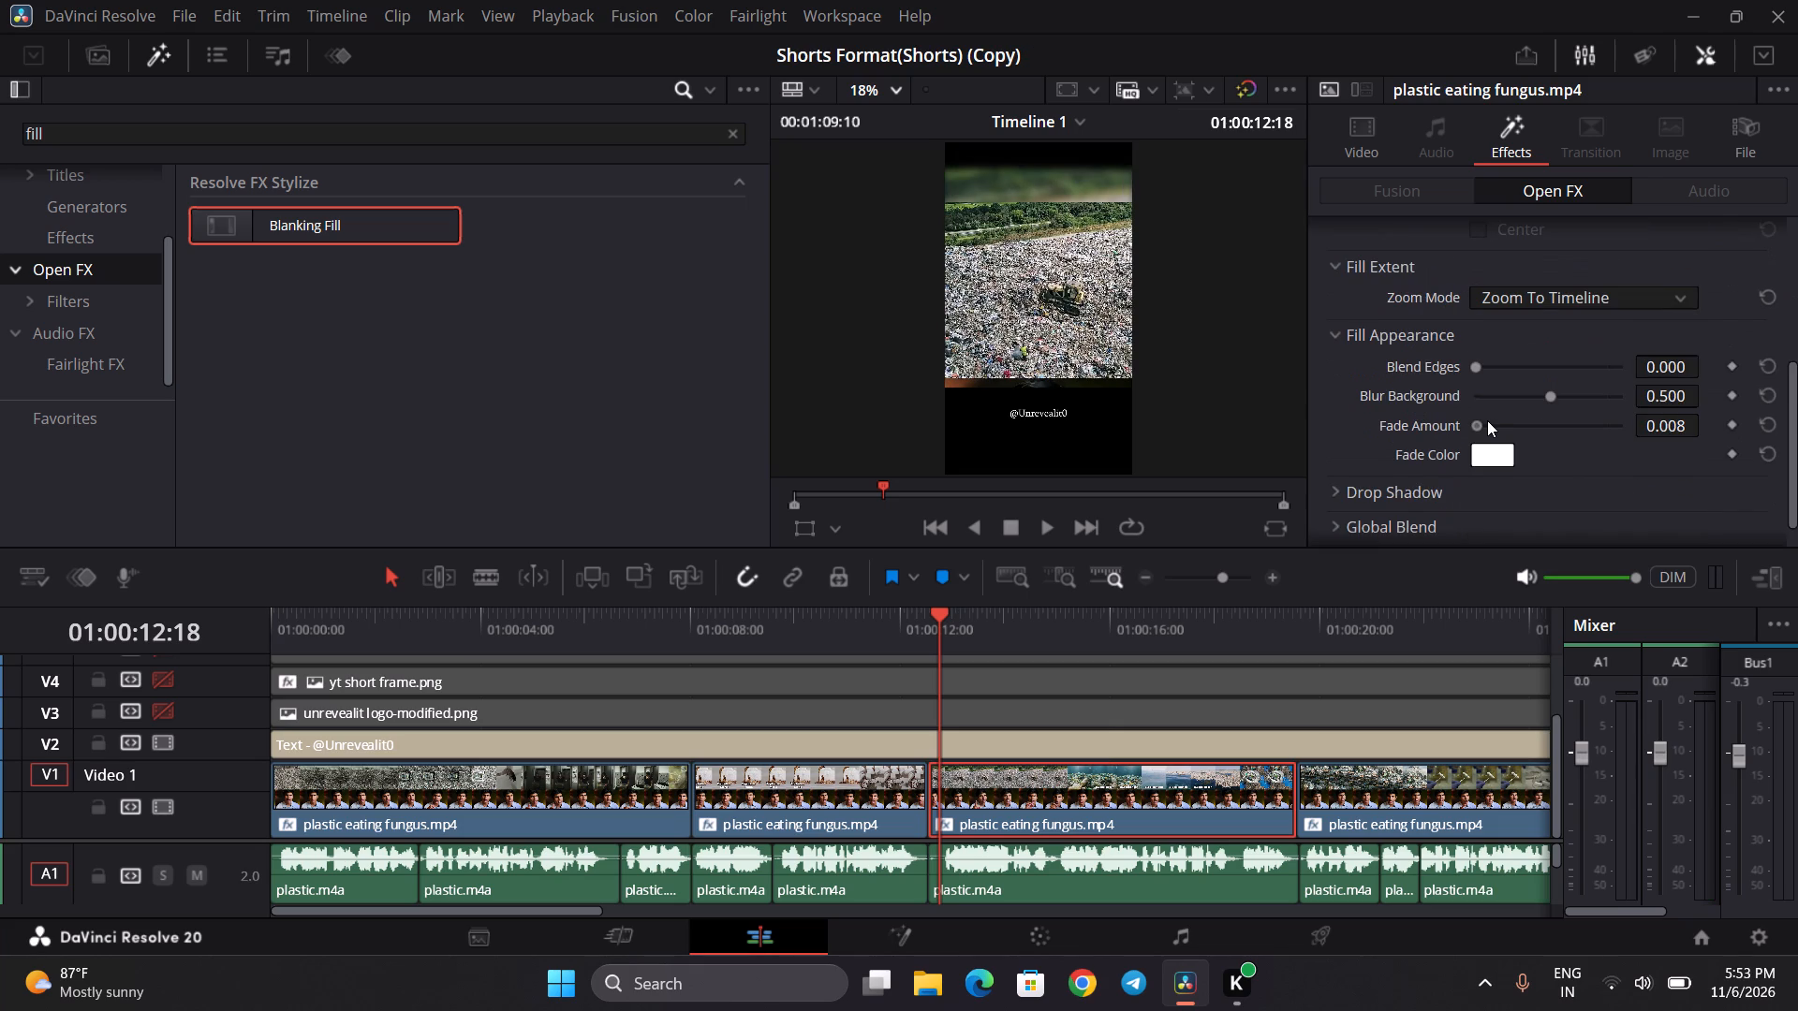
{"action": "left_click_drag", "start_coordinate": [1487, 420], "coordinate": [1540, 425]}
{"action": "double_click", "coordinate": [1667, 425]}
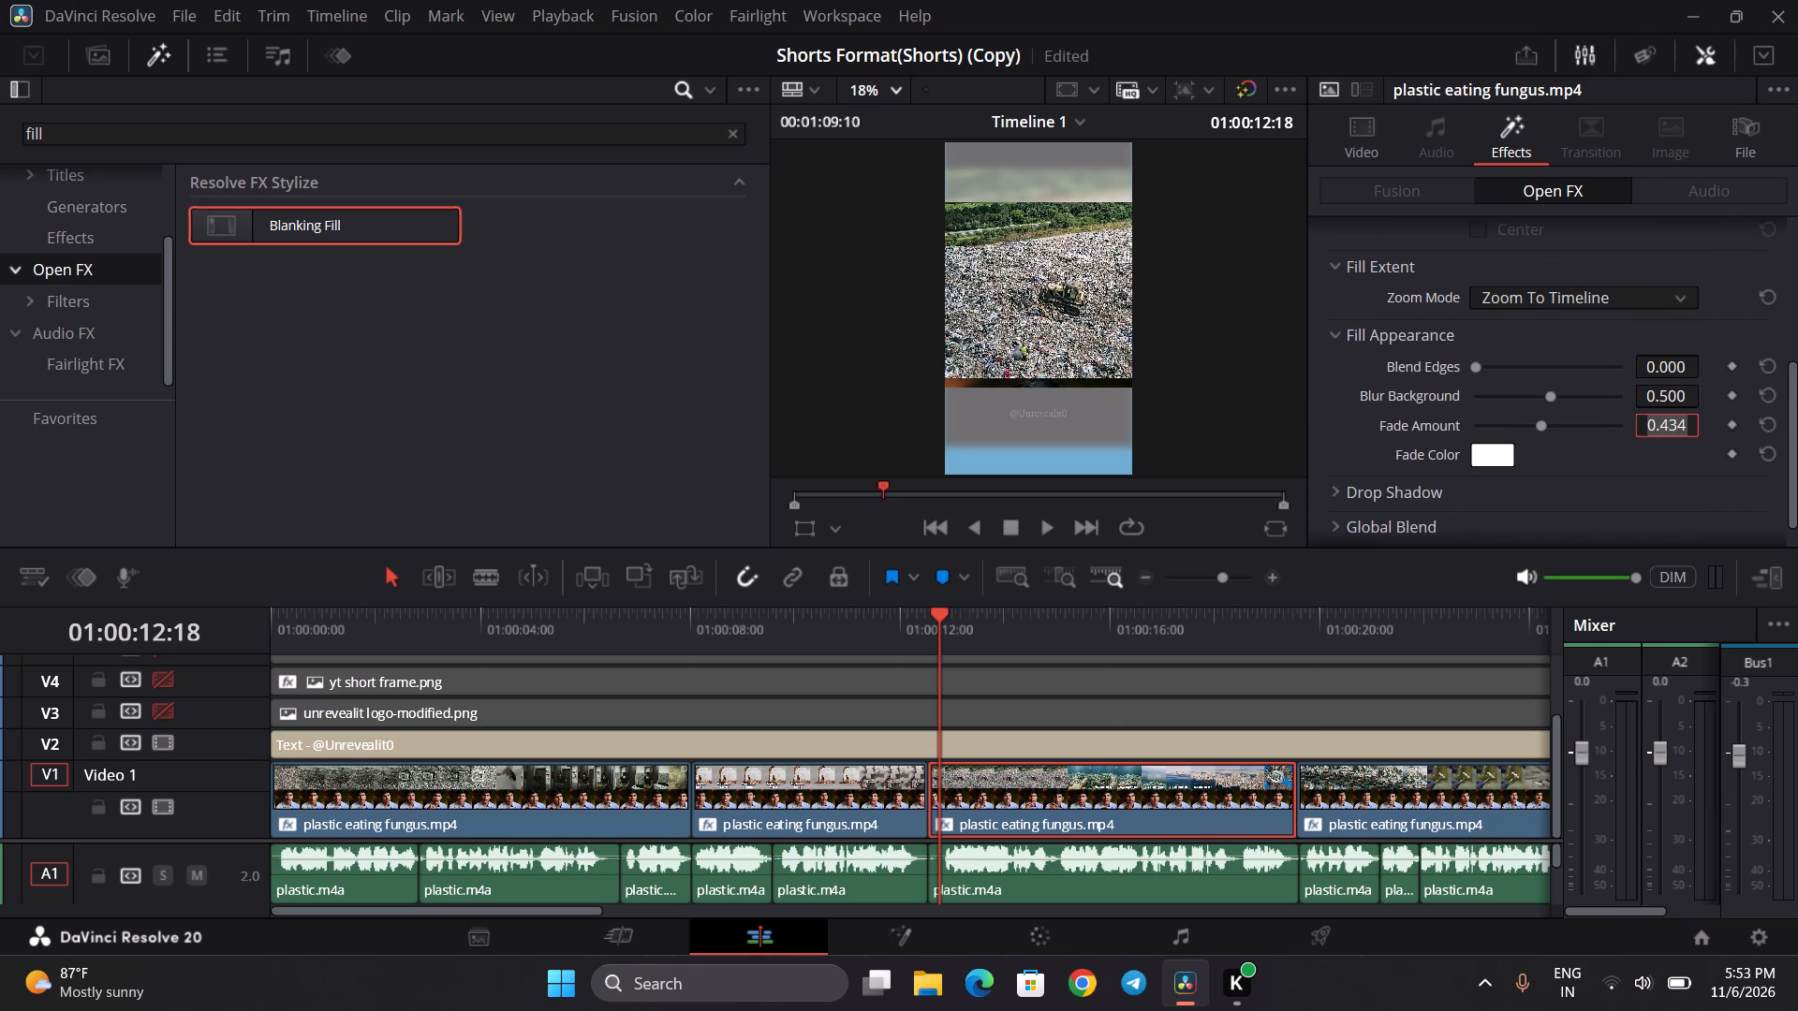
{"action": "type", "text": "0.8"}
{"action": "type", "text": "38"}
{"action": "key", "text": "BackSpace"}
{"action": "key", "text": "7"}
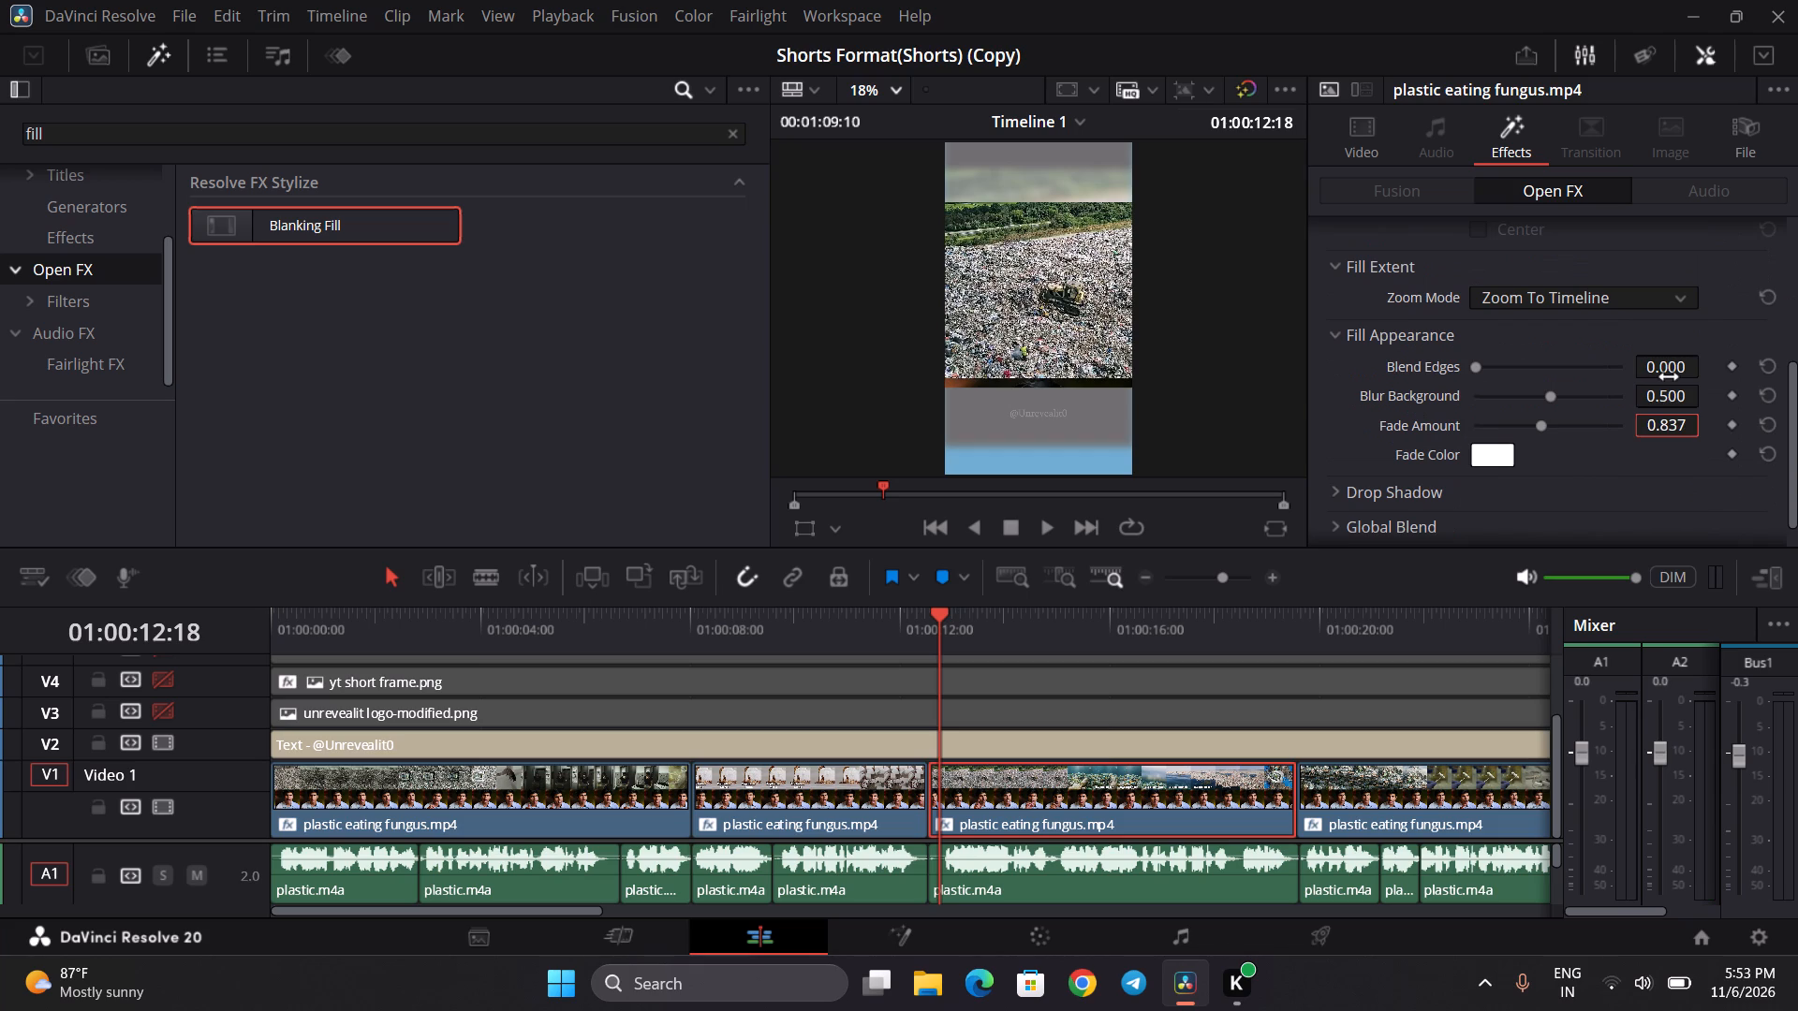
Paste the copied Blend Edges value 0.659 into the third V1 clip's Blanking Fill.
{"action": "double_click", "coordinate": [1666, 364]}
{"action": "key", "text": "ctrl+v"}
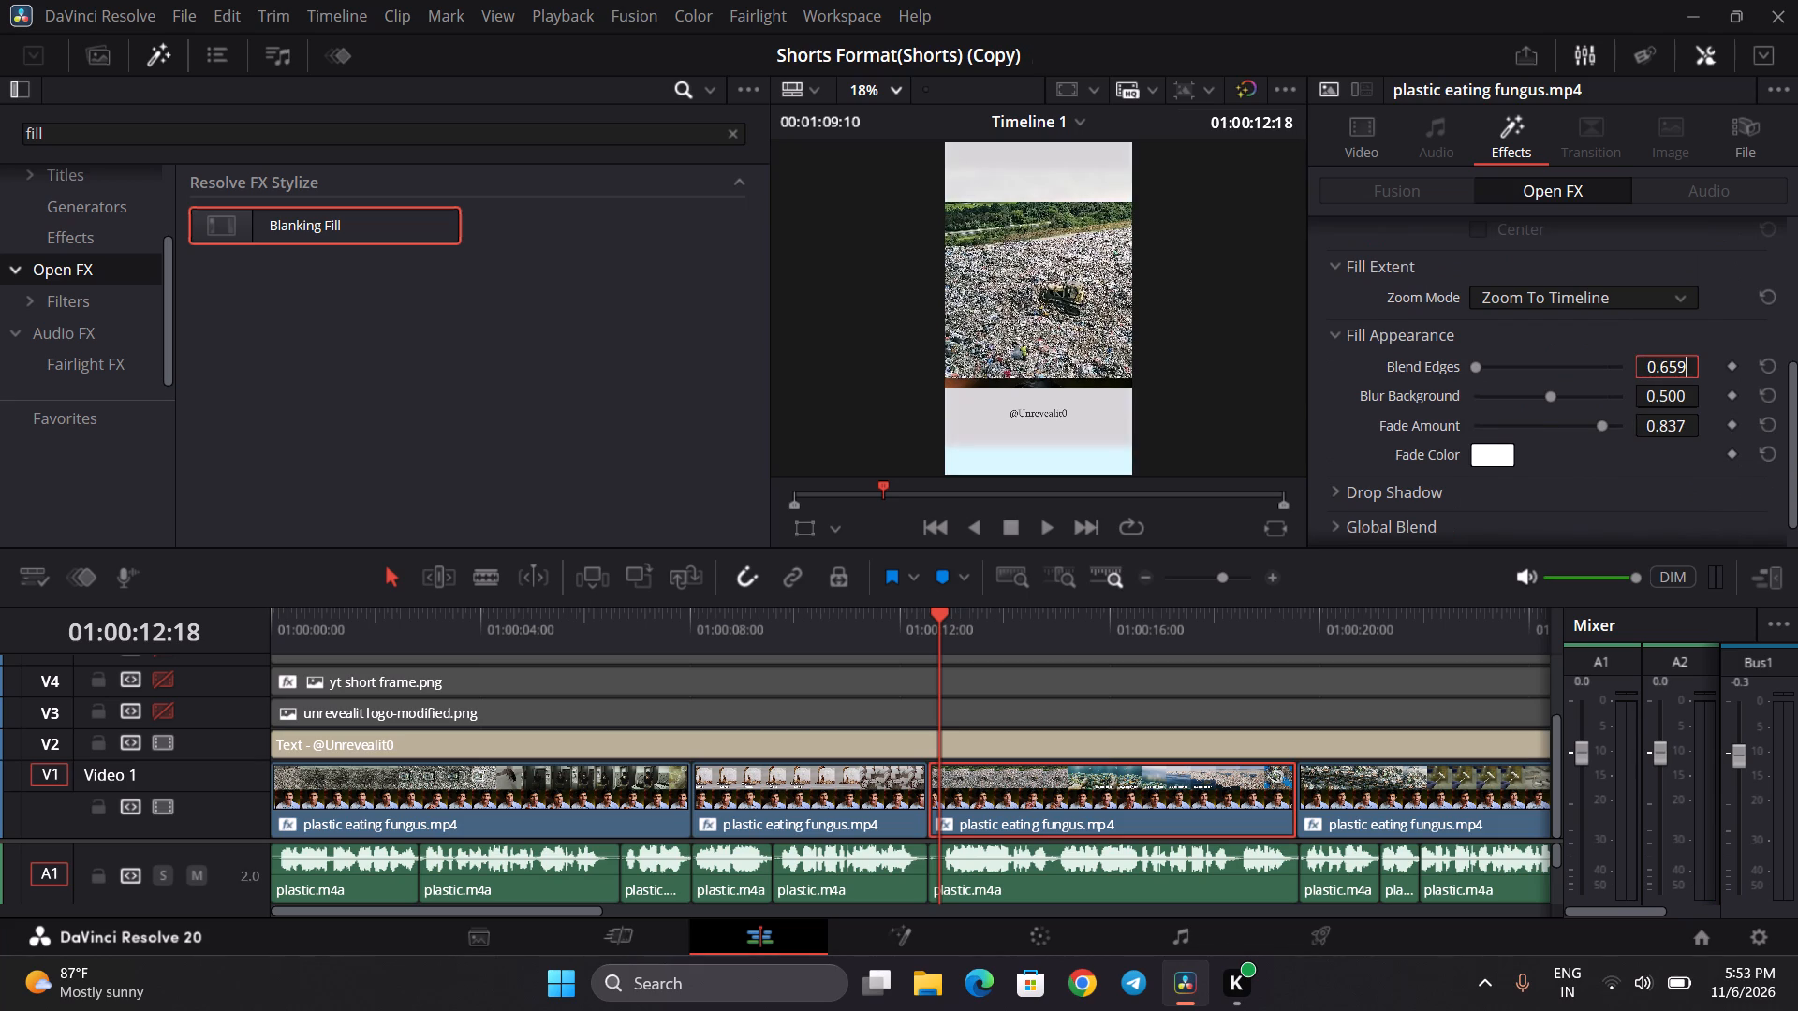
{"action": "left_click", "coordinate": [1625, 349]}
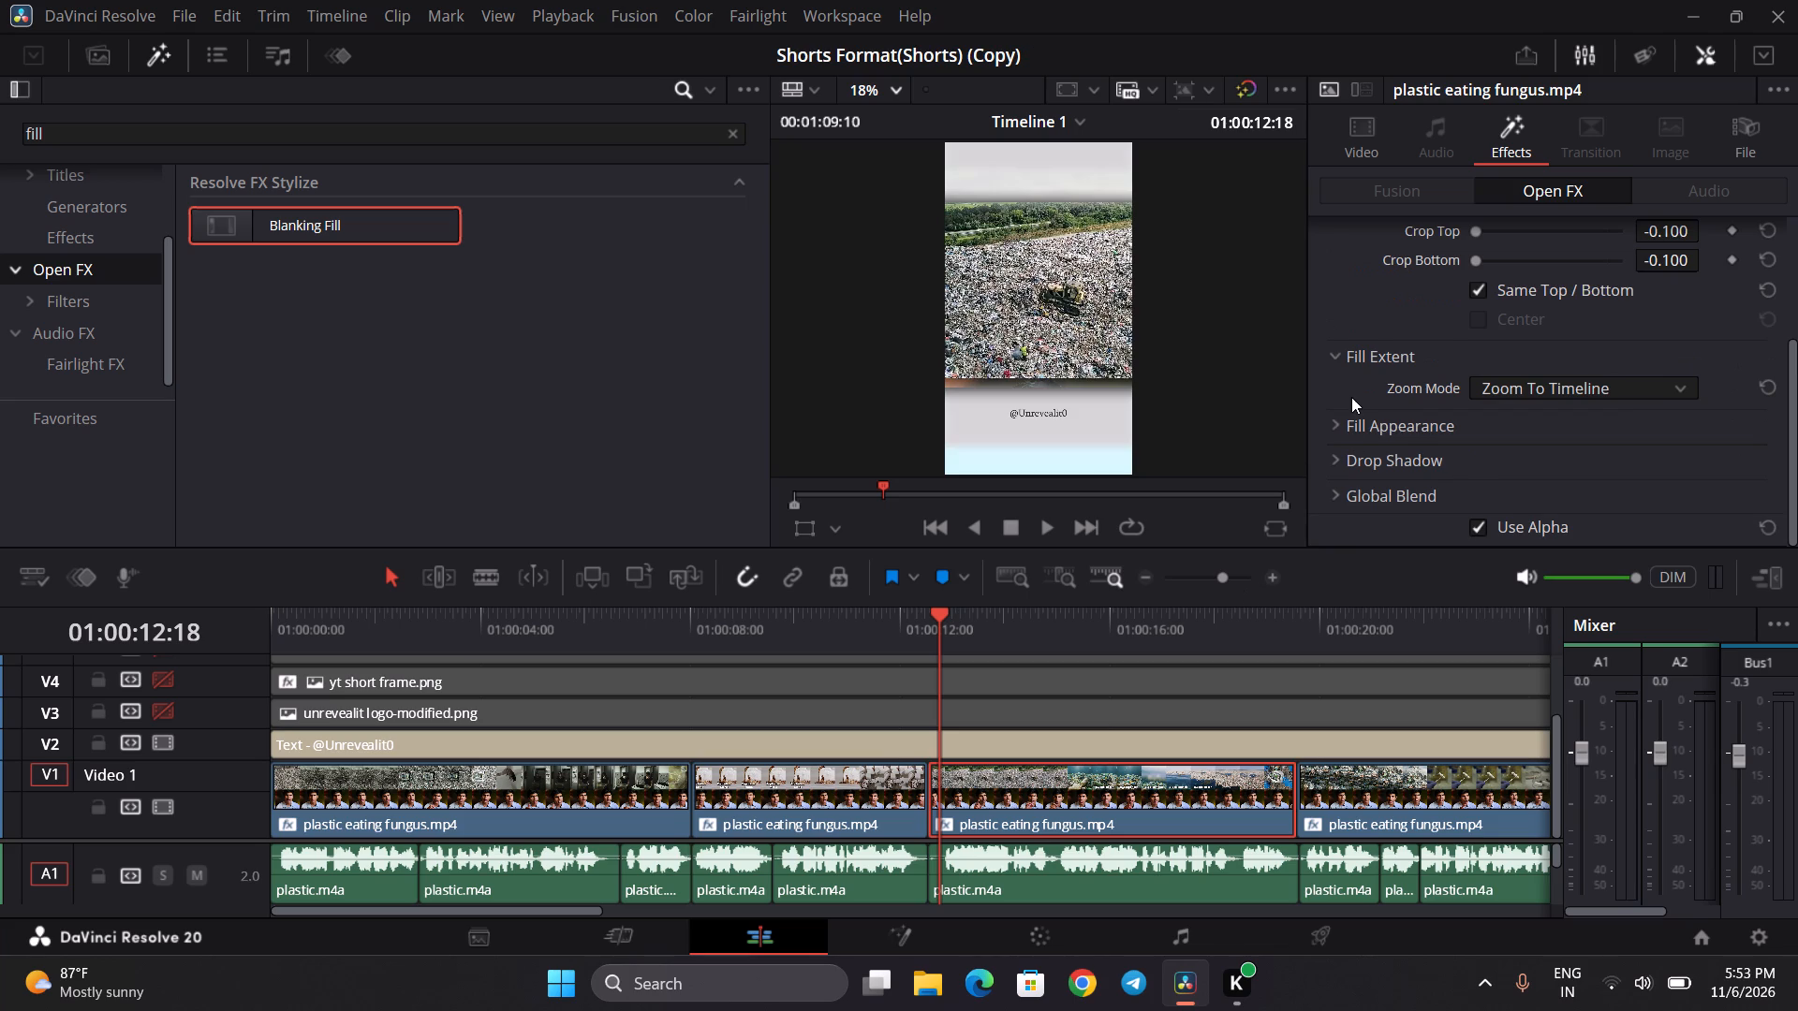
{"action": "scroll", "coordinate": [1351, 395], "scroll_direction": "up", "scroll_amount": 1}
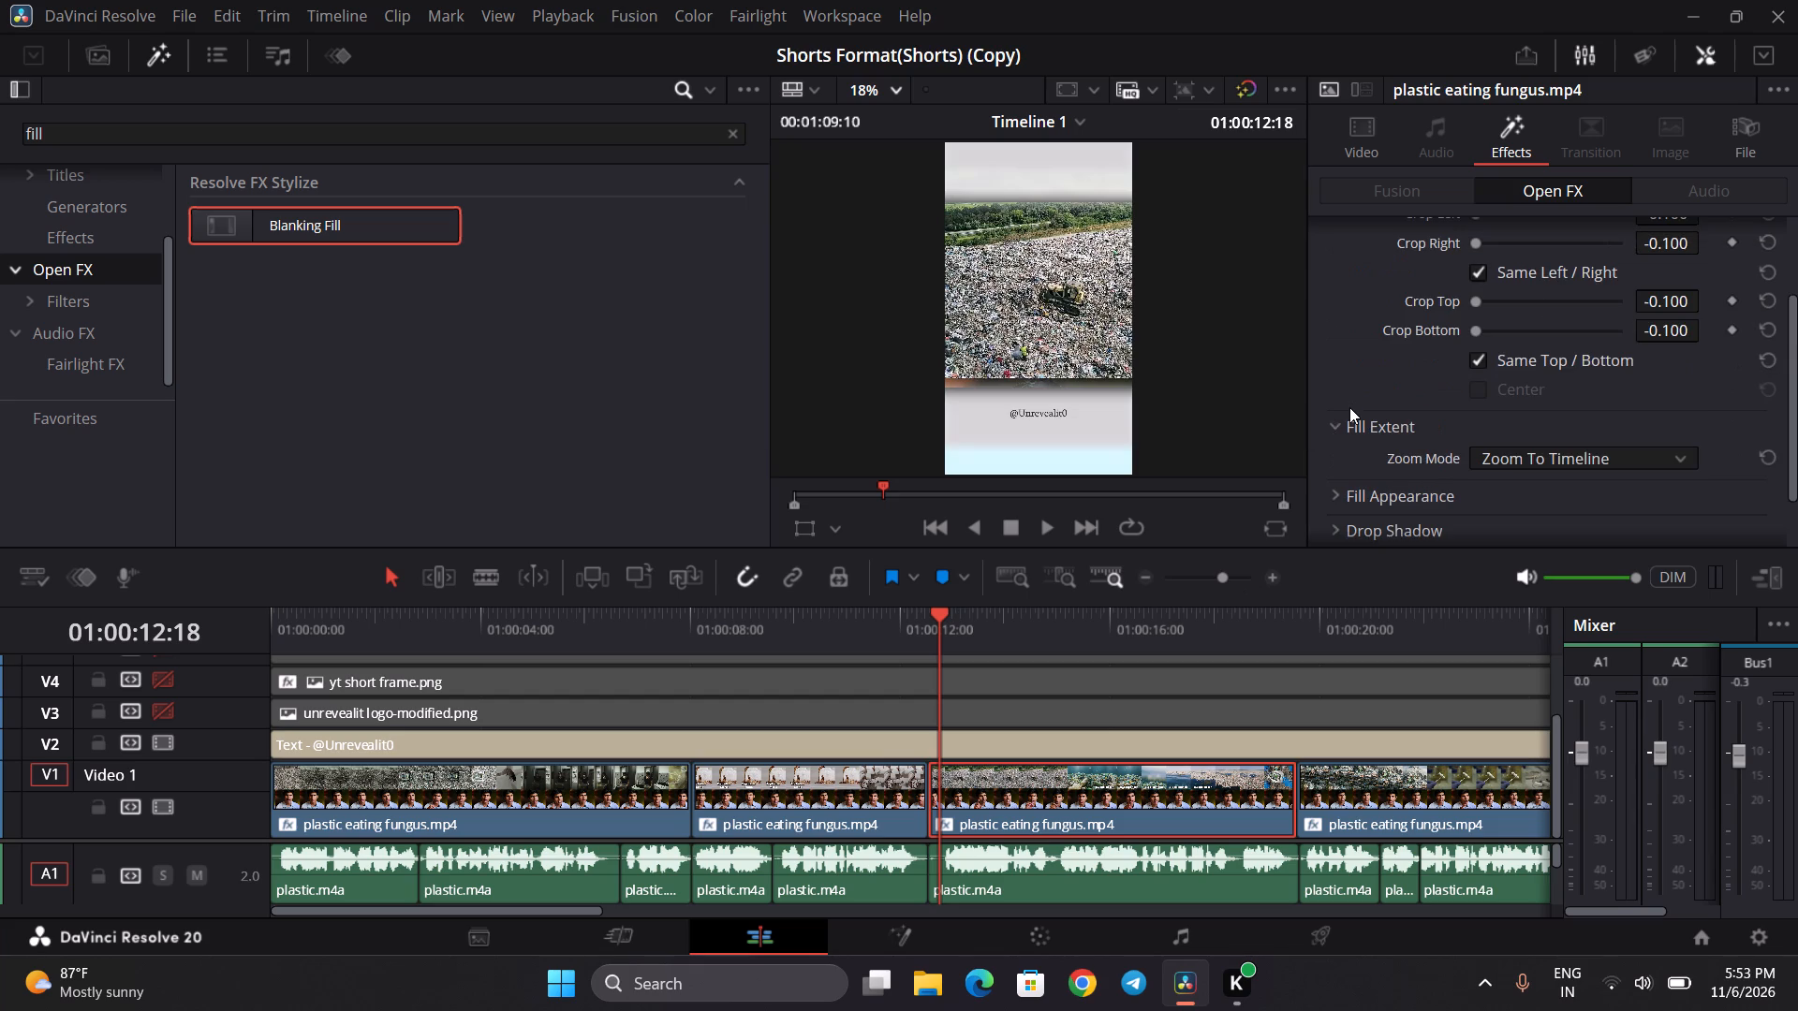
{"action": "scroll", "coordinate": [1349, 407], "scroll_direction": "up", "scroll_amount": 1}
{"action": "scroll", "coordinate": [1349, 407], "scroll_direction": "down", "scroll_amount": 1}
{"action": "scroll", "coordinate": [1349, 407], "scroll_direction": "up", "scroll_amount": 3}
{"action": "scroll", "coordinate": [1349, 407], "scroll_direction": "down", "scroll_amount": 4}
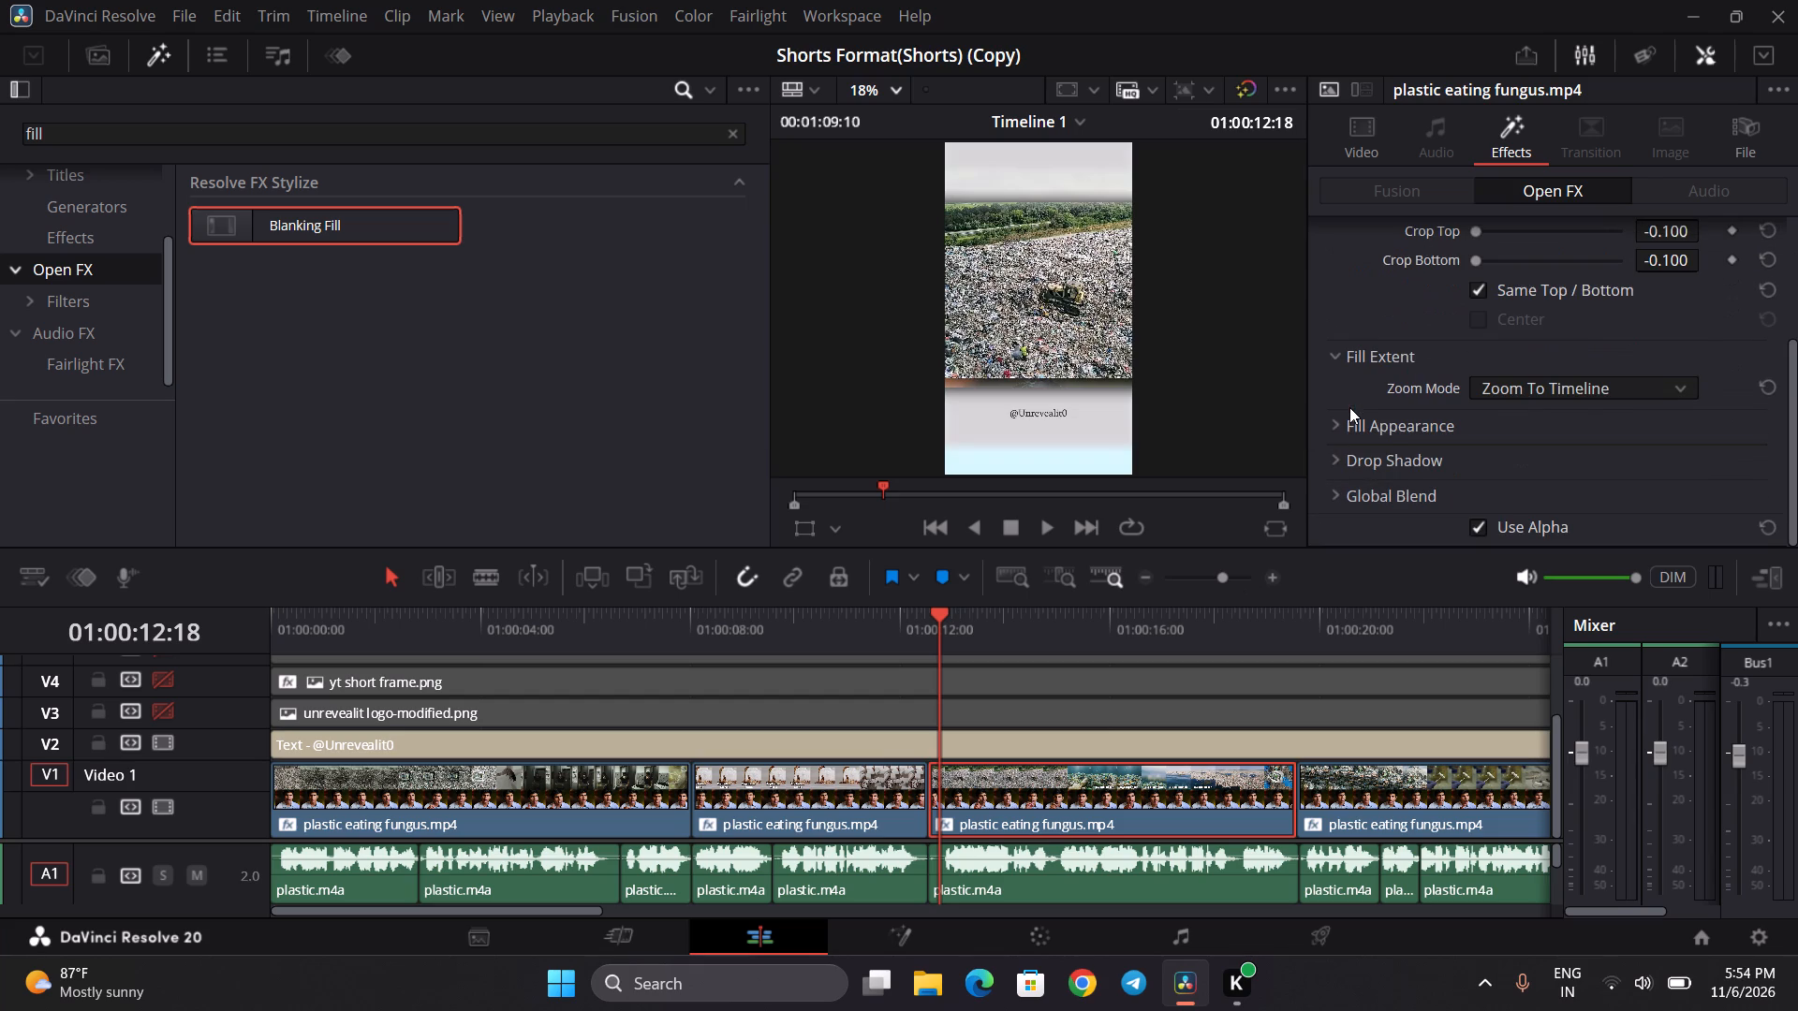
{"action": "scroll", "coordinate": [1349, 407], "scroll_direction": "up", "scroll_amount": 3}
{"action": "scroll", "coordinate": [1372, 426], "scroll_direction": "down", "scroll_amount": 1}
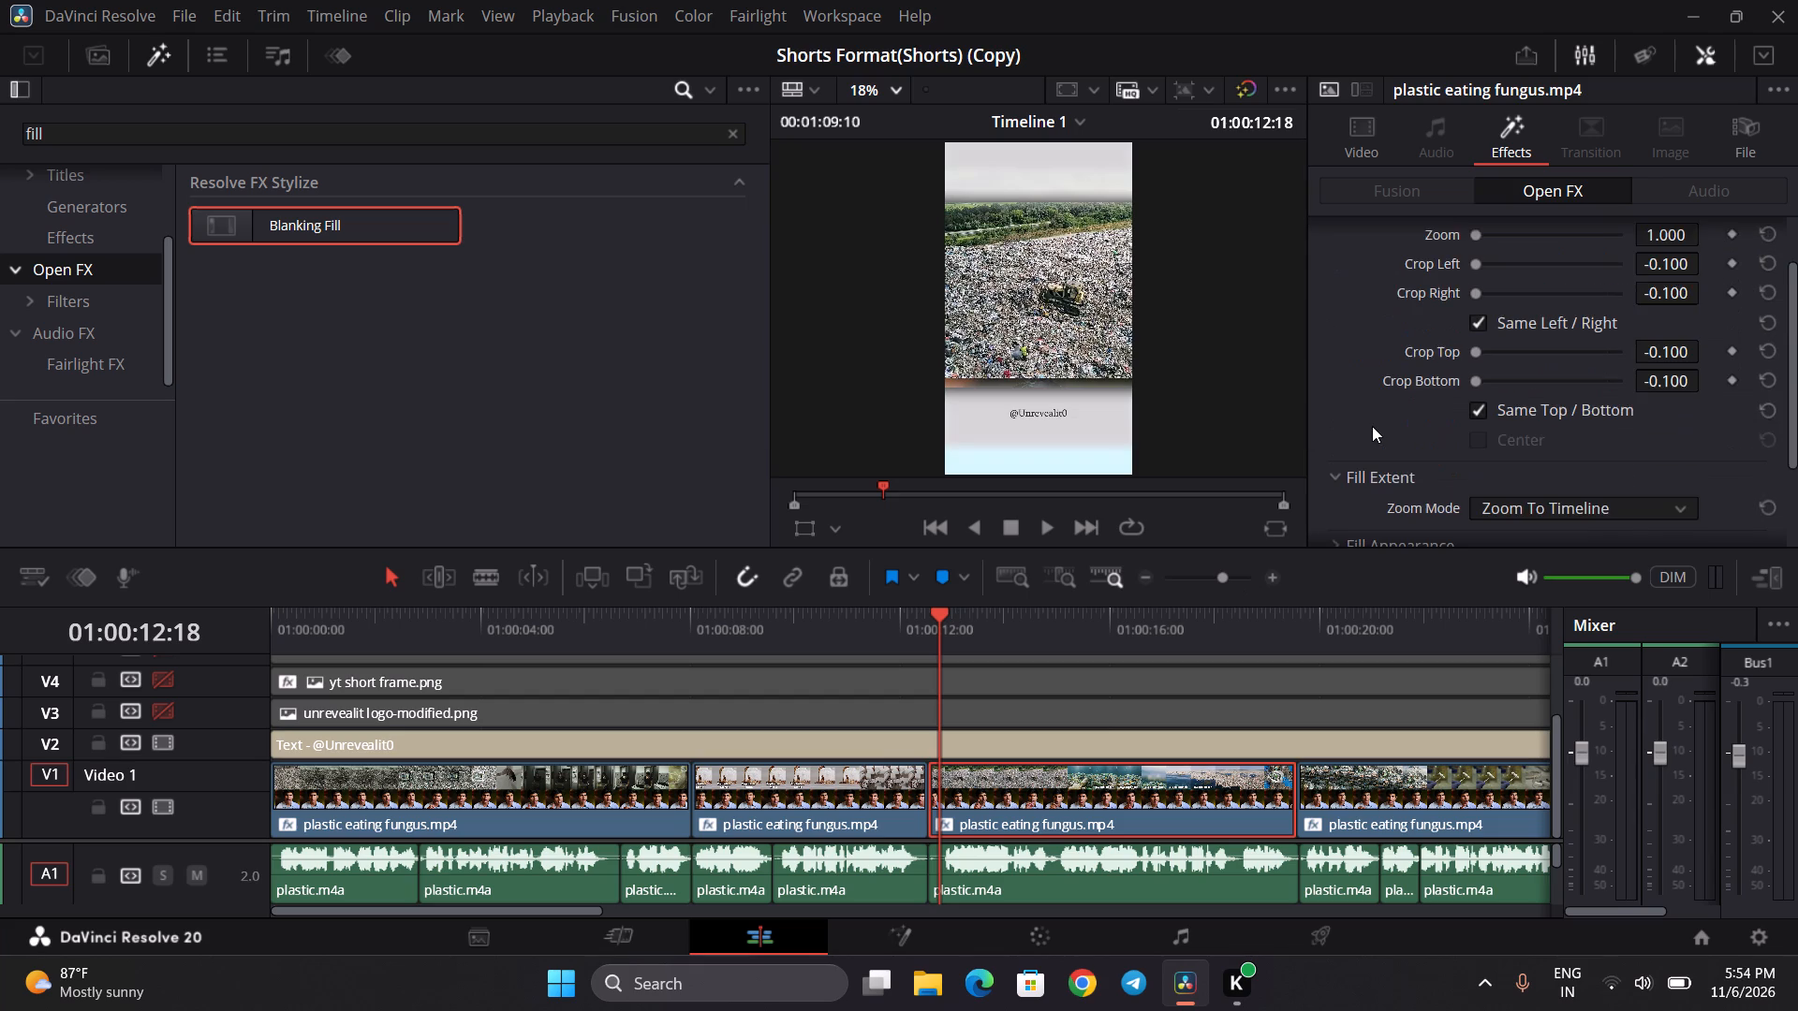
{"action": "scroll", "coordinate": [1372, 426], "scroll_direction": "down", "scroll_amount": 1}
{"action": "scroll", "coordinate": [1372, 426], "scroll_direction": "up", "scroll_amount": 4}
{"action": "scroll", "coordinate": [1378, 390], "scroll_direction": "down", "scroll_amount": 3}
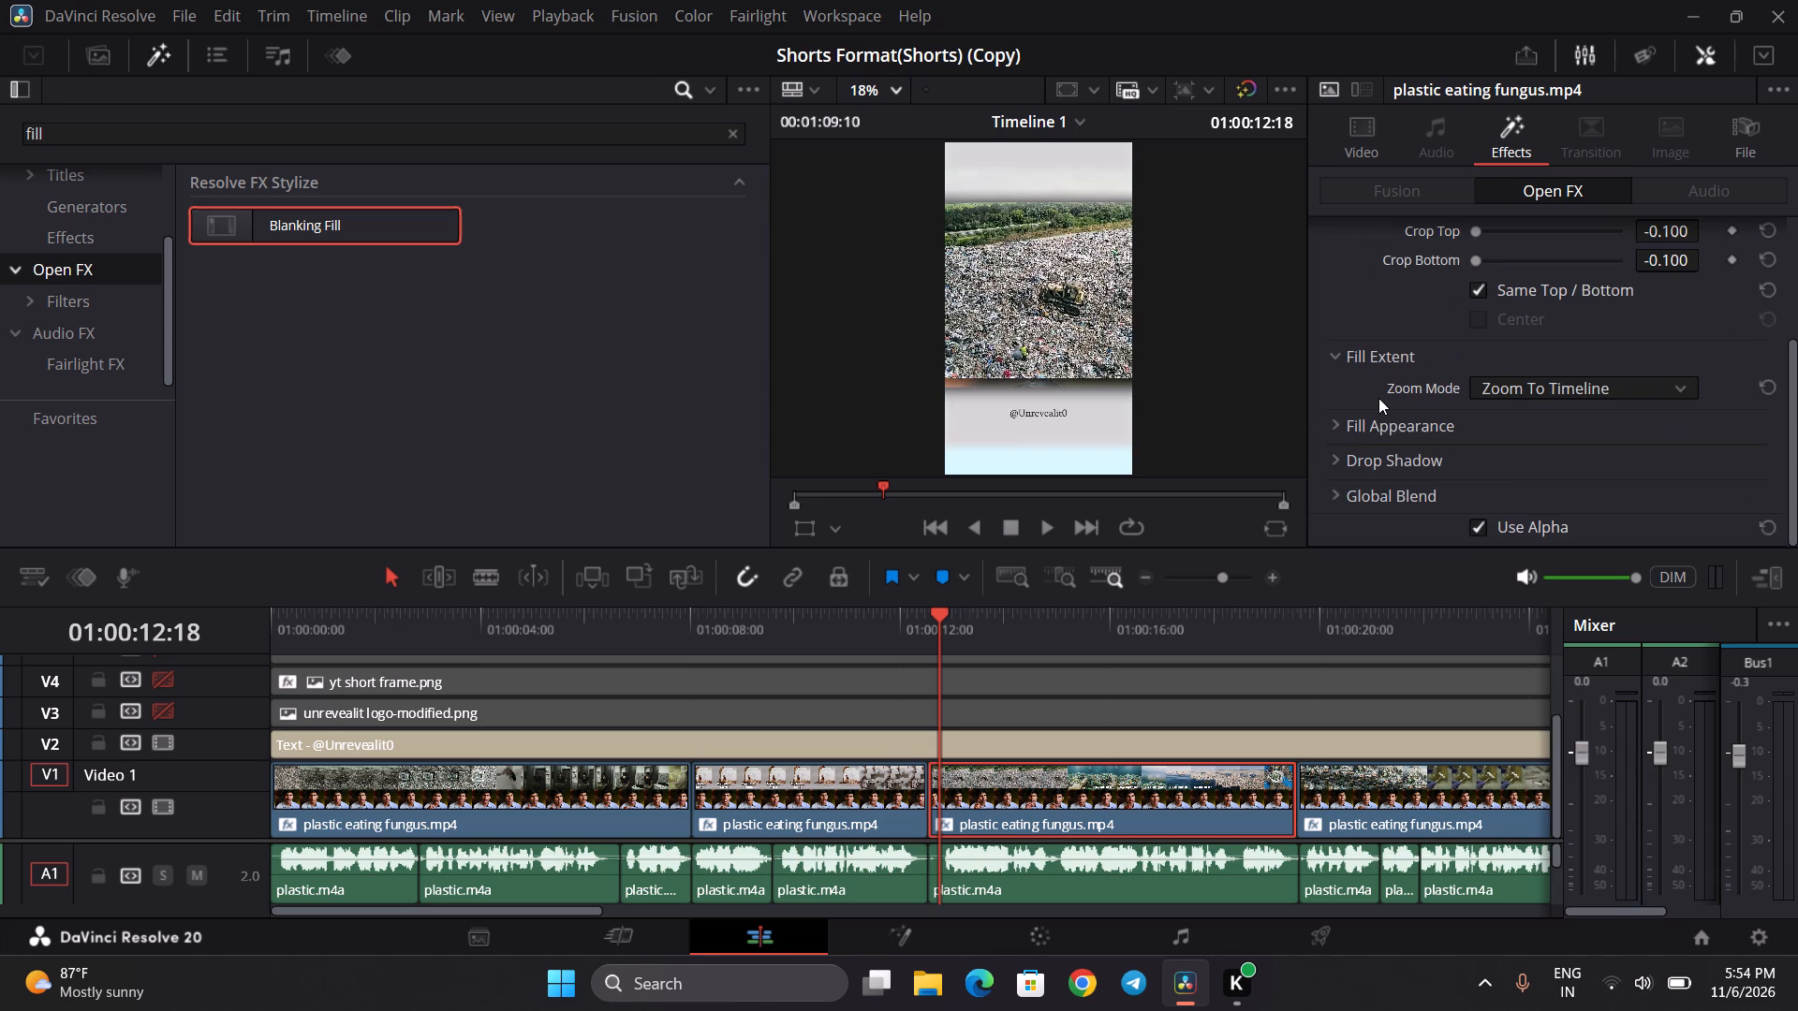
Set the Blanking Fill's Fade Color to dark red #550000 on the third V1 clip.
{"action": "left_click", "coordinate": [1432, 428]}
{"action": "scroll", "coordinate": [1431, 428], "scroll_direction": "down", "scroll_amount": 2}
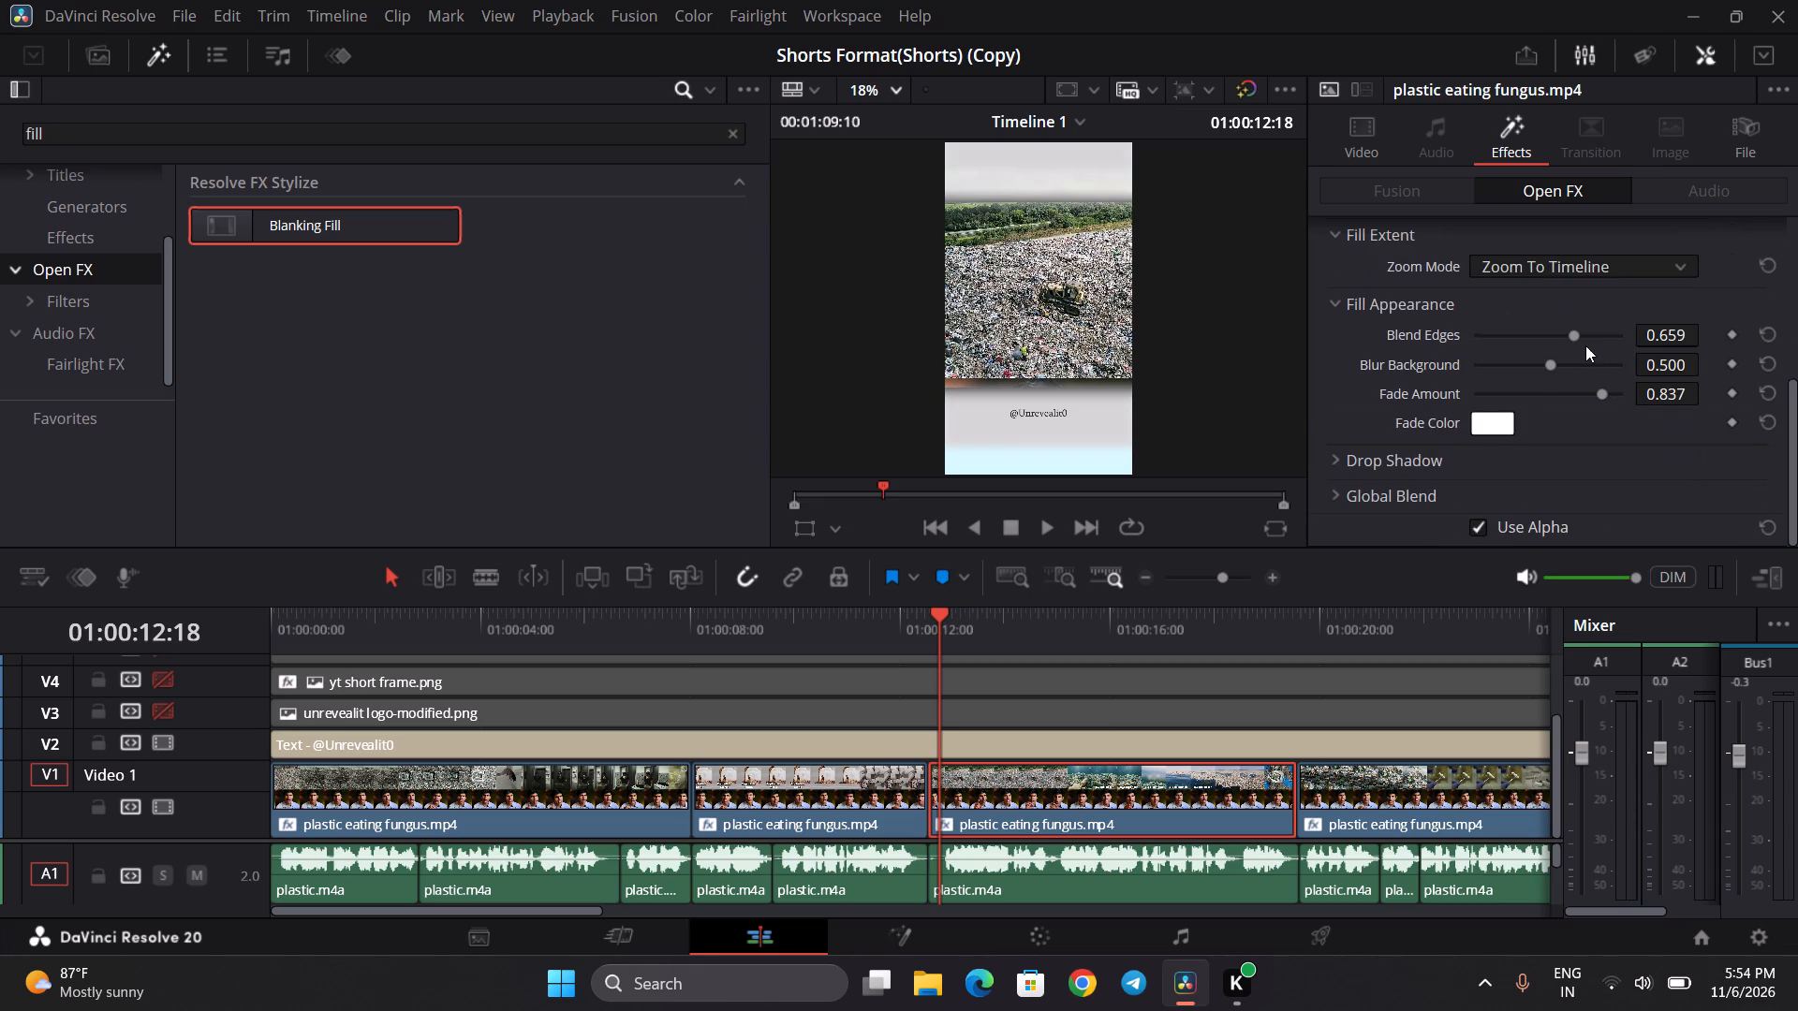
{"action": "left_click", "coordinate": [1491, 425]}
{"action": "left_click", "coordinate": [597, 388]}
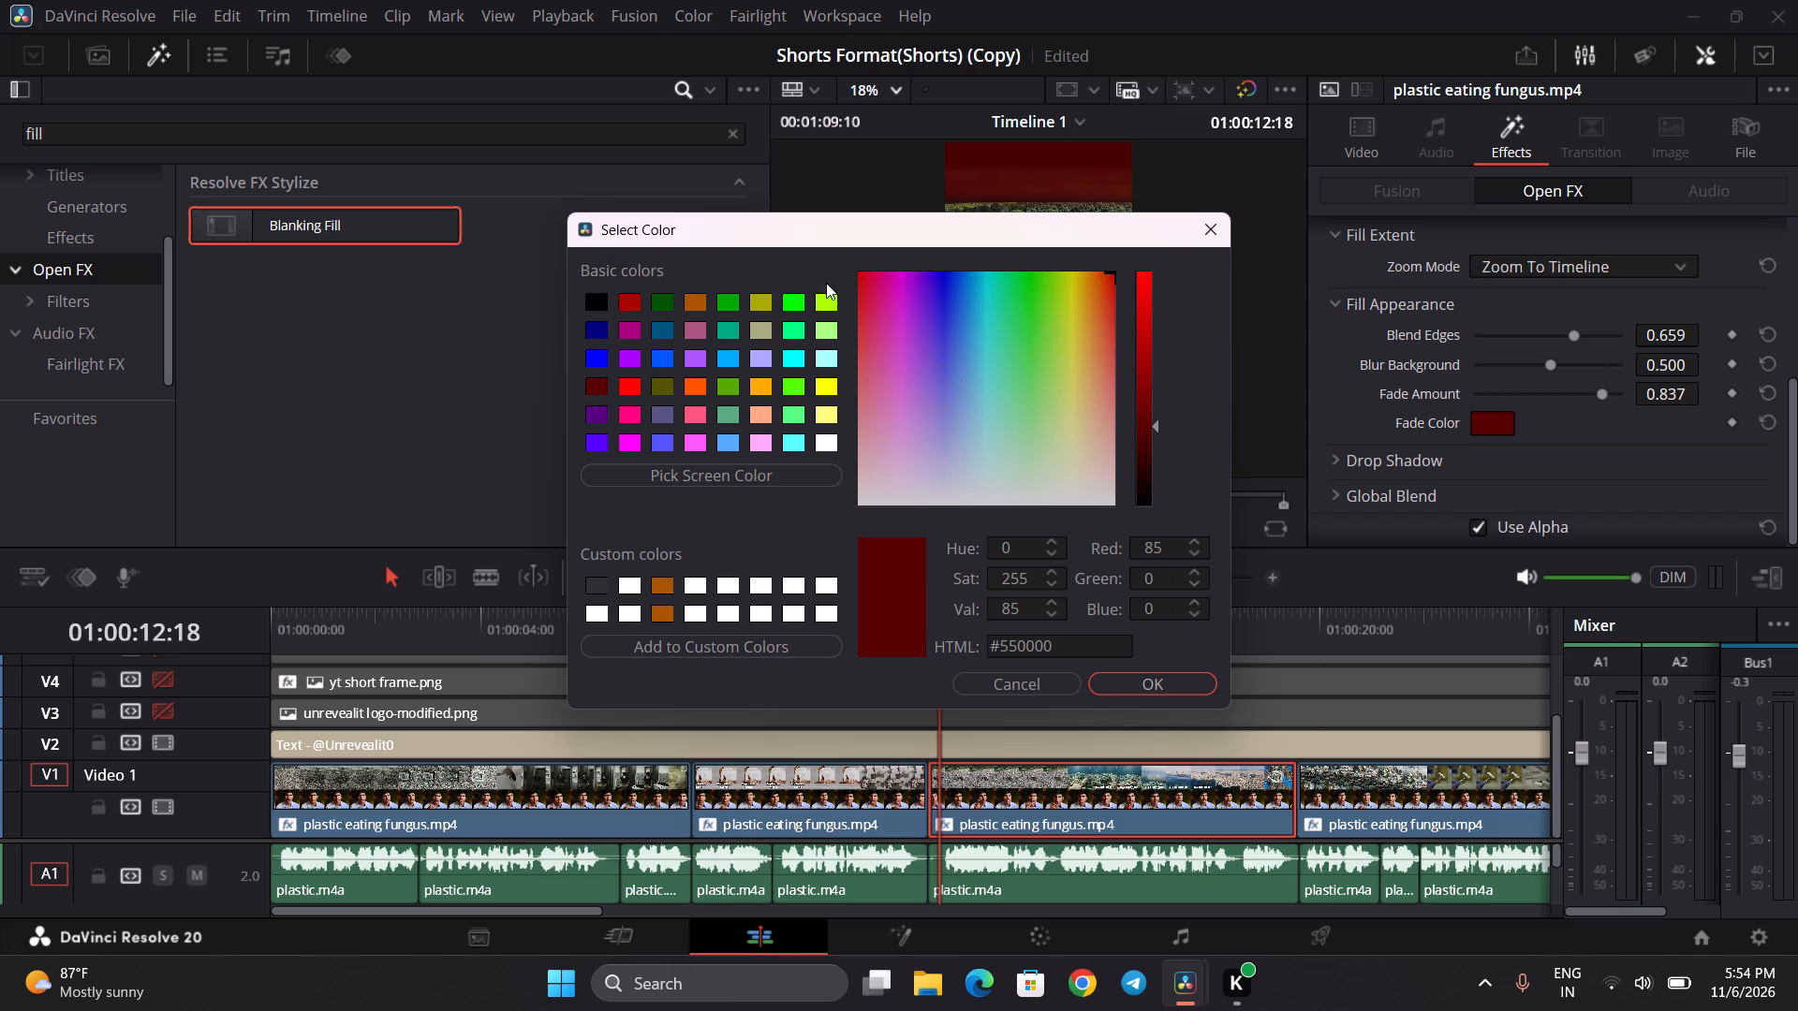
{"action": "left_click_drag", "start_coordinate": [853, 234], "coordinate": [829, 318]}
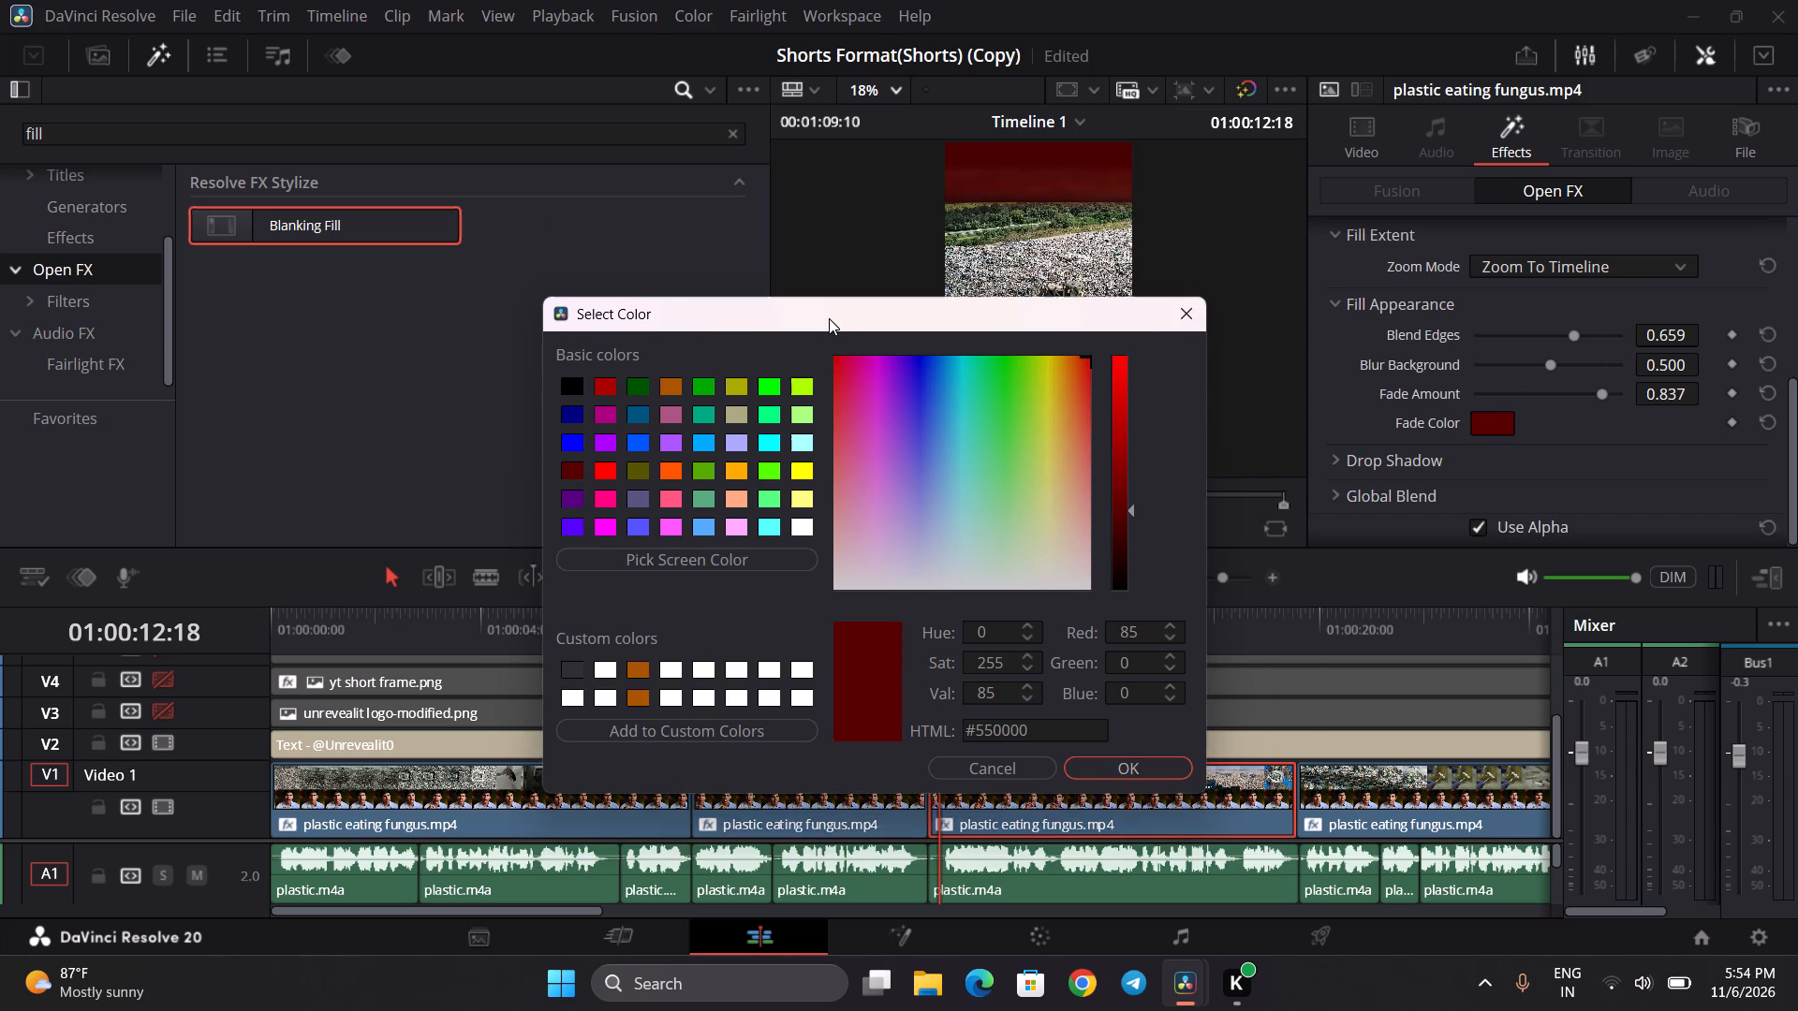
{"action": "left_click_drag", "start_coordinate": [829, 318], "coordinate": [791, 404]}
{"action": "left_click", "coordinate": [530, 469]}
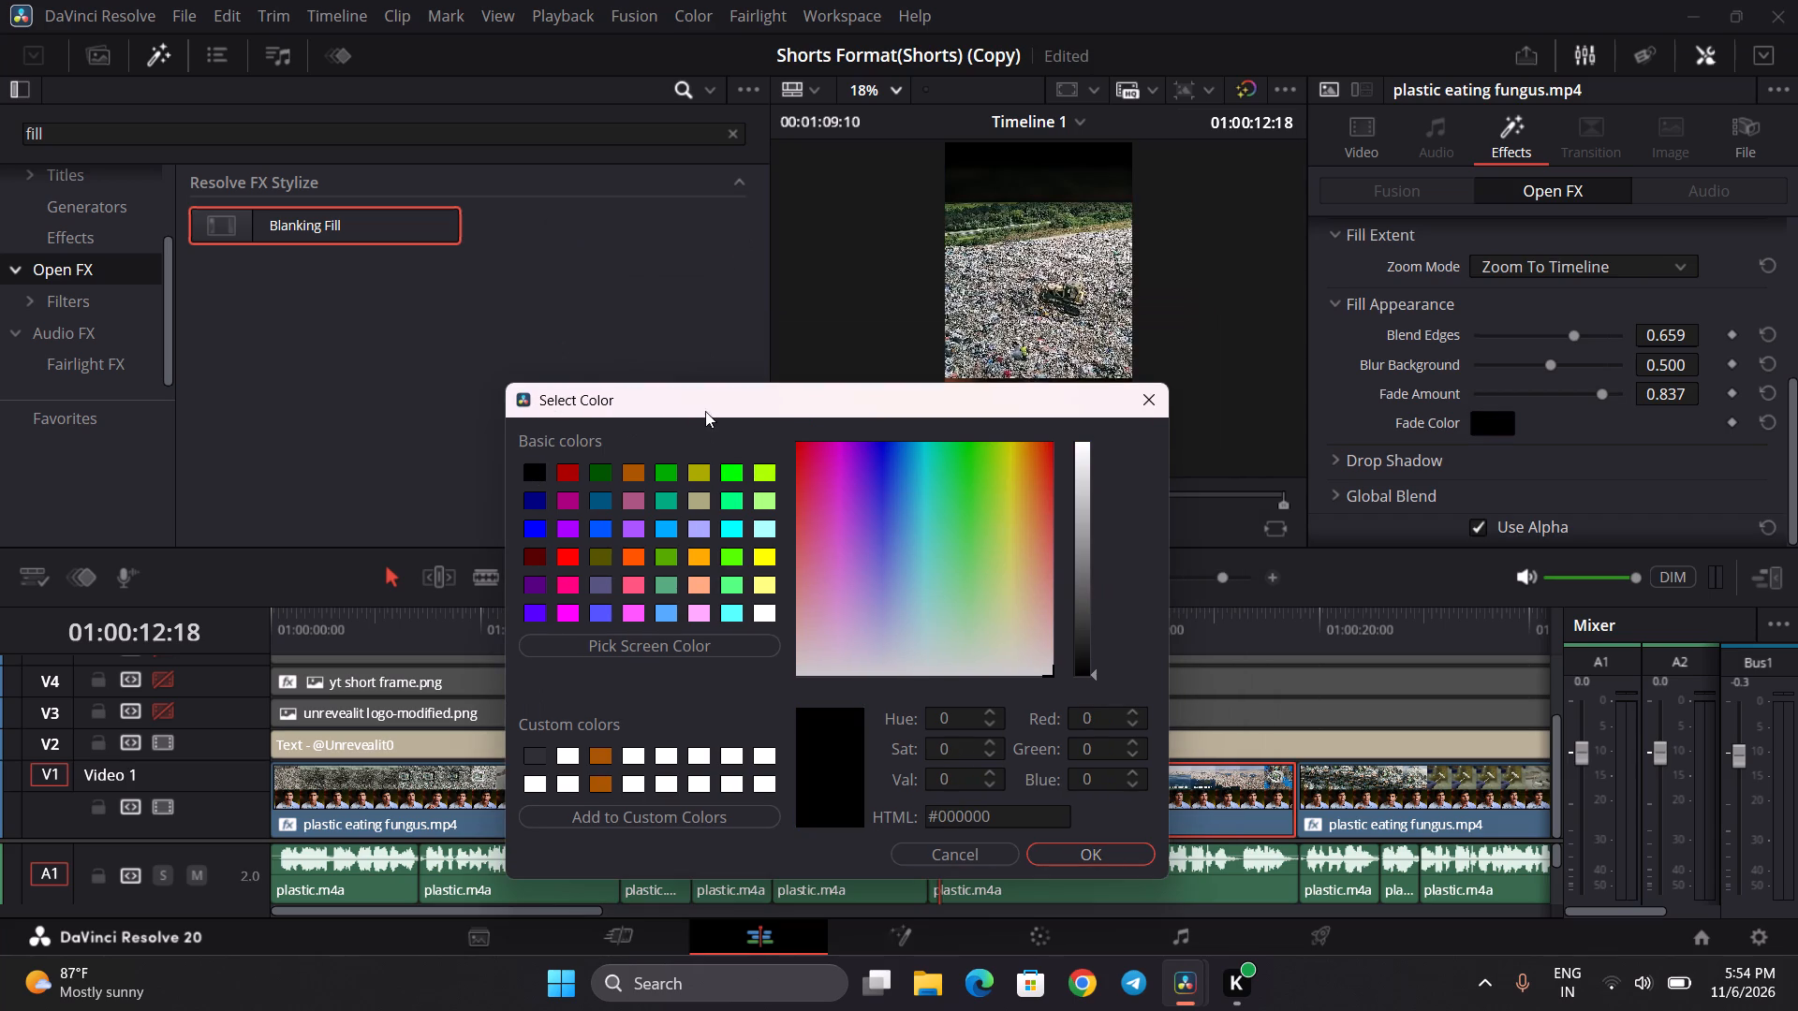
{"action": "left_click_drag", "start_coordinate": [721, 403], "coordinate": [487, 352]}
{"action": "left_click", "coordinate": [302, 501]}
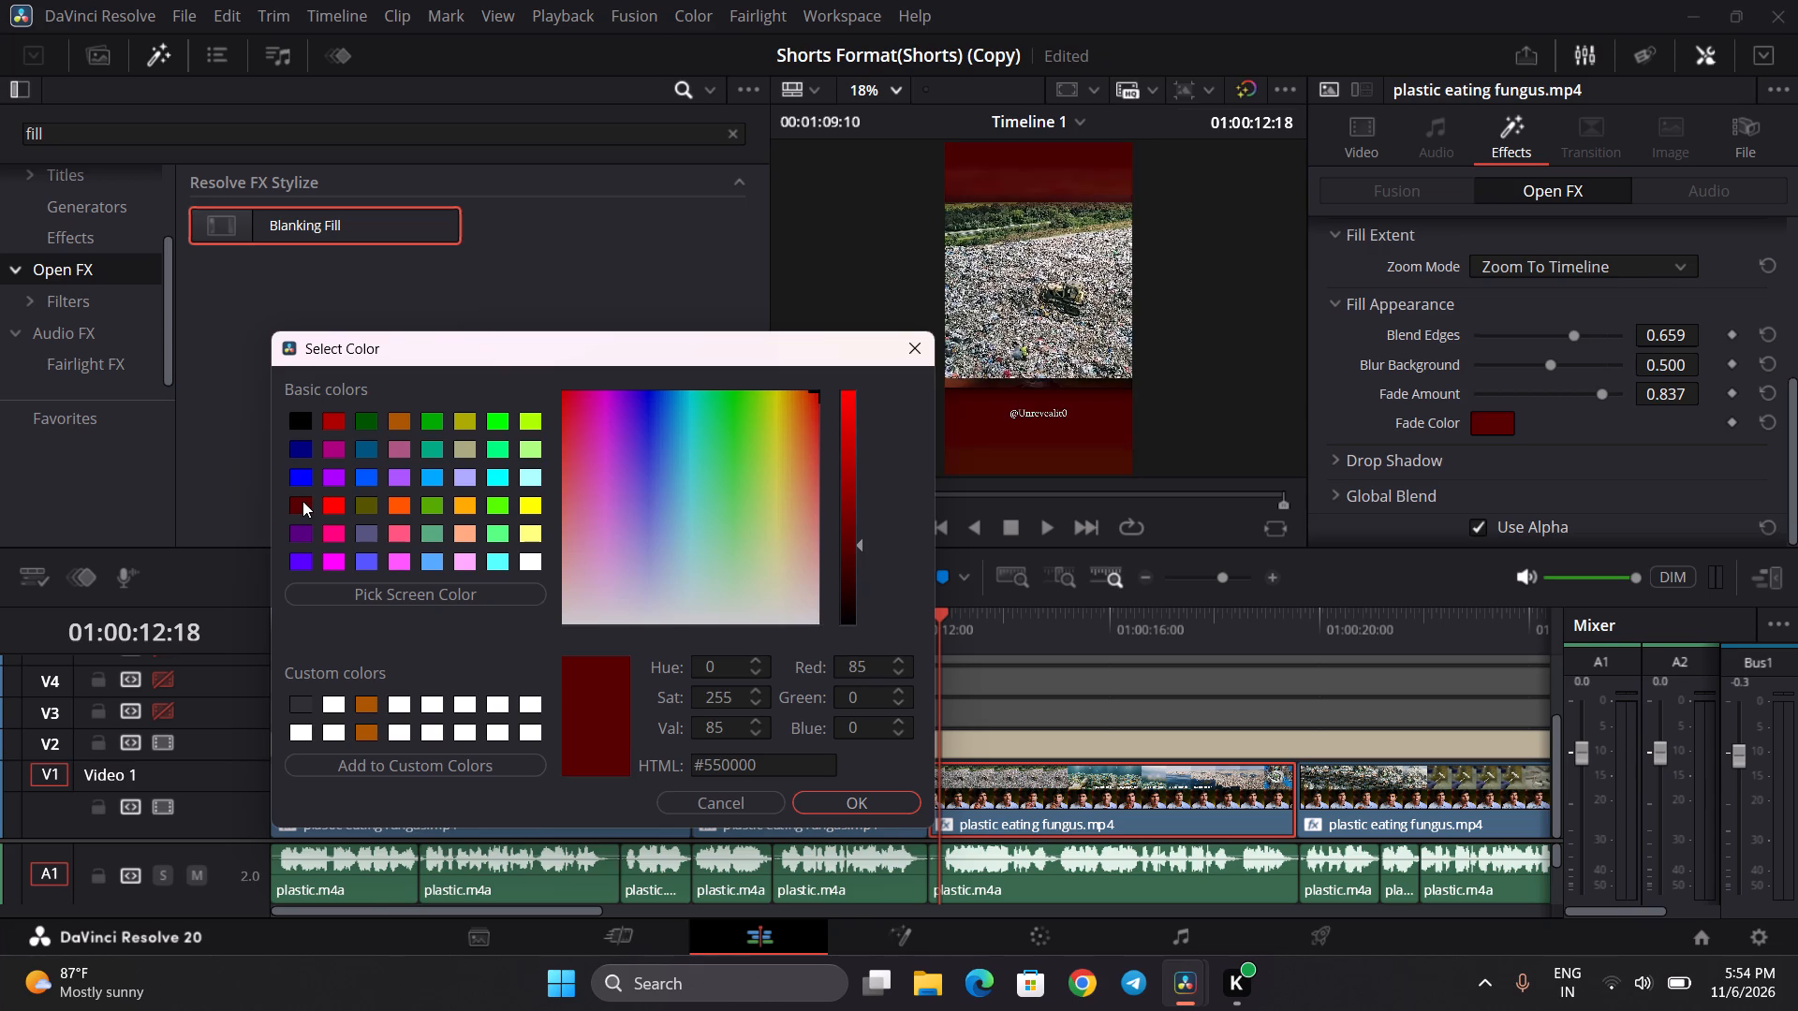
{"action": "left_click", "coordinate": [840, 794]}
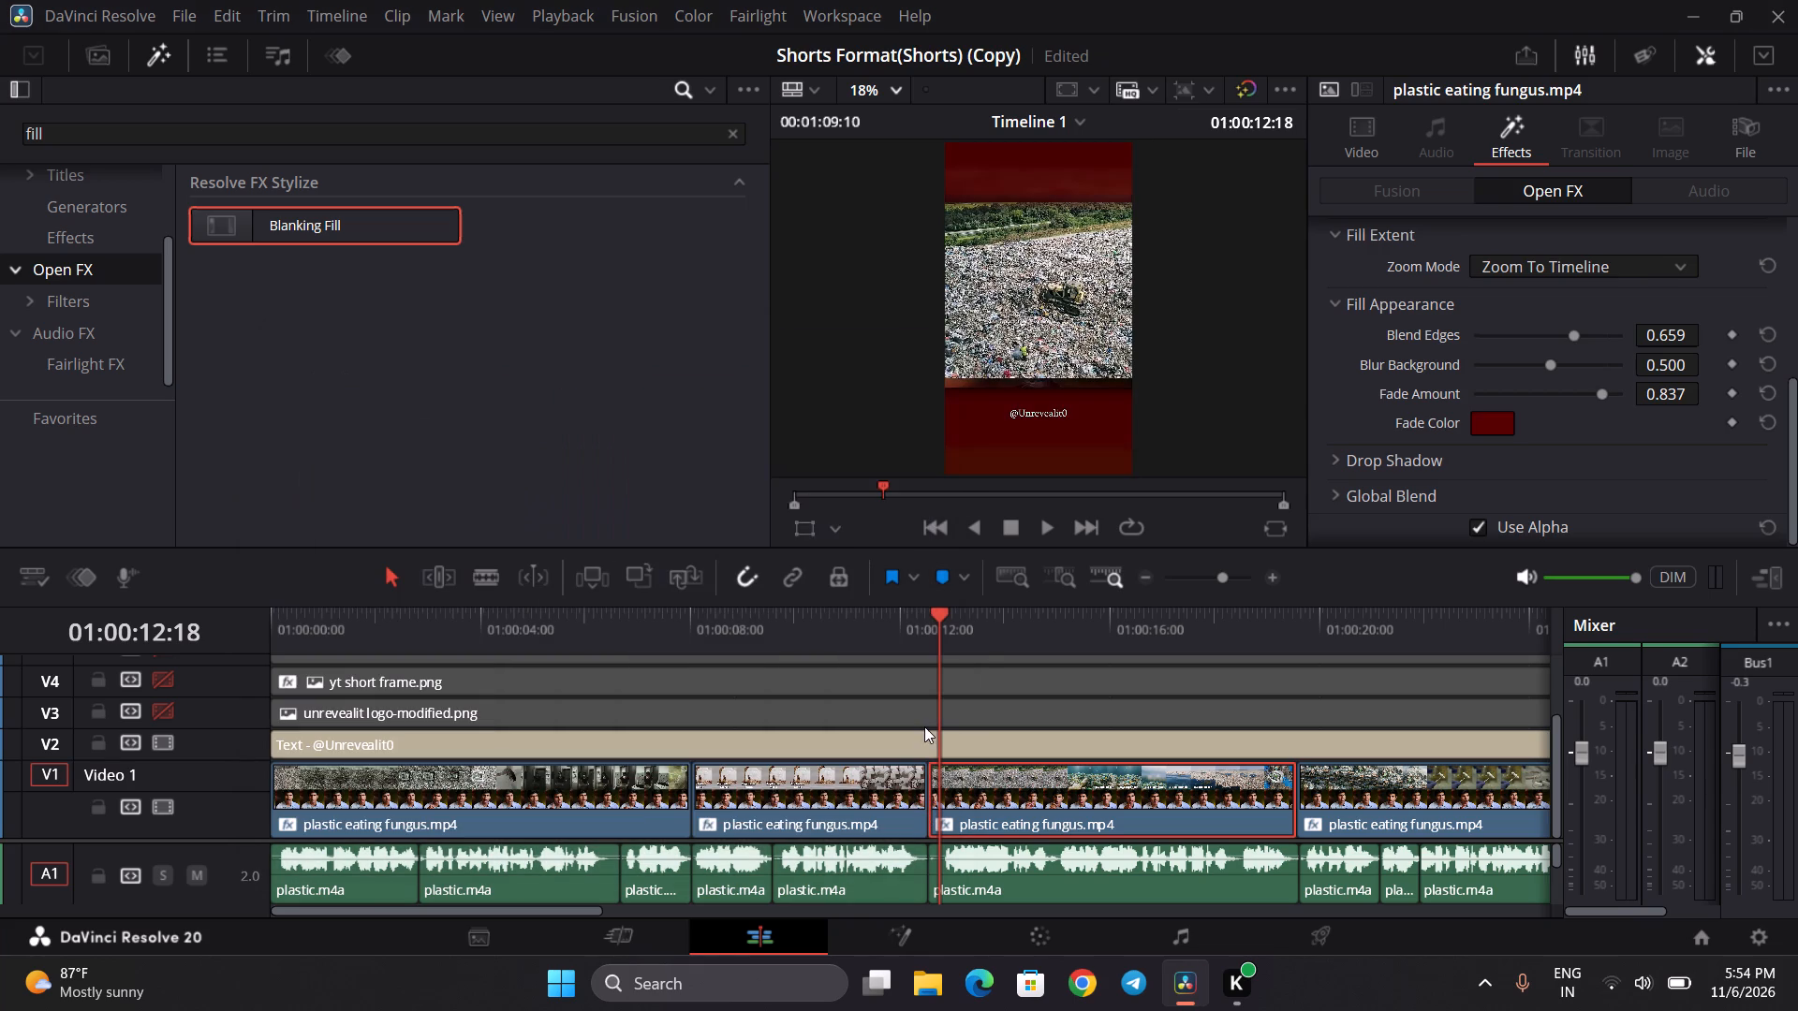
Scrub through the second and third V1 clips to compare how the picture meets the red fill in each shot.
{"action": "left_click", "coordinate": [922, 631]}
{"action": "left_click", "coordinate": [892, 638]}
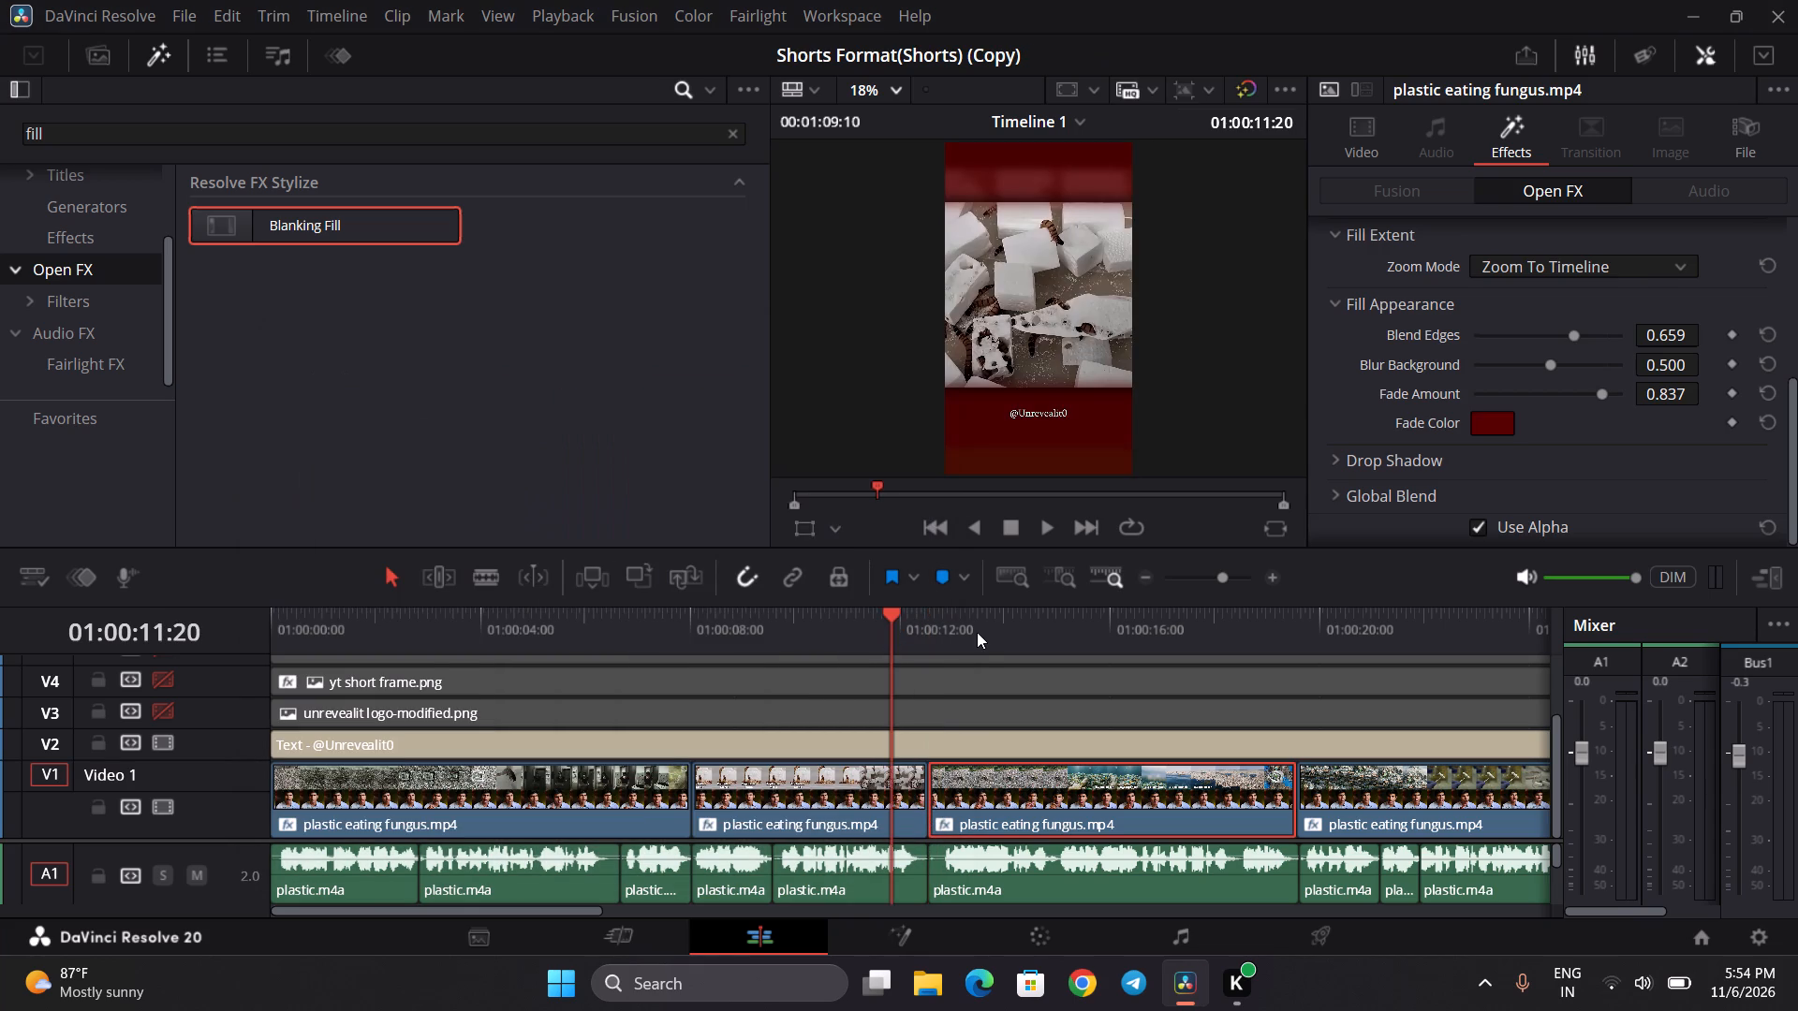
{"action": "left_click", "coordinate": [978, 630]}
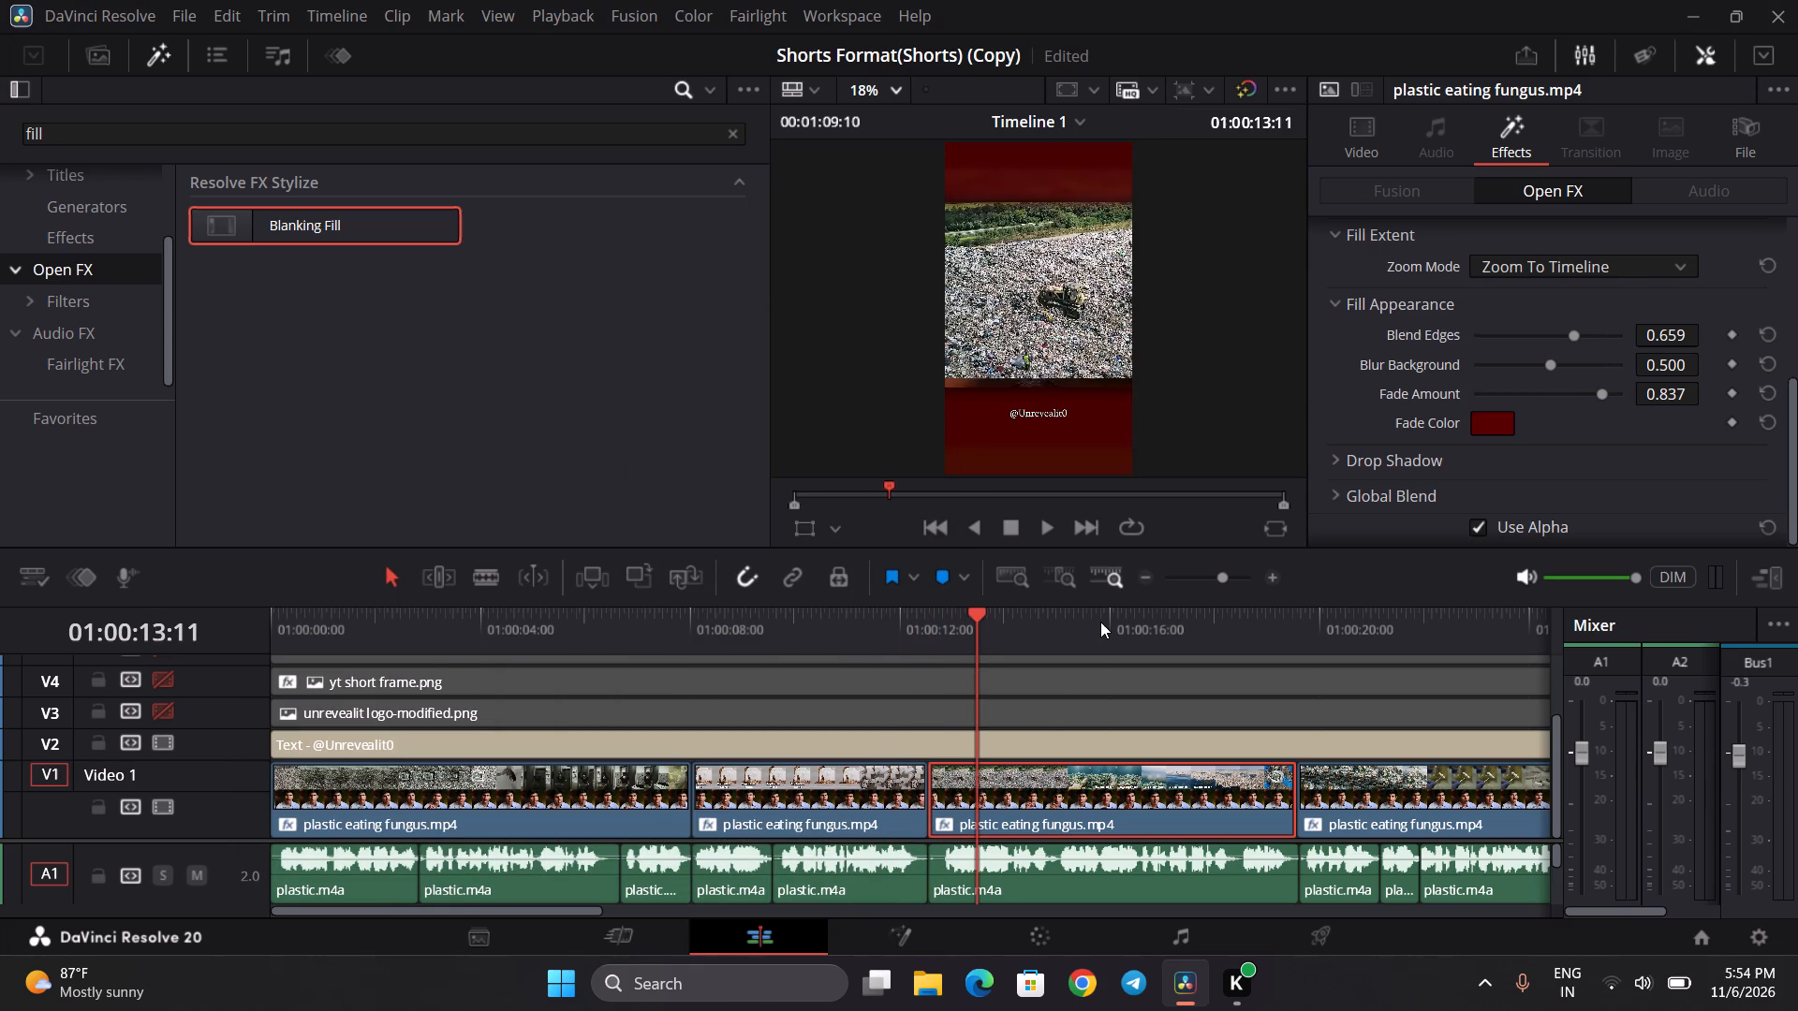
{"action": "left_click", "coordinate": [1100, 622]}
{"action": "left_click", "coordinate": [1202, 607]}
{"action": "left_click", "coordinate": [1215, 607]}
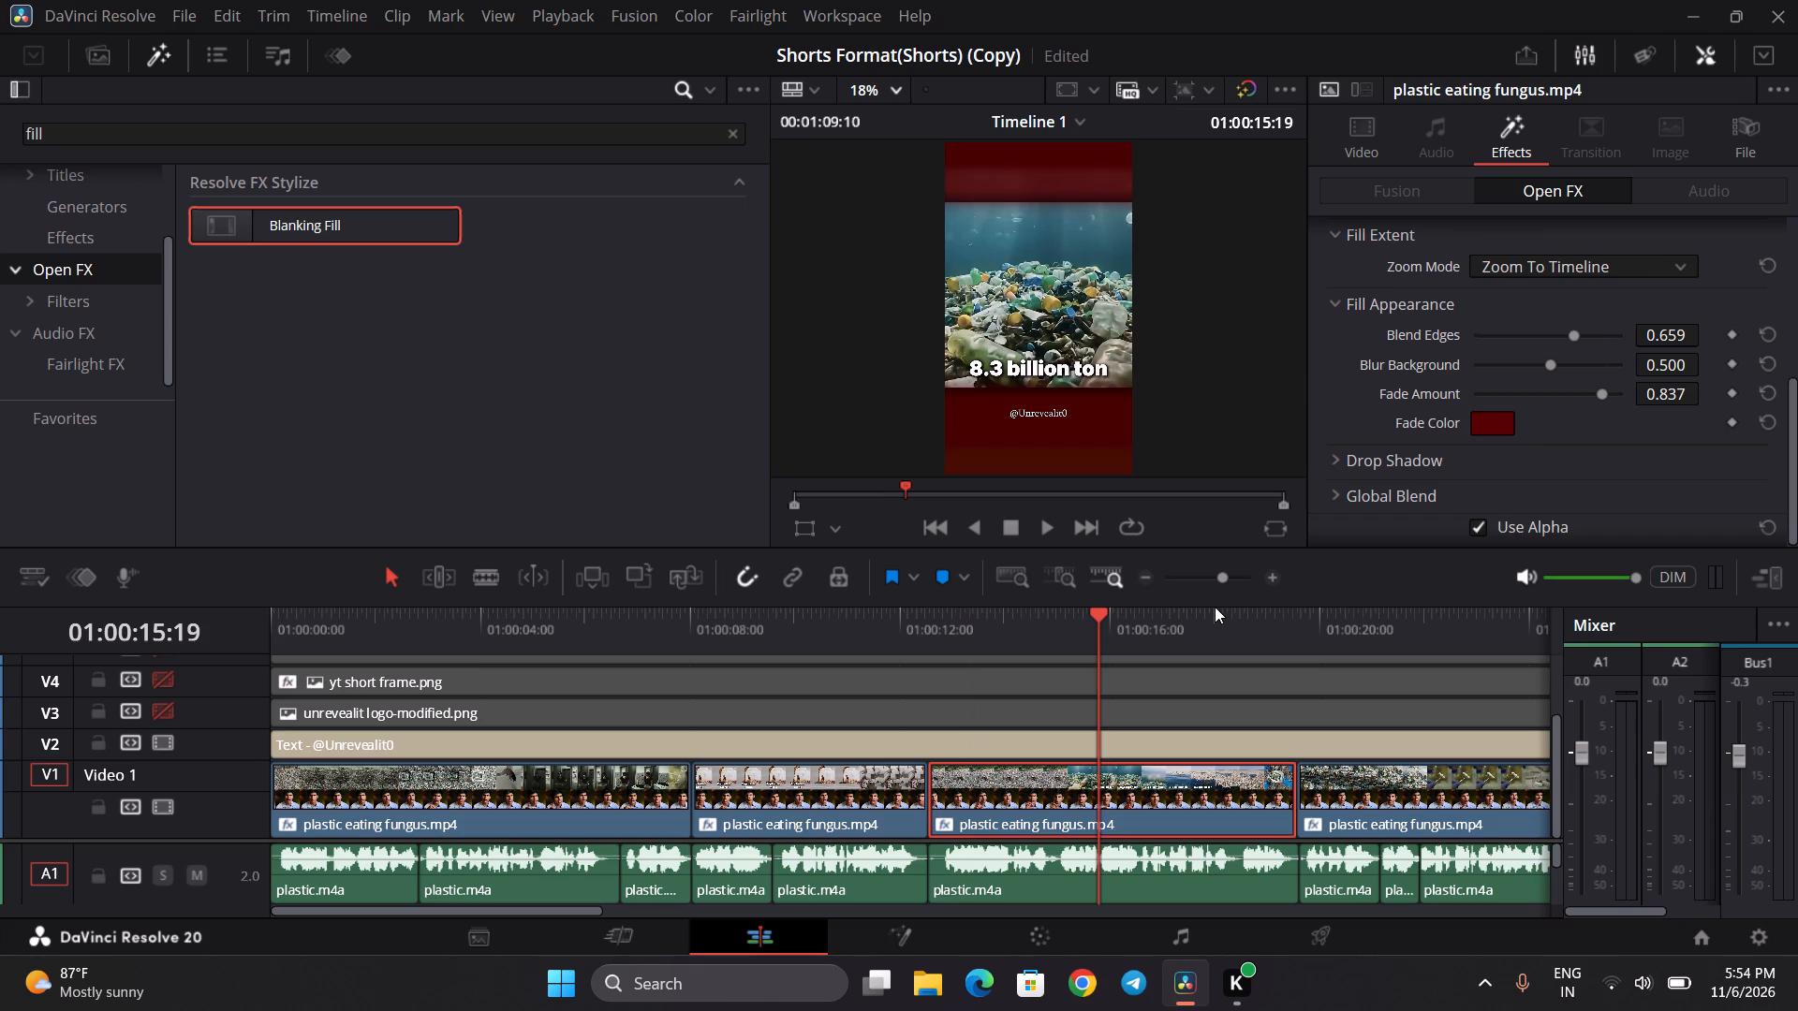
{"action": "left_click", "coordinate": [1197, 646]}
{"action": "left_click", "coordinate": [1240, 621]}
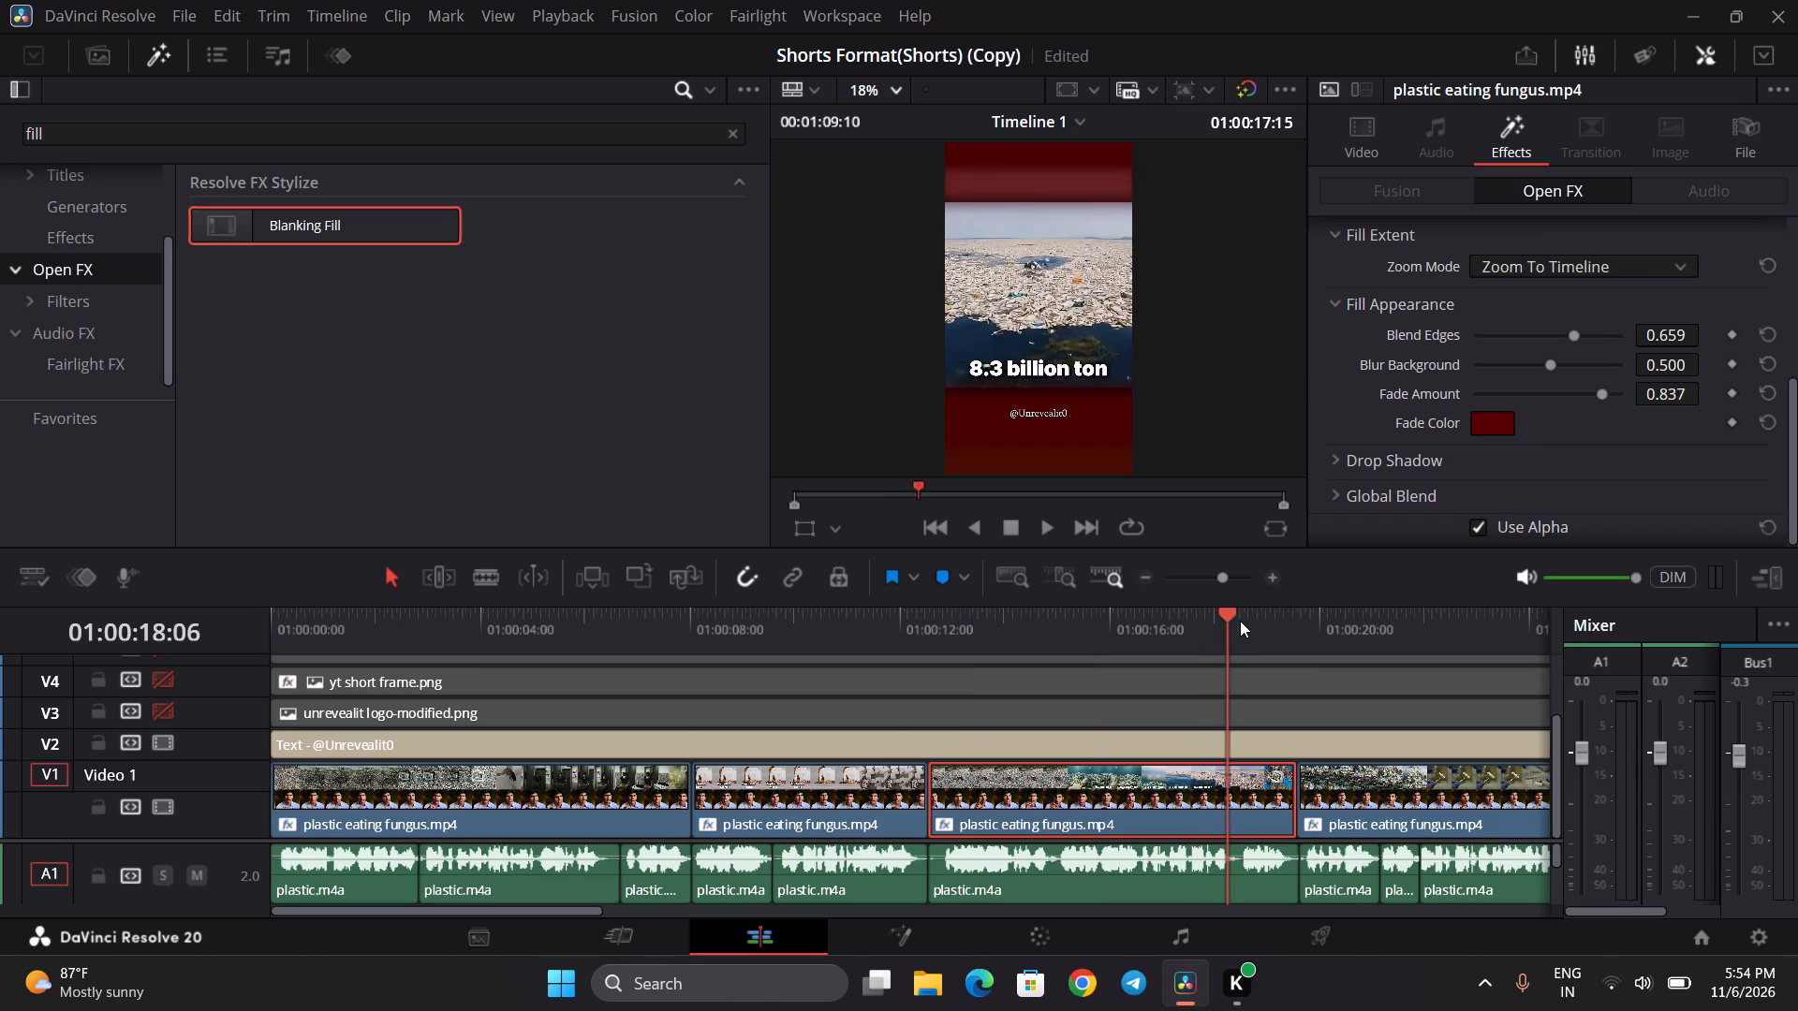
{"action": "left_click", "coordinate": [1045, 623]}
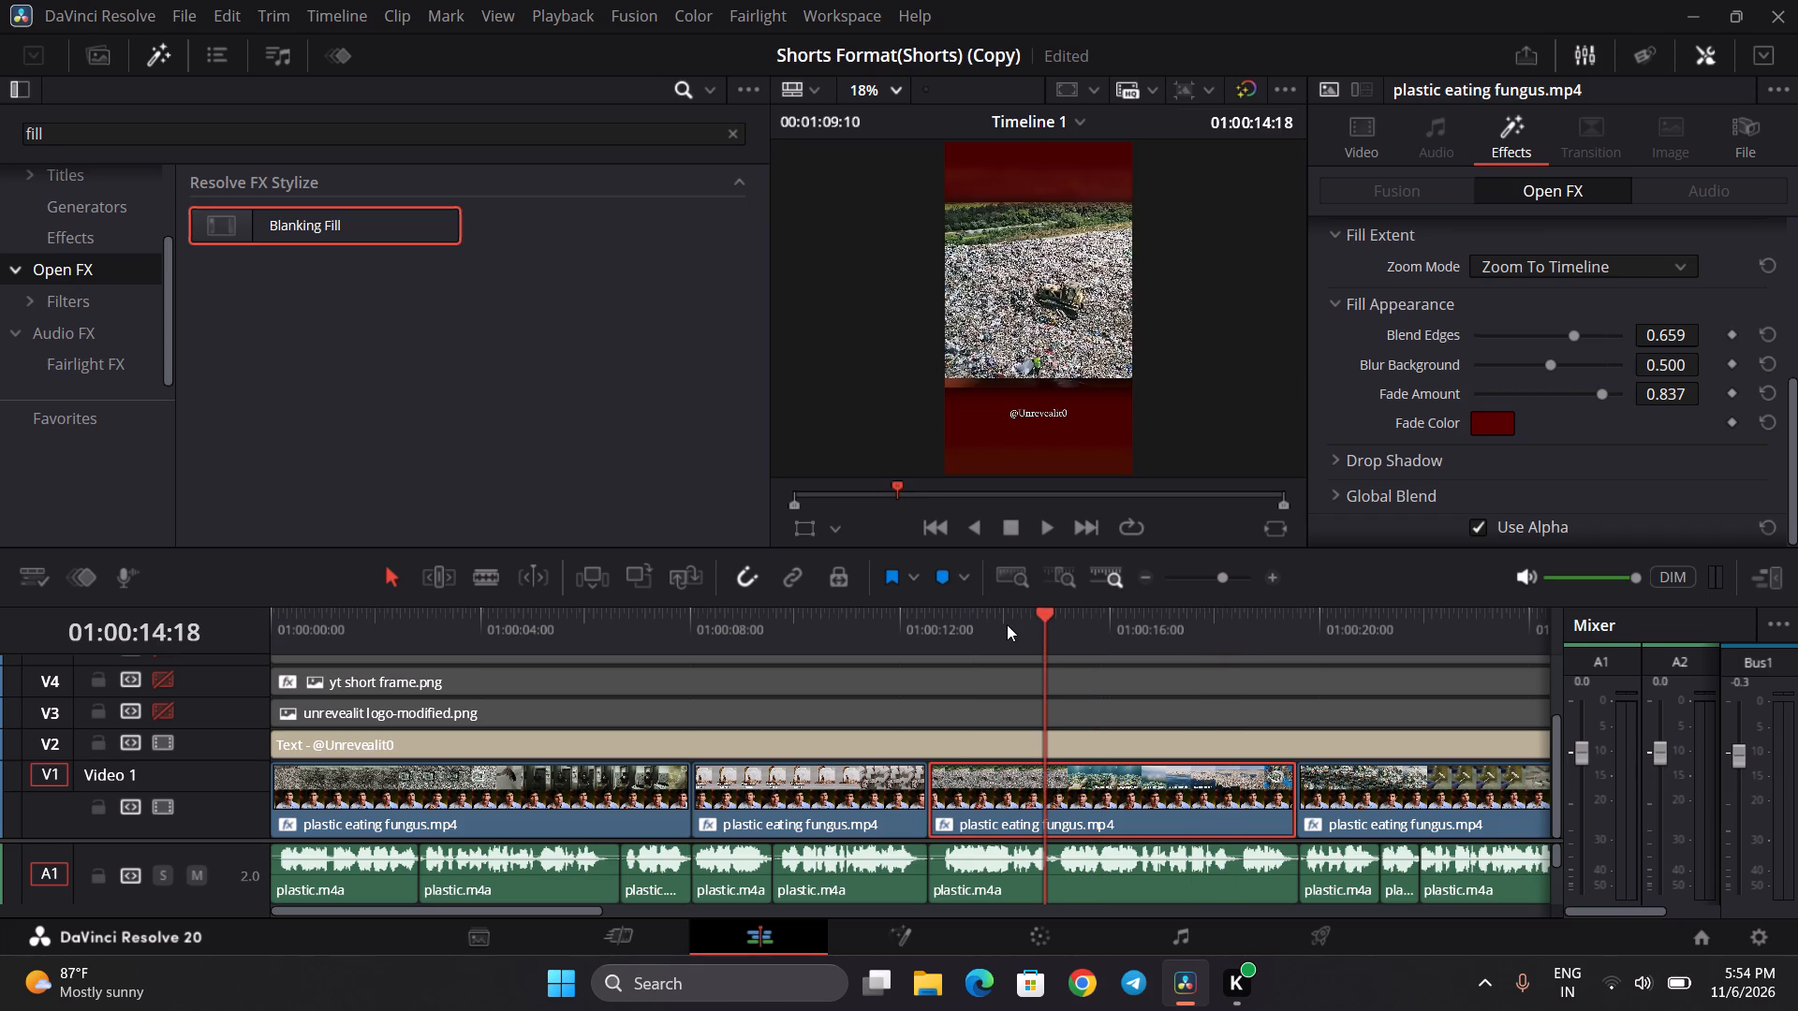
{"action": "left_click", "coordinate": [1007, 624]}
Split the third V1 clip at about 01:00:14:18, where the landfill shot ends.
{"action": "left_click", "coordinate": [484, 579]}
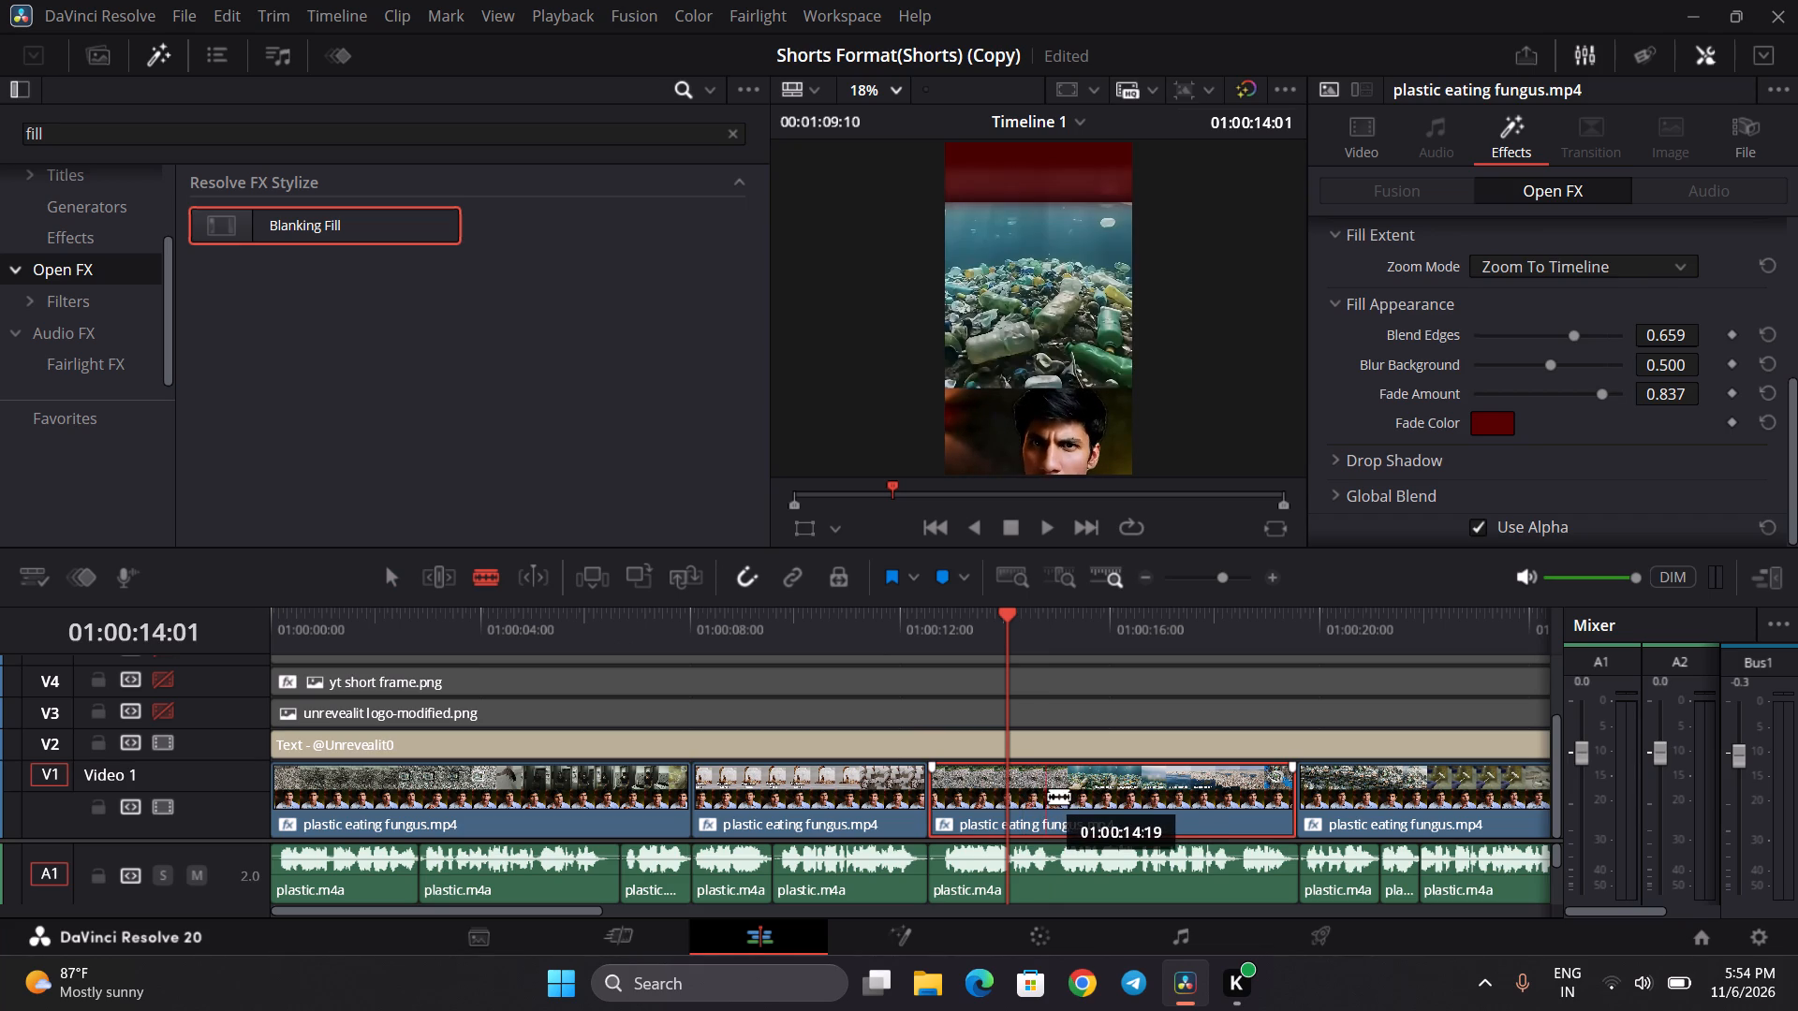
{"action": "left_click", "coordinate": [1048, 796]}
{"action": "left_click", "coordinate": [383, 577]}
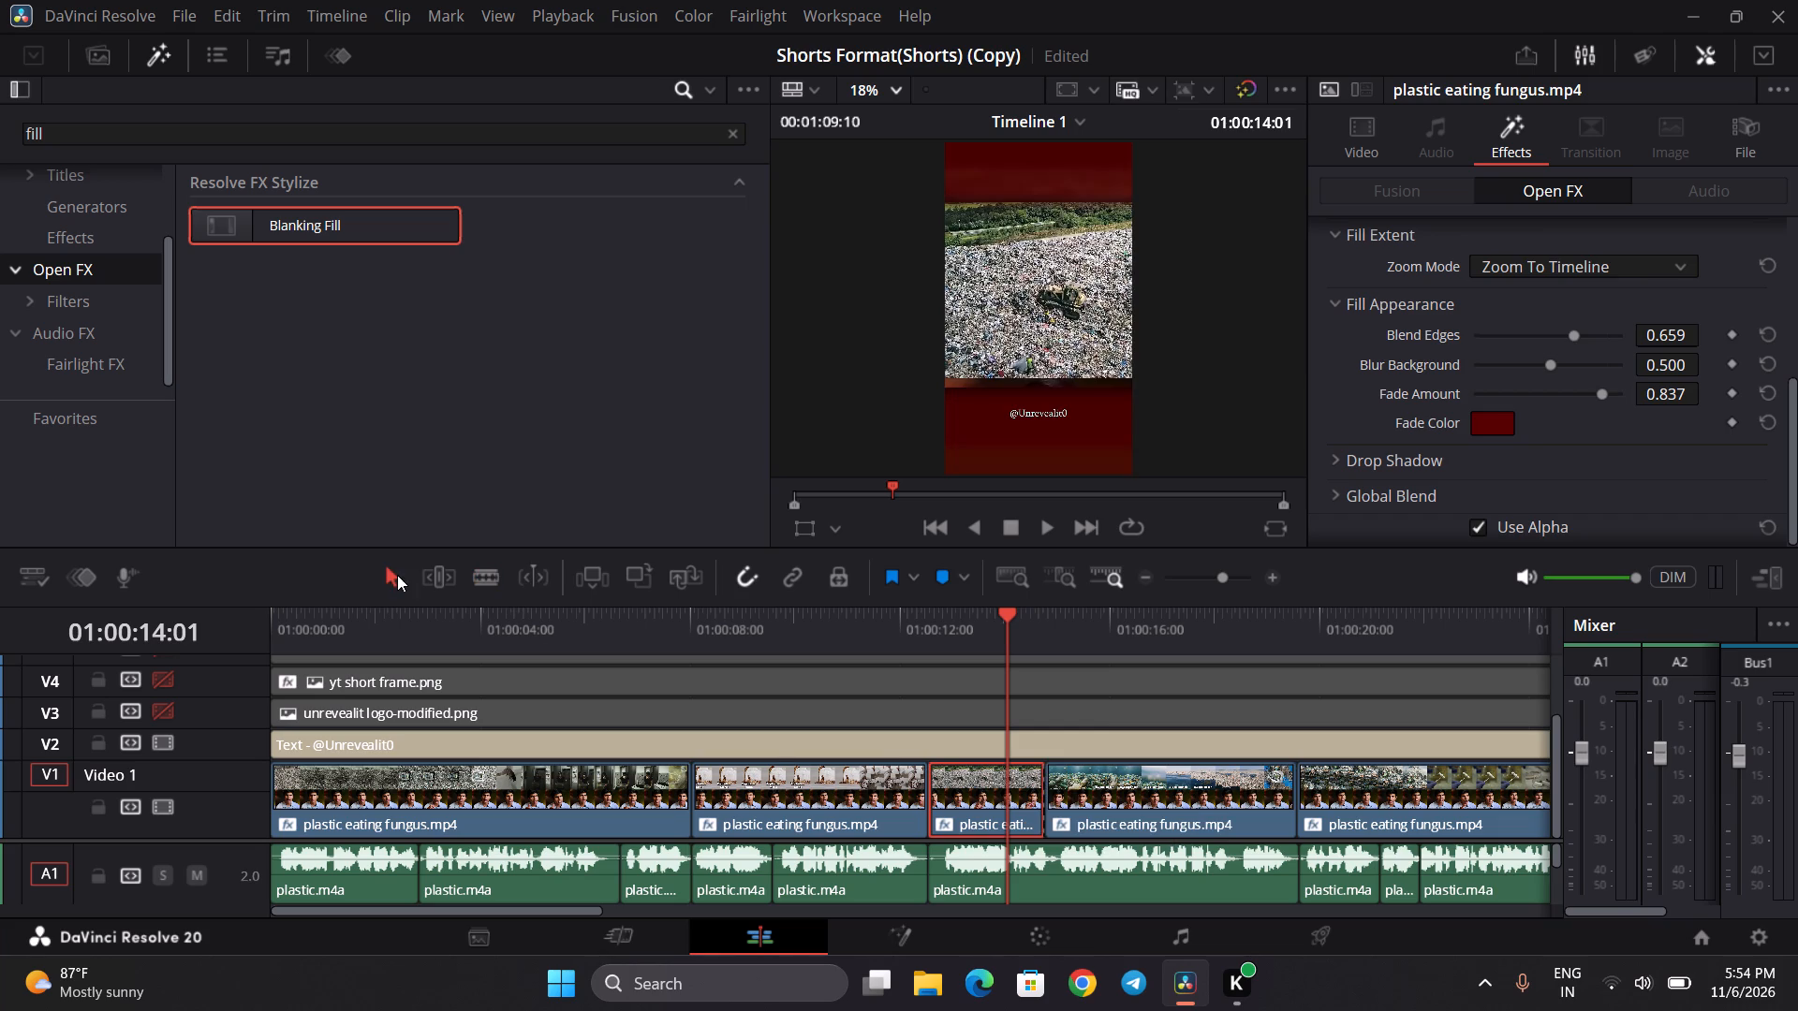
Raise Crop Bottom to 909 on the short landfill clip before the new cut on V1.
{"action": "left_click", "coordinate": [979, 794]}
{"action": "left_click", "coordinate": [1371, 136]}
{"action": "scroll", "coordinate": [1495, 462], "scroll_direction": "down", "scroll_amount": 2}
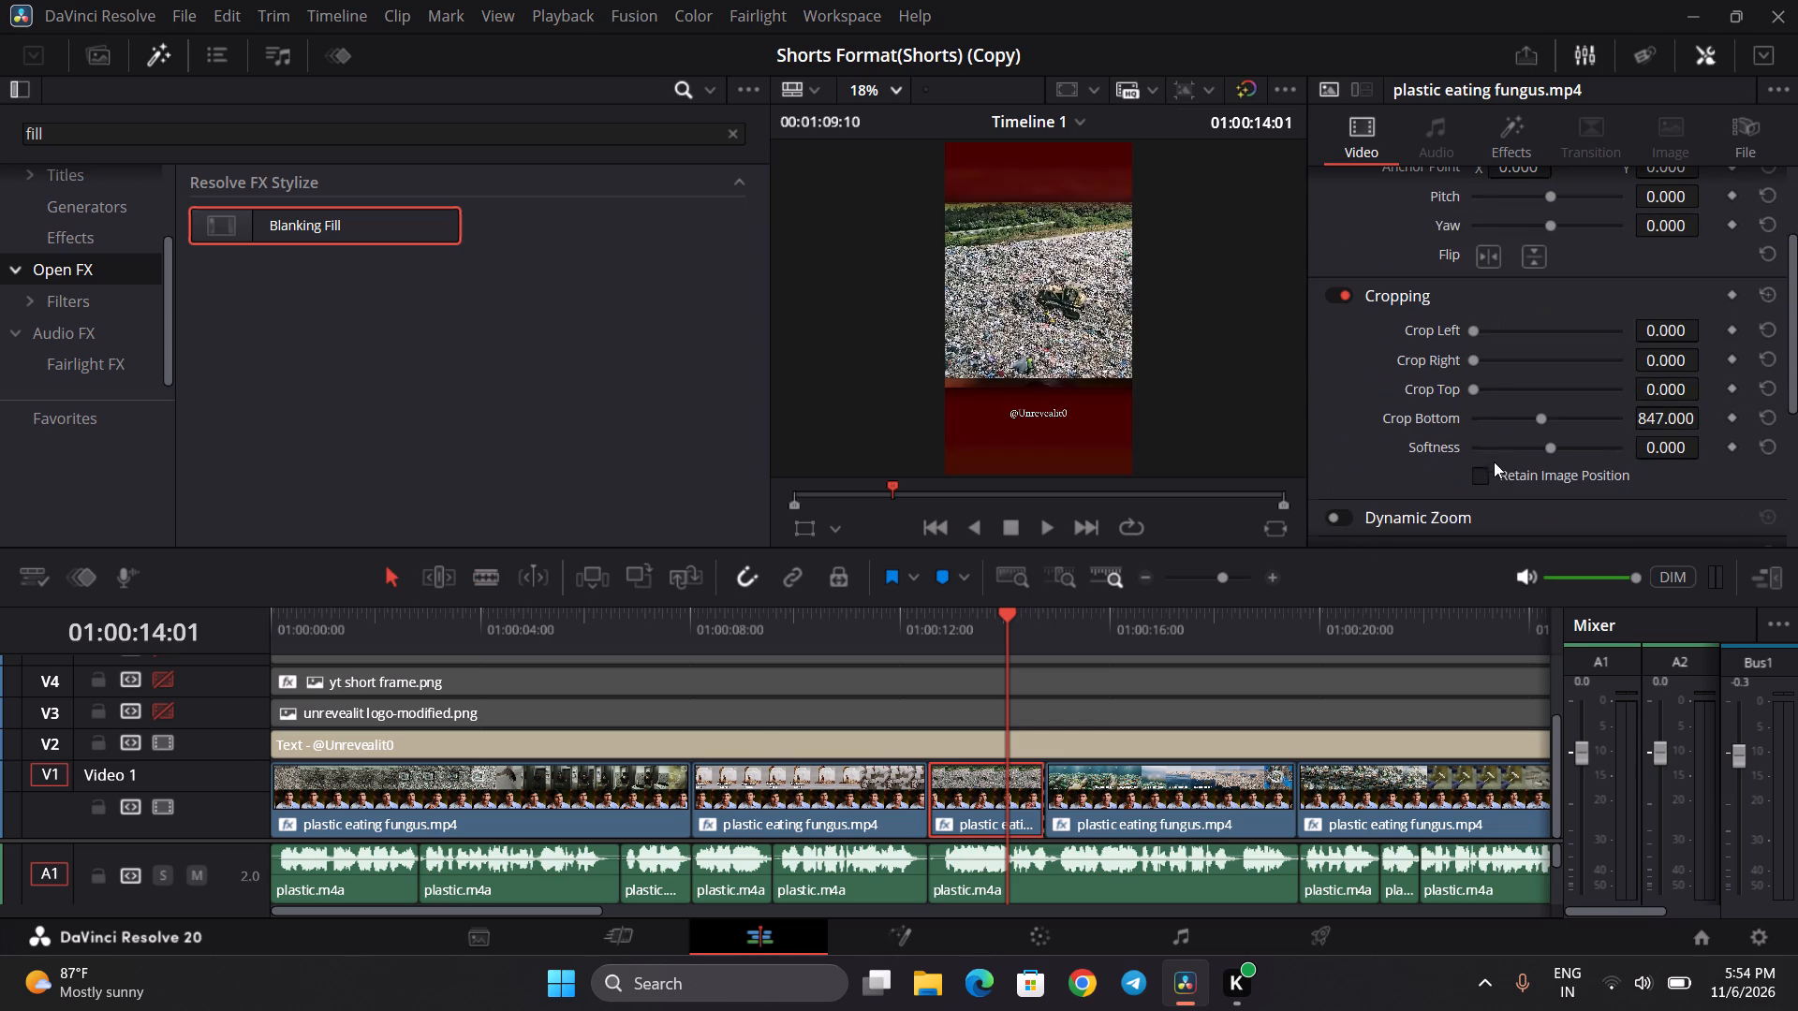
{"action": "left_click_drag", "start_coordinate": [1653, 418], "coordinate": [1658, 418]}
{"action": "left_click_drag", "start_coordinate": [1658, 418], "coordinate": [1698, 425]}
{"action": "left_click_drag", "start_coordinate": [1698, 425], "coordinate": [1726, 434]}
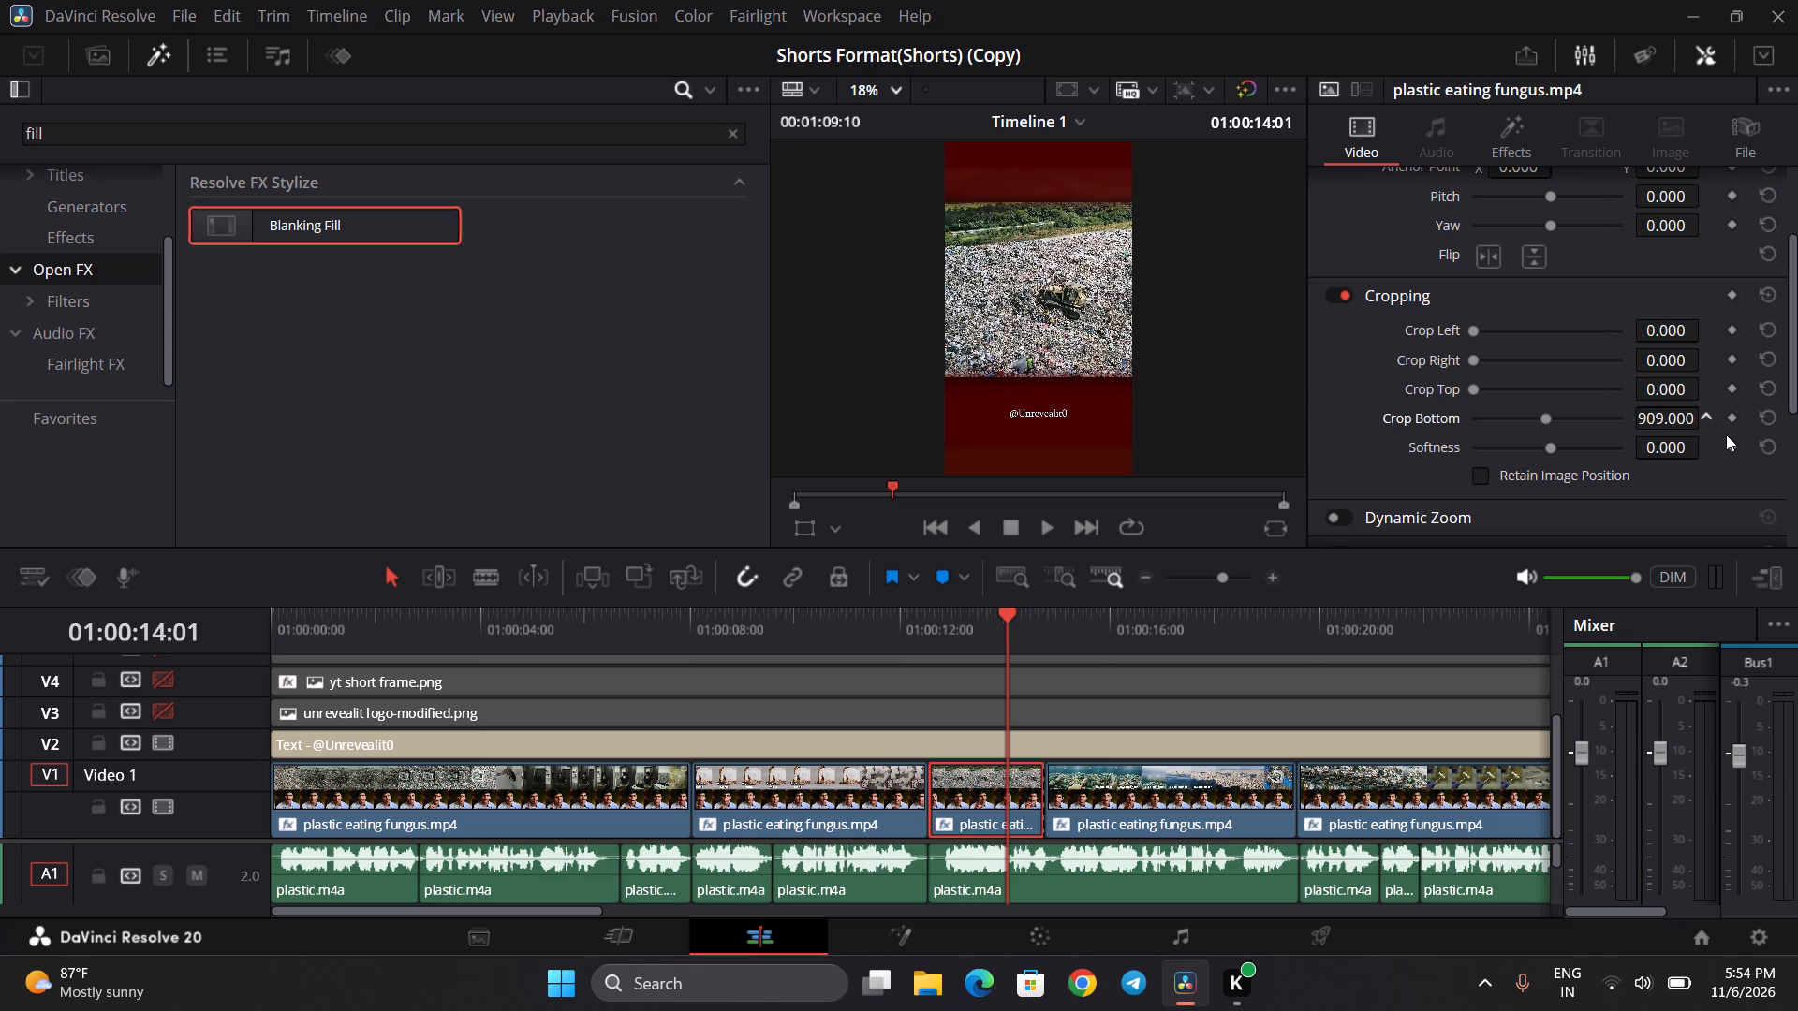
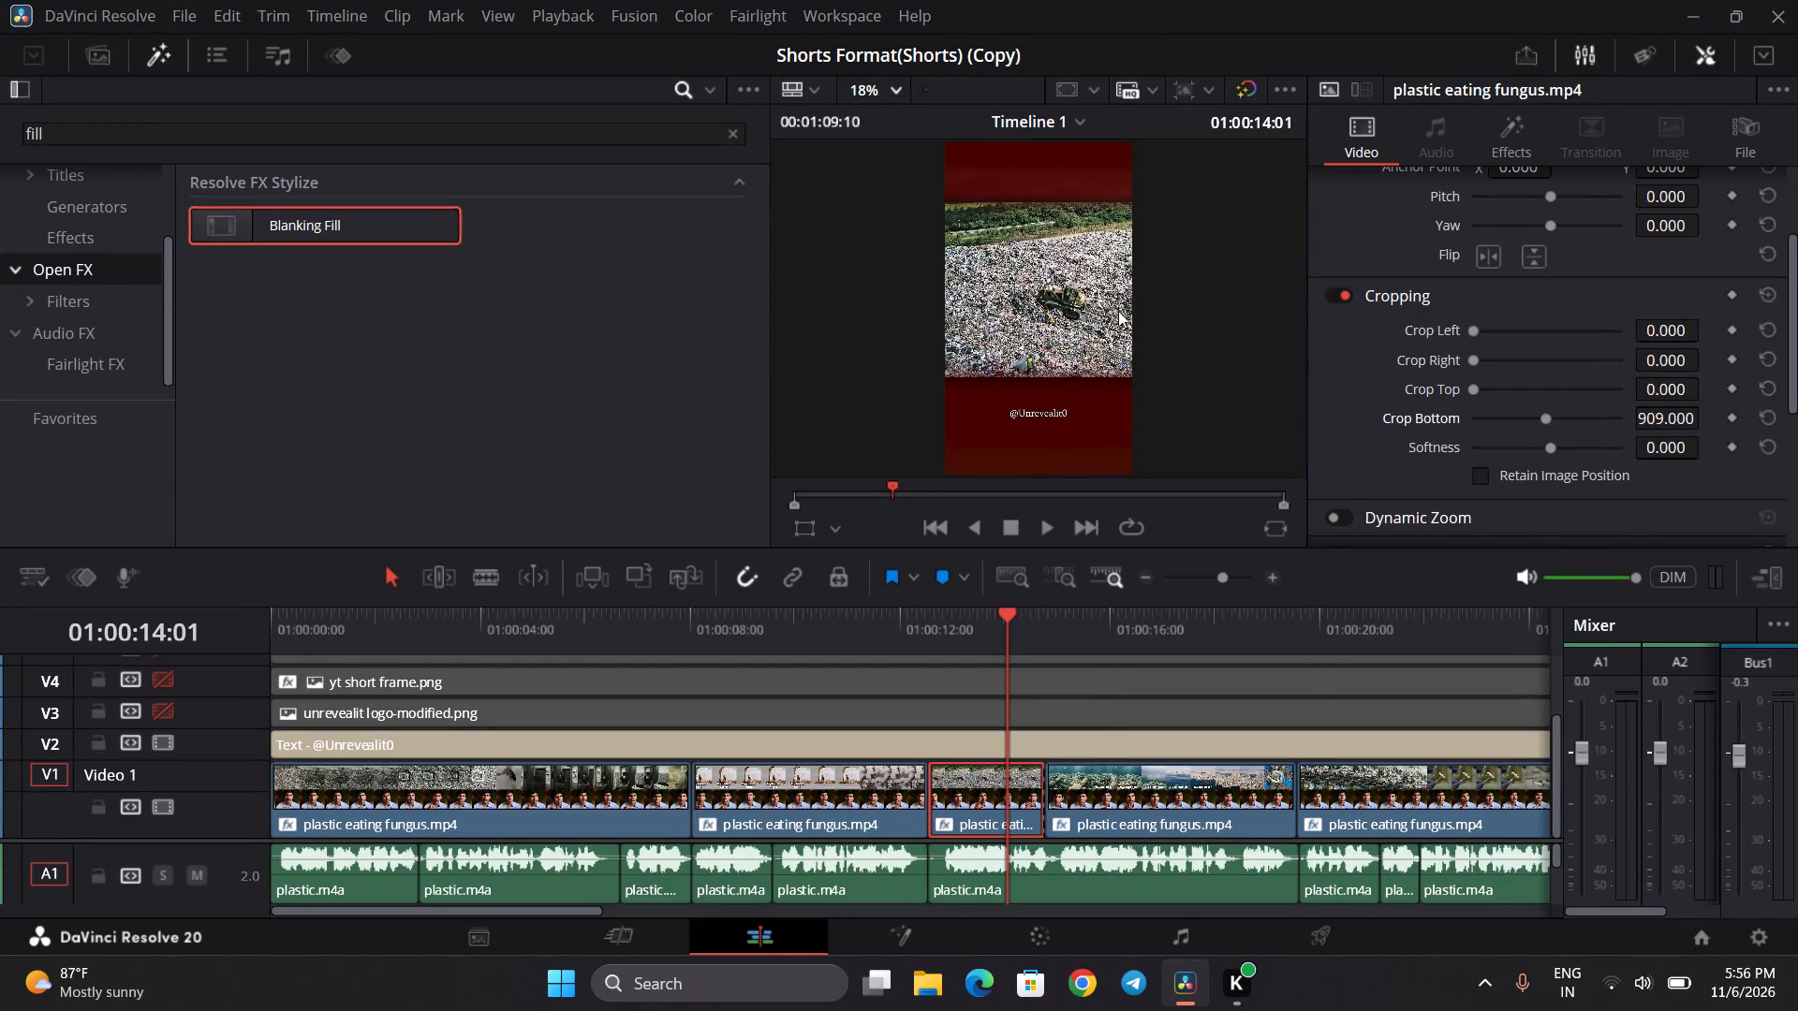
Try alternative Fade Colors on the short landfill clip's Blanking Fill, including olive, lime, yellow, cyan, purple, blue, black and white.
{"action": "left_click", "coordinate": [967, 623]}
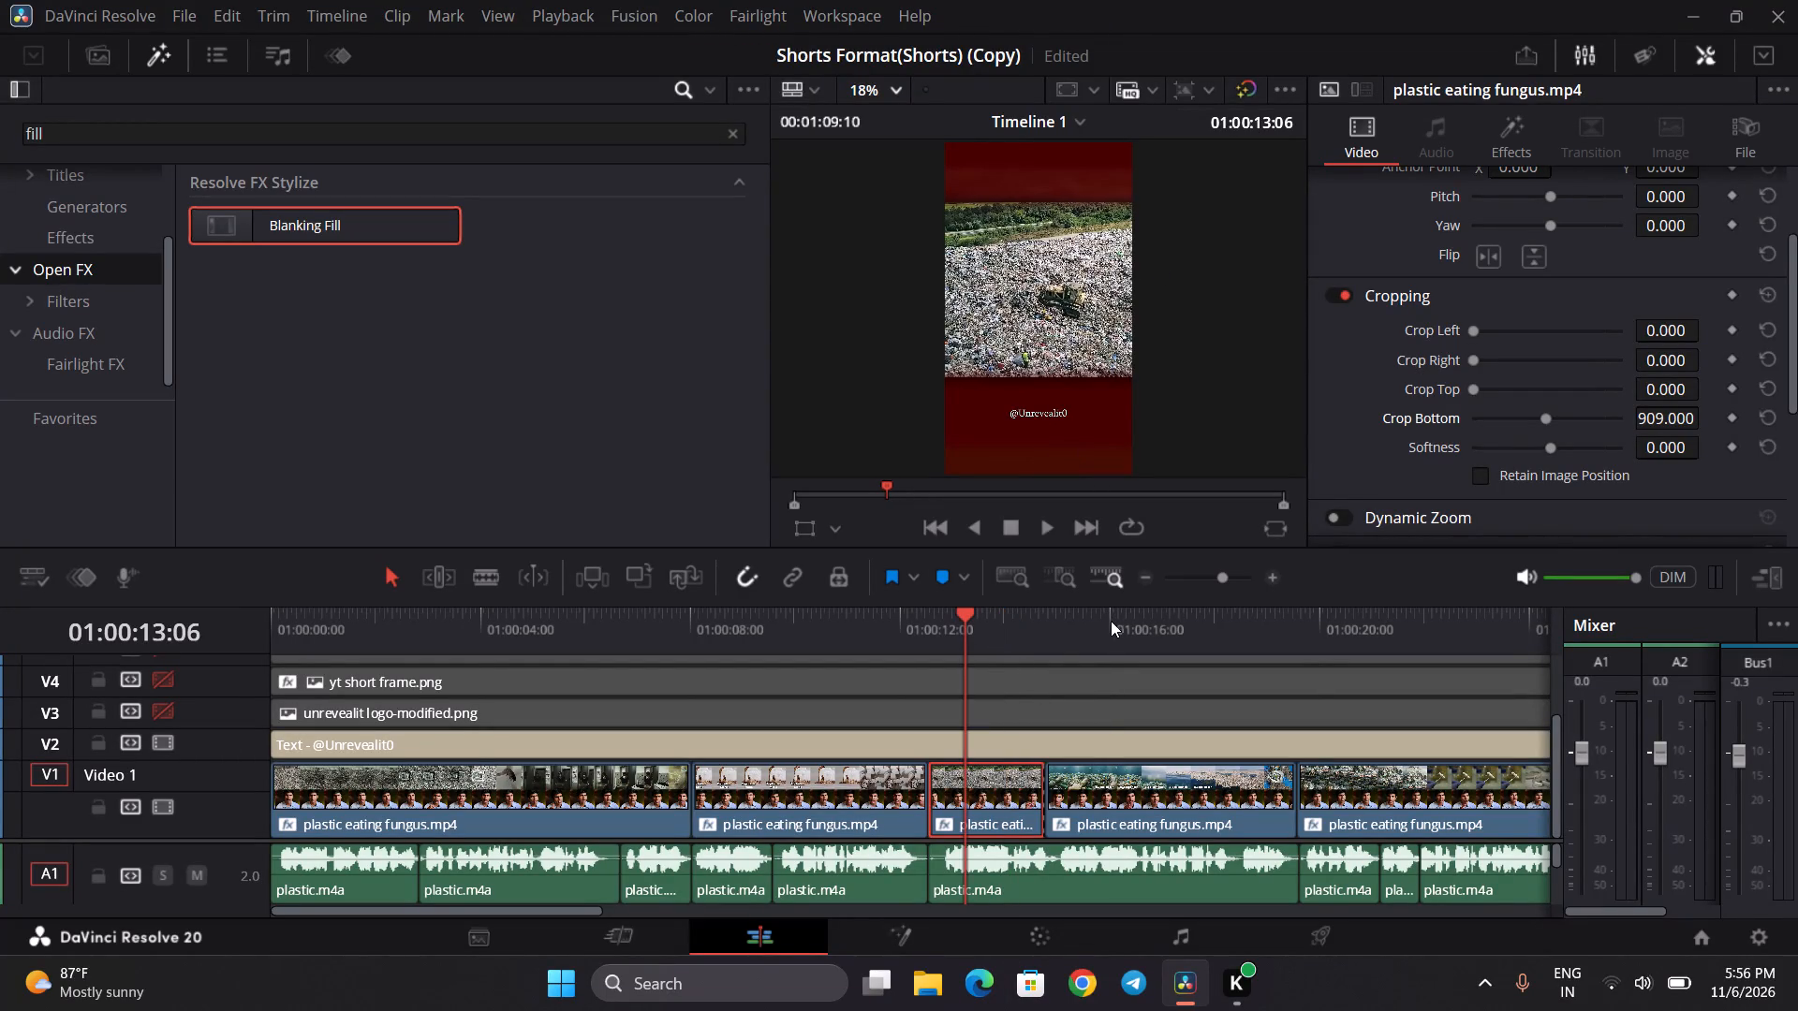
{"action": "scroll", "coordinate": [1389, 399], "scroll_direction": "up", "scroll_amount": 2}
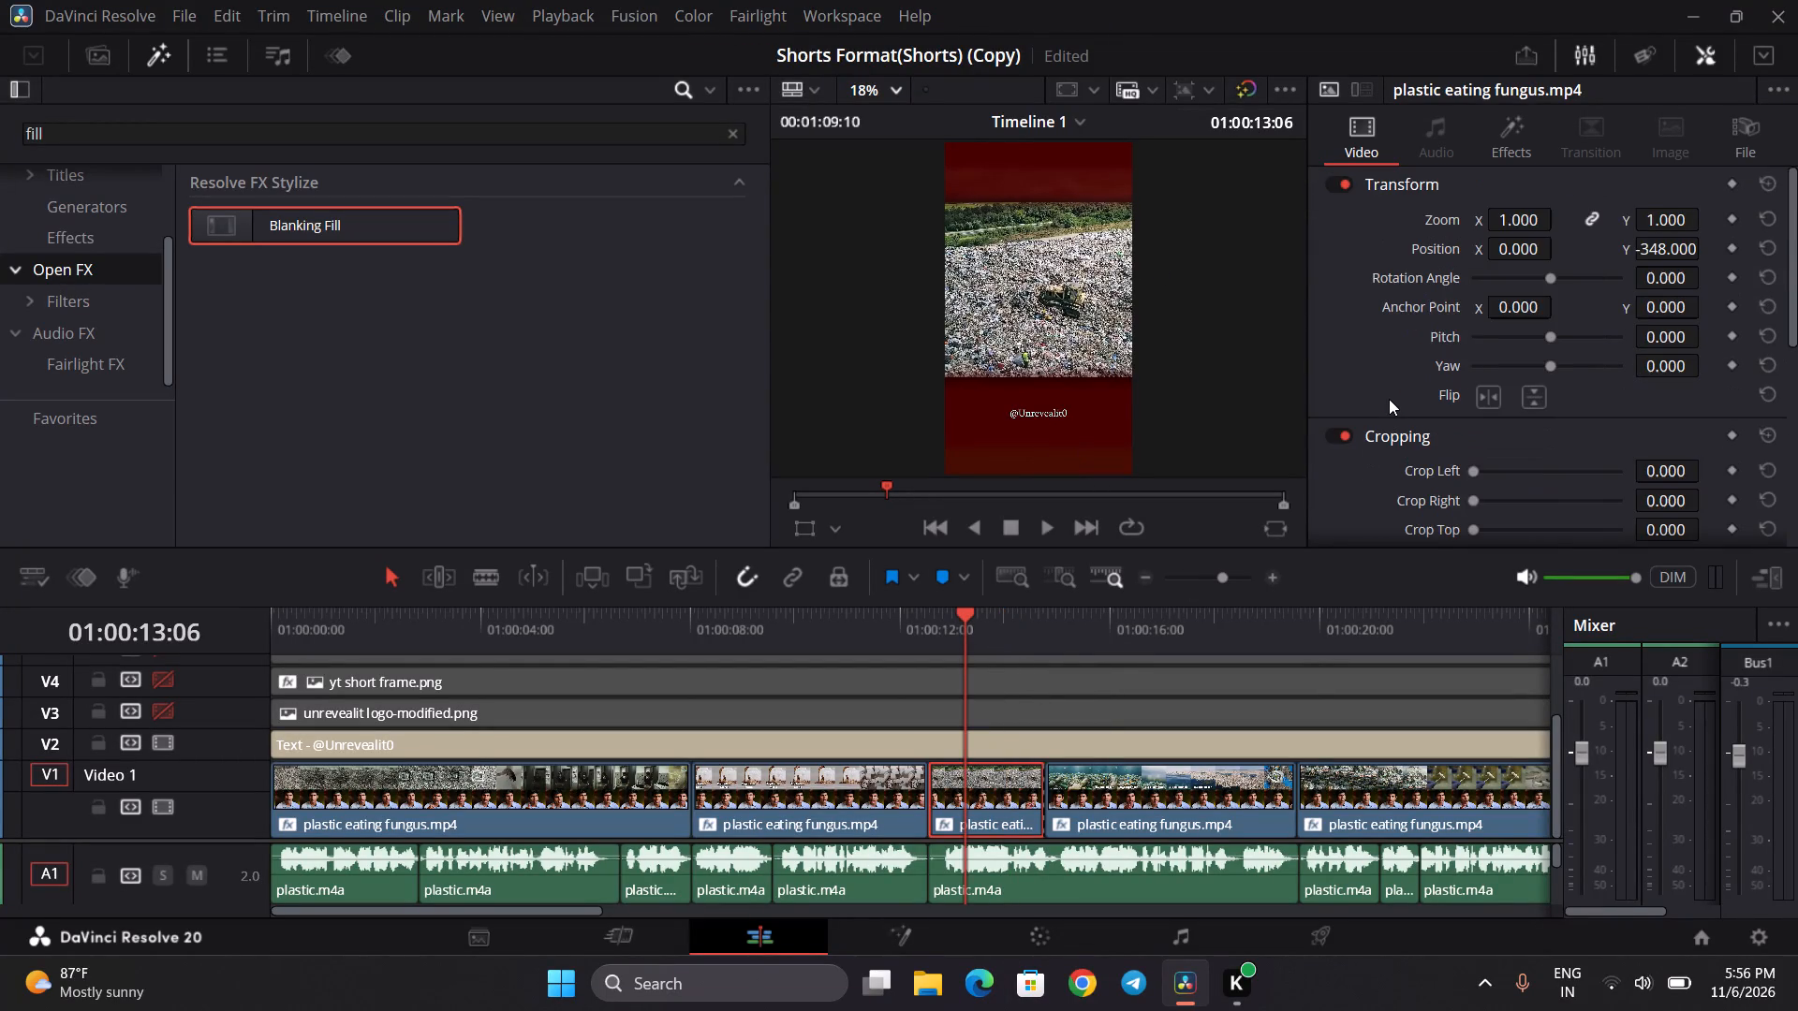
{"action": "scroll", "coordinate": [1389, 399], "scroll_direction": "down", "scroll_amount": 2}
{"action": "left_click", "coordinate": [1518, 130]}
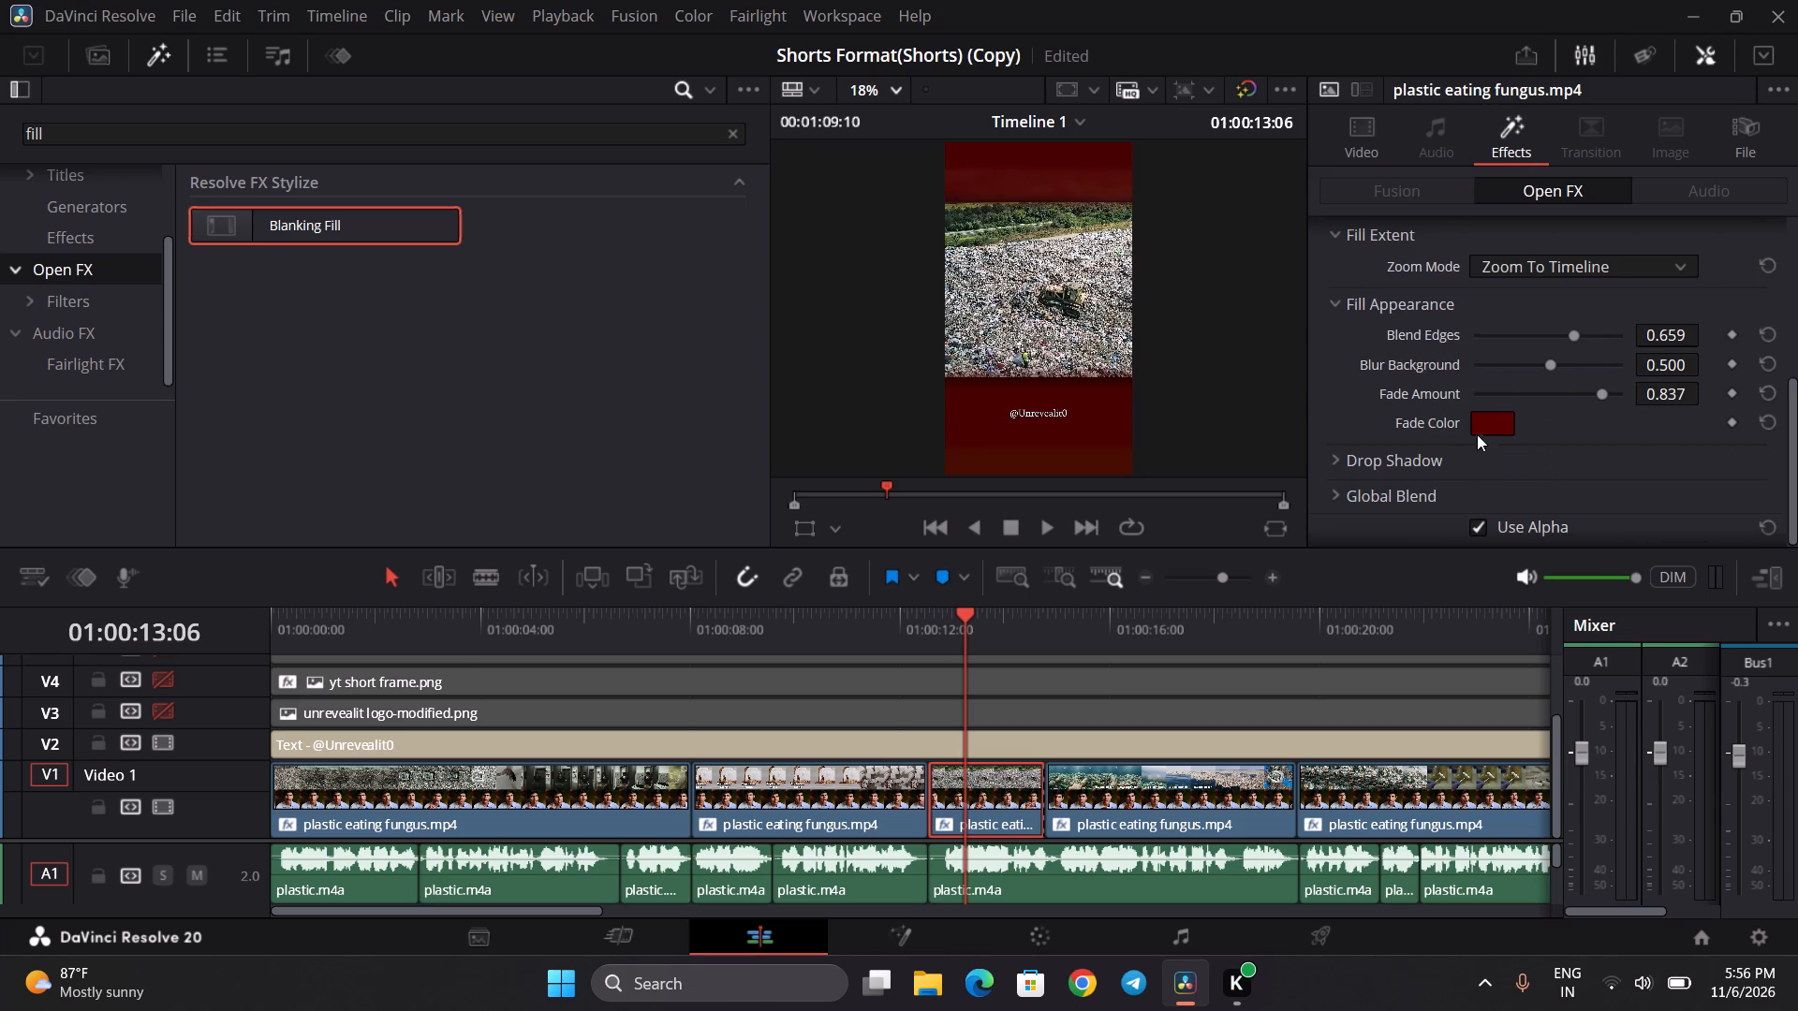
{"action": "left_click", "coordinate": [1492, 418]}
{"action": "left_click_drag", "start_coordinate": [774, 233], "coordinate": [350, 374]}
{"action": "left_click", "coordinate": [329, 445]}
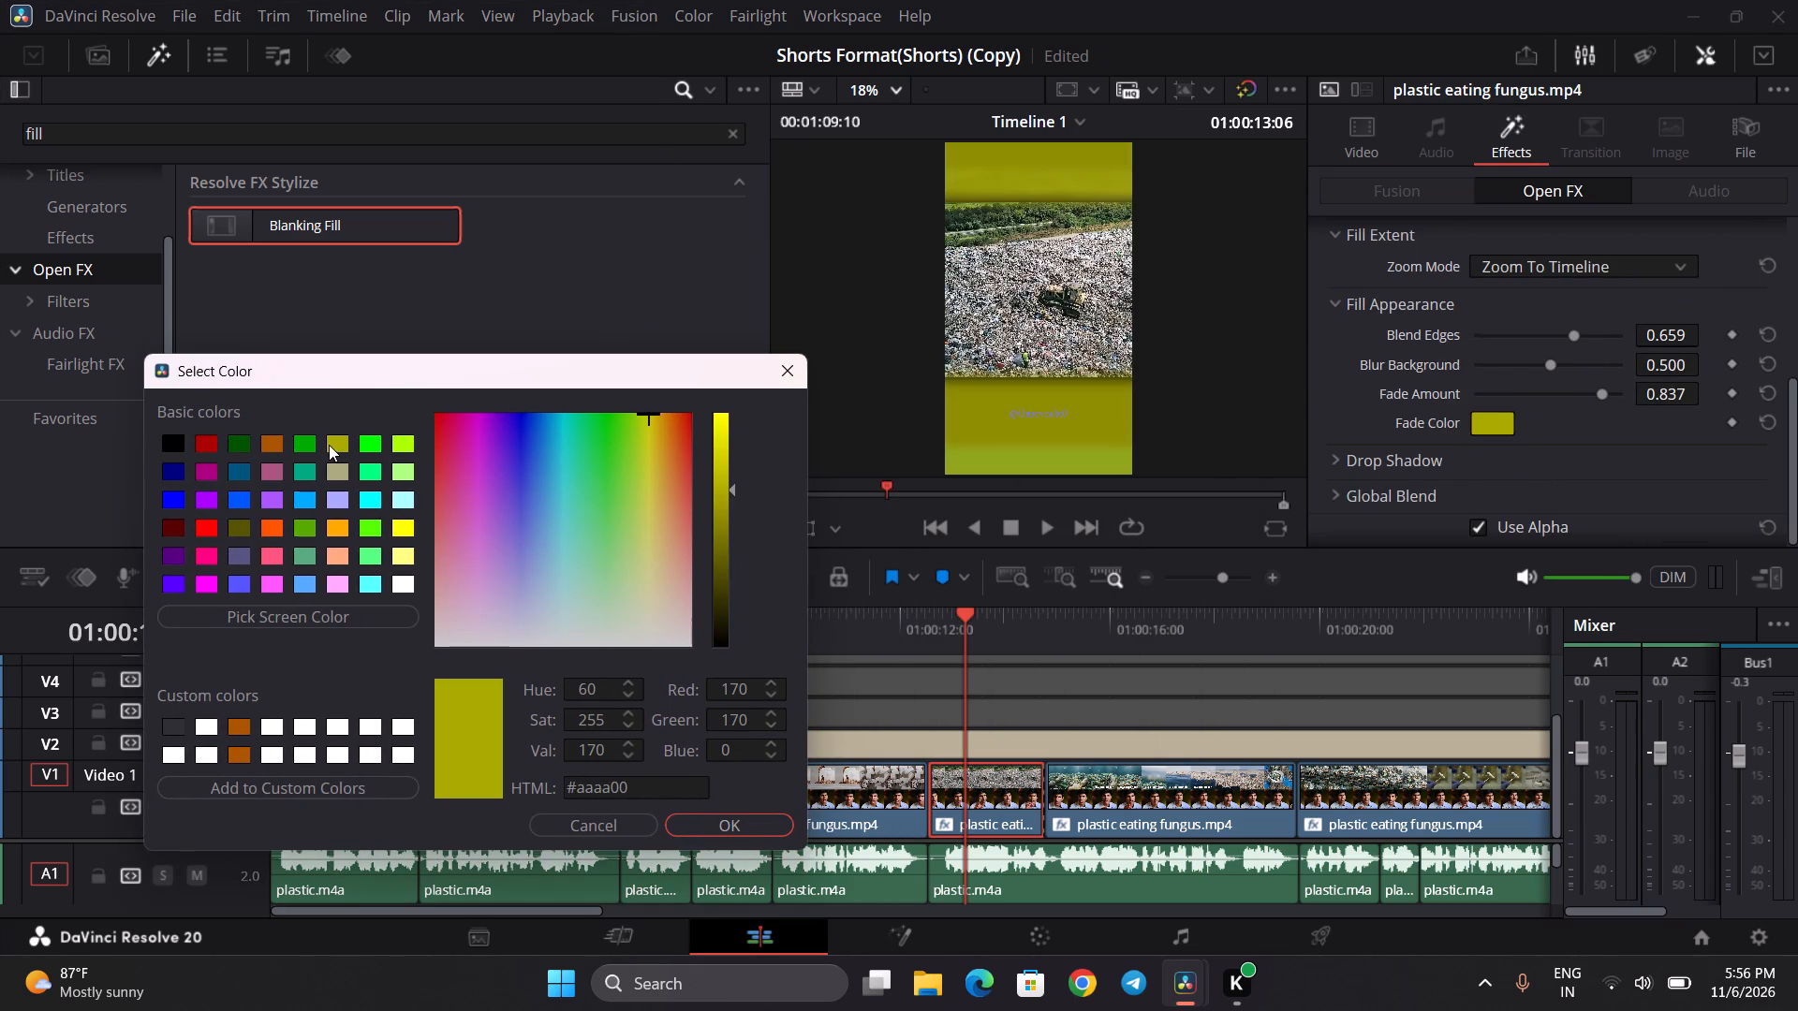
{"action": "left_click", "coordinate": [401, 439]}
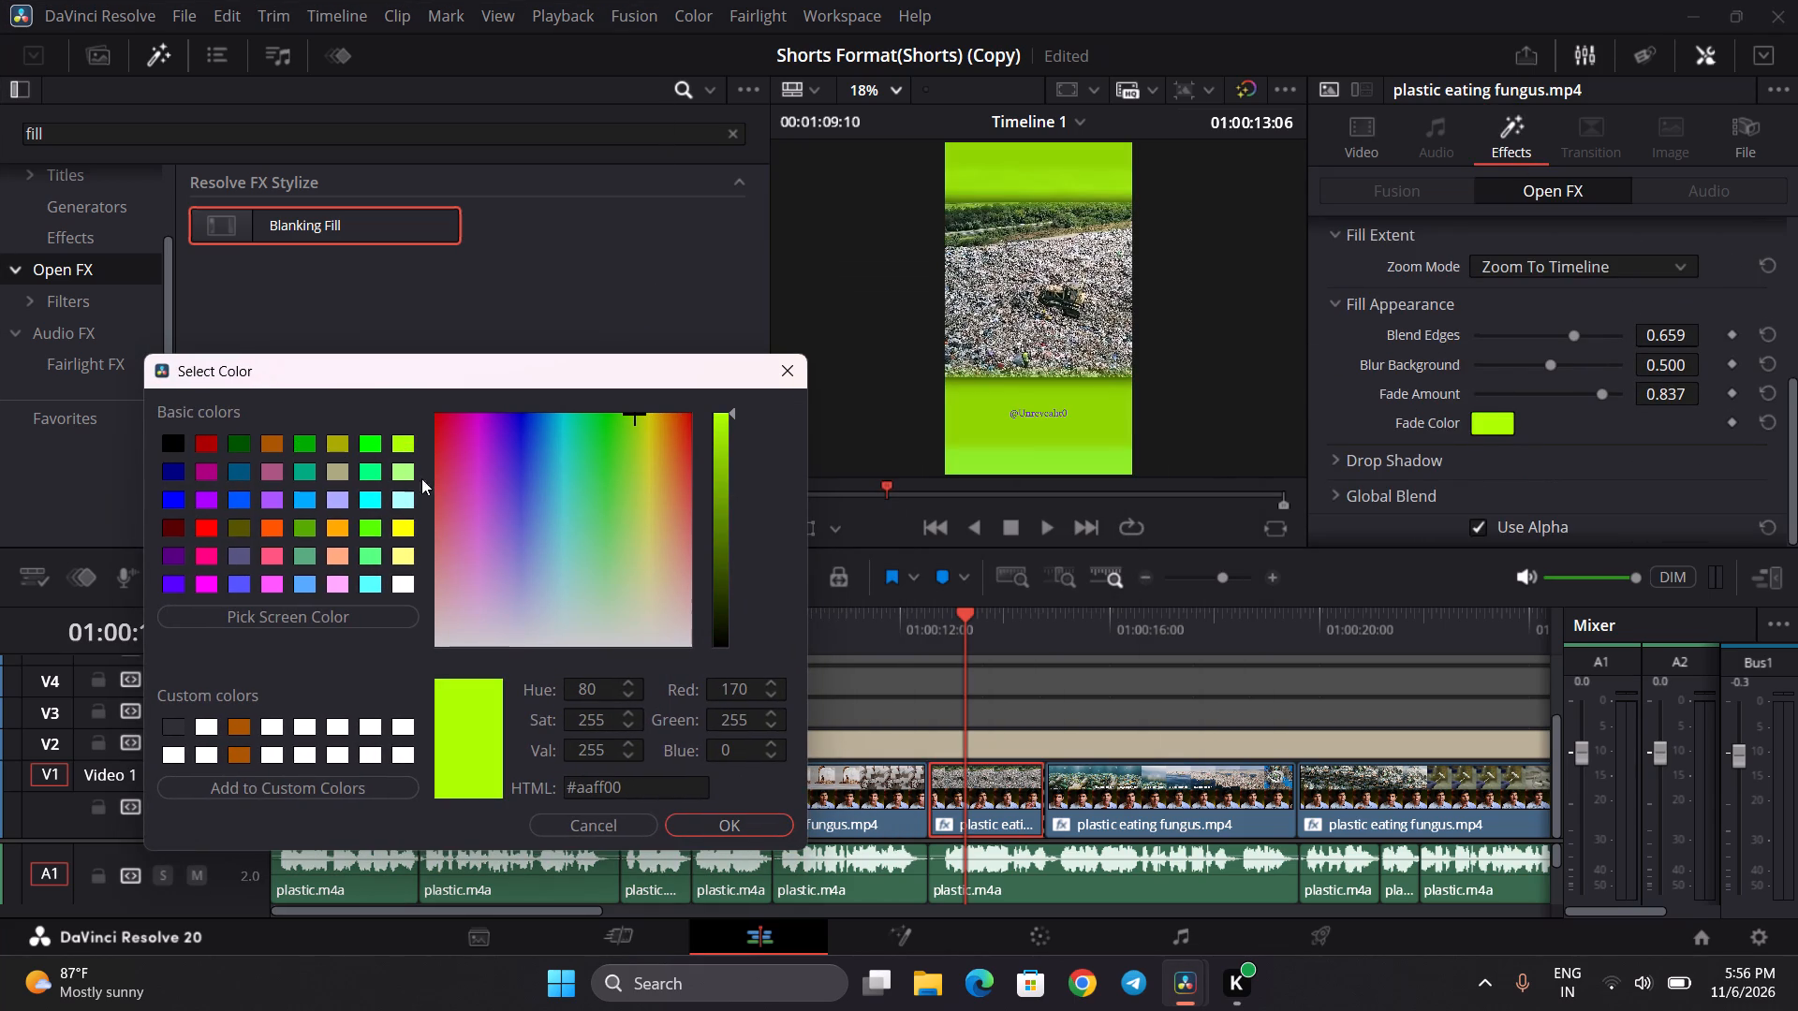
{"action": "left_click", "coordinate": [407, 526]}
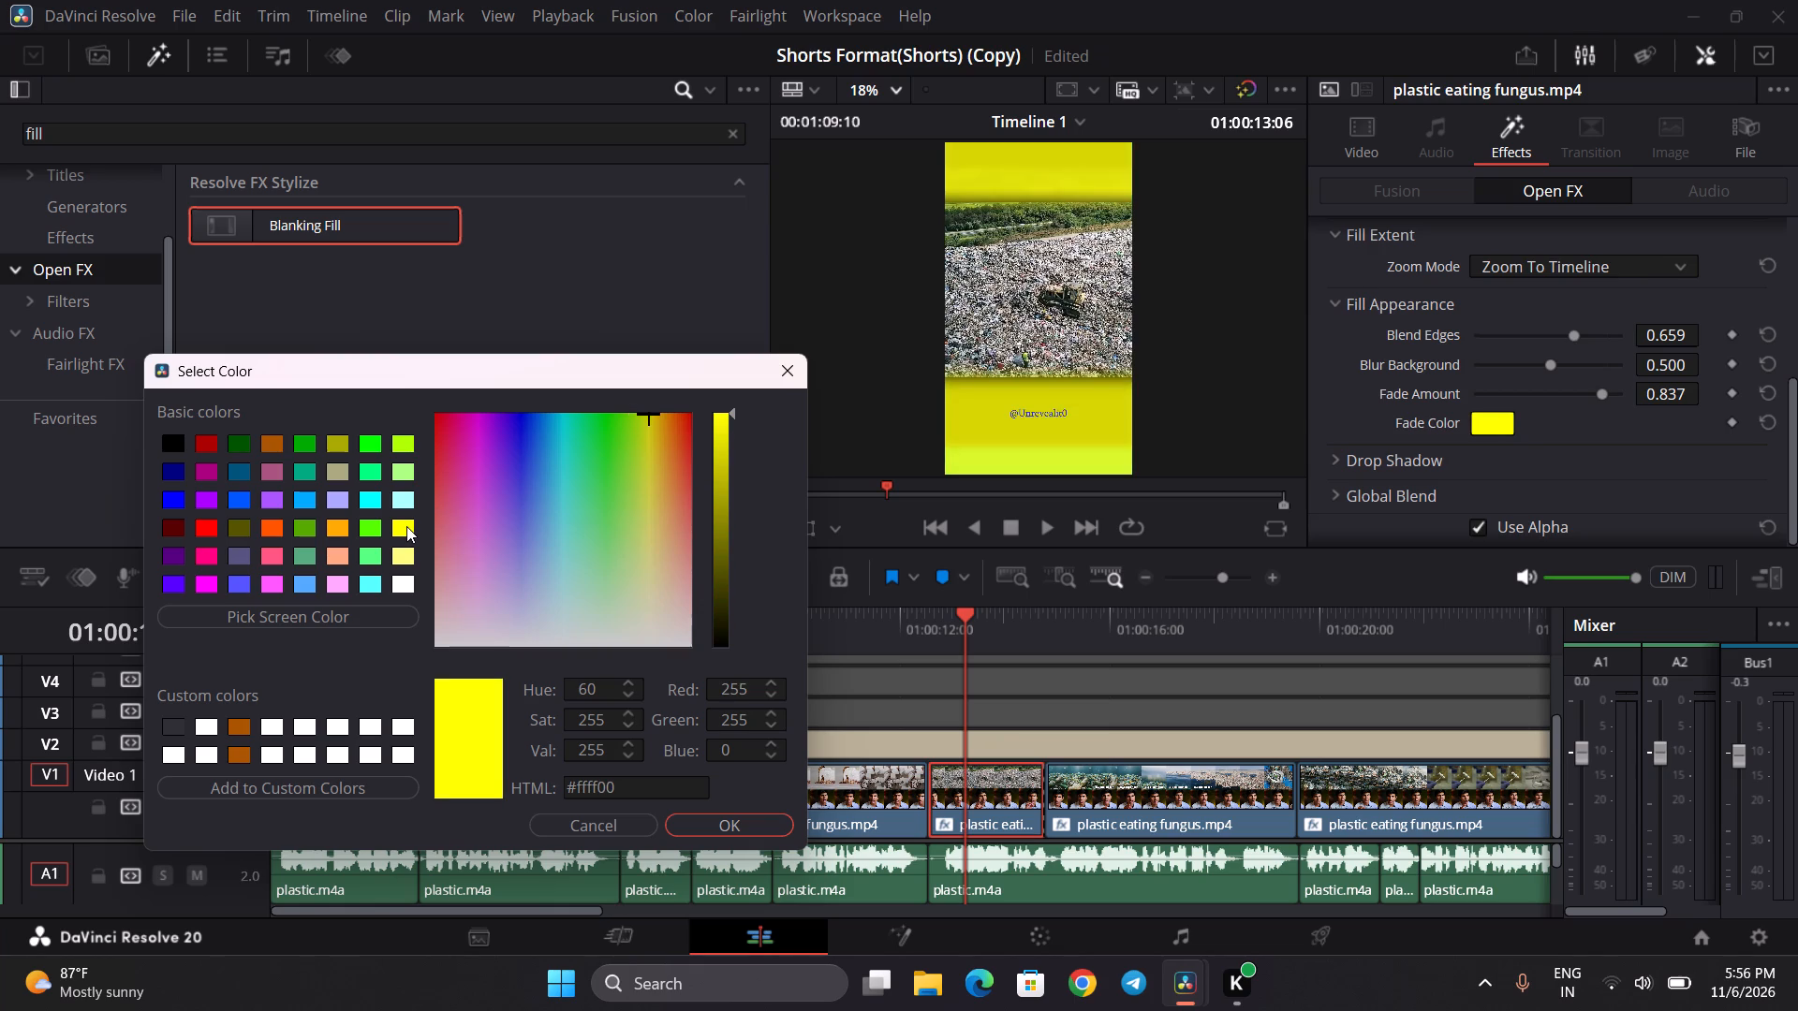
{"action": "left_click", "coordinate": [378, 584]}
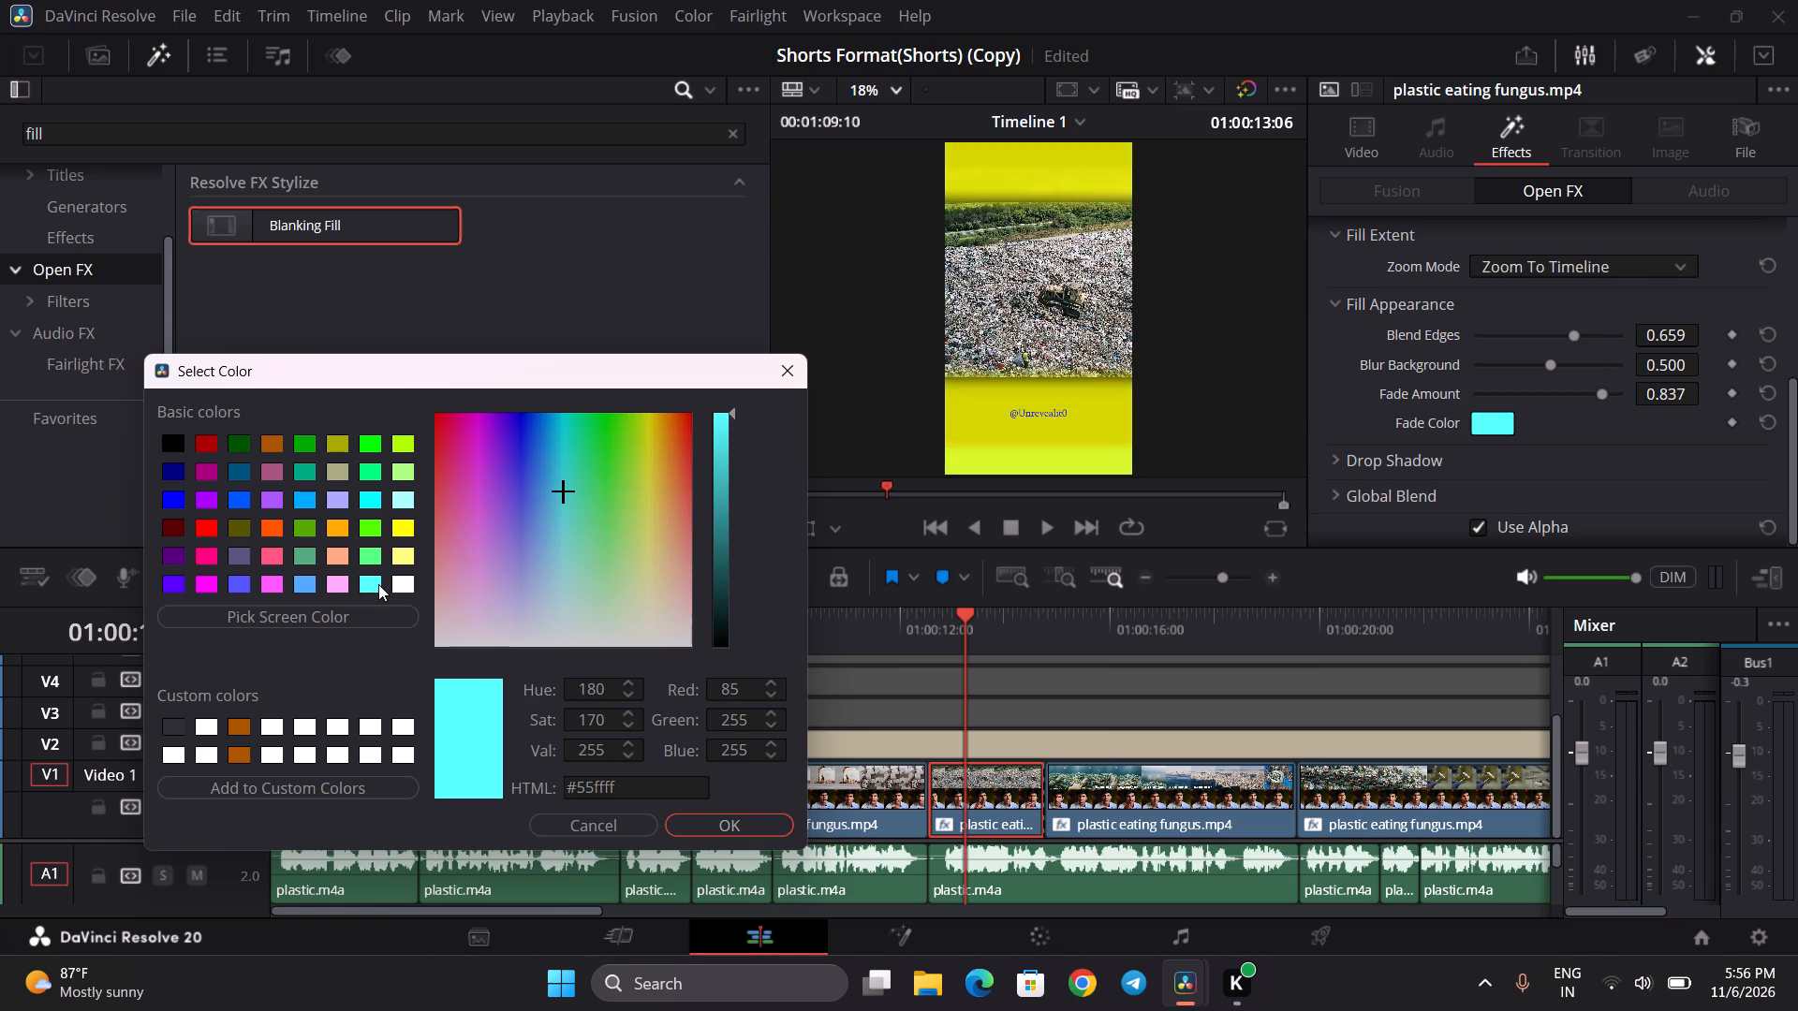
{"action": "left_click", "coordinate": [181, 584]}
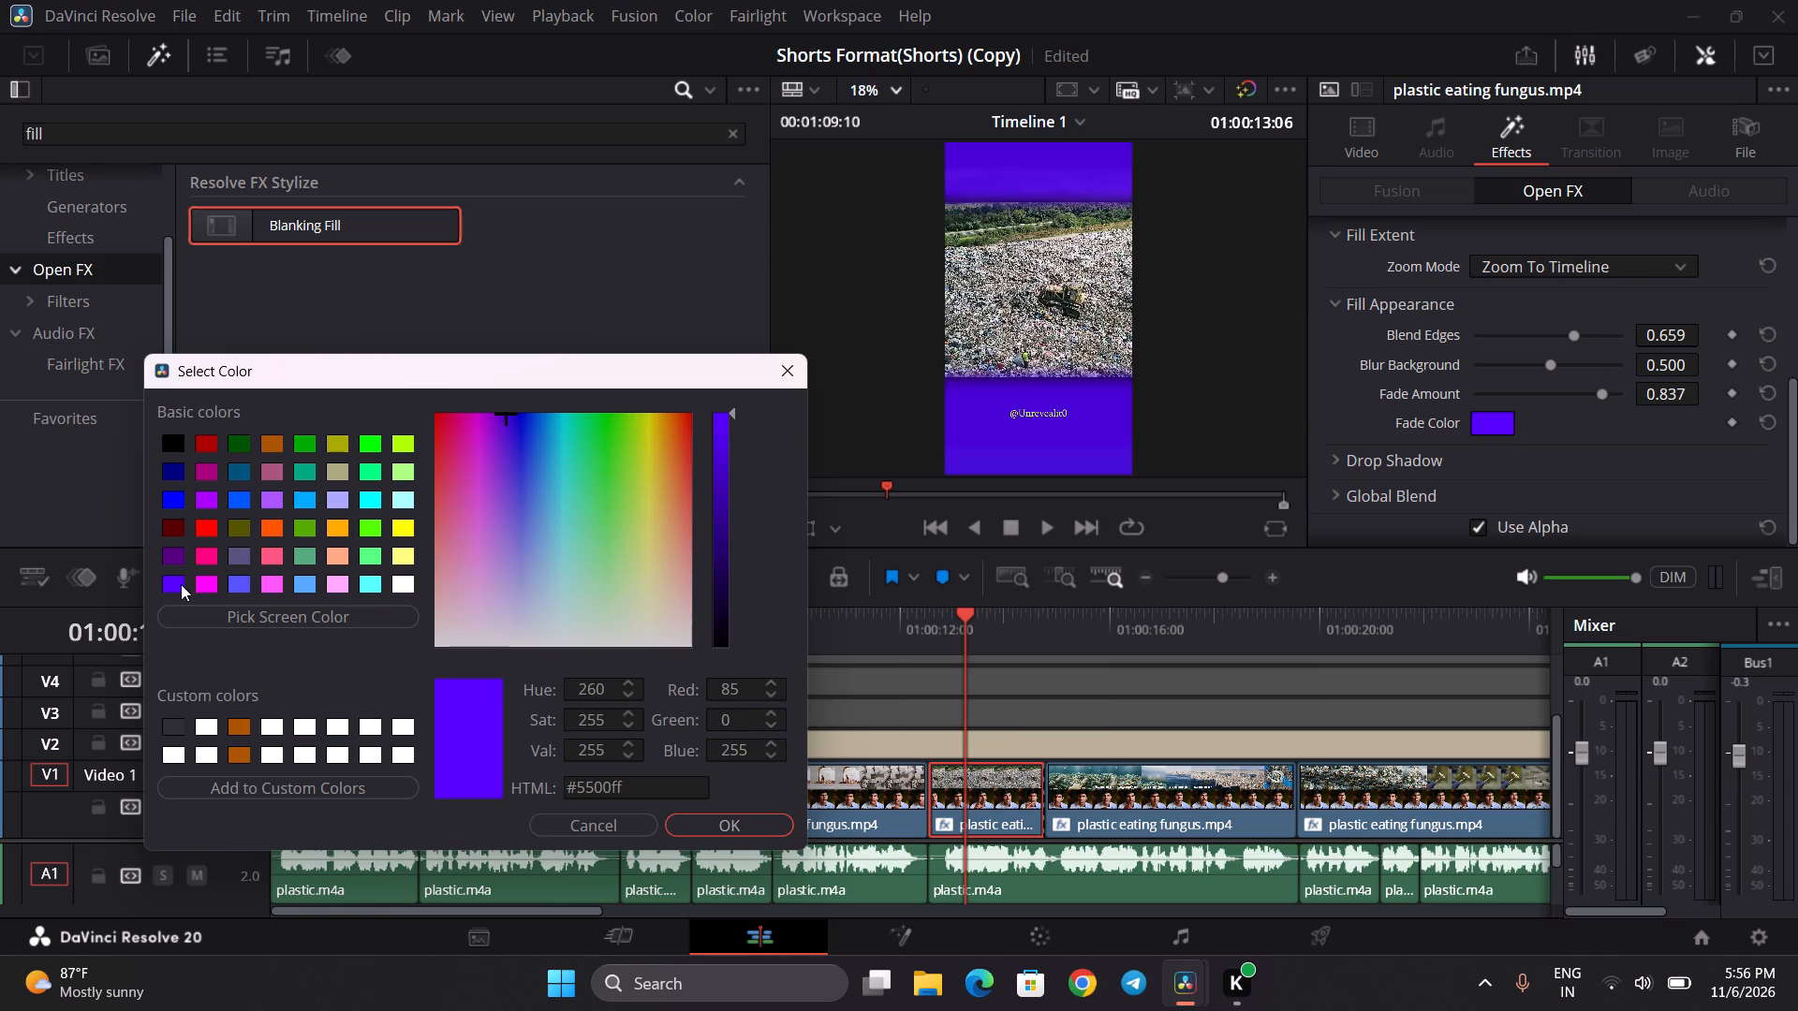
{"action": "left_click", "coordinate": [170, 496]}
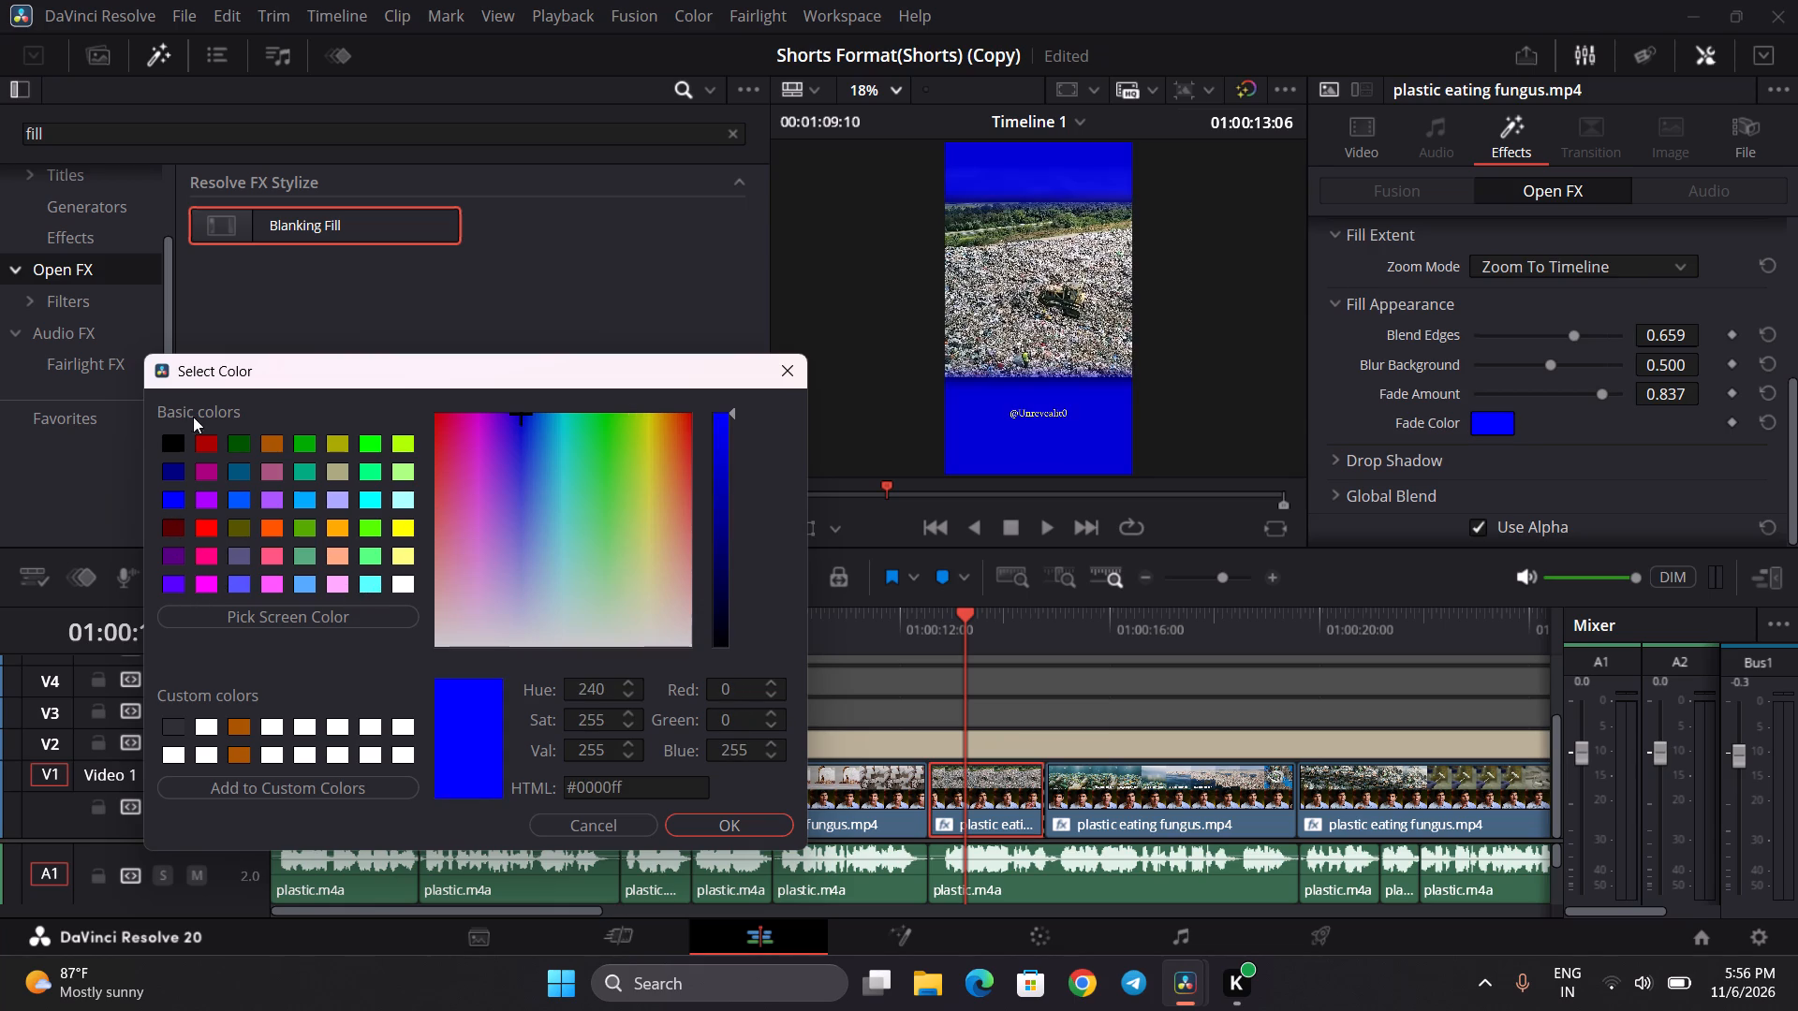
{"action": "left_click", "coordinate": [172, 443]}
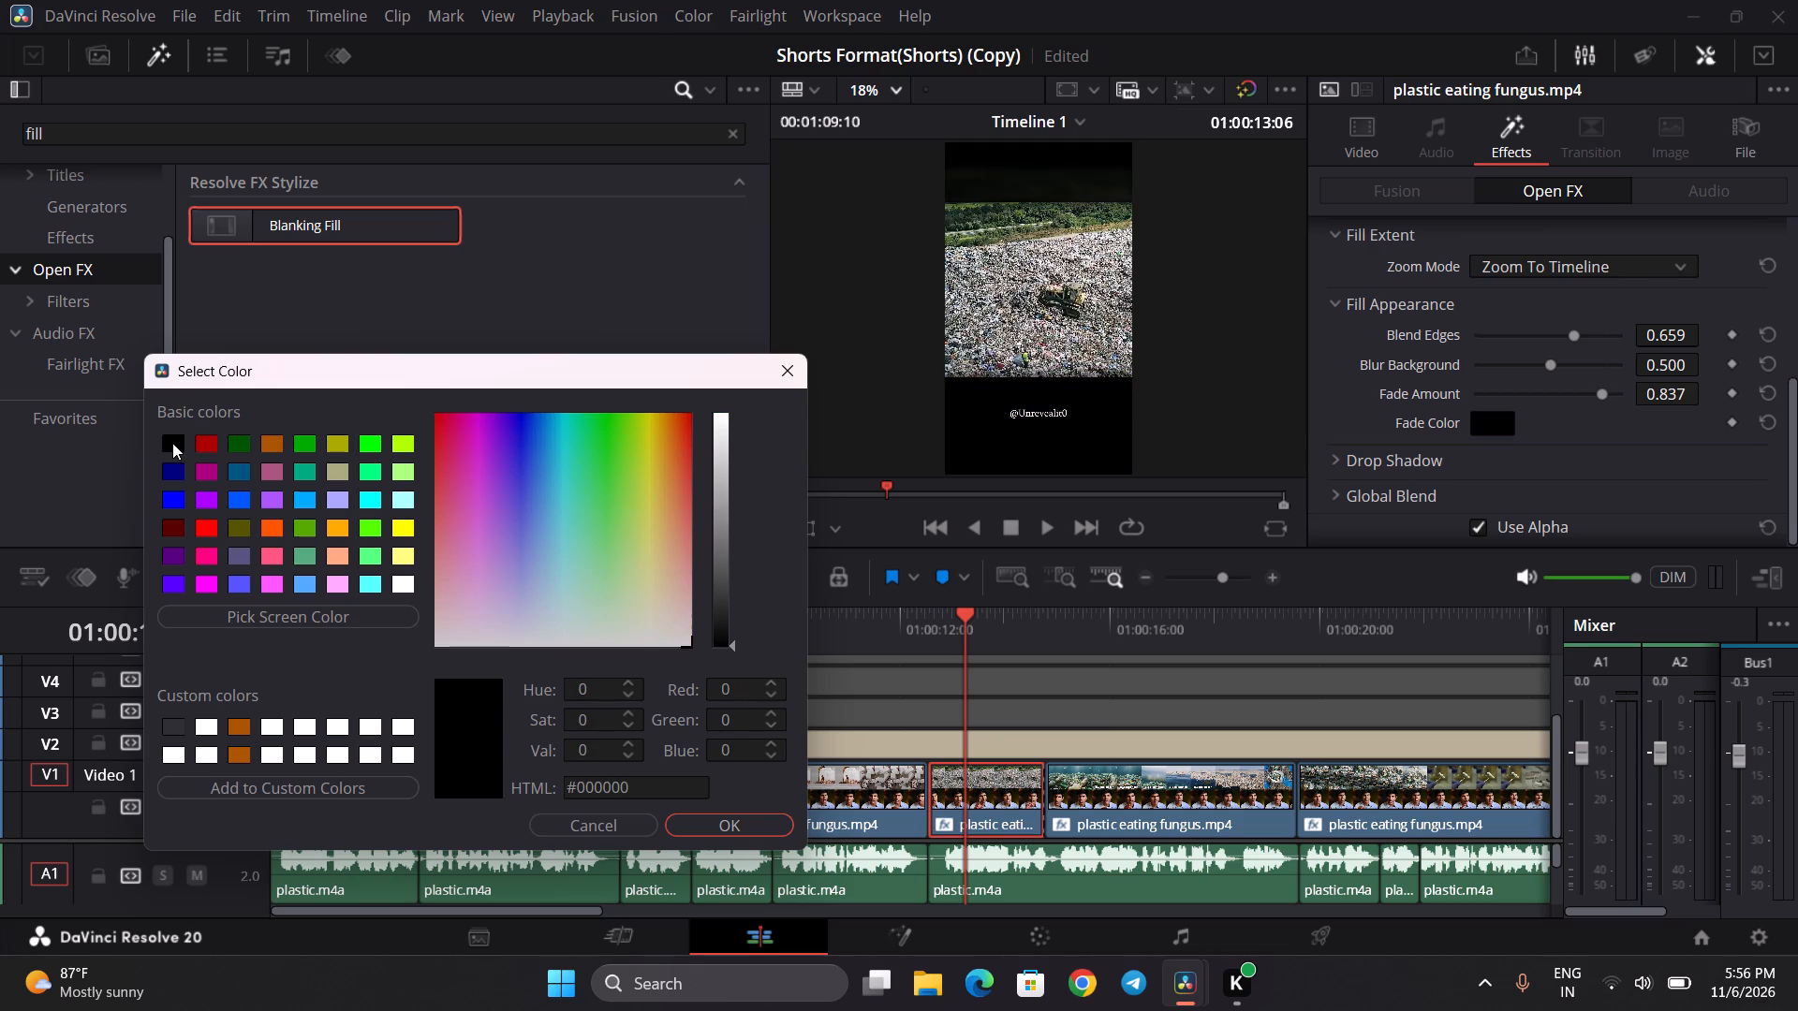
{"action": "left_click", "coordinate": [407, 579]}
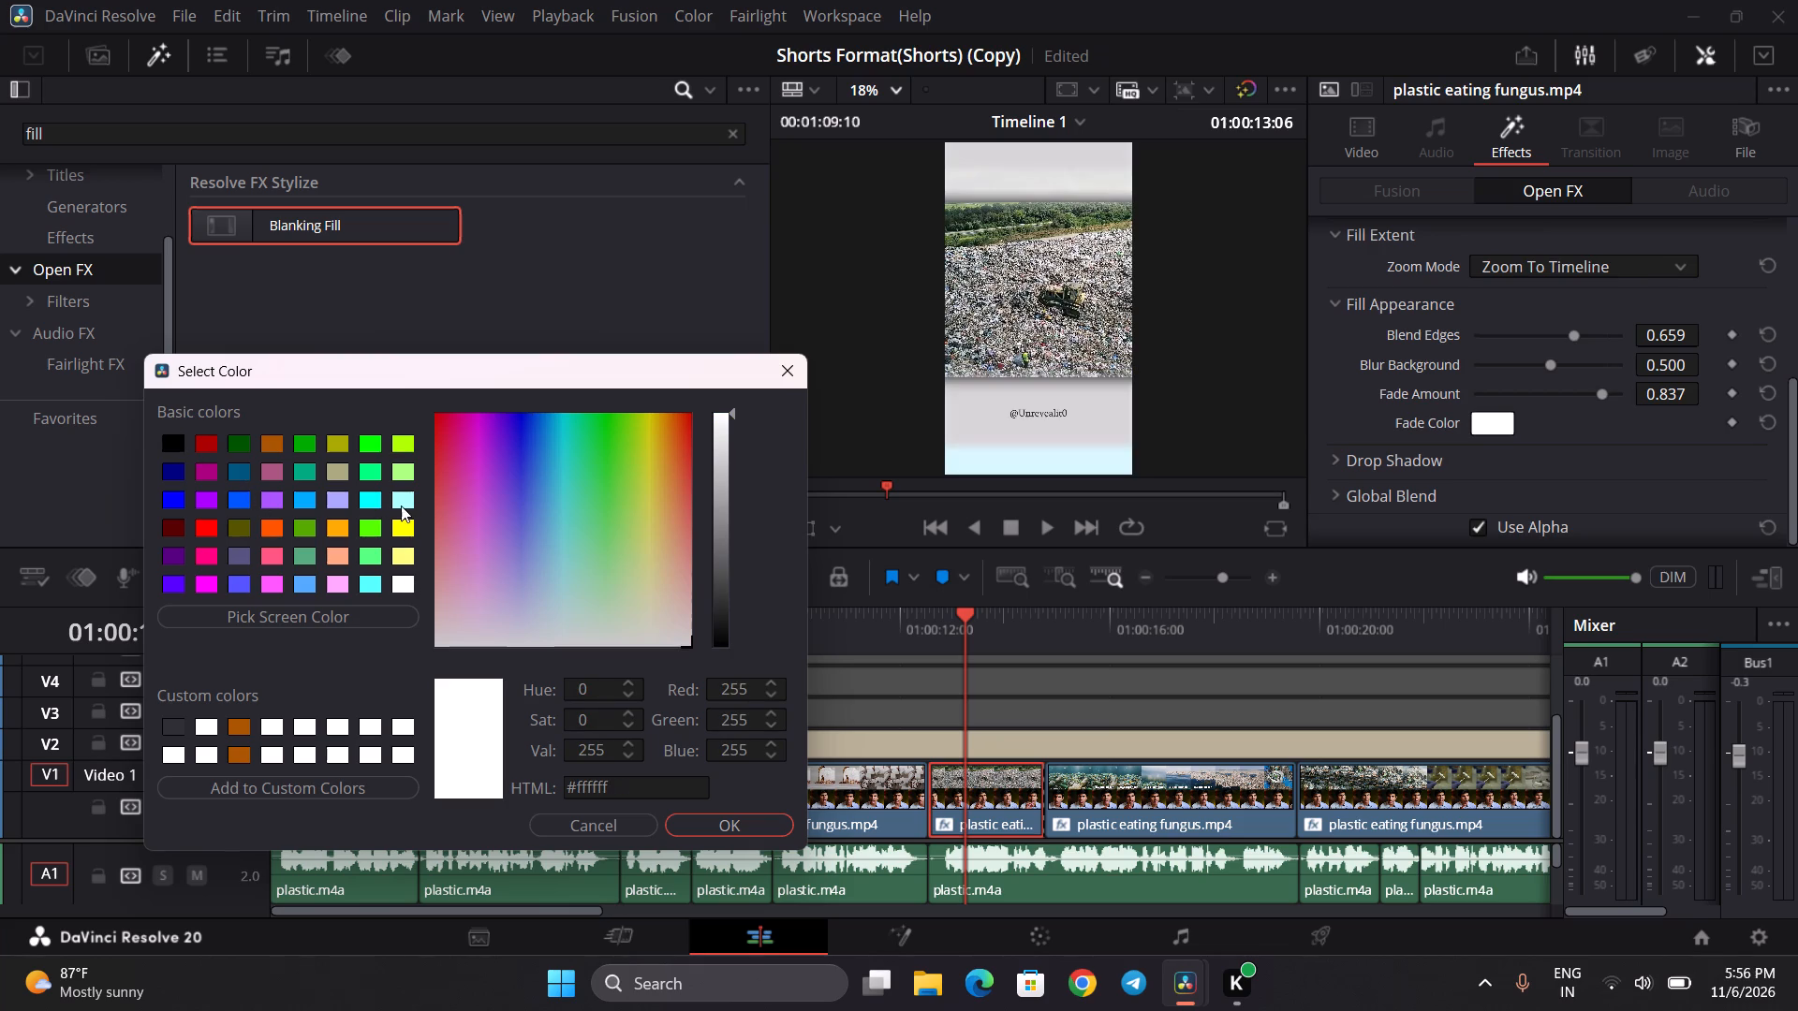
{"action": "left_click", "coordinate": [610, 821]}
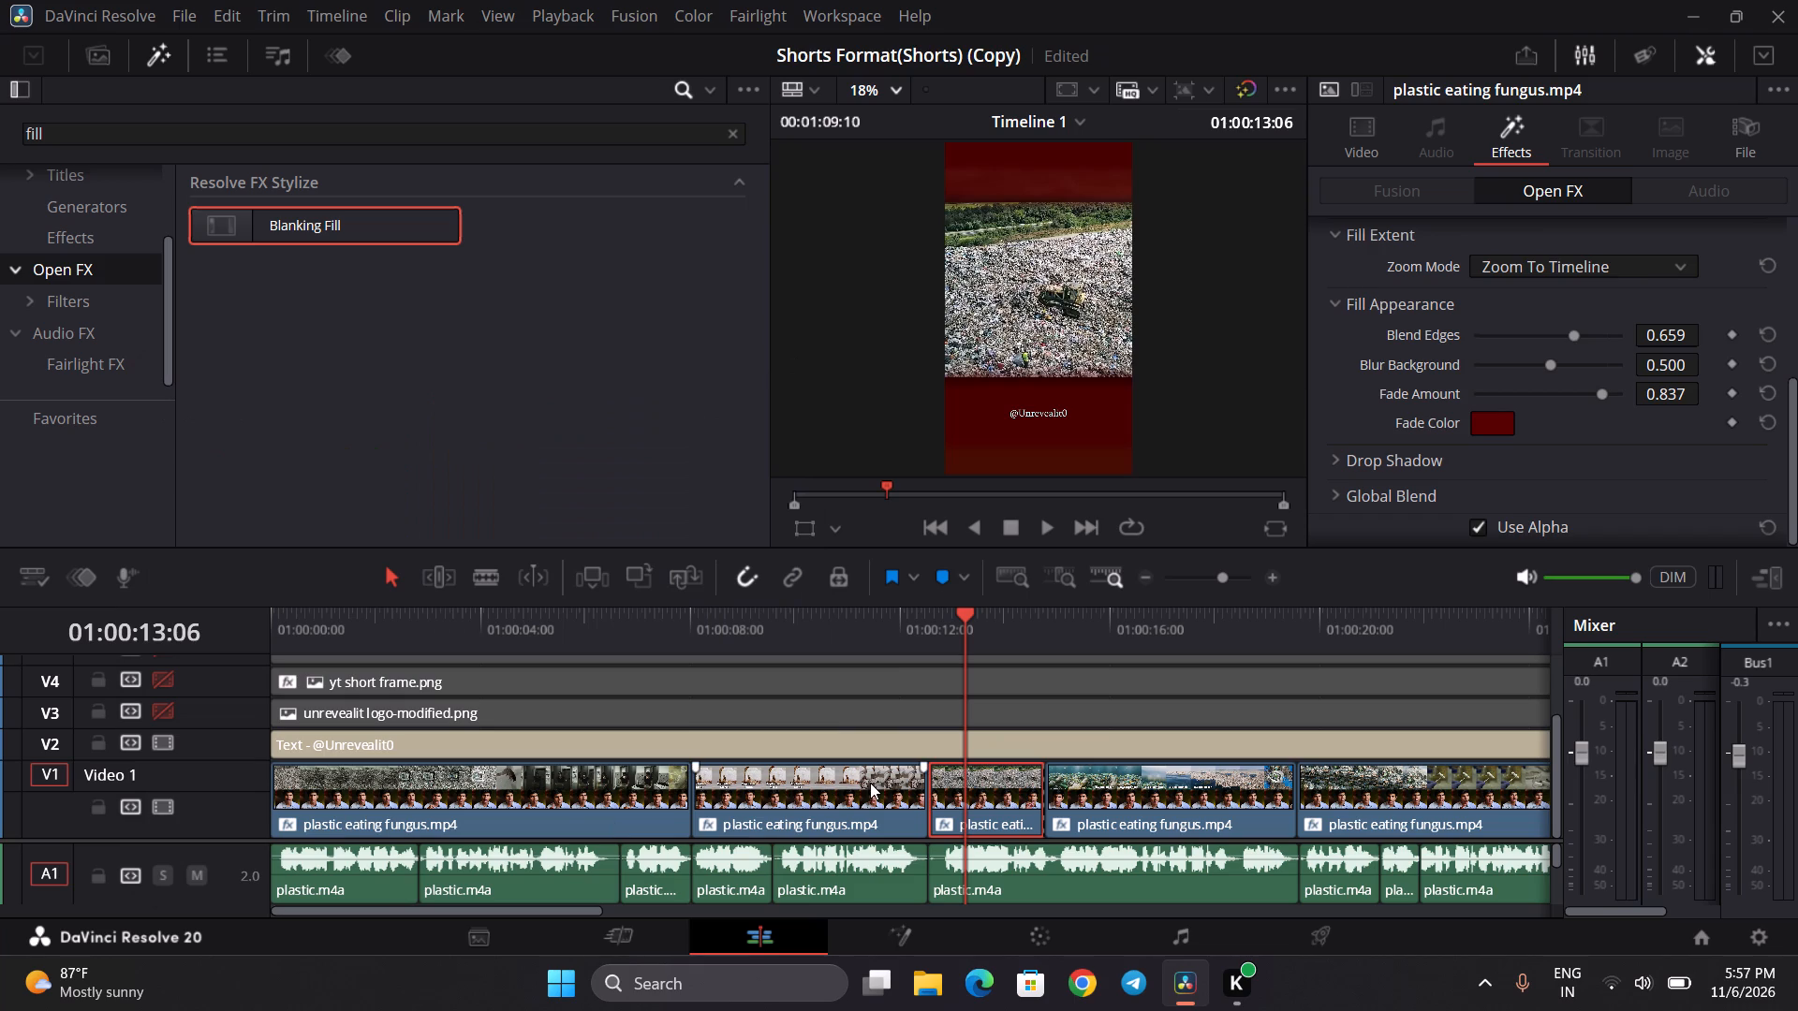
Play through the ocean-waste clip, and set the fifth V1 clip's Blanking Fill source crops to -0.100 on all four sides.
{"action": "scroll", "coordinate": [870, 783], "scroll_direction": "left", "scroll_amount": 2}
{"action": "scroll", "coordinate": [622, 657], "scroll_direction": "left", "scroll_amount": 1}
{"action": "left_click", "coordinate": [620, 629]}
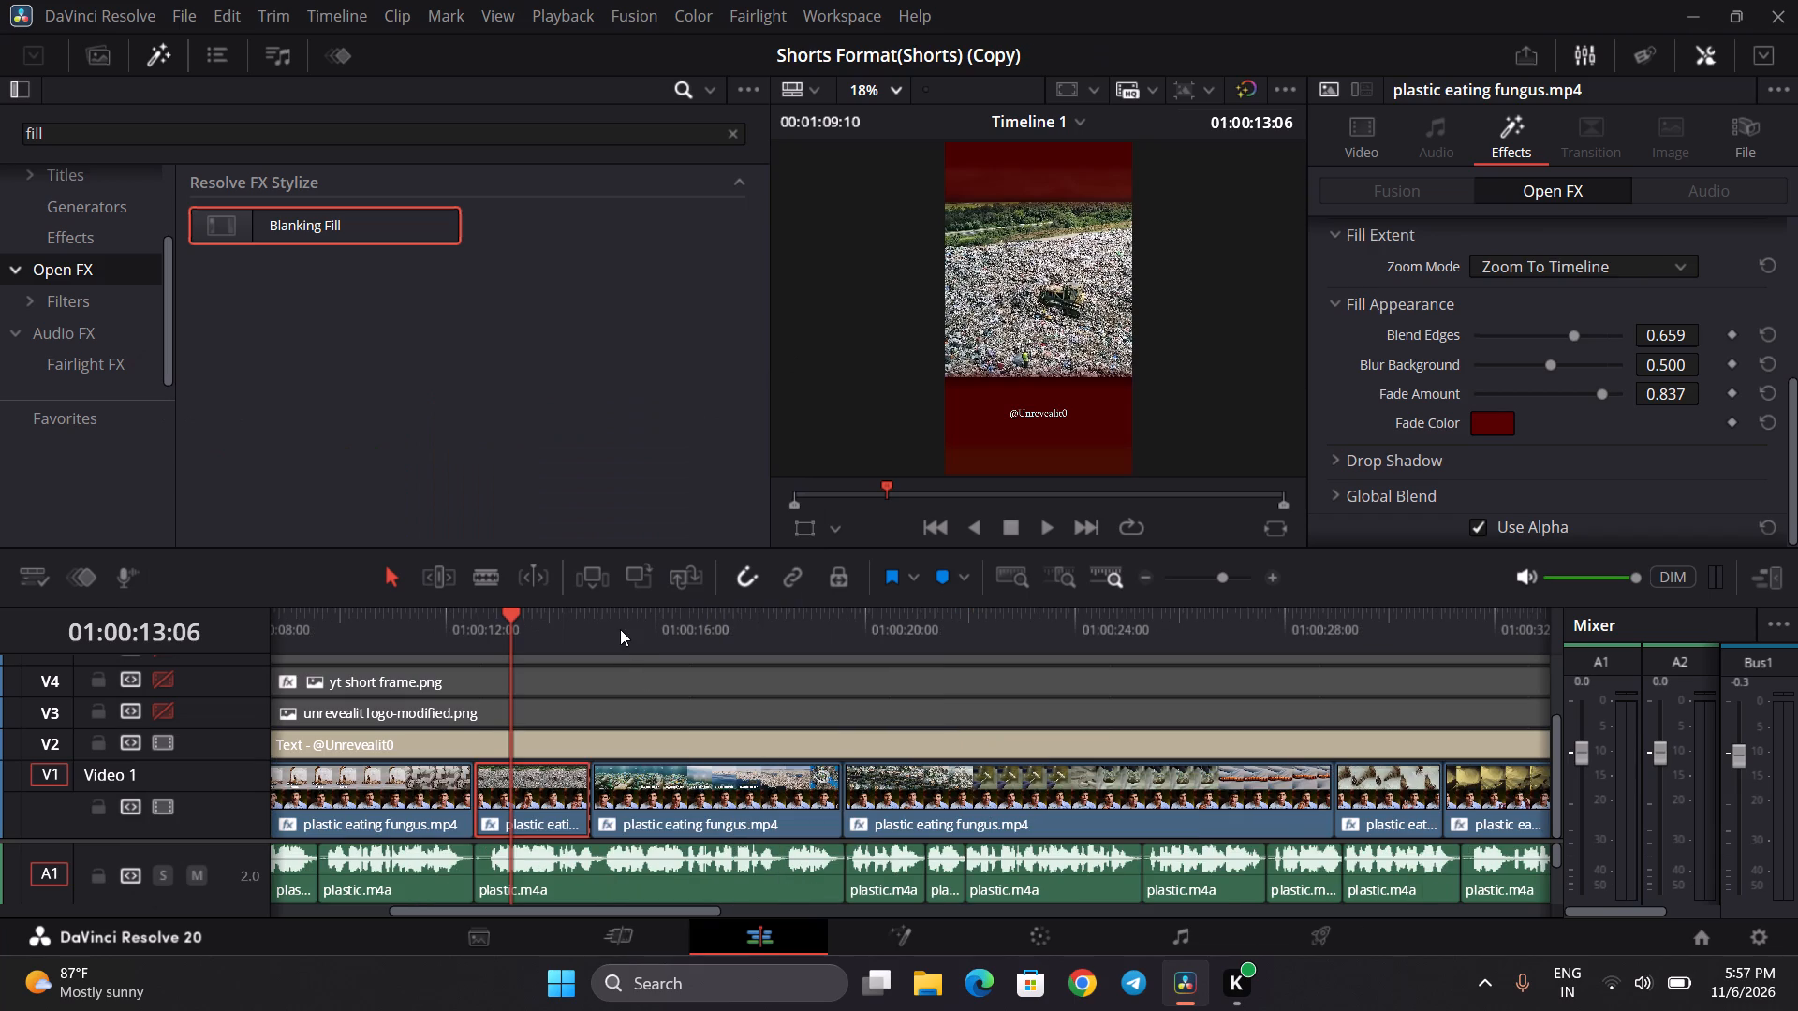
{"action": "key", "text": "space"}
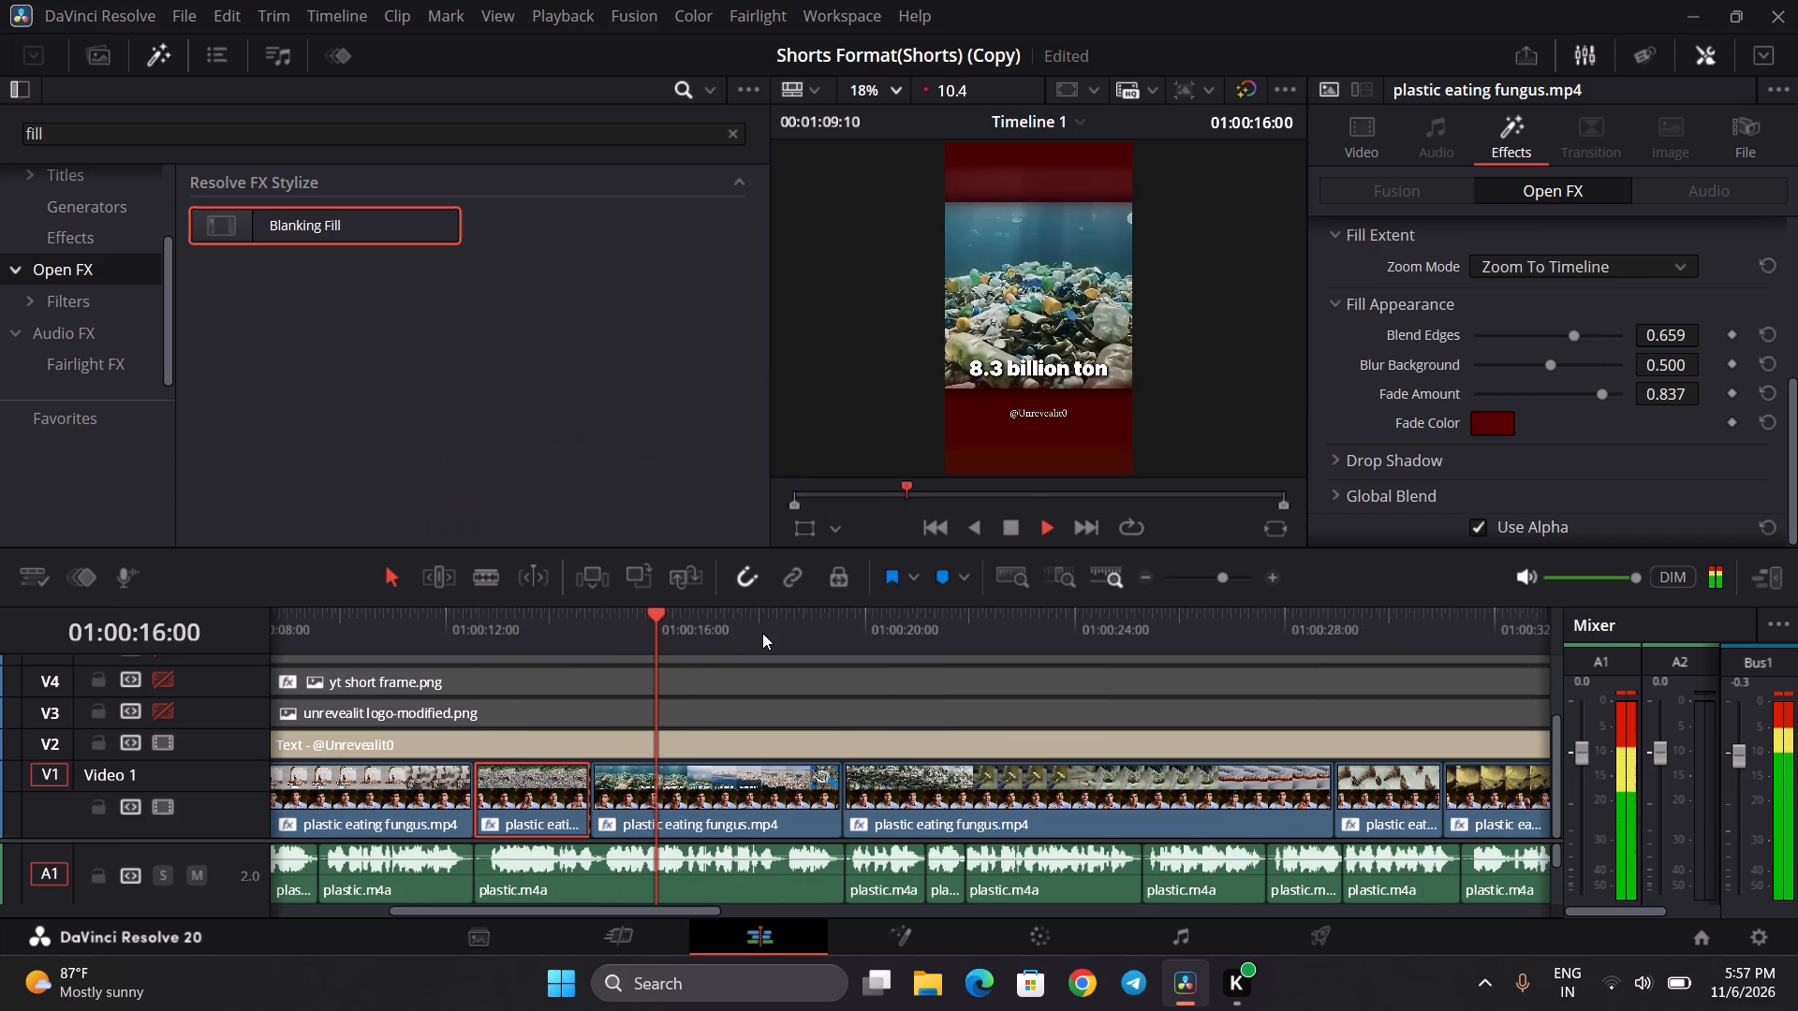
{"action": "key", "text": "space"}
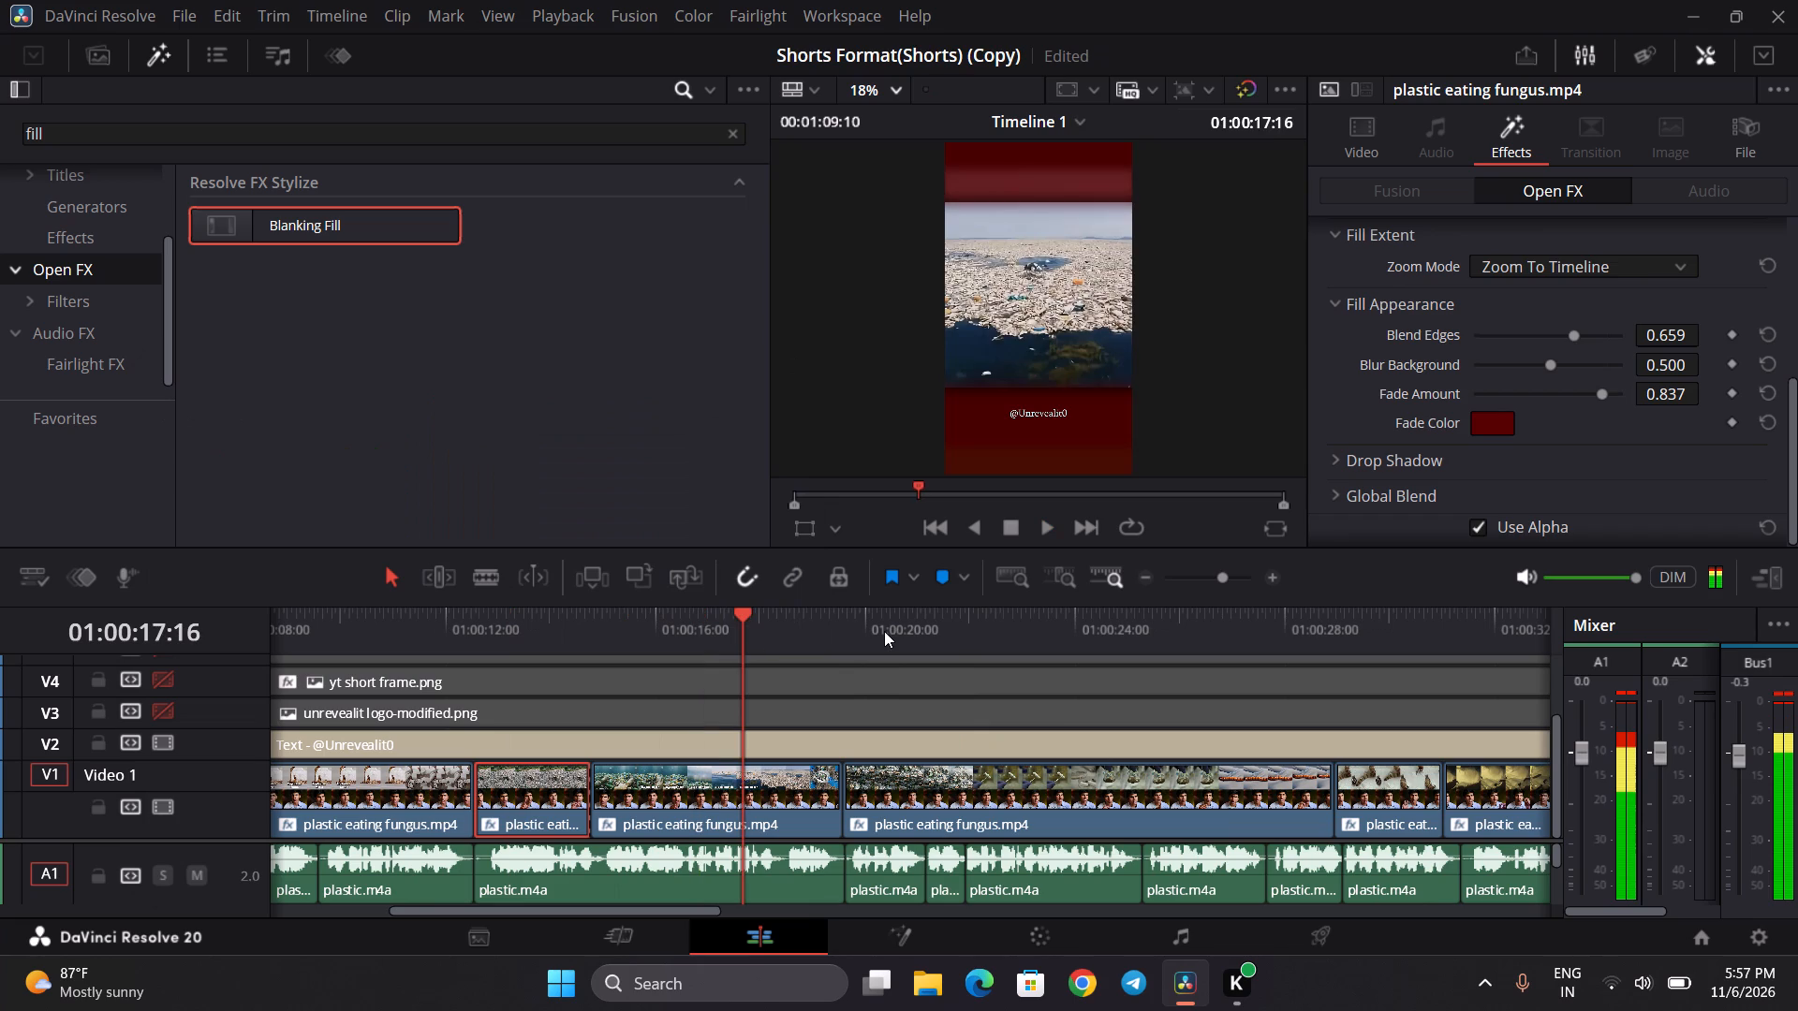
{"action": "left_click", "coordinate": [885, 630]}
{"action": "left_click", "coordinate": [963, 780]}
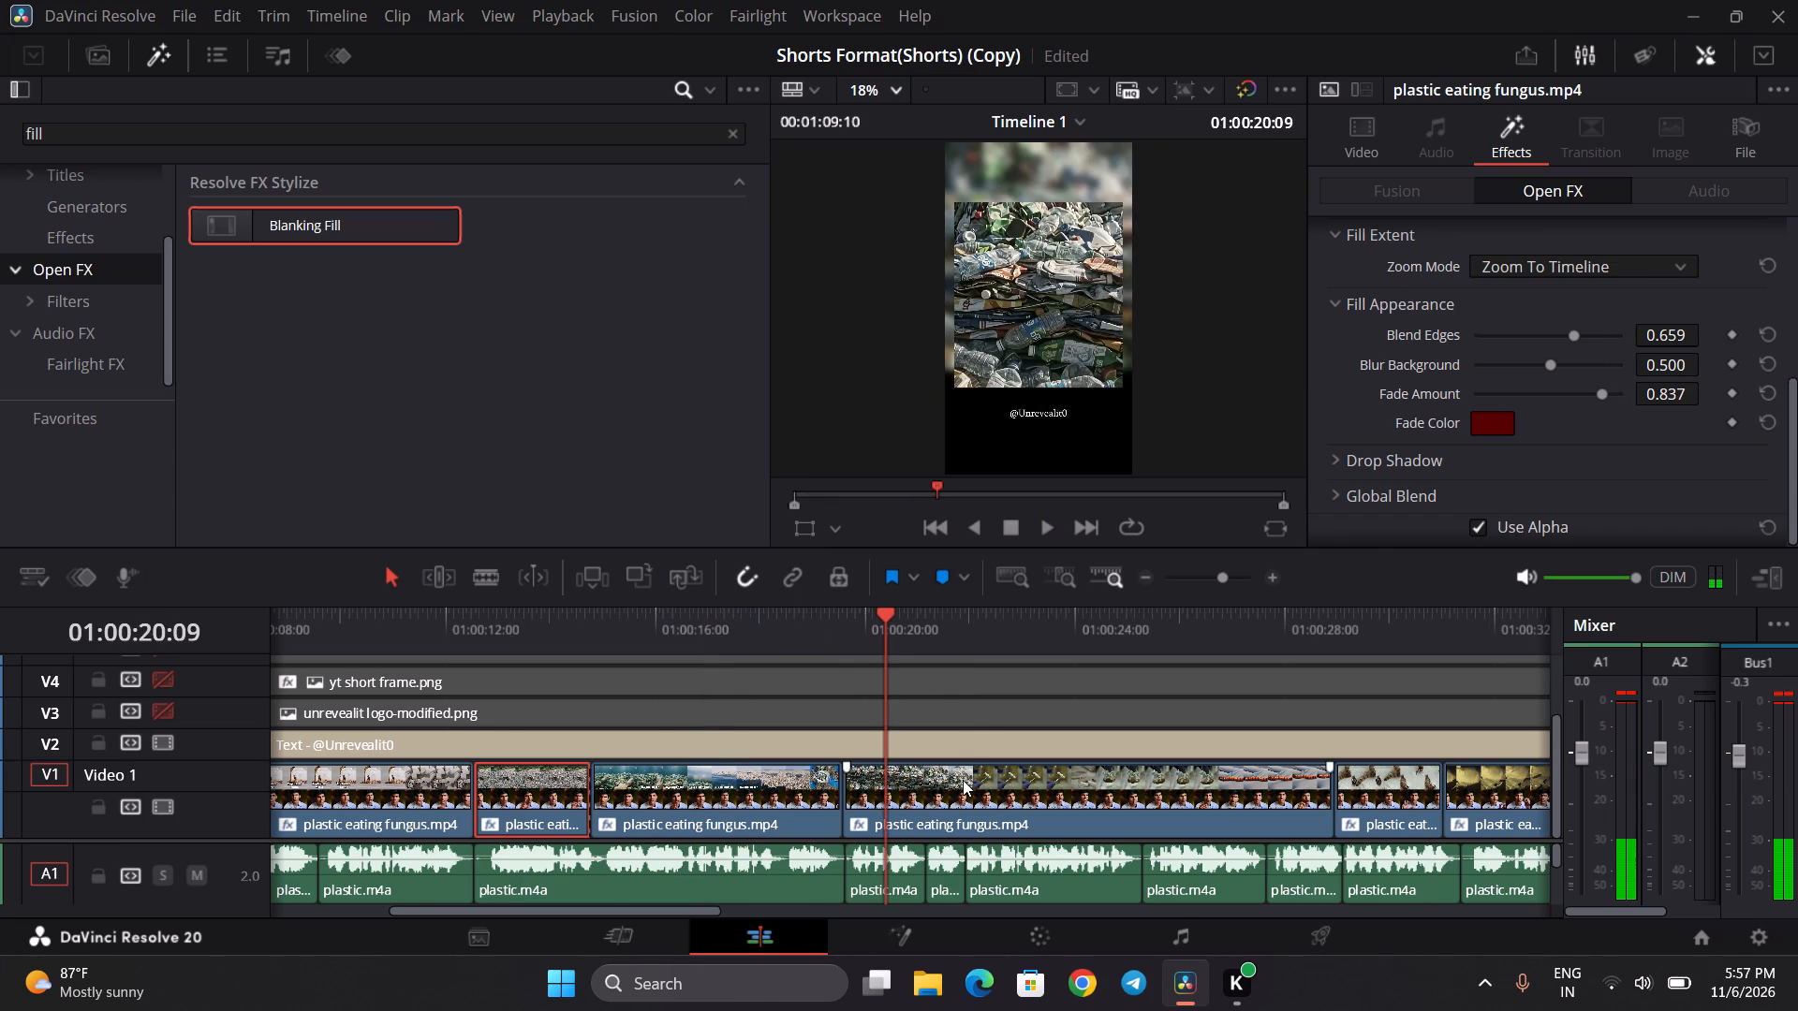
{"action": "scroll", "coordinate": [1481, 241], "scroll_direction": "up", "scroll_amount": 2}
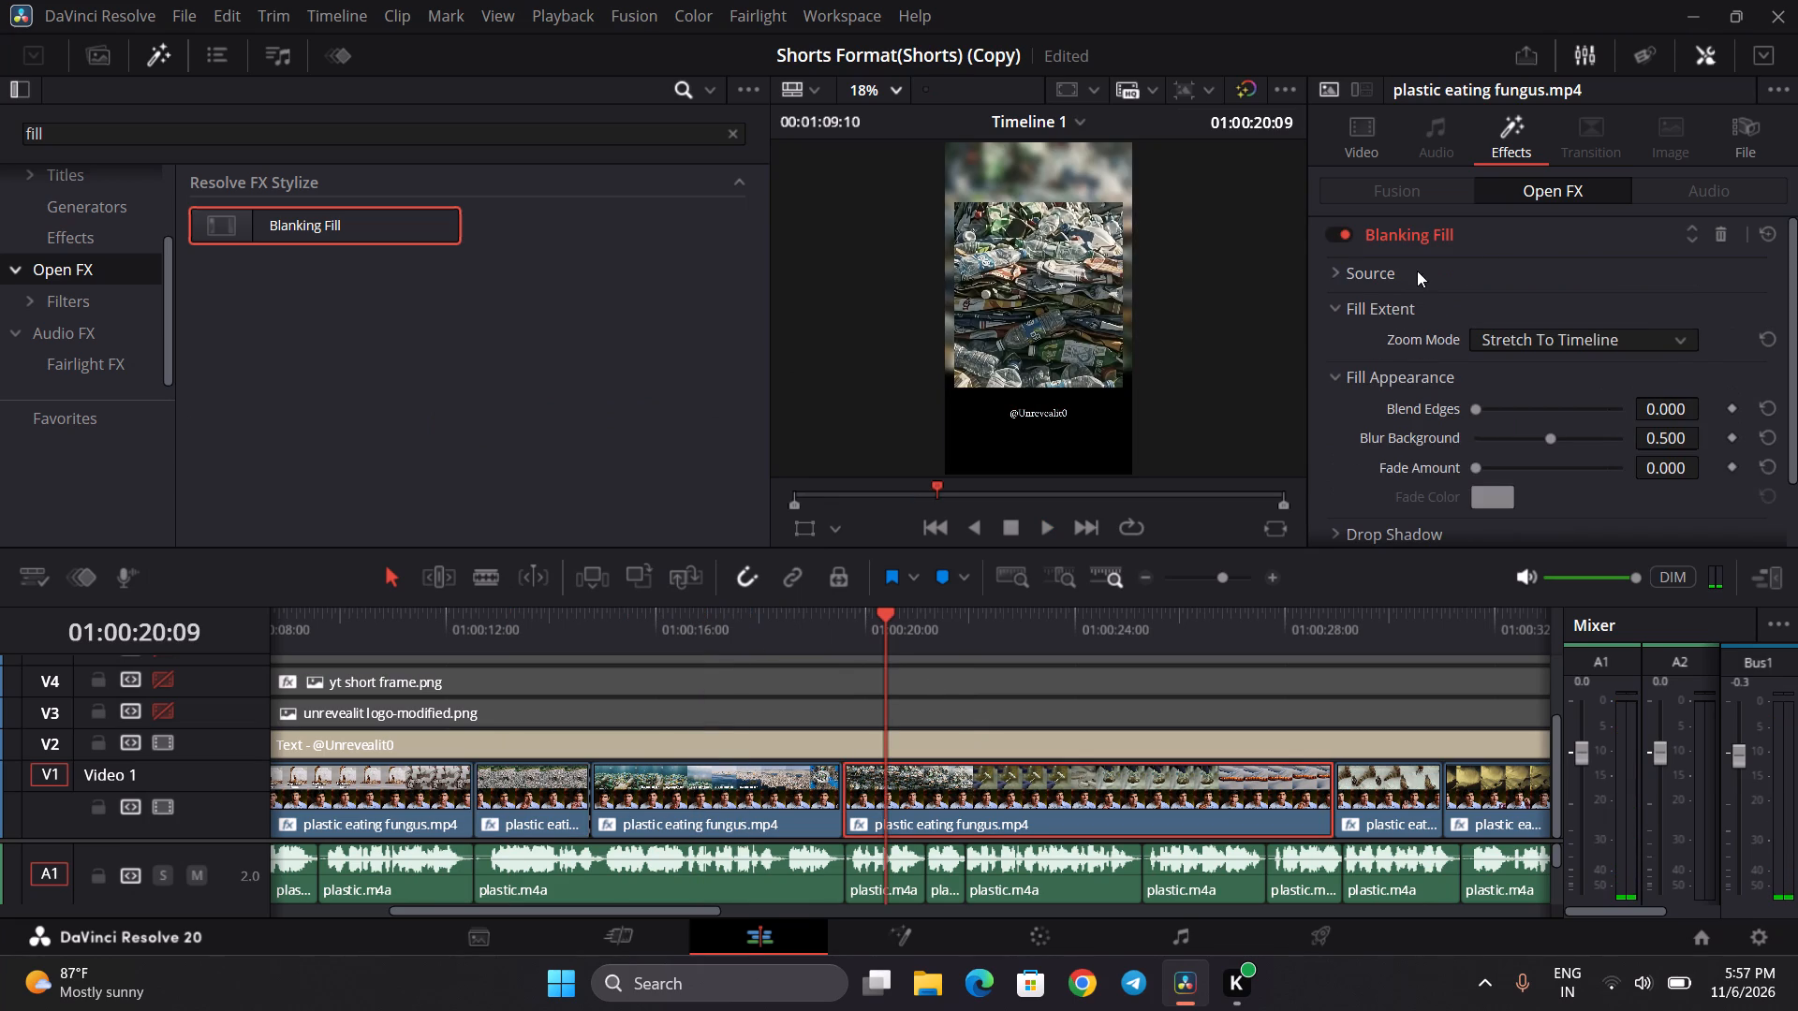
{"action": "left_click", "coordinate": [1354, 271]}
{"action": "left_click_drag", "start_coordinate": [1496, 336], "coordinate": [1404, 343]}
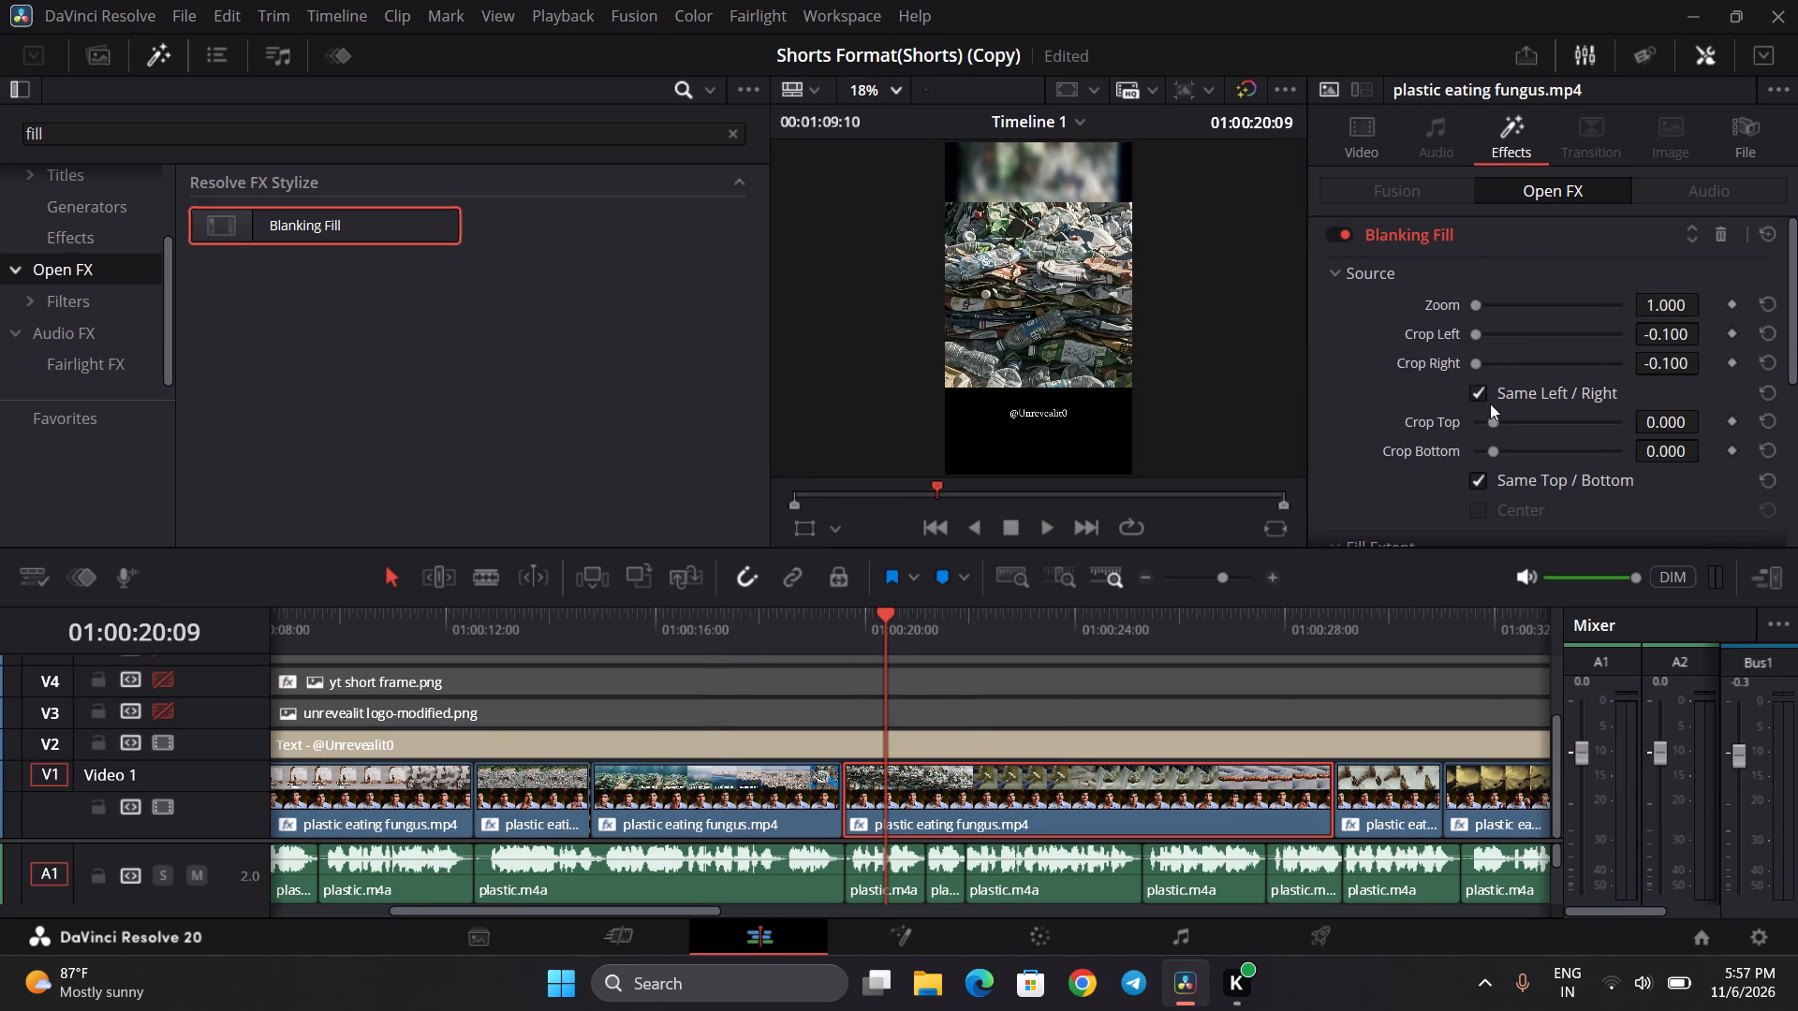
{"action": "left_click_drag", "start_coordinate": [1496, 420], "coordinate": [1426, 430]}
Set the Blanking Fill's Zoom Mode to Zoom To Timeline on the fifth V1 clip.
{"action": "scroll", "coordinate": [1390, 399], "scroll_direction": "down", "scroll_amount": 2}
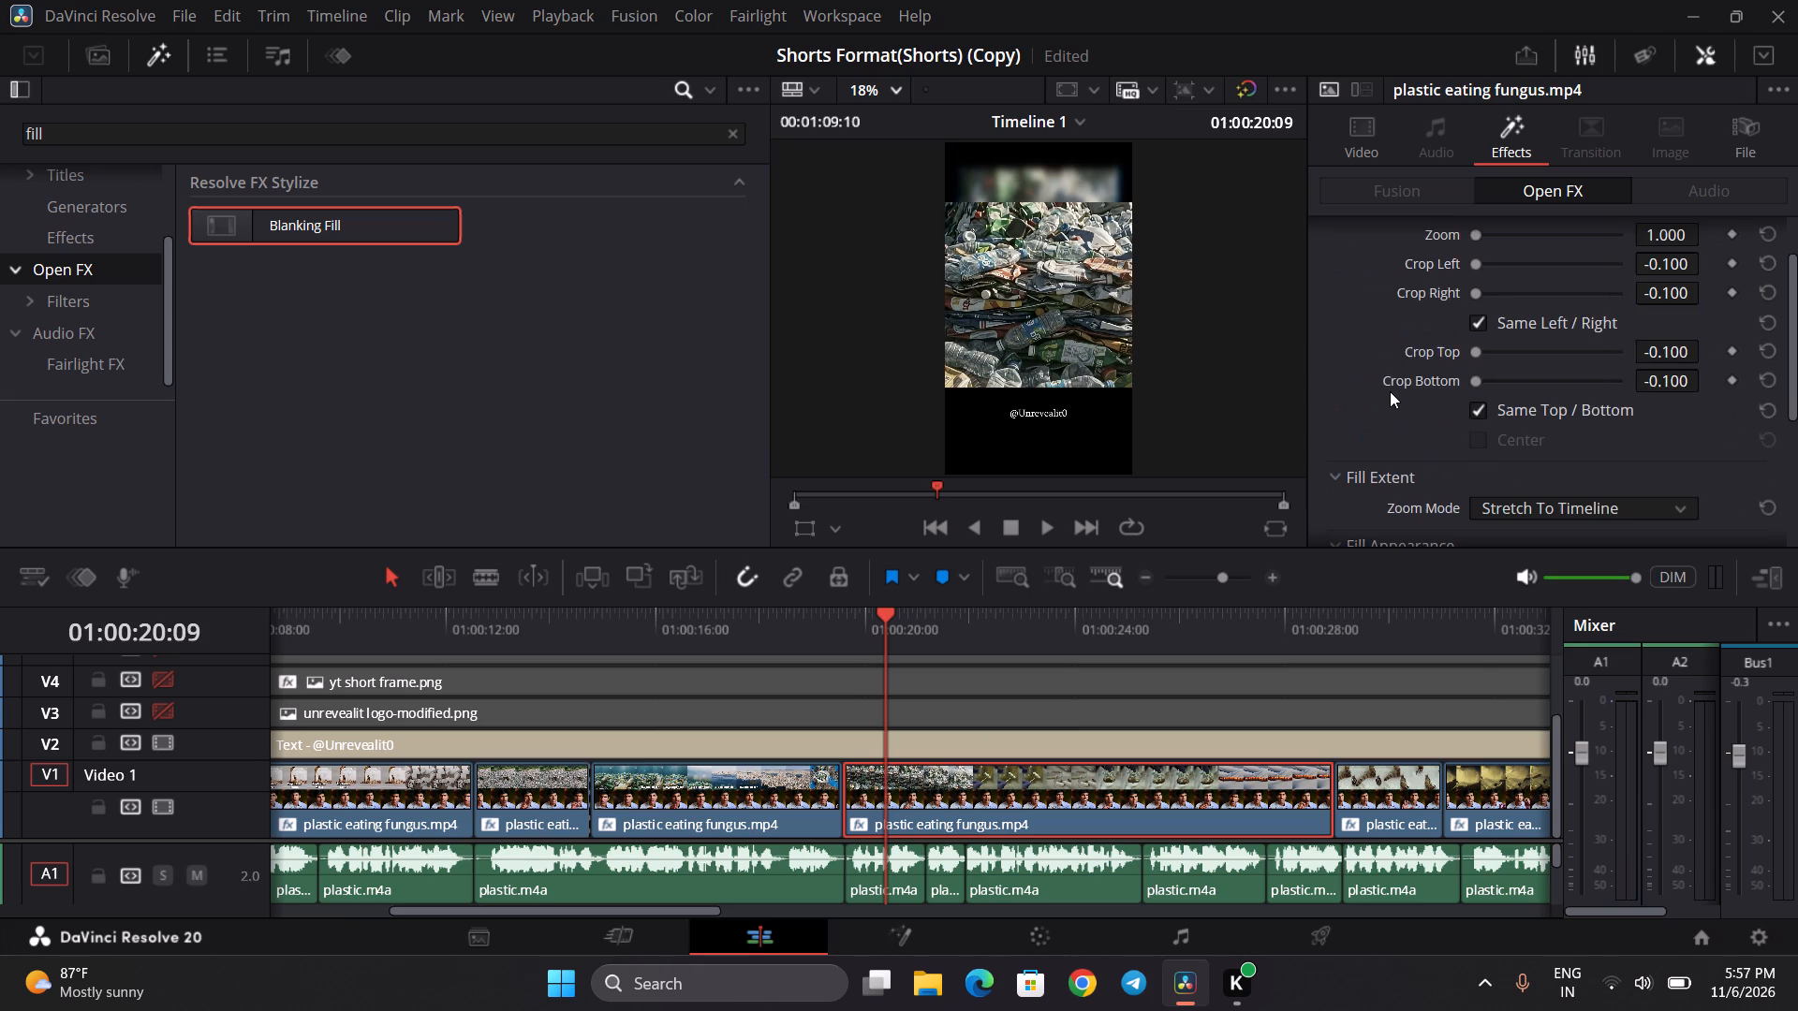
{"action": "left_click", "coordinate": [1545, 438]}
{"action": "left_click", "coordinate": [1547, 494]}
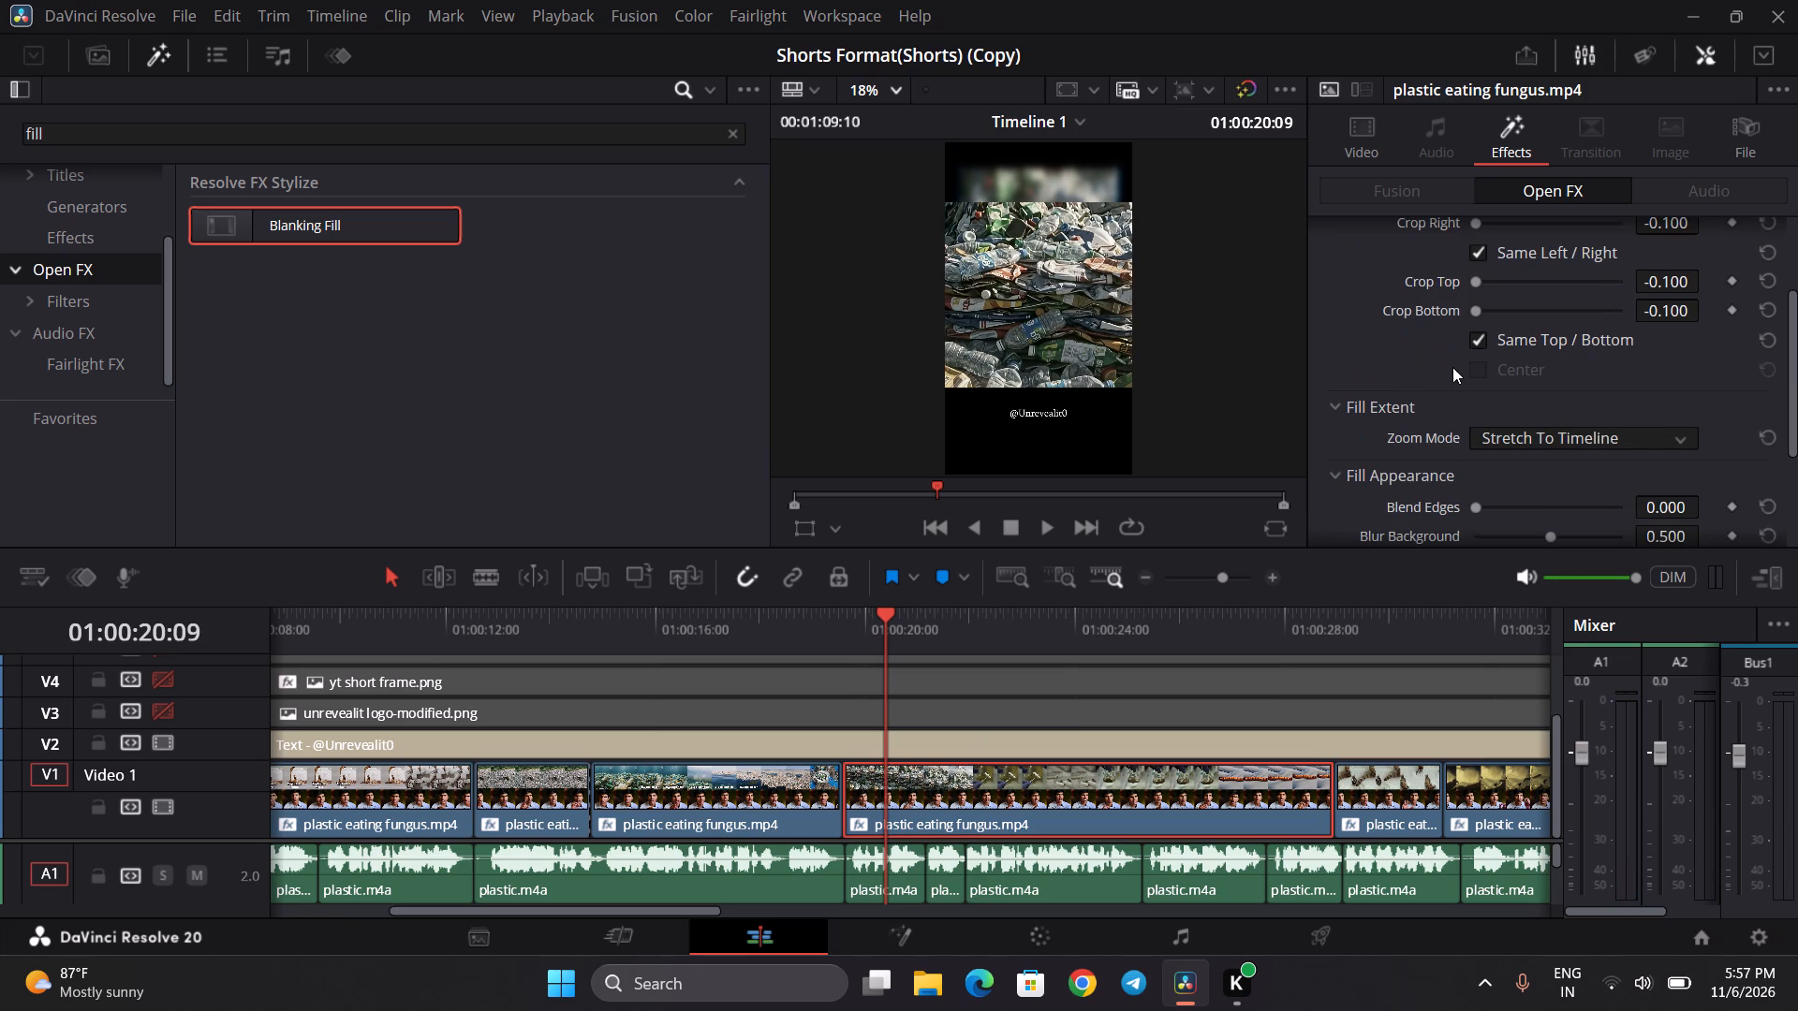
Set the Blanking Fill's Fade Amount to 0.837 and Blend Edges to 0.659 on the fifth V1 clip.
{"action": "scroll", "coordinate": [1458, 378], "scroll_direction": "down", "scroll_amount": 3}
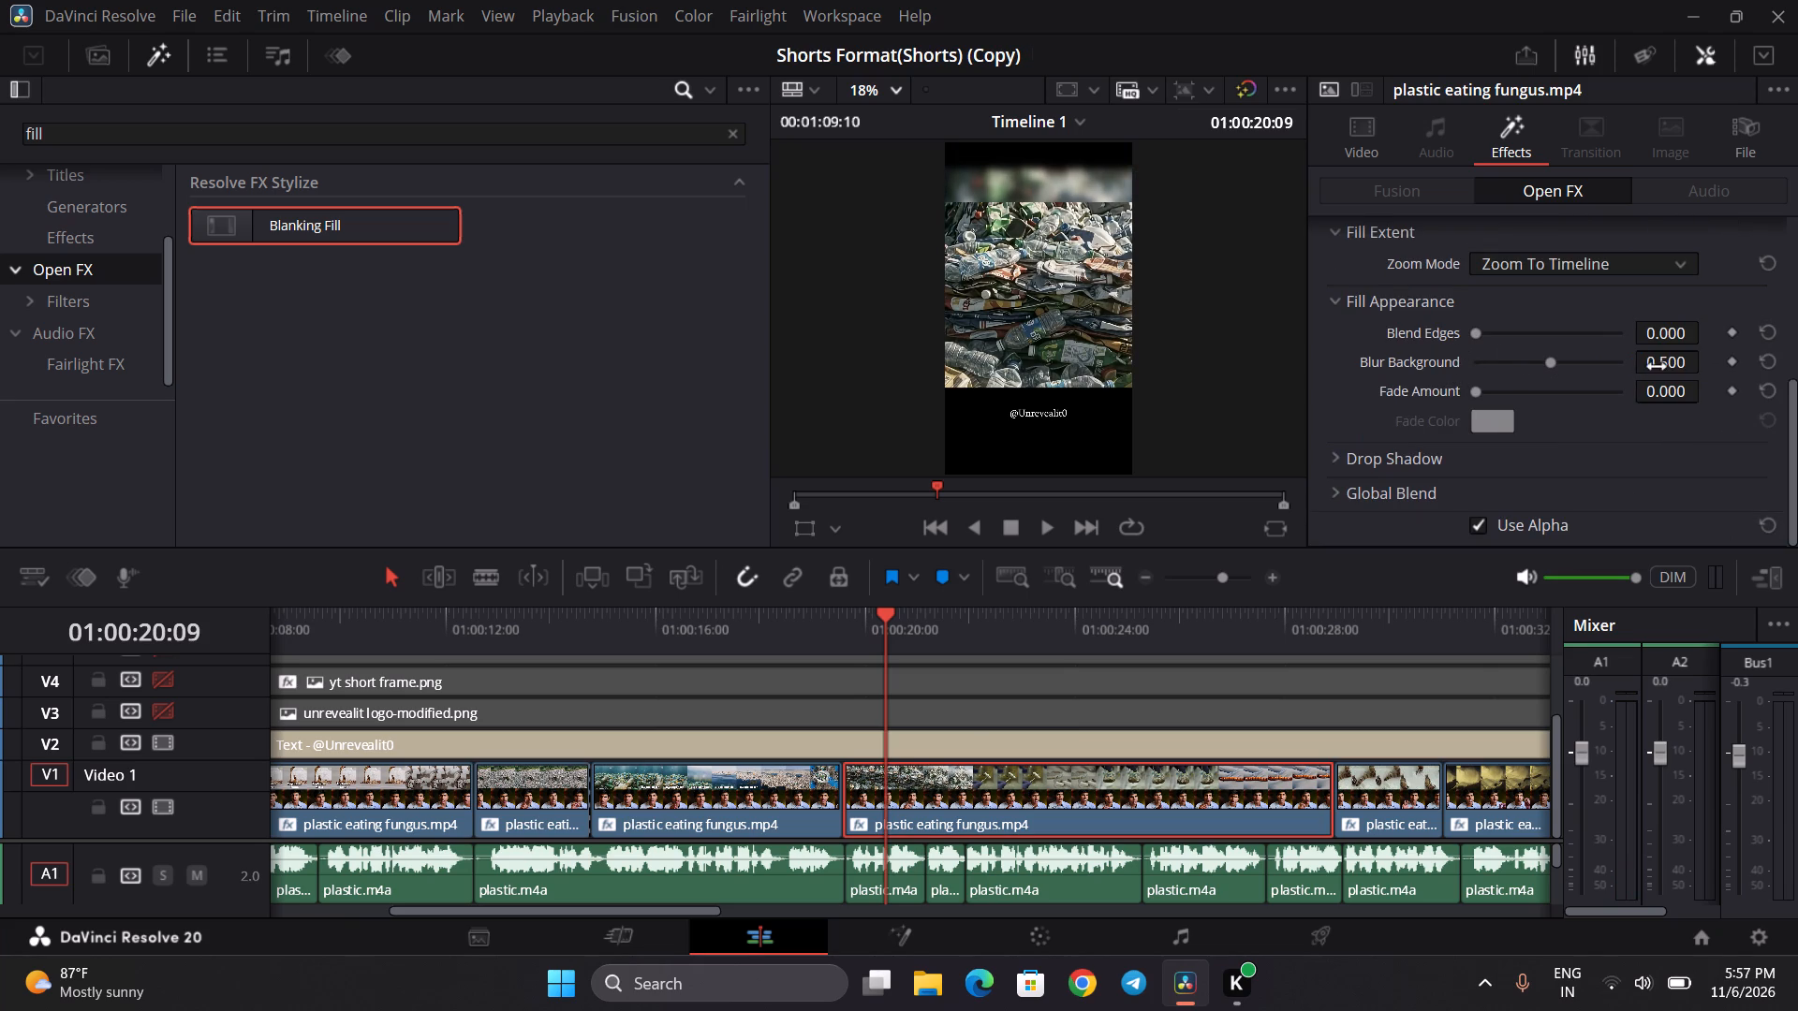
{"action": "left_click_drag", "start_coordinate": [1476, 393], "coordinate": [1509, 390]}
{"action": "double_click", "coordinate": [1672, 388]}
{"action": "key", "text": "0"}
{"action": "type", "text": ".8"}
{"action": "type", "text": "37"}
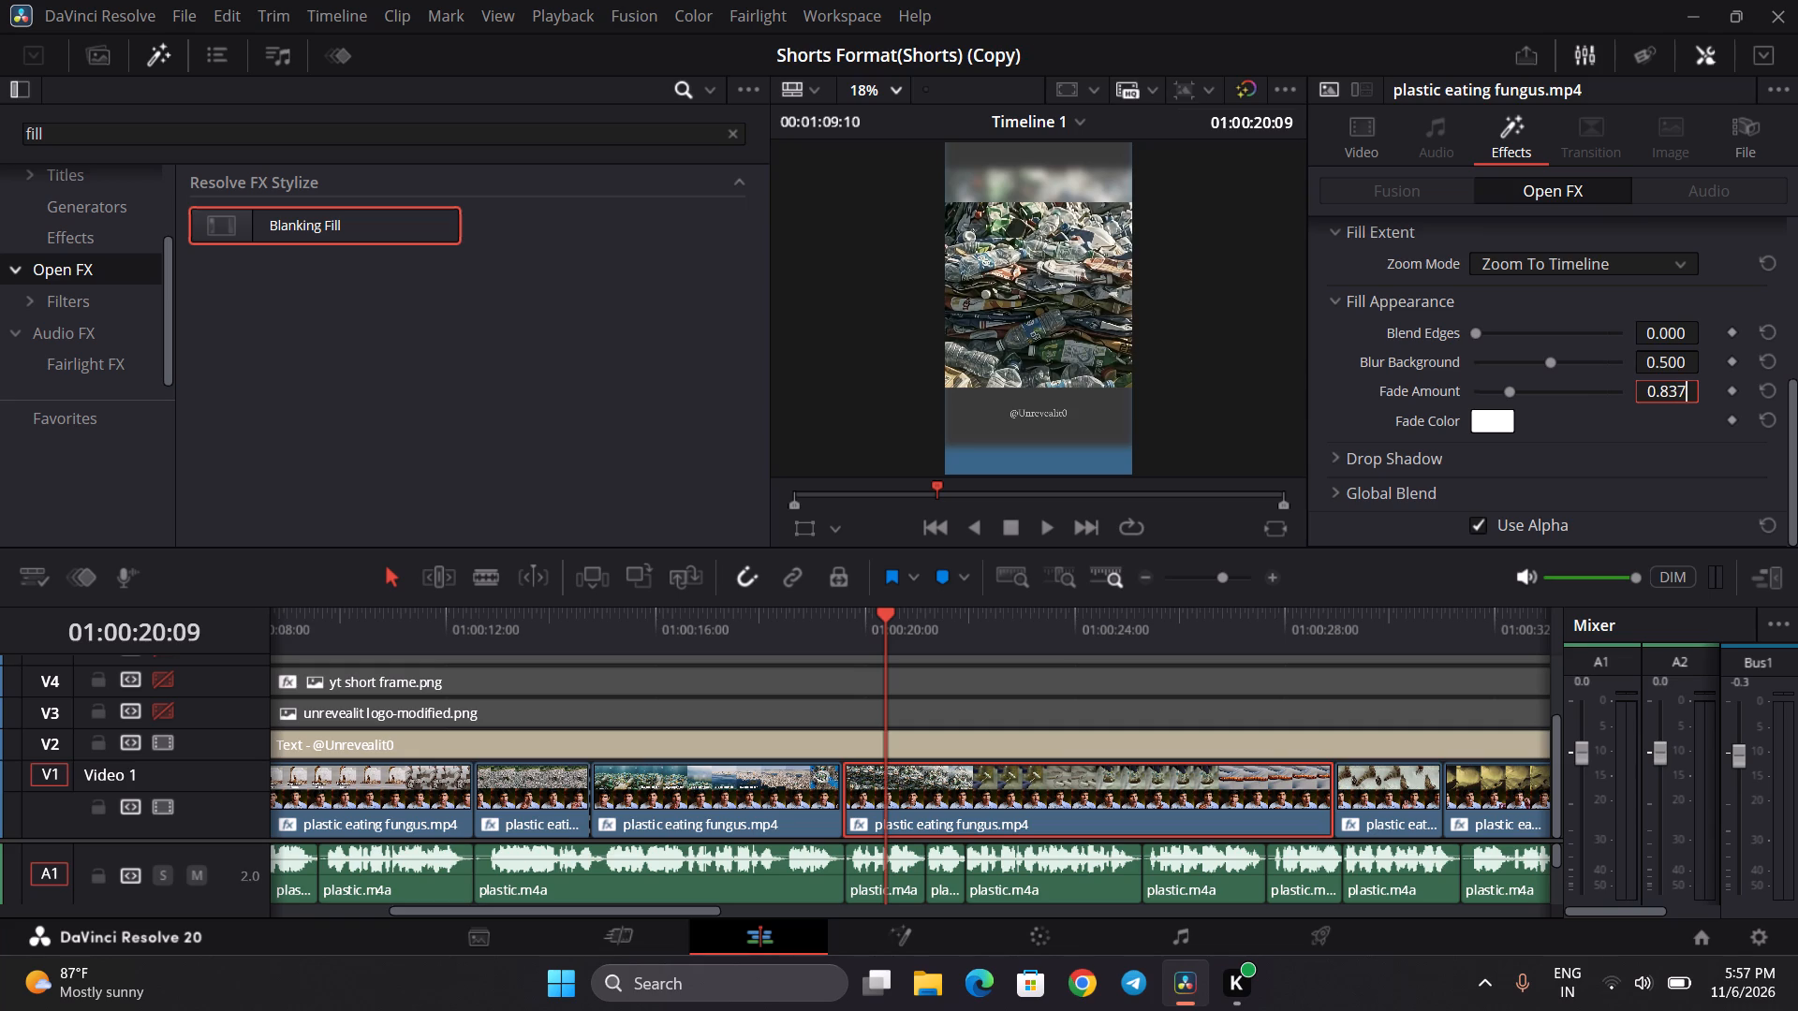
{"action": "left_click", "coordinate": [1597, 403]}
{"action": "double_click", "coordinate": [1659, 340]}
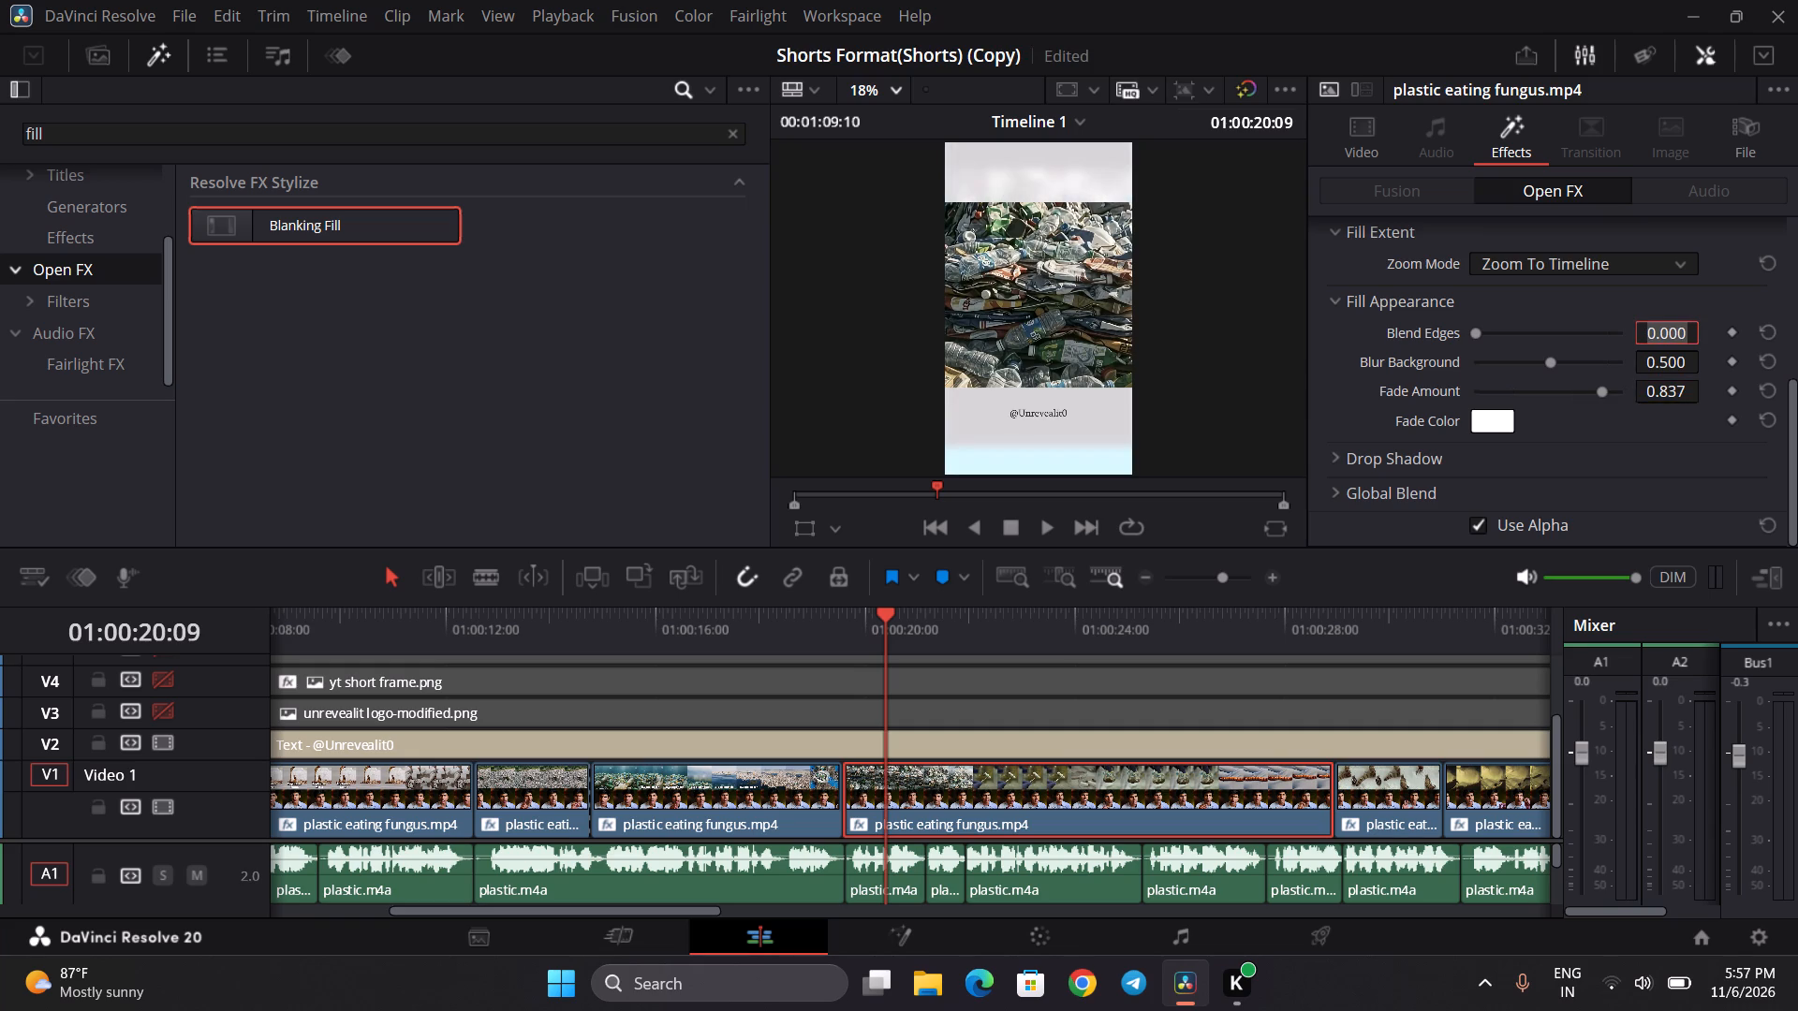
{"action": "key", "text": "ctrl+v"}
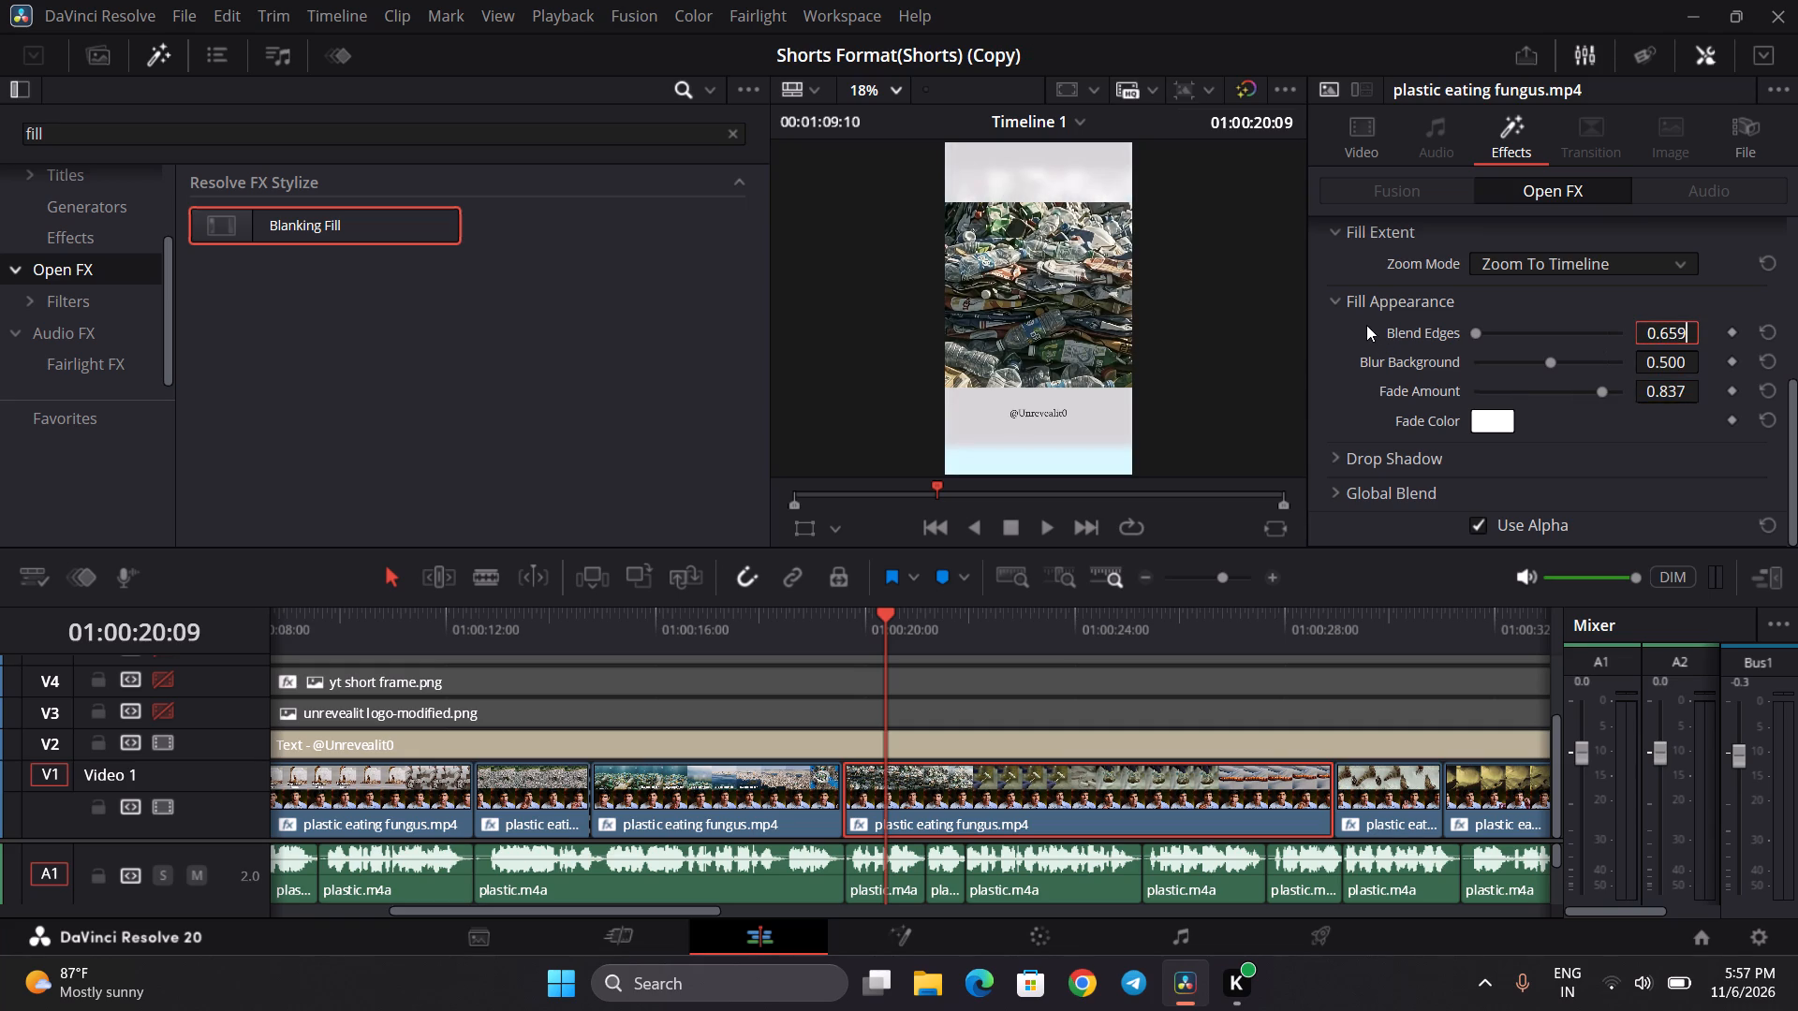
{"action": "left_click", "coordinate": [1366, 325]}
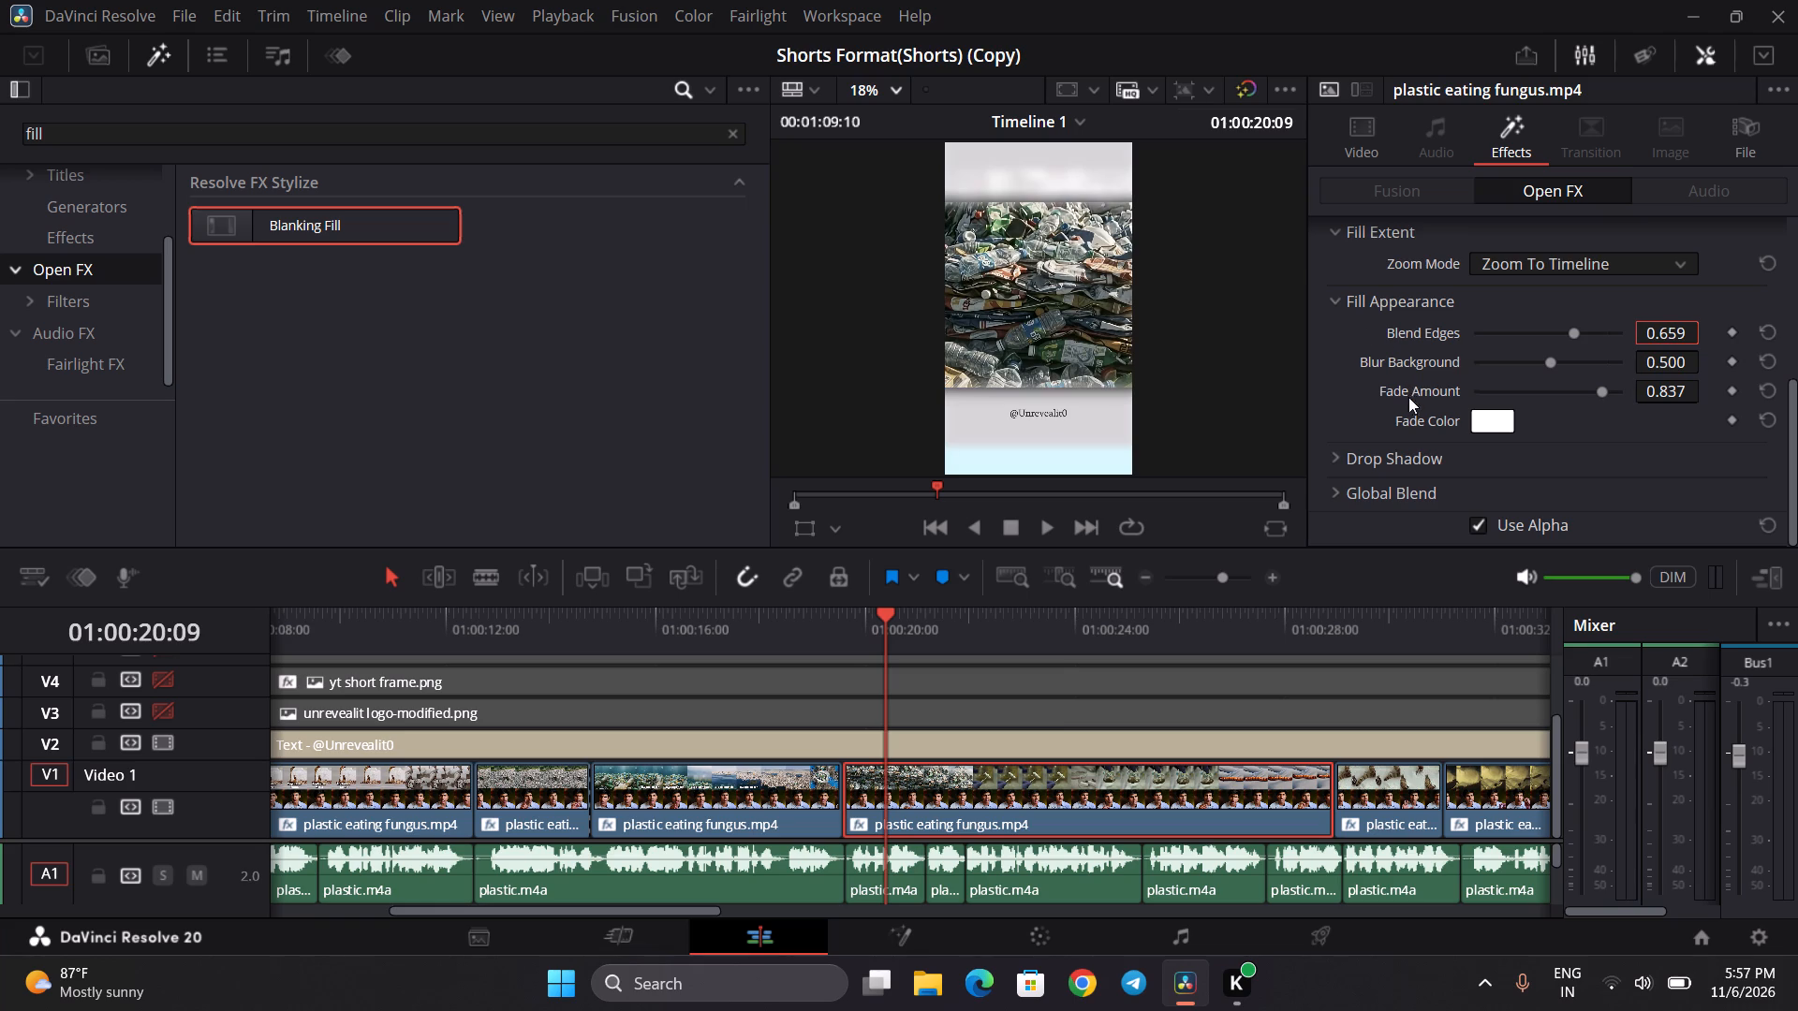
Set the Blanking Fill's Fade Color to dark red #550000 on the fifth V1 clip.
{"action": "left_click", "coordinate": [1497, 418]}
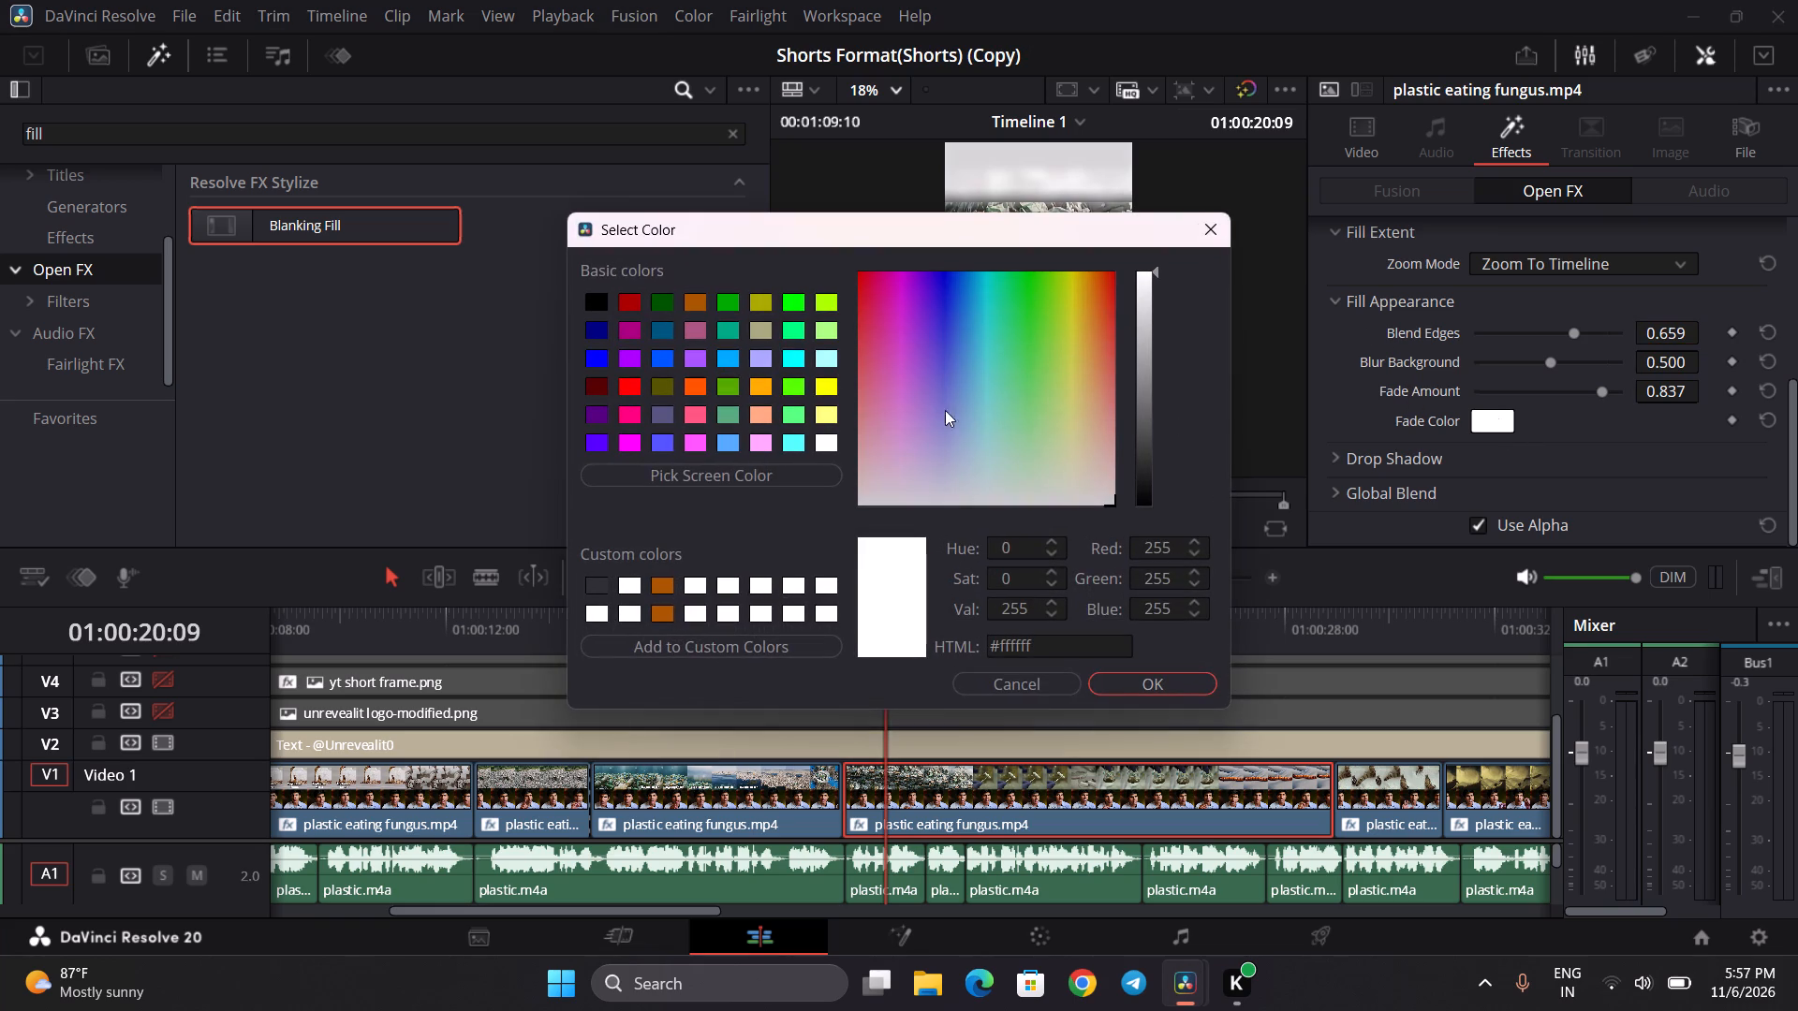
{"action": "left_click", "coordinate": [589, 385]}
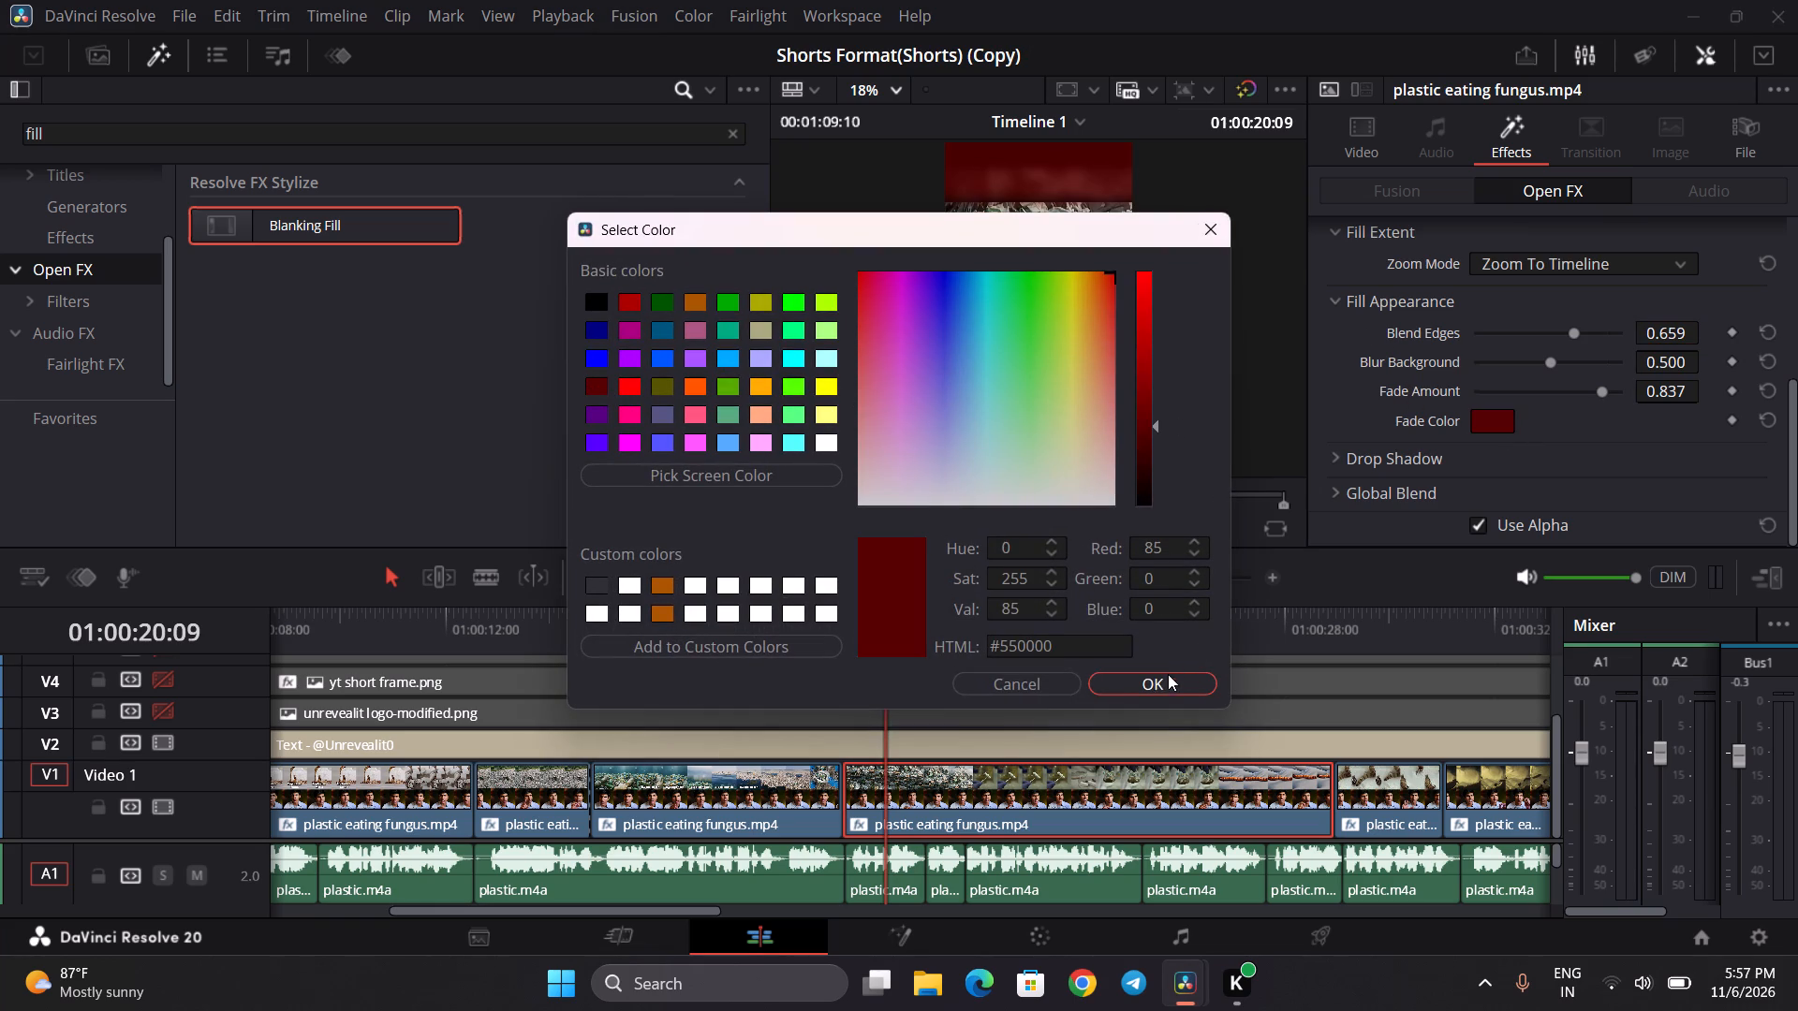
{"action": "left_click", "coordinate": [1162, 686]}
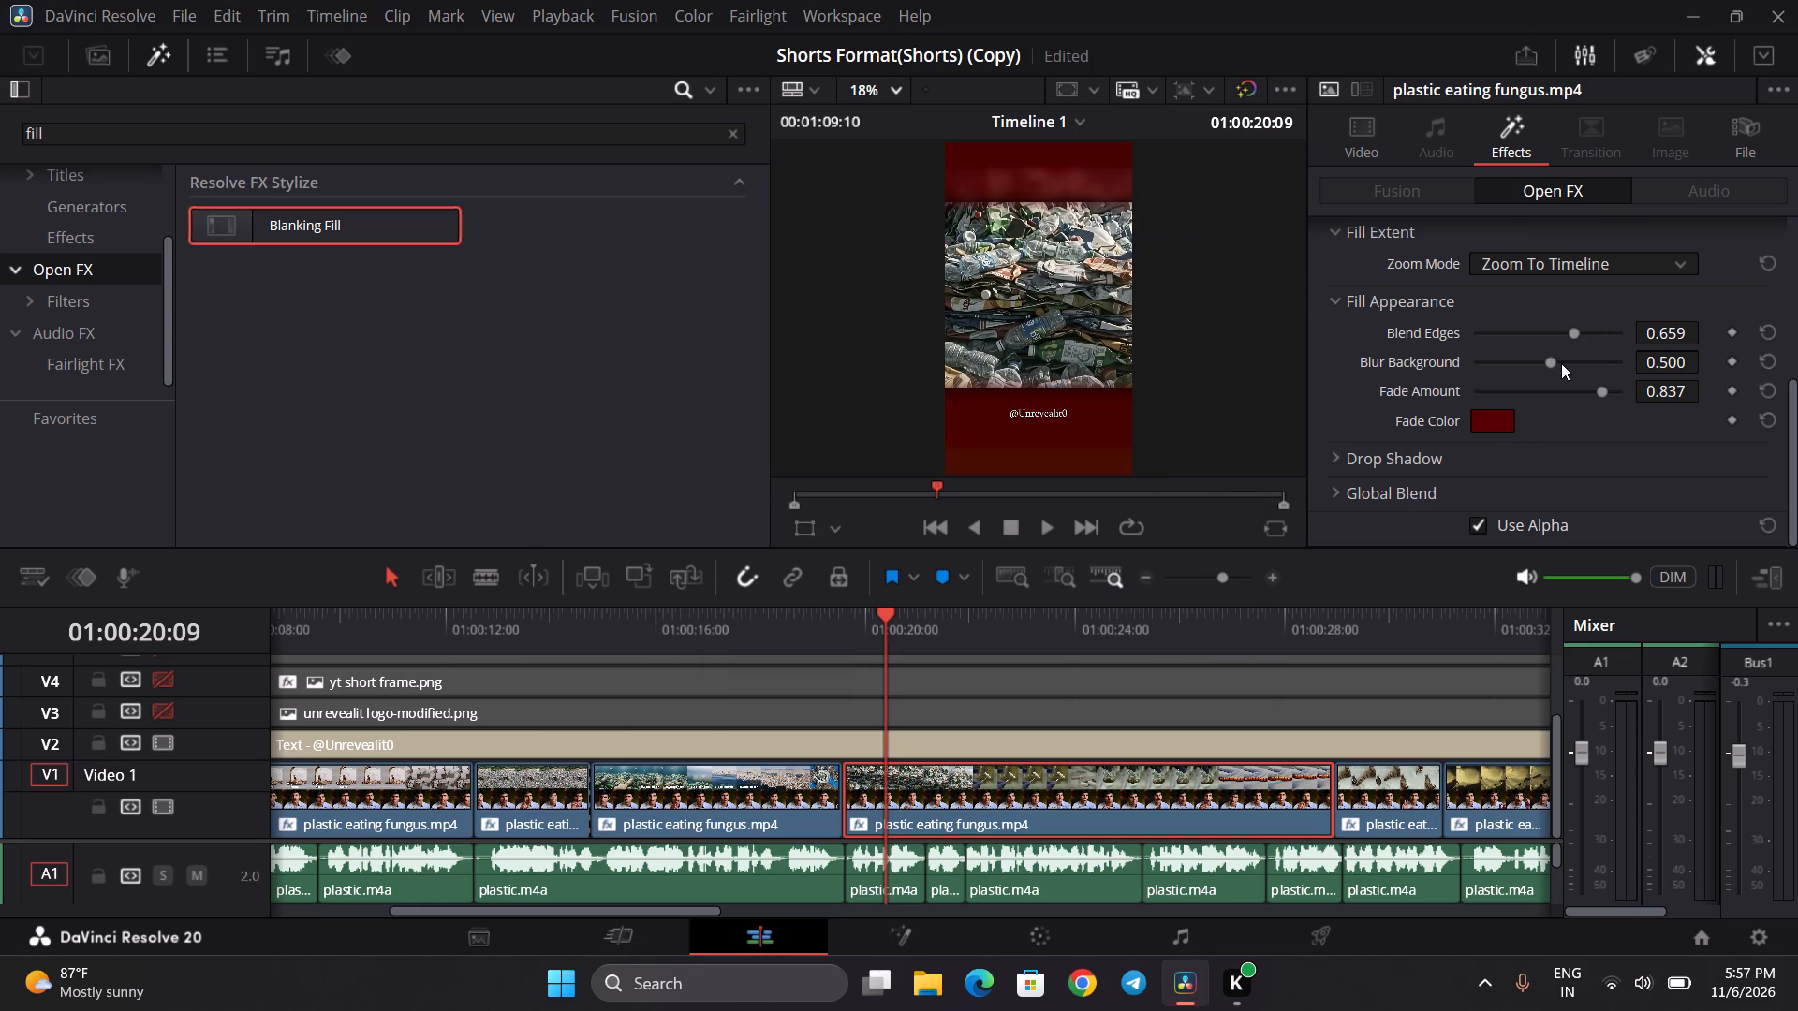
Raise the Blanking Fill's Blur Background to about 0.721 on the fifth V1 clip.
{"action": "left_click_drag", "start_coordinate": [1553, 359], "coordinate": [1586, 368]}
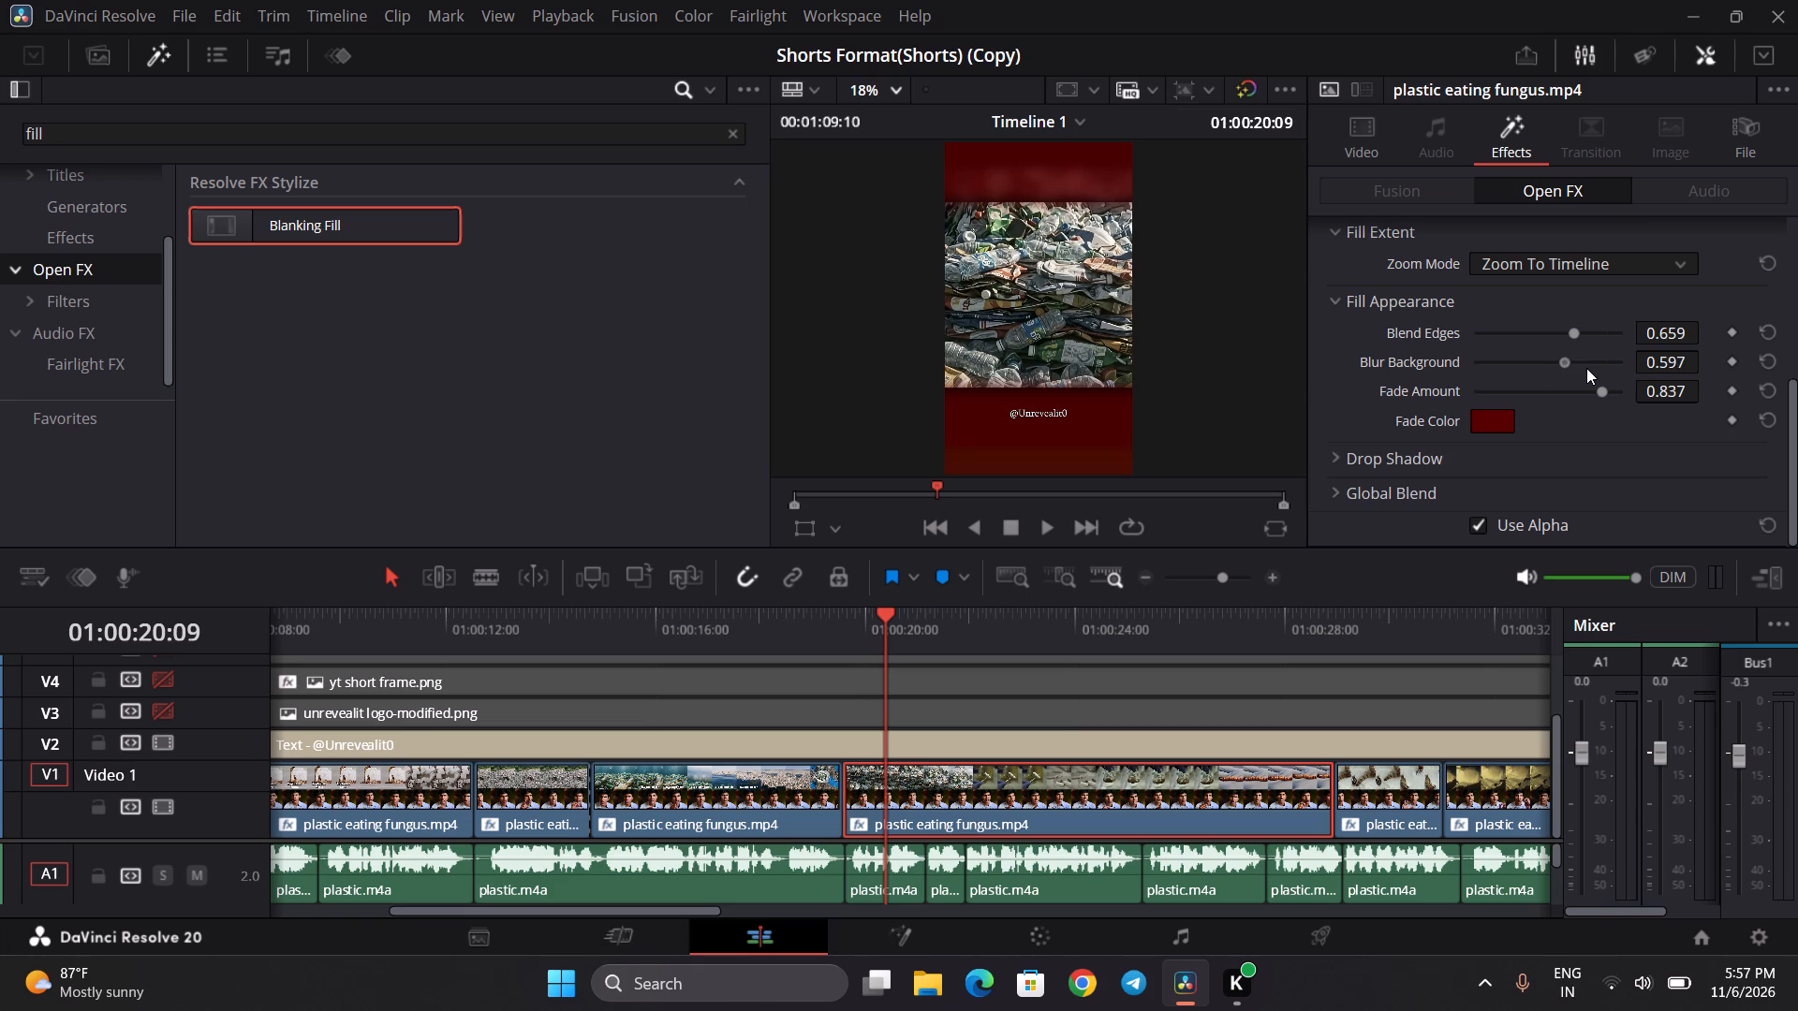
{"action": "left_click_drag", "start_coordinate": [1586, 368], "coordinate": [1584, 363]}
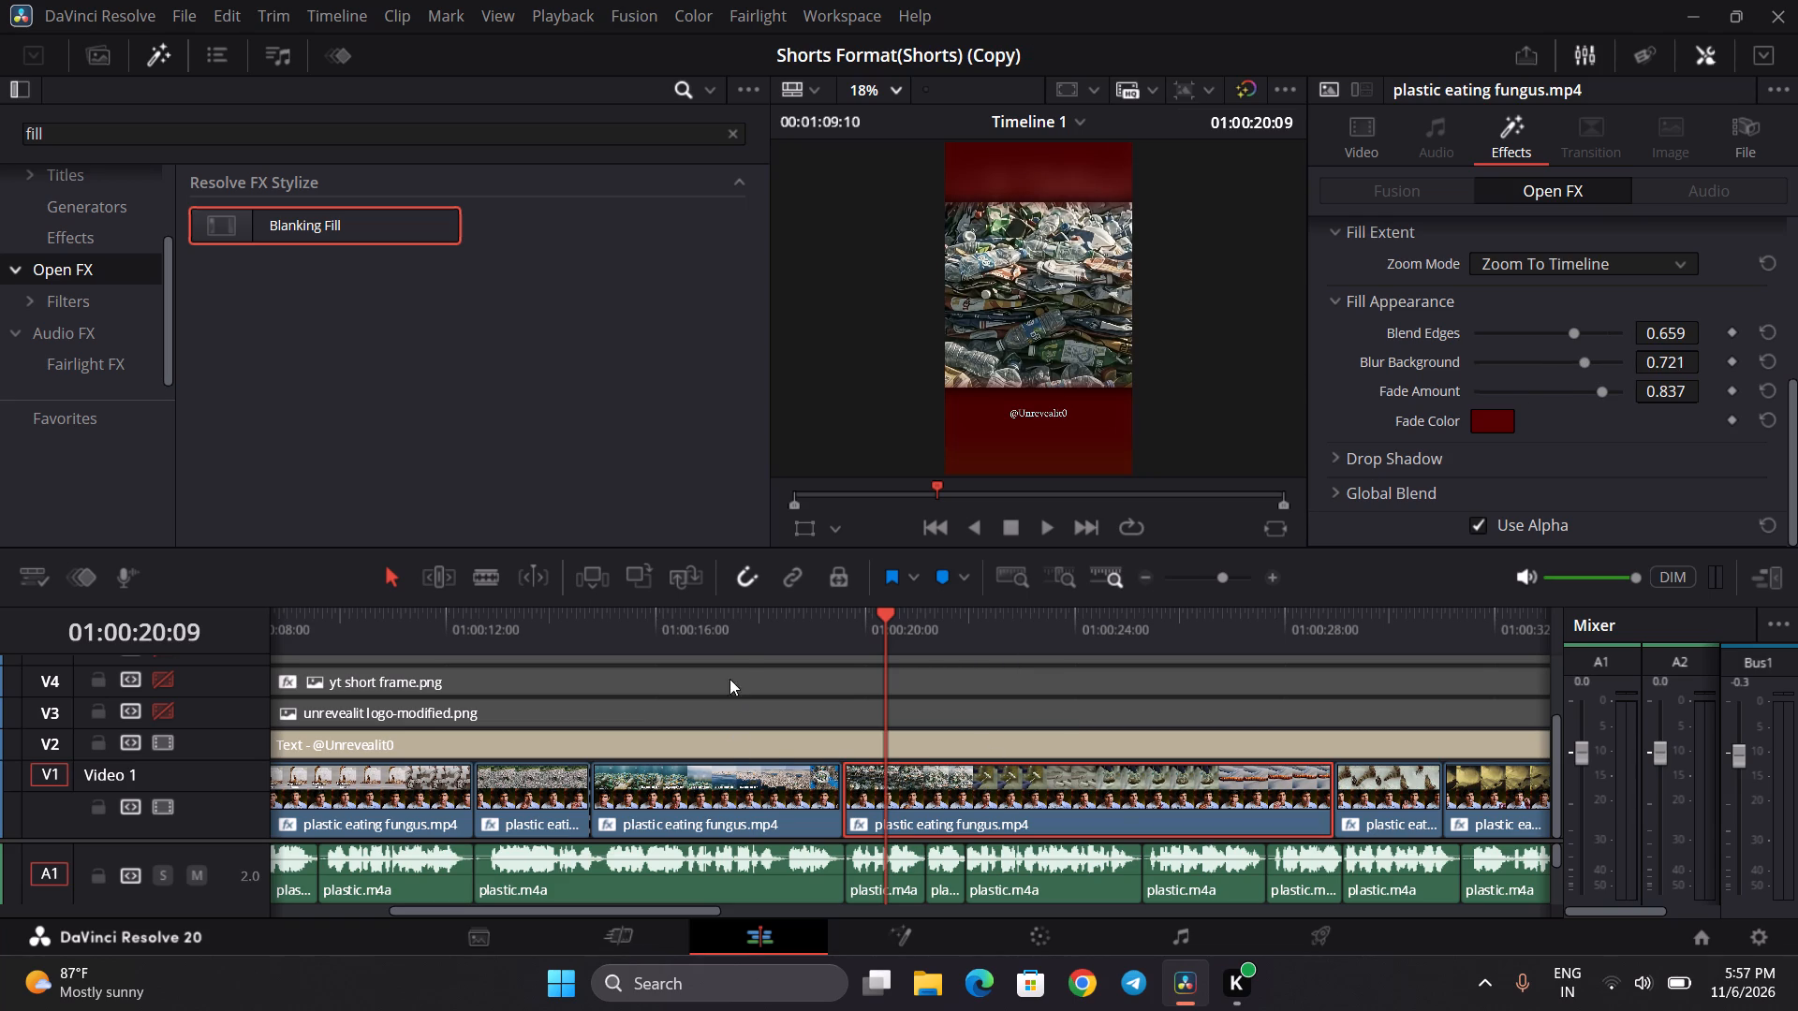
Raise the Blanking Fill's Blur Background to about 0.699 on the fourth V1 clip.
{"action": "left_click", "coordinate": [725, 630]}
{"action": "left_click", "coordinate": [778, 788]}
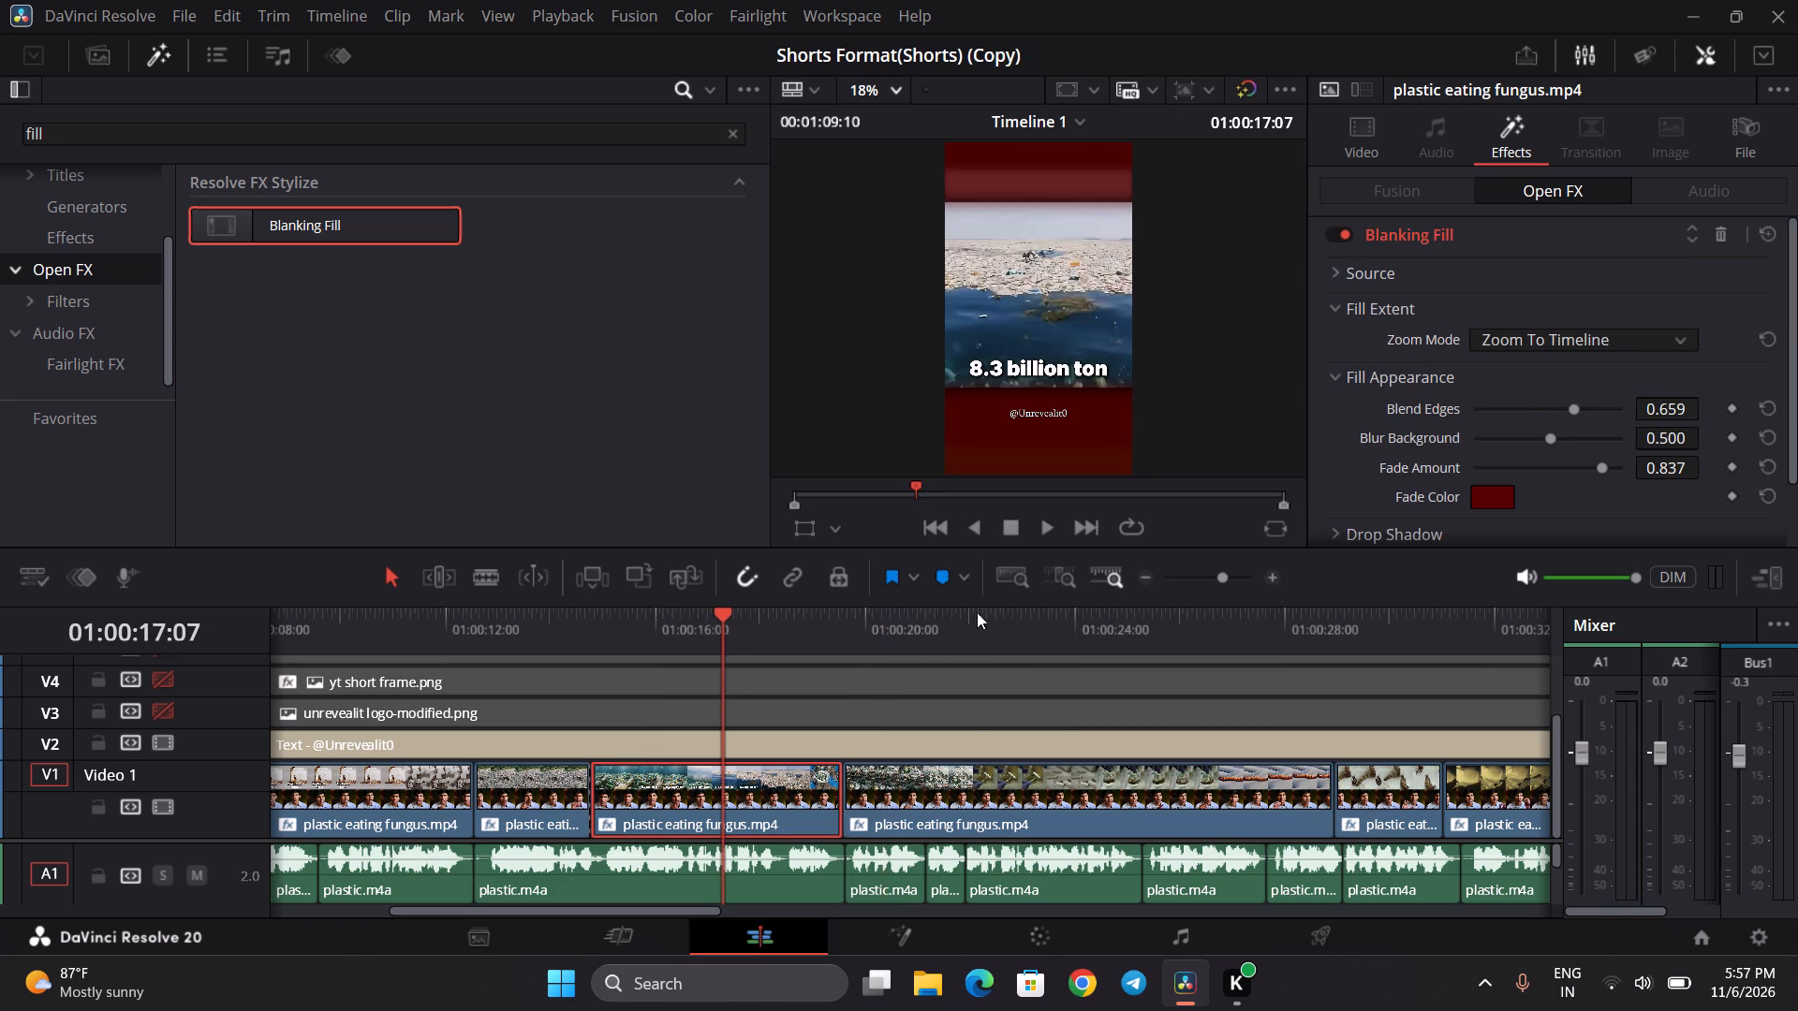
{"action": "left_click_drag", "start_coordinate": [1671, 441], "coordinate": [1723, 454]}
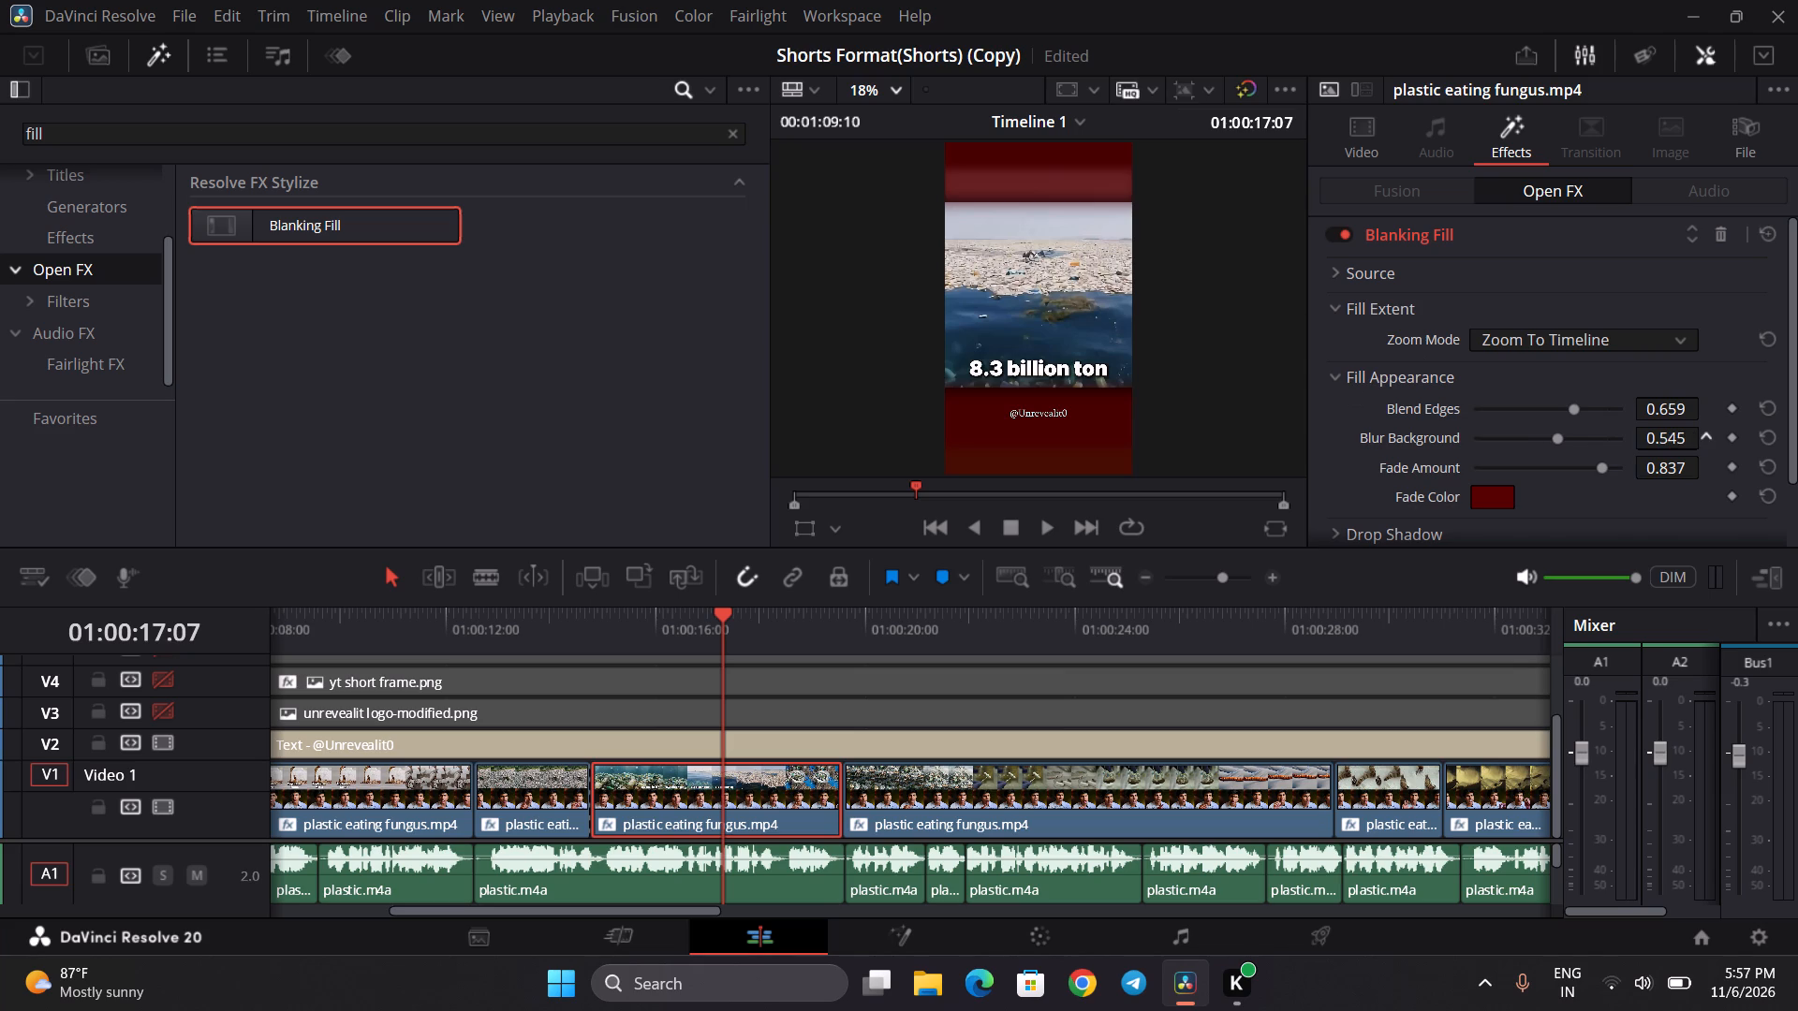
{"action": "left_click_drag", "start_coordinate": [1723, 454], "coordinate": [1730, 454]}
{"action": "left_click_drag", "start_coordinate": [1730, 454], "coordinate": [926, 505]}
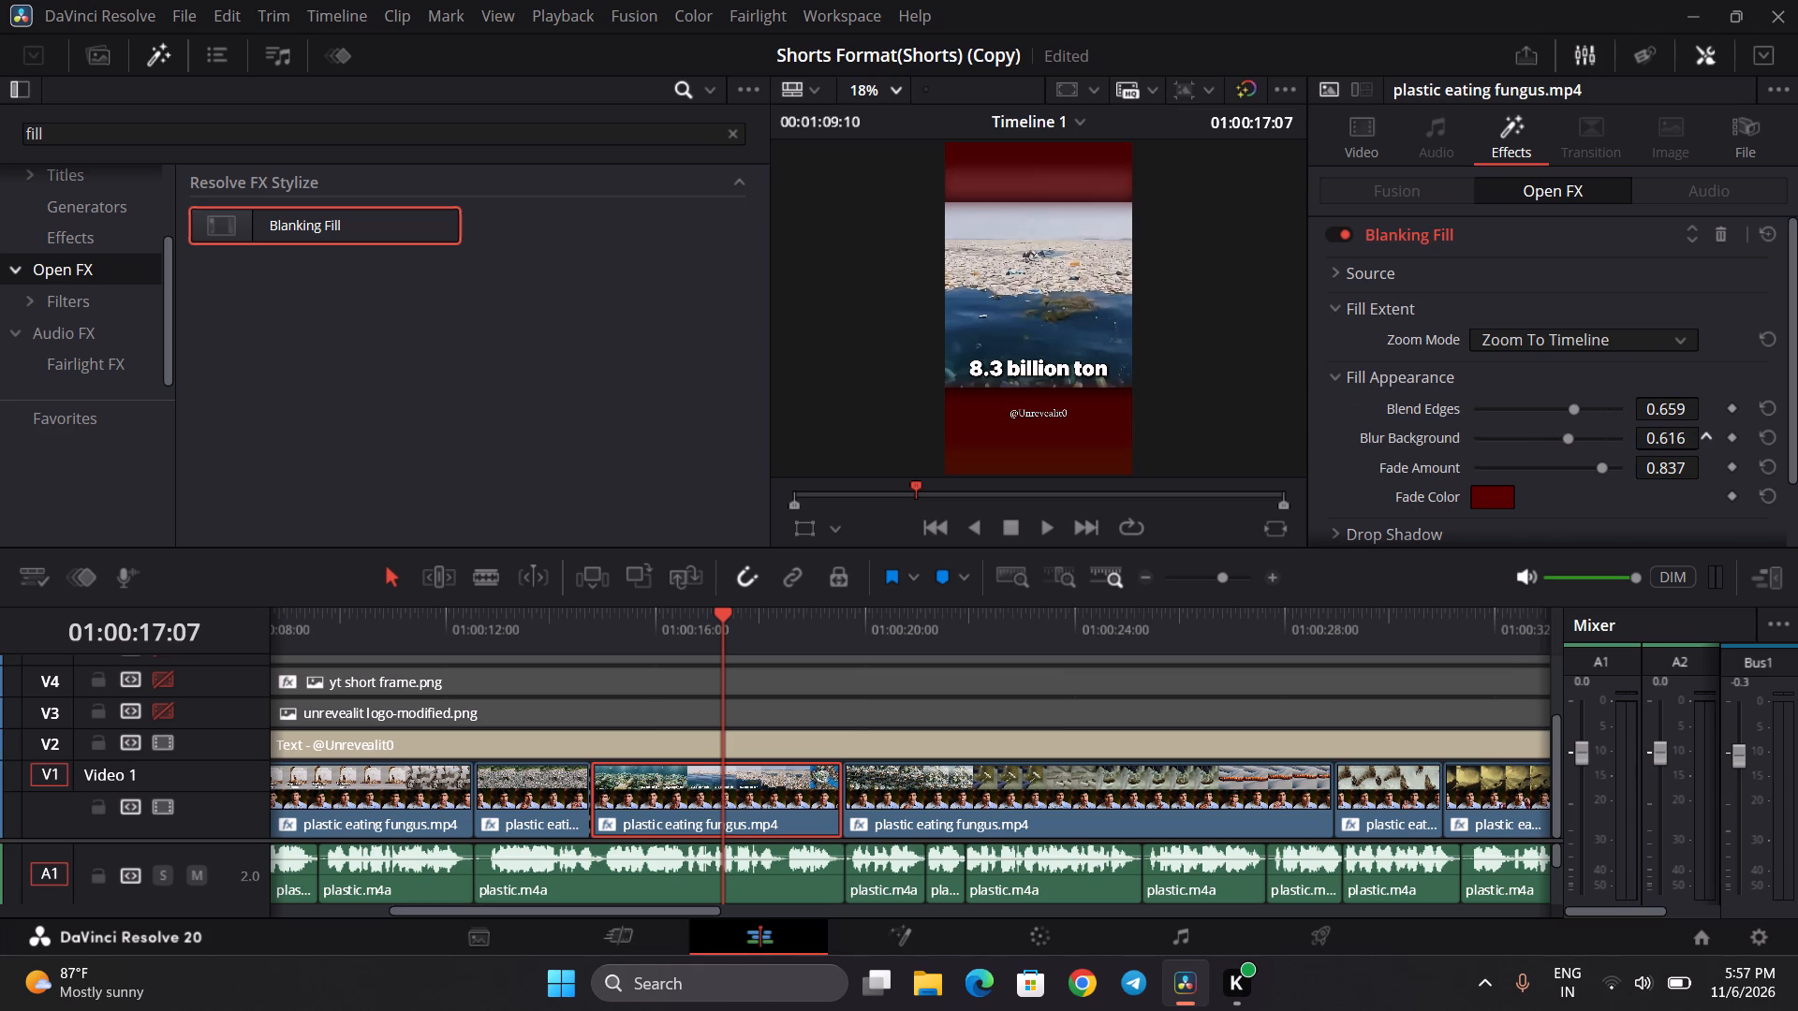
{"action": "left_click_drag", "start_coordinate": [926, 505], "coordinate": [958, 505]}
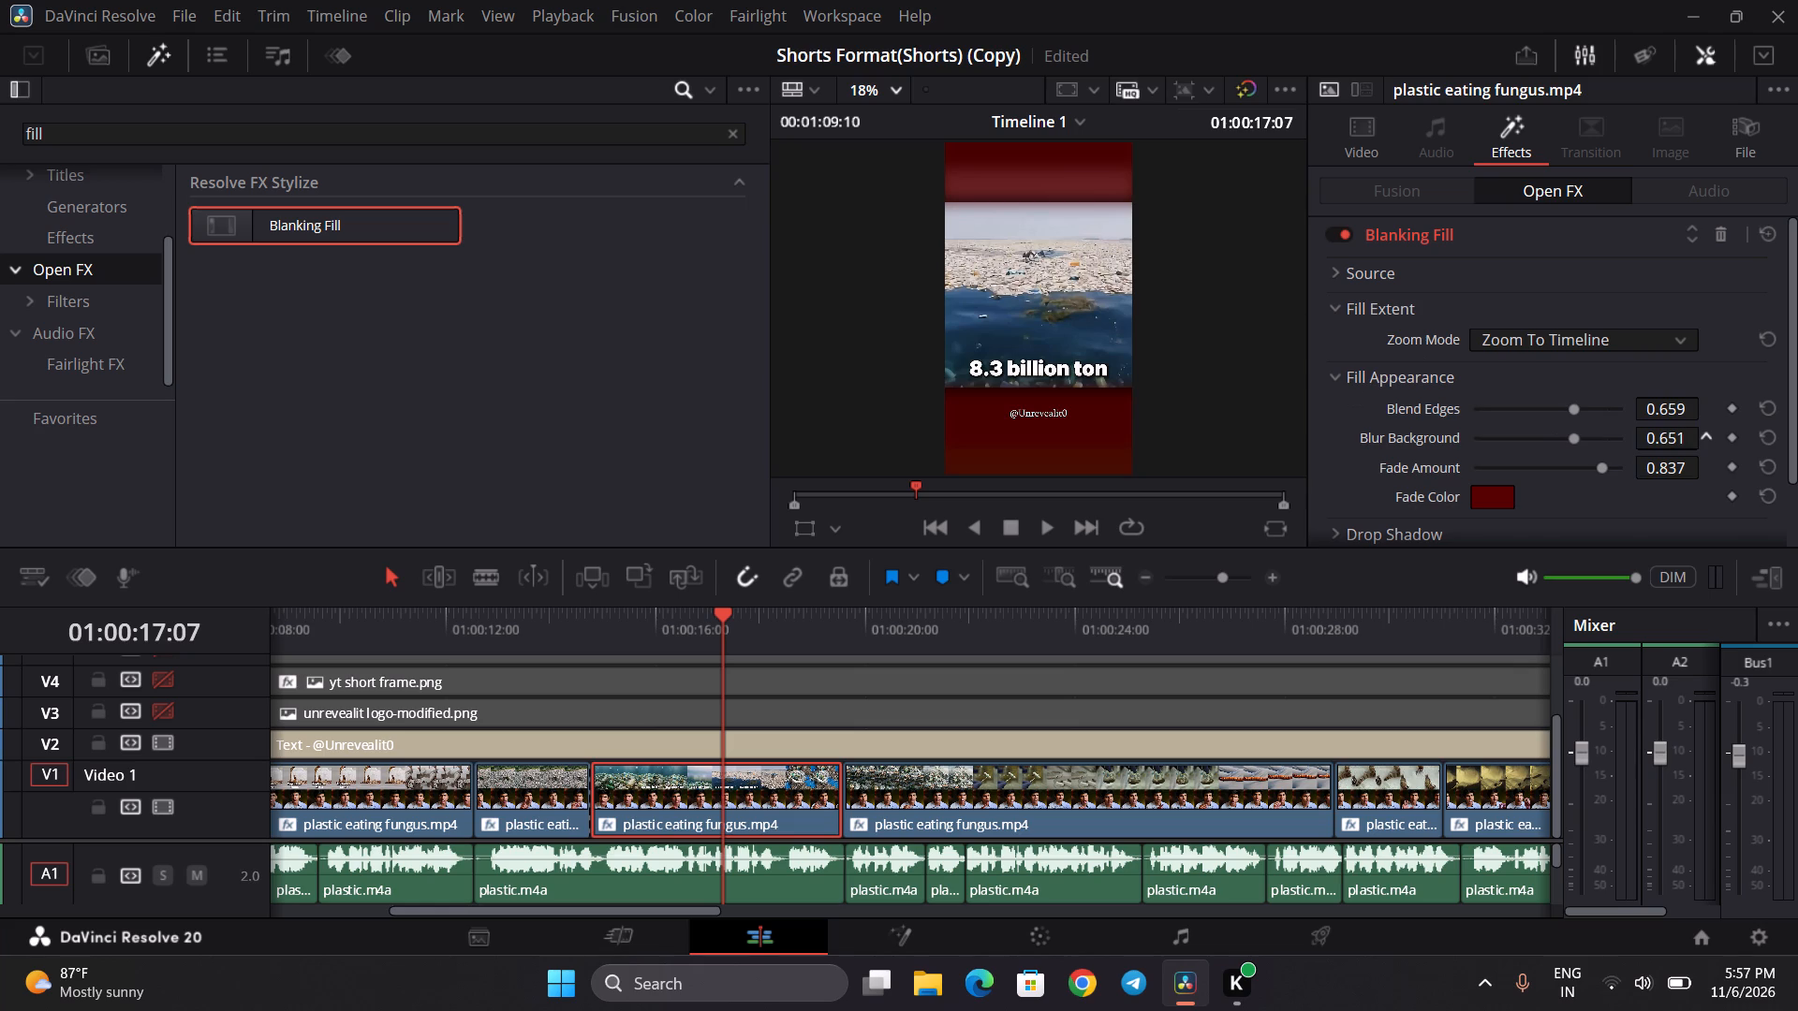
{"action": "left_click_drag", "start_coordinate": [958, 505], "coordinate": [1014, 510]}
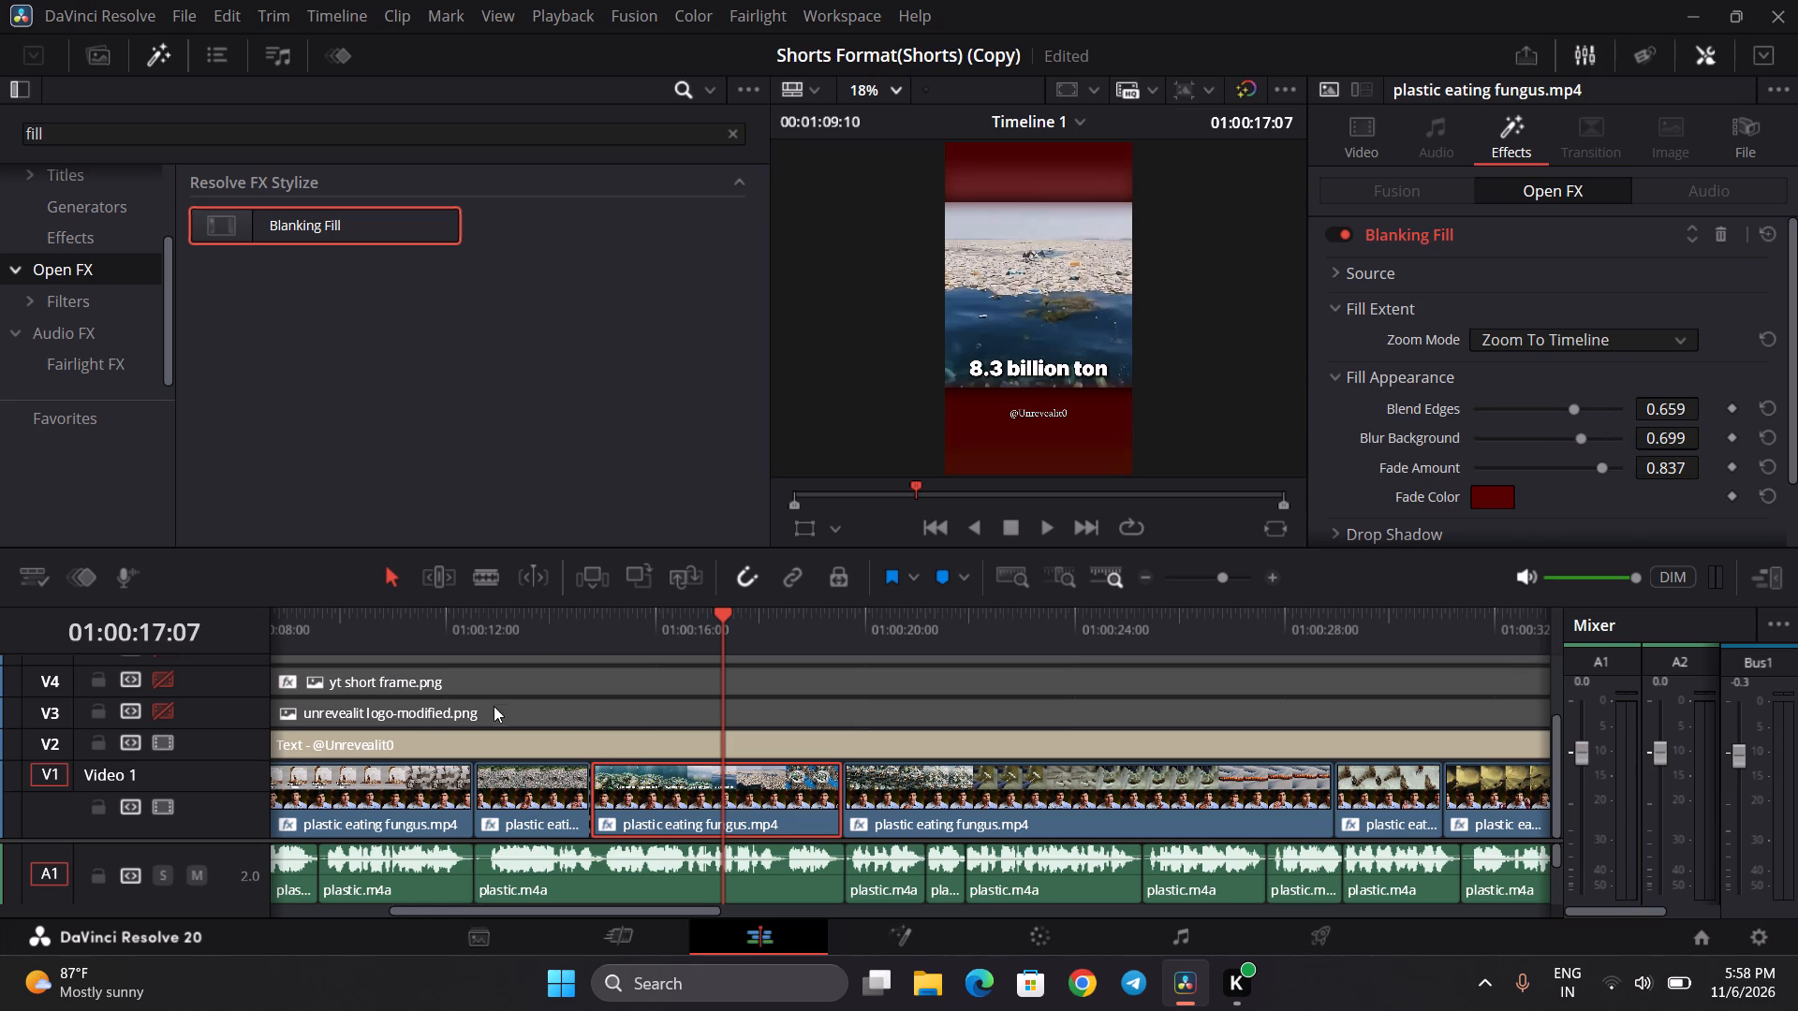
Raise the Blanking Fill's Blur Background to about 0.669 on the third V1 clip.
{"action": "left_click", "coordinate": [529, 639]}
{"action": "left_click", "coordinate": [567, 769]}
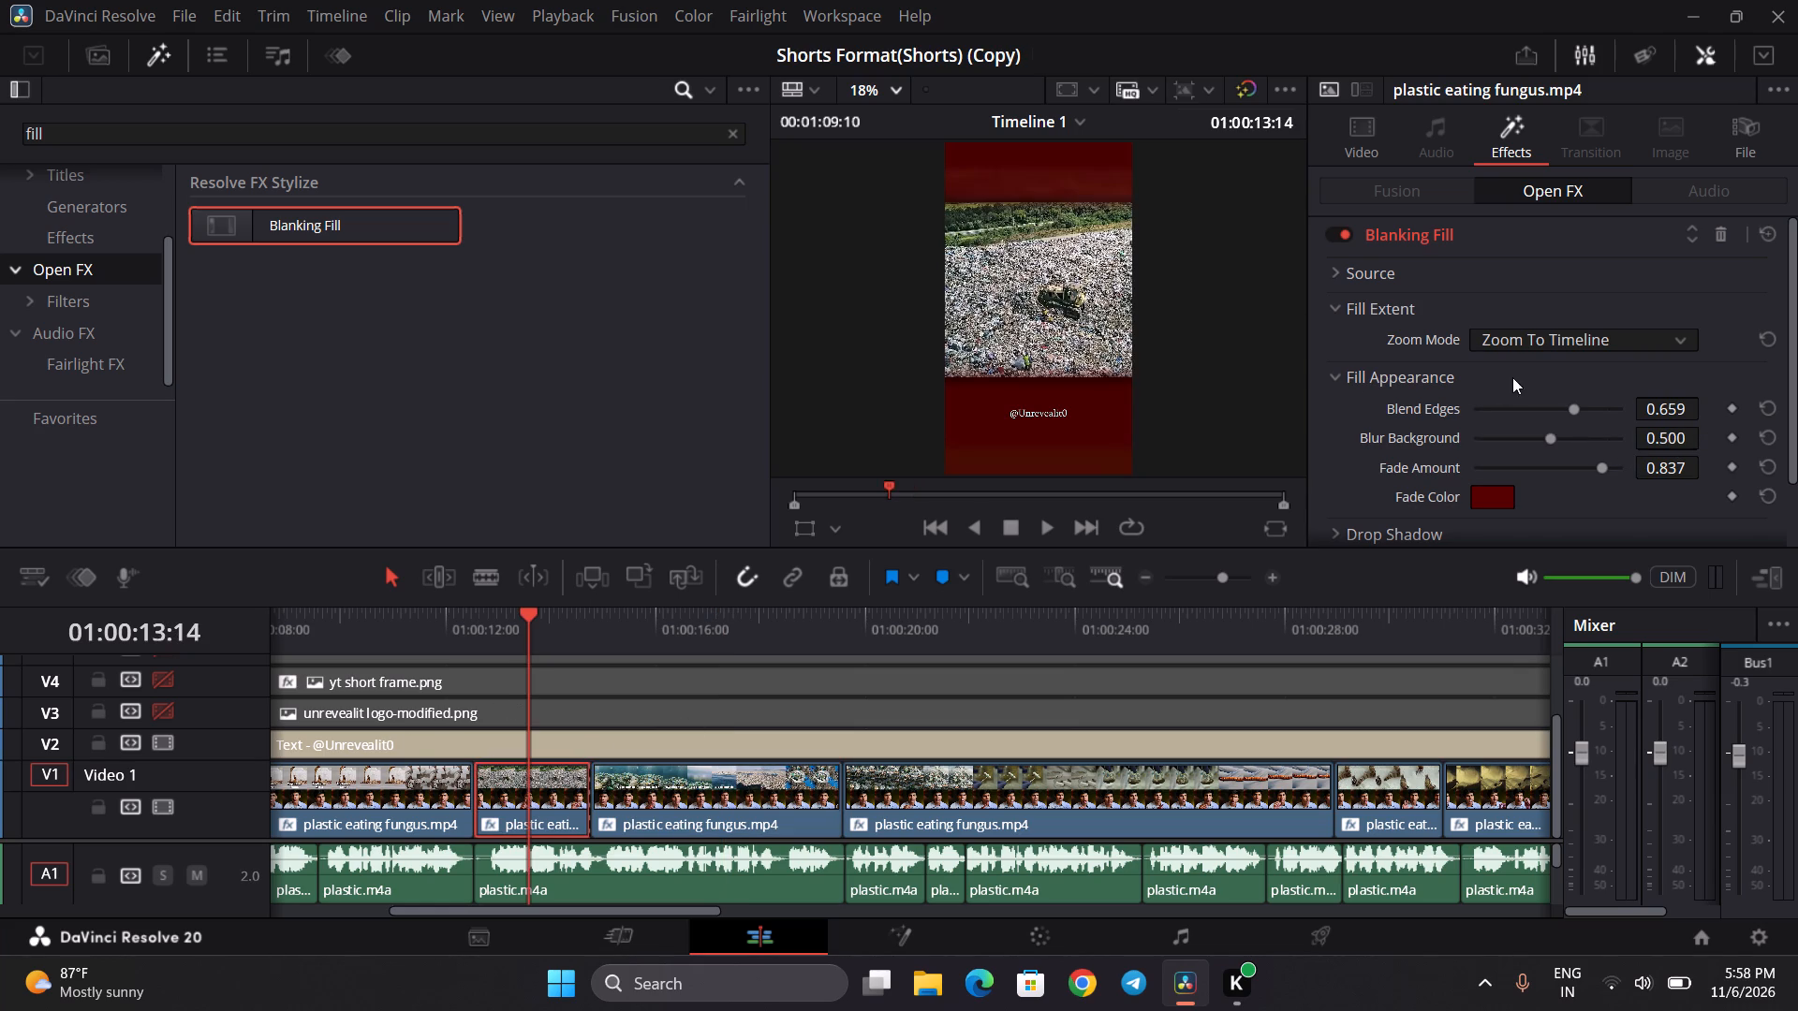
{"action": "left_click_drag", "start_coordinate": [1659, 437], "coordinate": [1726, 430]}
{"action": "left_click_drag", "start_coordinate": [1726, 430], "coordinate": [967, 507]}
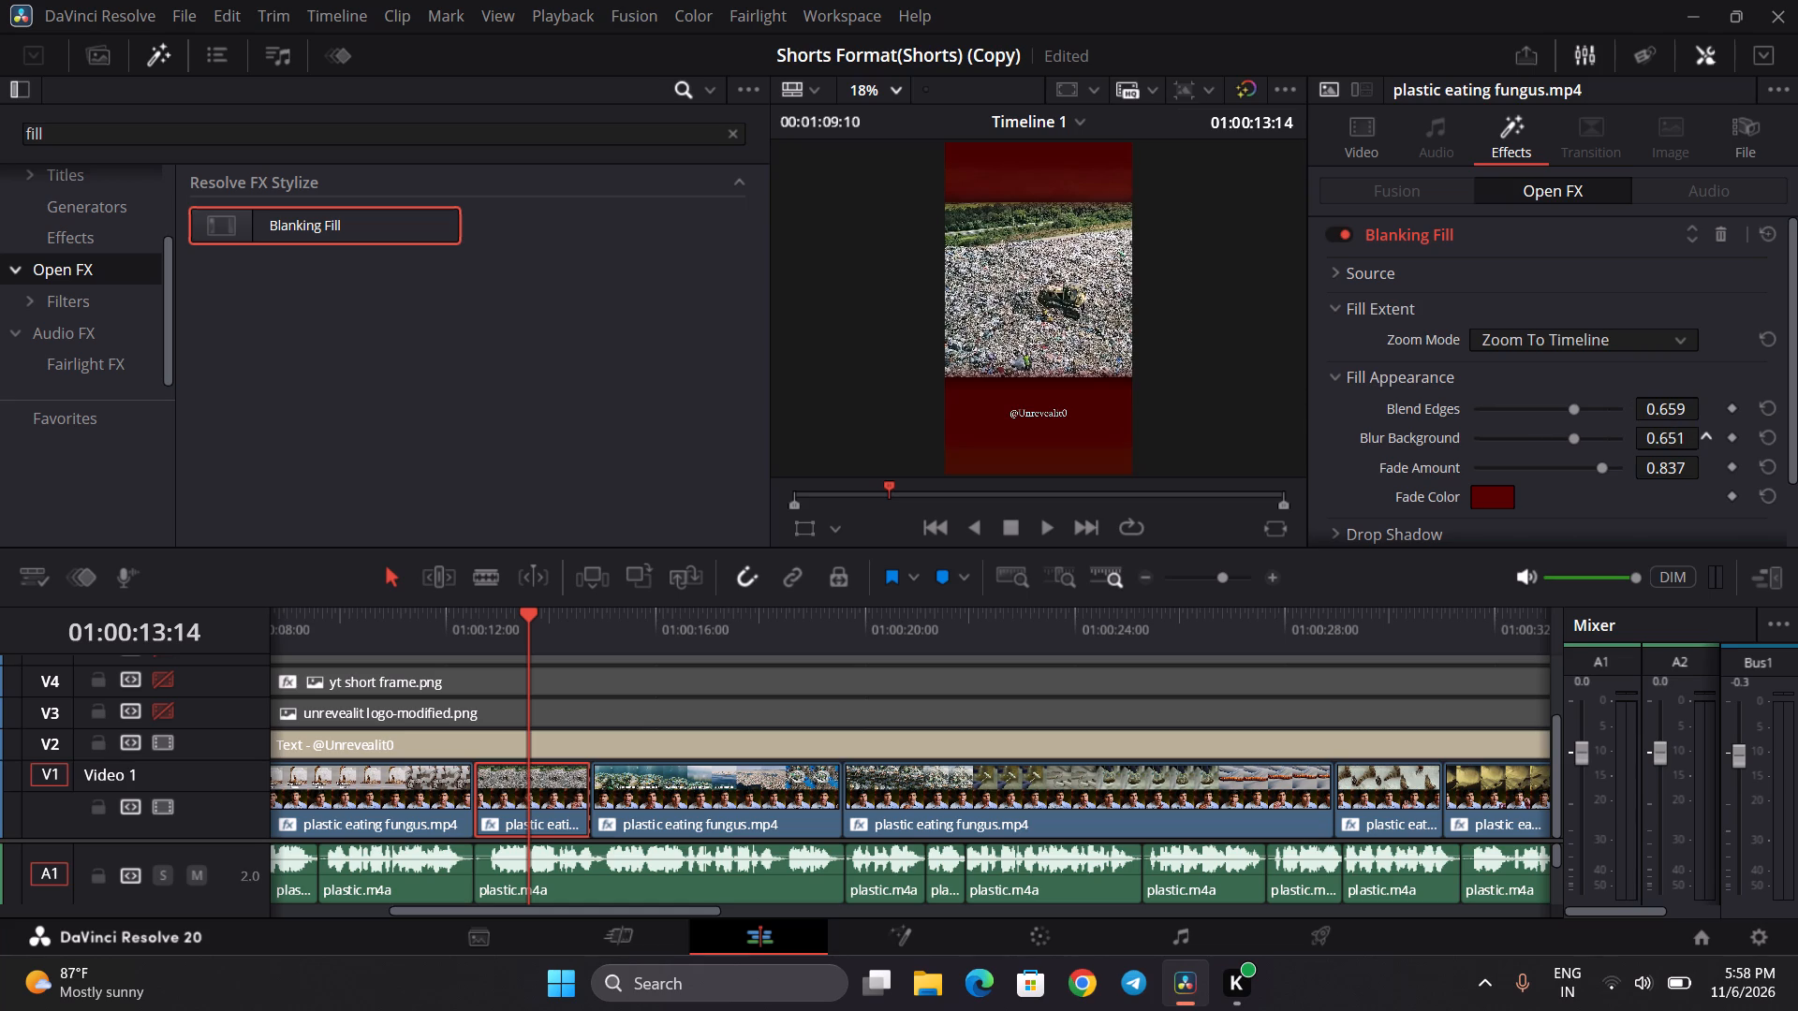
{"action": "left_click_drag", "start_coordinate": [967, 507], "coordinate": [979, 510]}
Raise the Blanking Fill's Blur Background to about 0.705 on the second V1 clip.
{"action": "scroll", "coordinate": [788, 700], "scroll_direction": "right", "scroll_amount": 1}
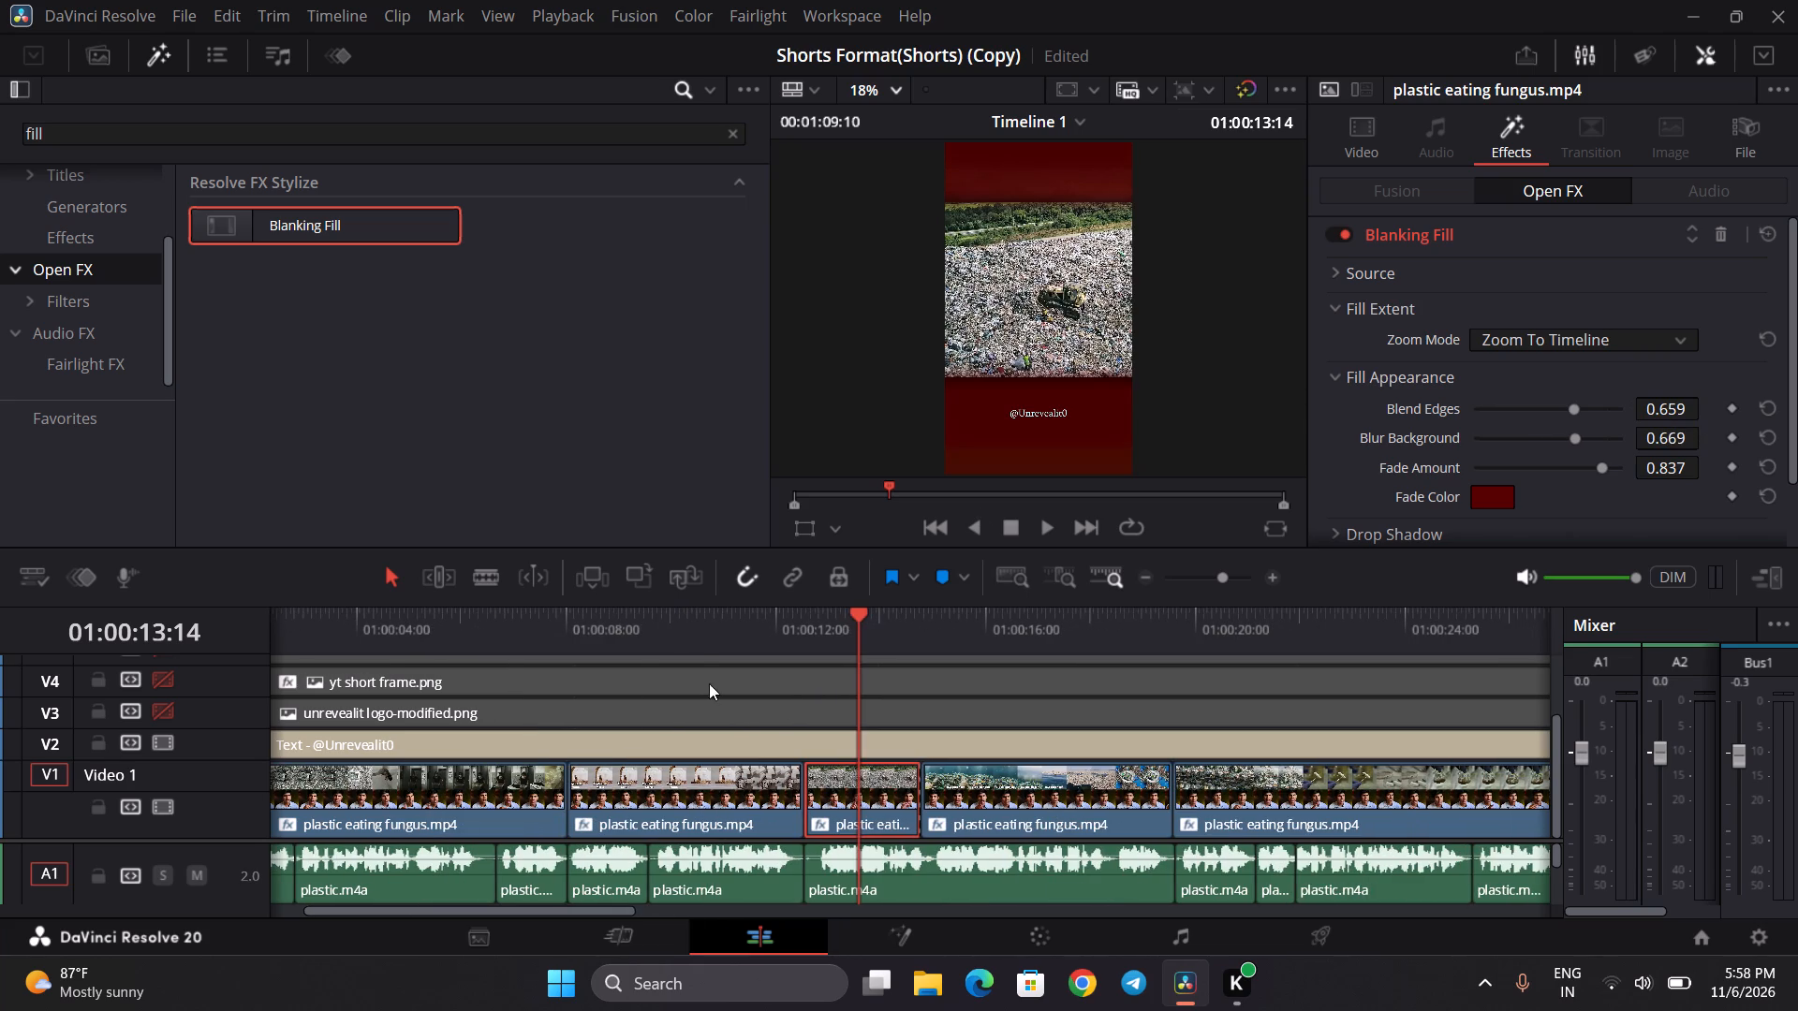
{"action": "left_click", "coordinate": [685, 641]}
{"action": "left_click", "coordinate": [738, 793]}
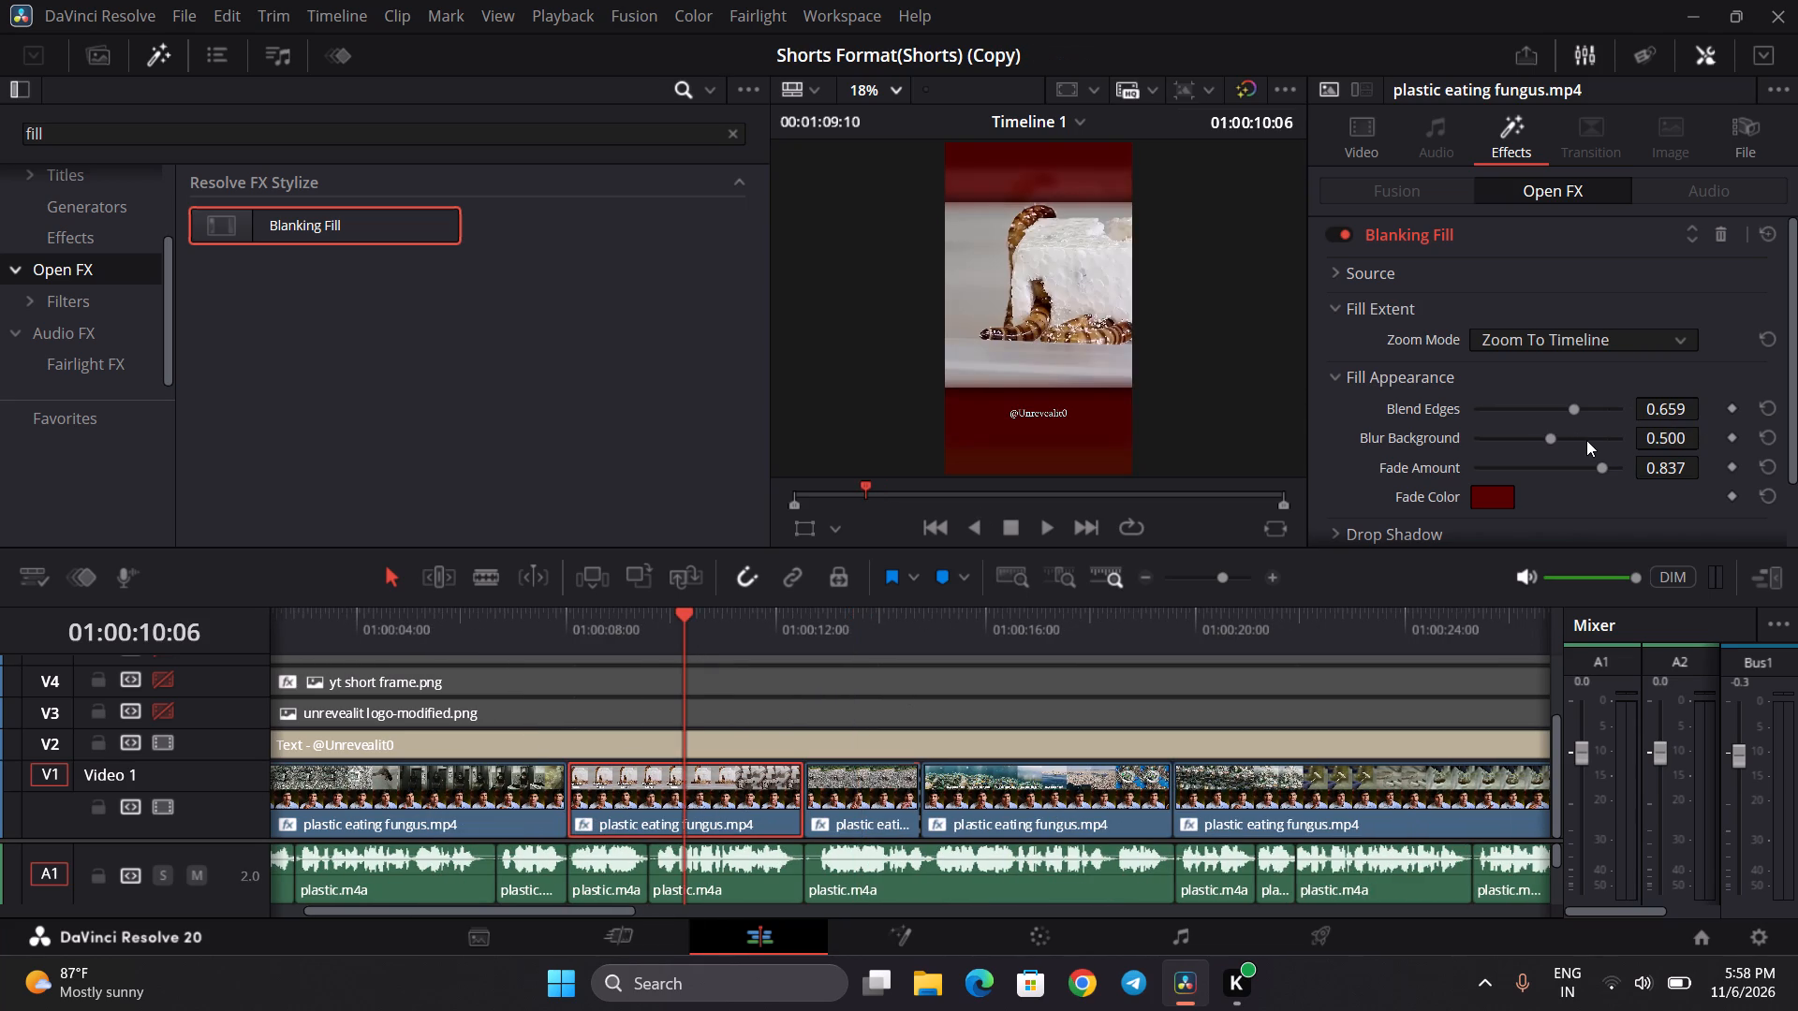
{"action": "left_click_drag", "start_coordinate": [1657, 435], "coordinate": [1794, 435]}
{"action": "left_click_drag", "start_coordinate": [1794, 435], "coordinate": [932, 505]}
{"action": "left_click_drag", "start_coordinate": [1657, 435], "coordinate": [1658, 436]}
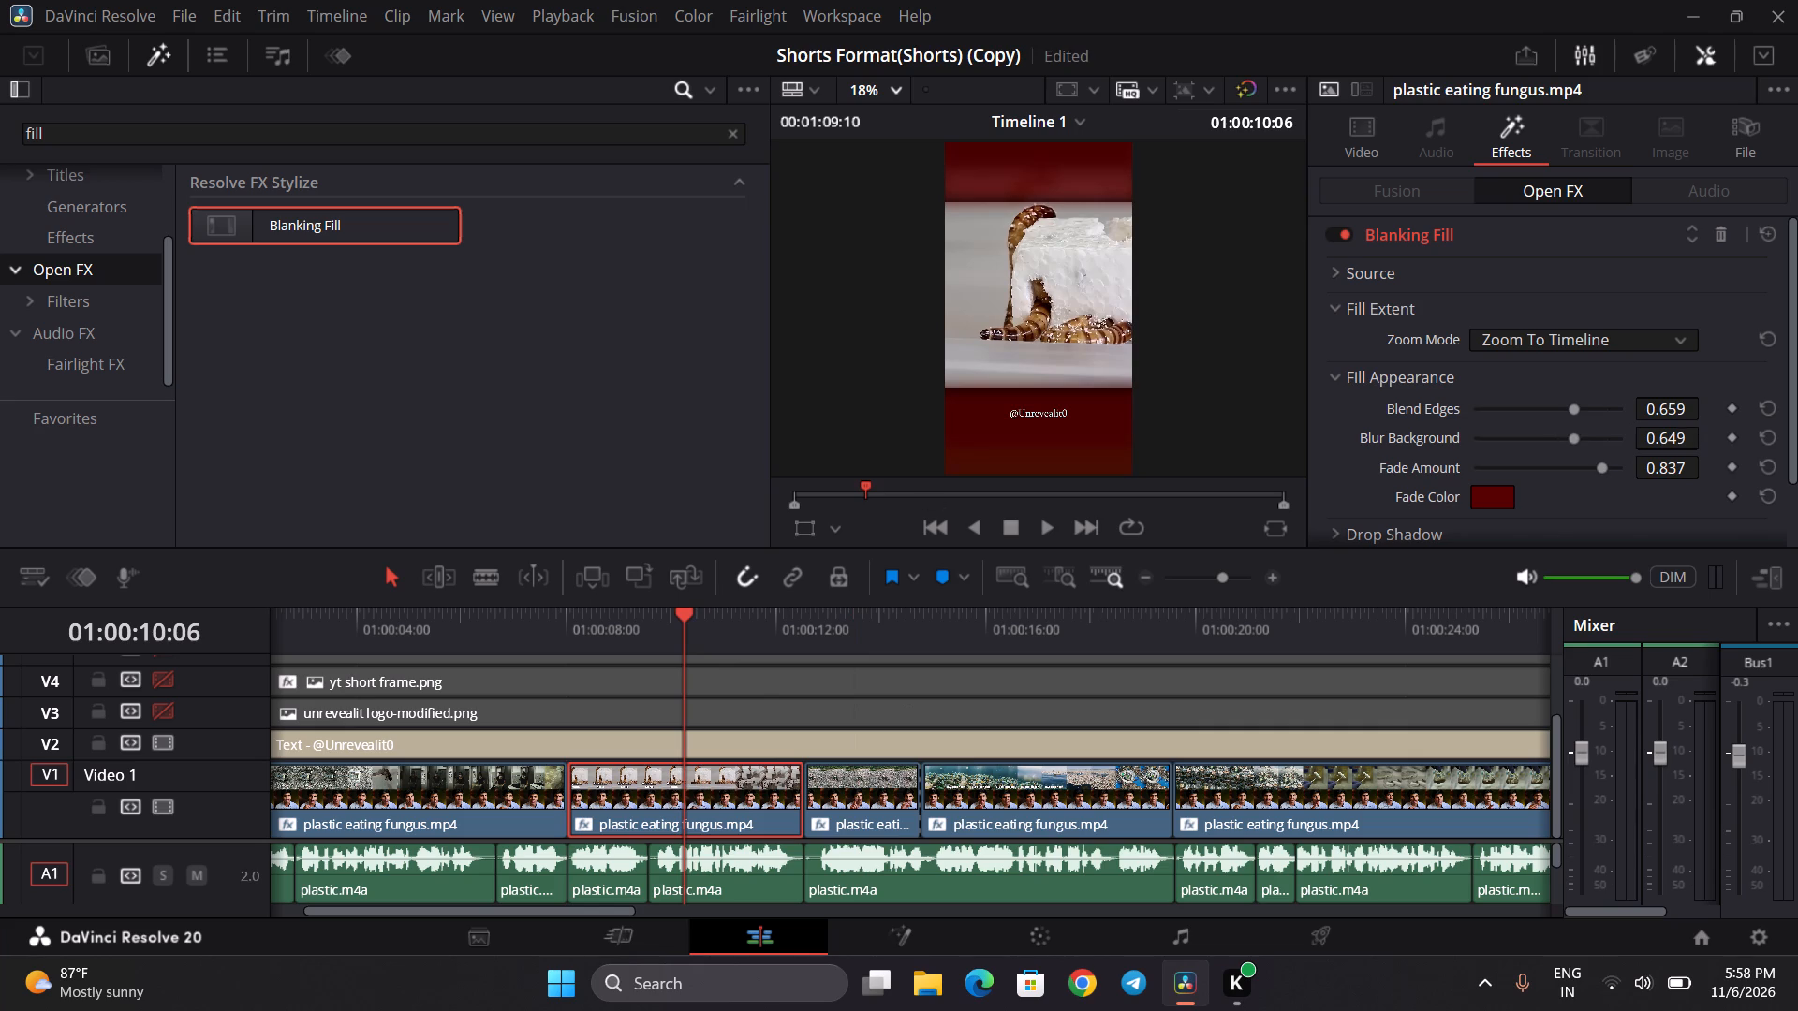
{"action": "left_click_drag", "start_coordinate": [1658, 436], "coordinate": [1722, 452]}
Raise the Blanking Fill's Blur Background to about 0.751 on the first V1 clip.
{"action": "left_click", "coordinate": [404, 626]}
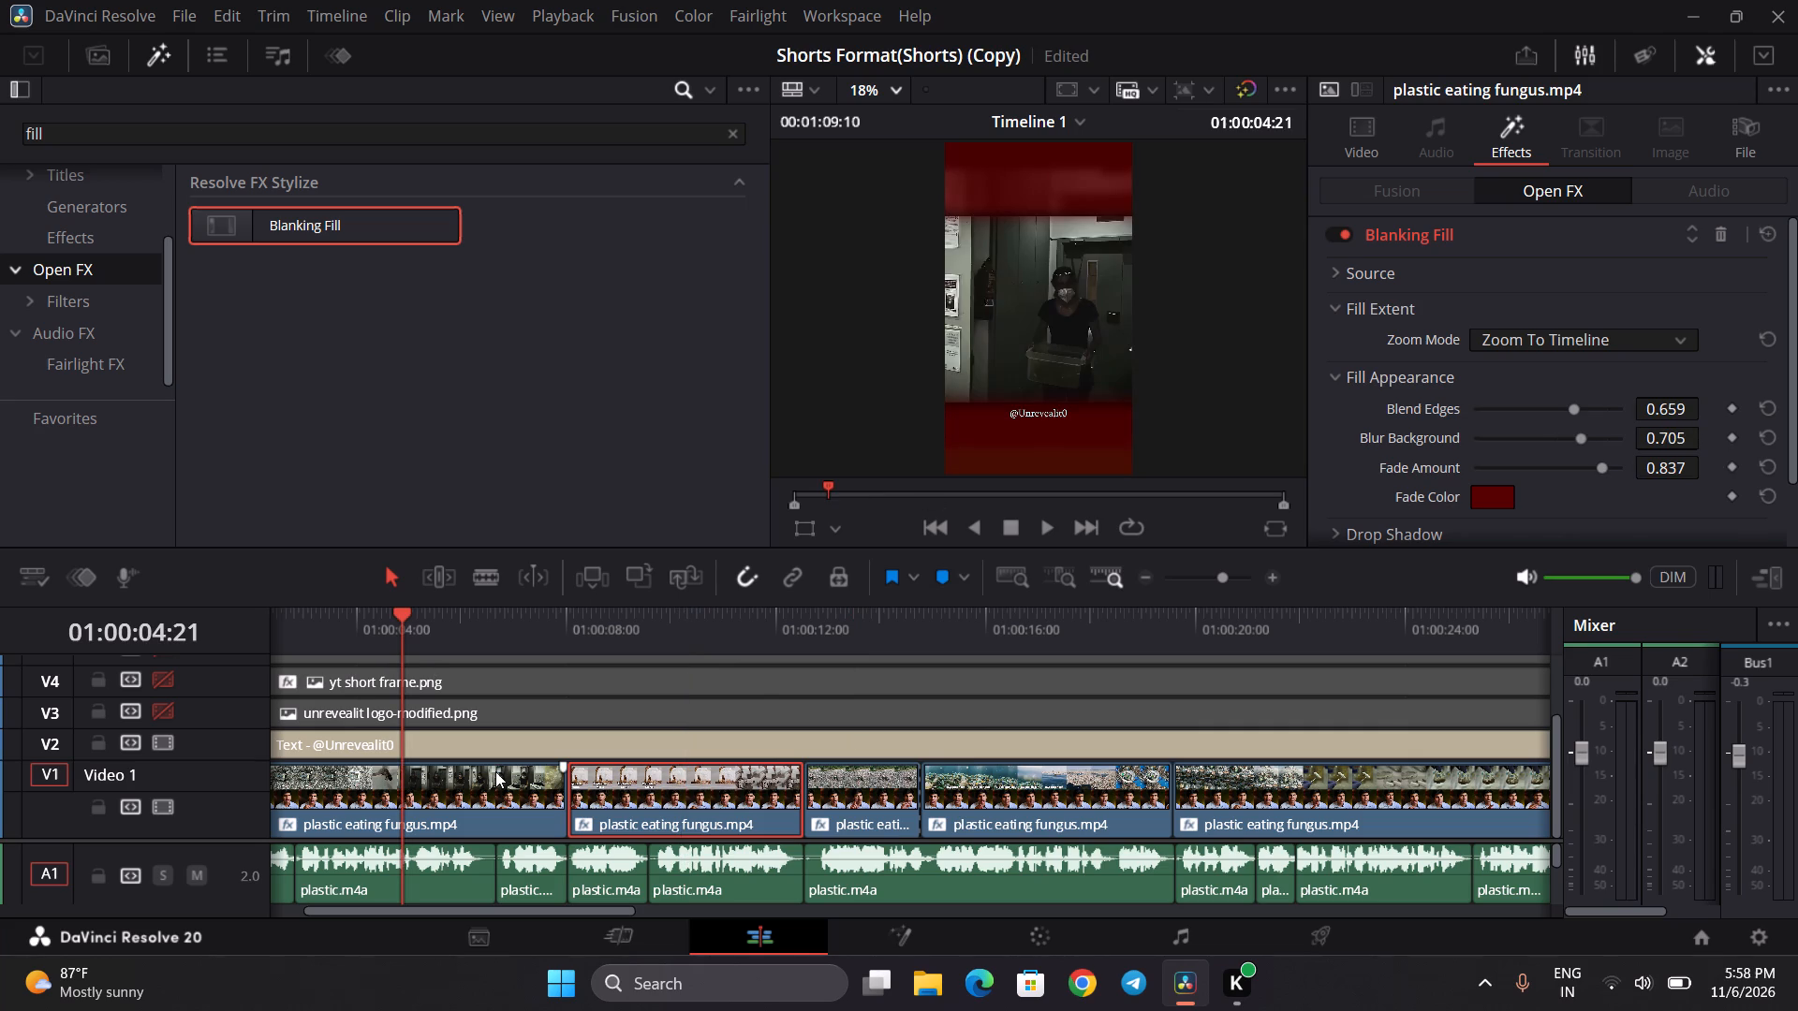
{"action": "left_click", "coordinate": [495, 771]}
{"action": "left_click_drag", "start_coordinate": [1675, 444], "coordinate": [1697, 444]}
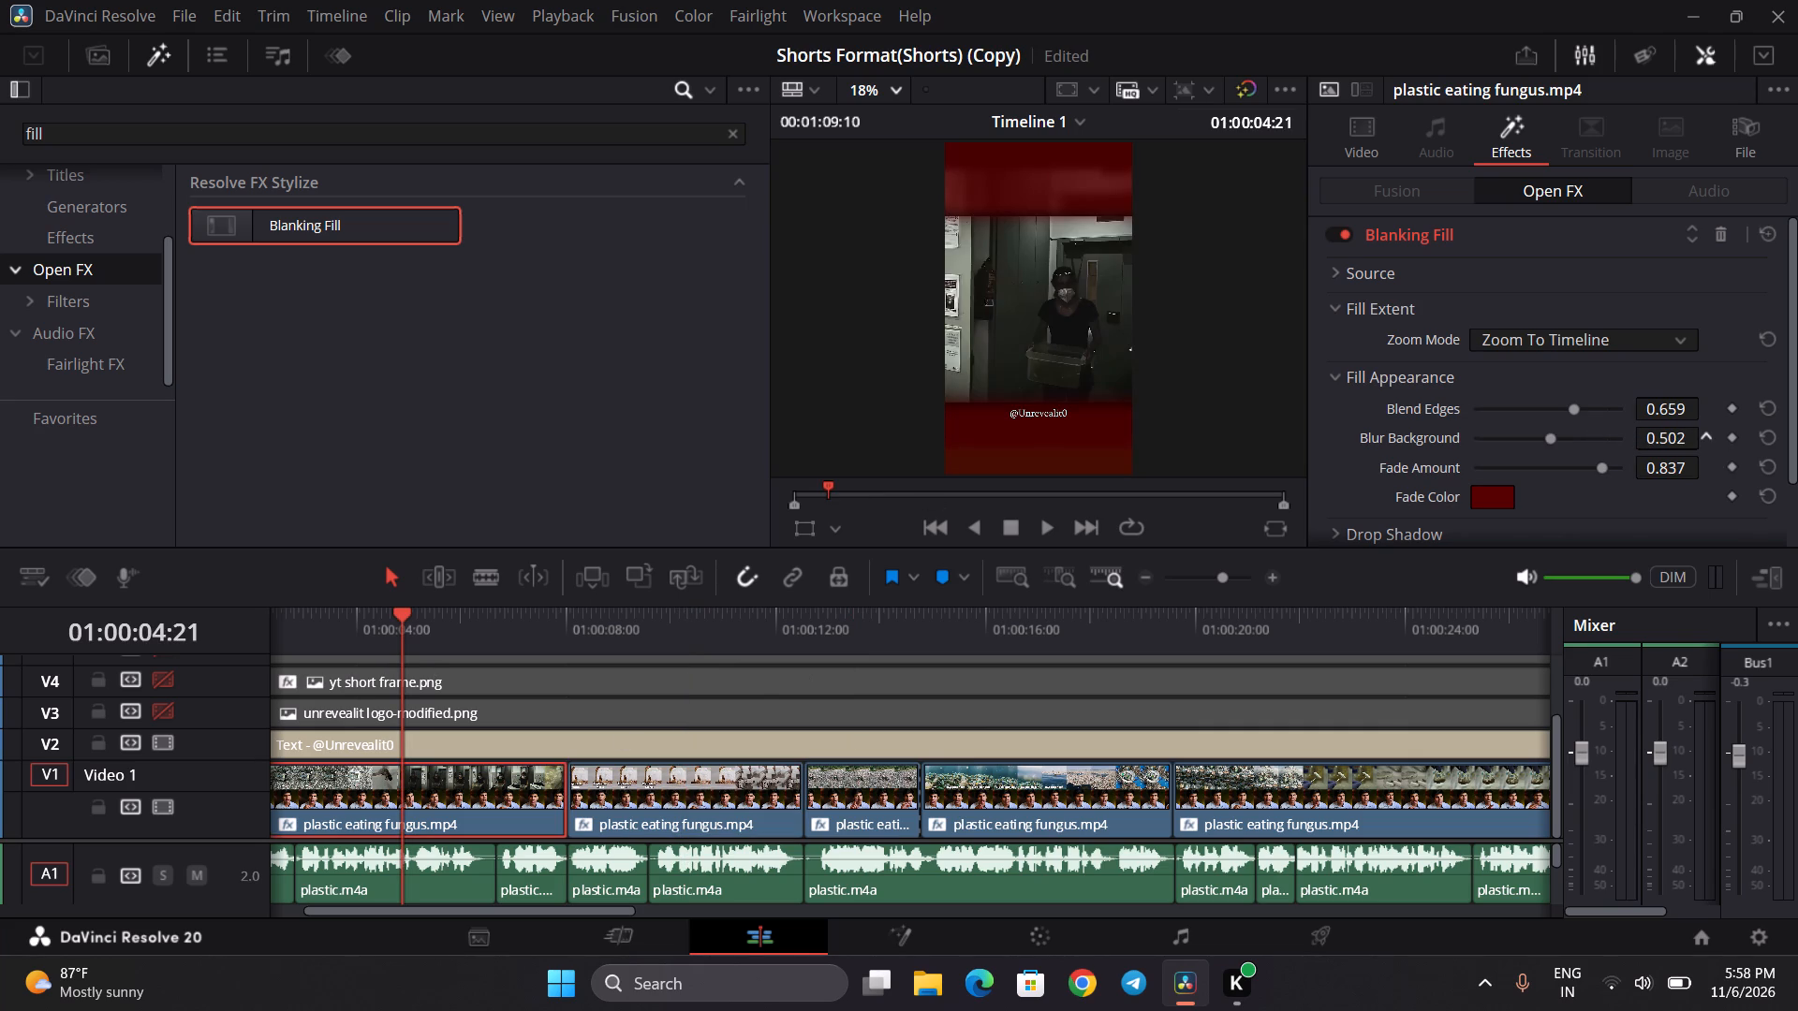
{"action": "left_click_drag", "start_coordinate": [1697, 444], "coordinate": [991, 502]}
{"action": "left_click_drag", "start_coordinate": [991, 502], "coordinate": [1067, 511]}
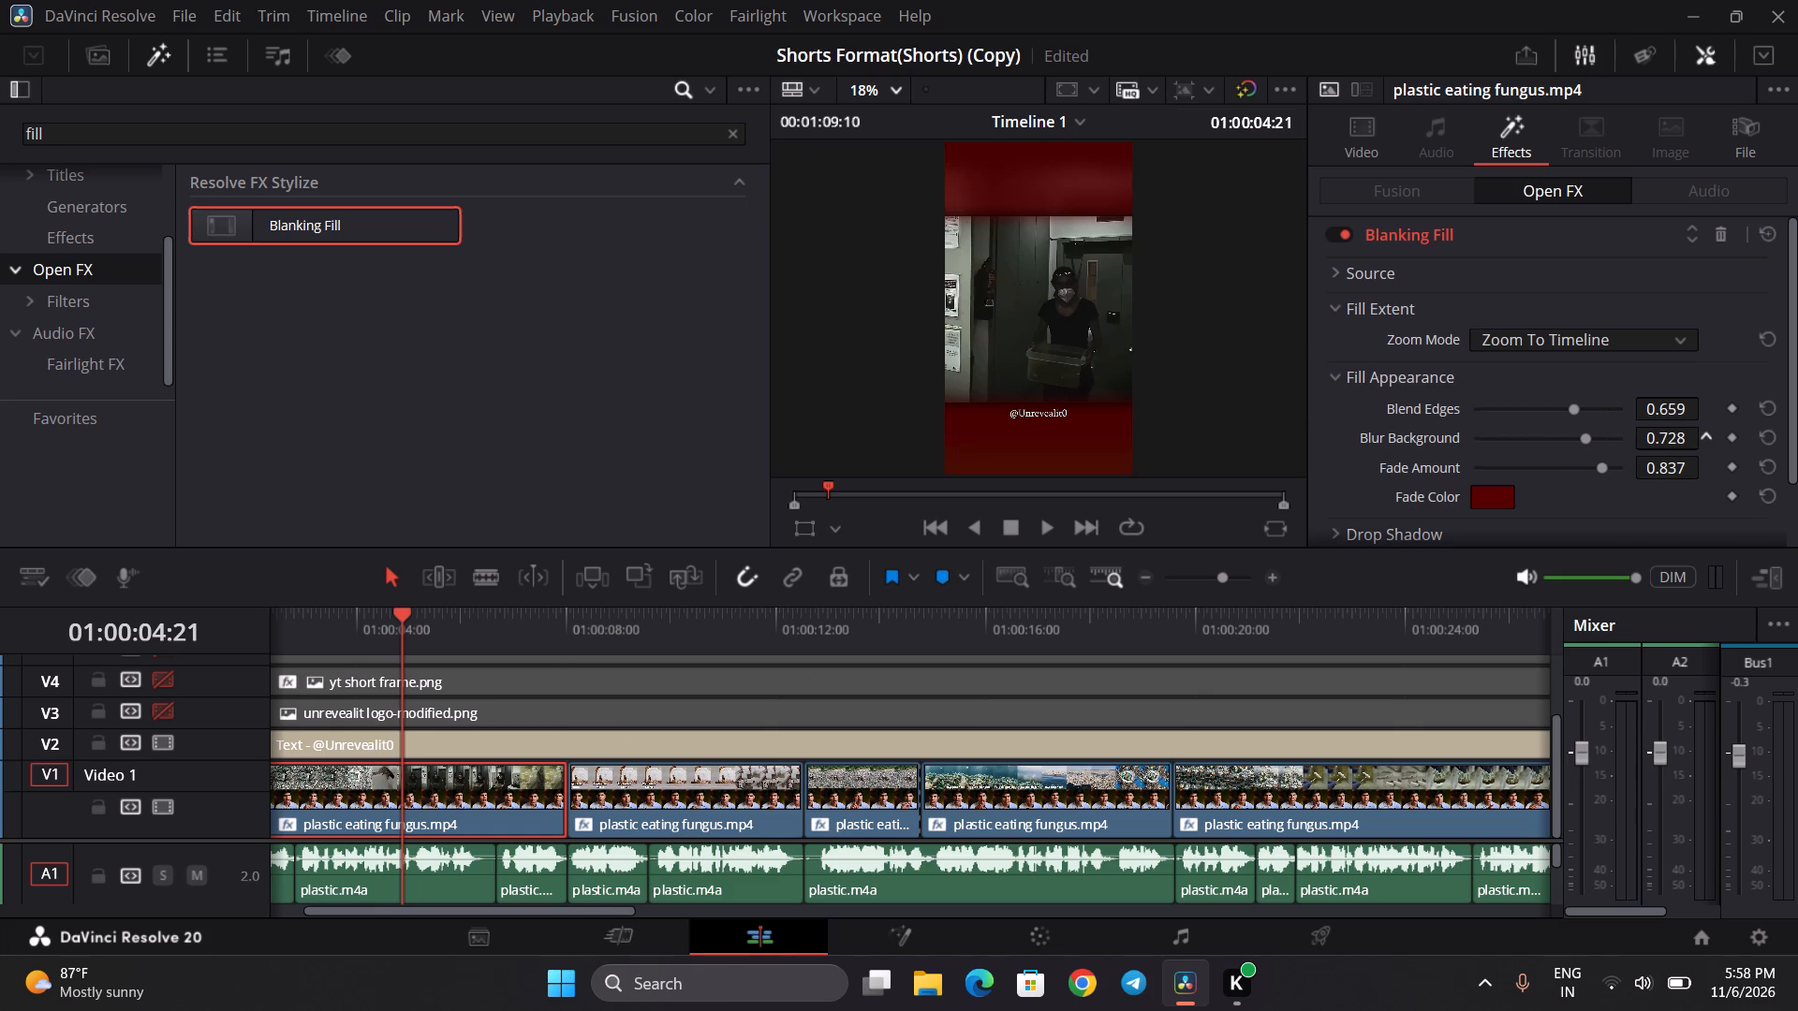
{"action": "left_click_drag", "start_coordinate": [1067, 511], "coordinate": [1092, 516]}
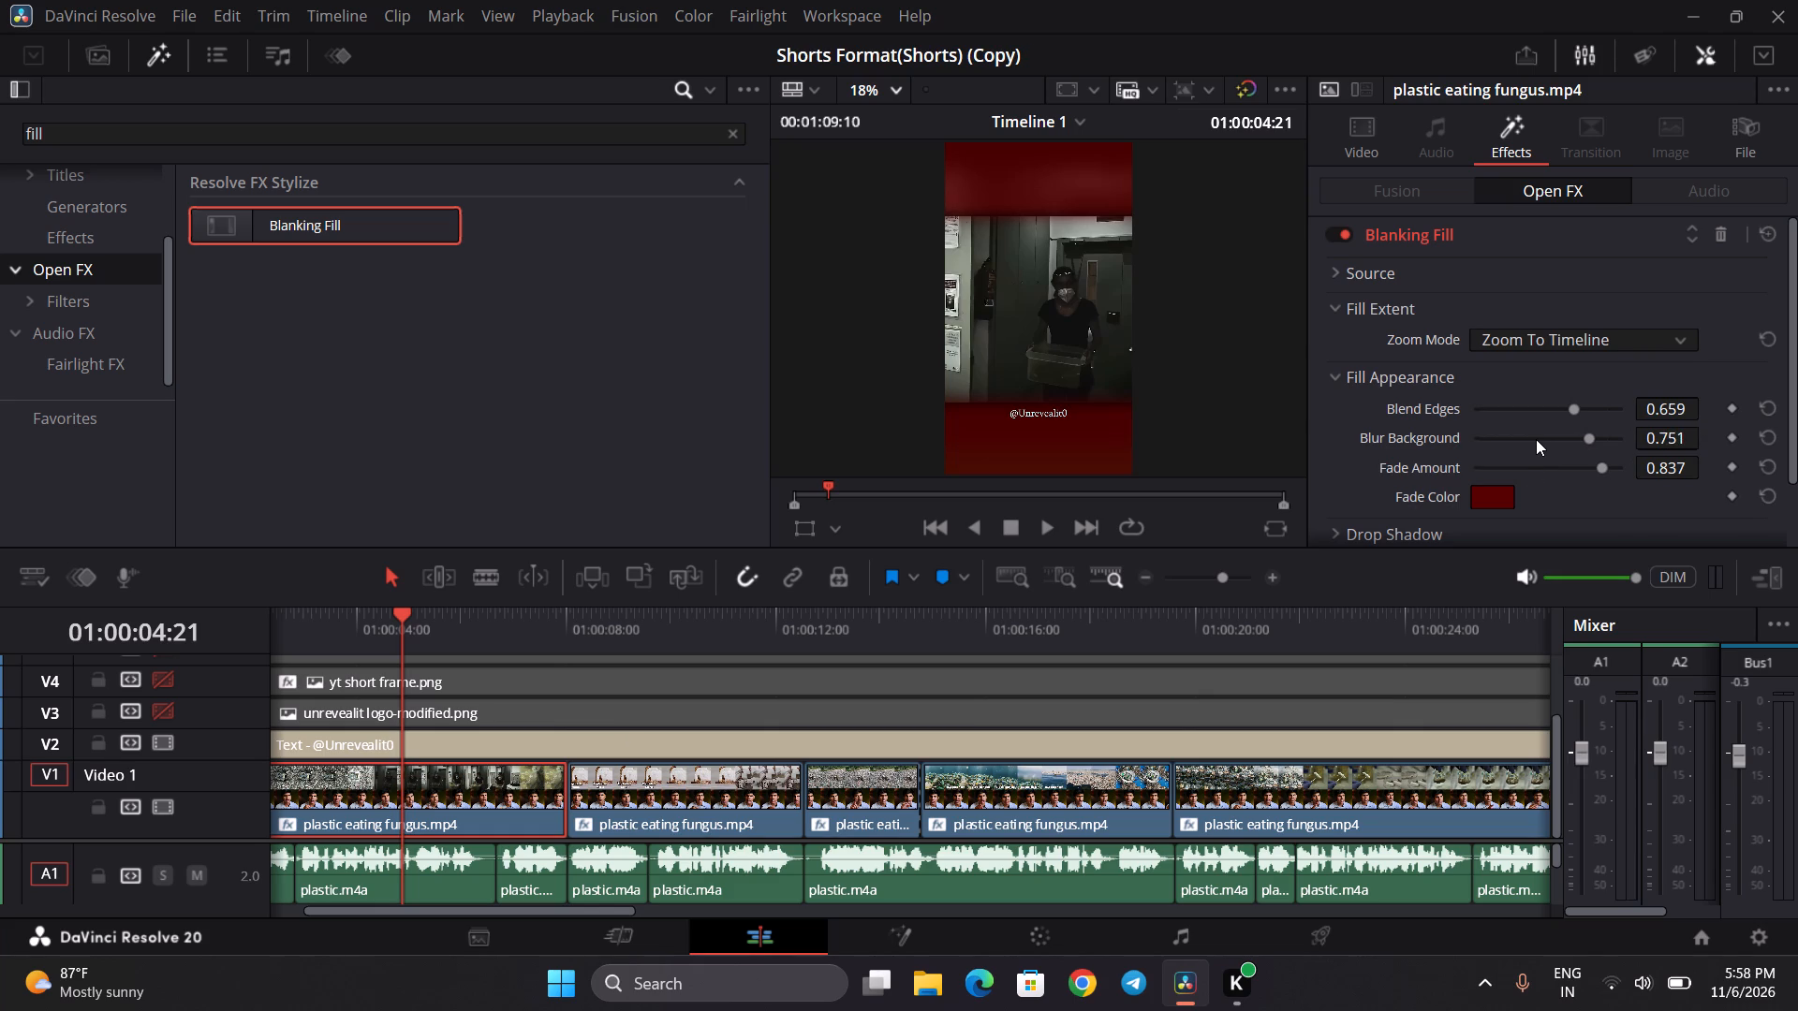
Set the Blanking Fill's left/right and top/bottom source crops to -0.100 on the sixth V1 clip.
{"action": "scroll", "coordinate": [840, 838], "scroll_direction": "left", "scroll_amount": 1}
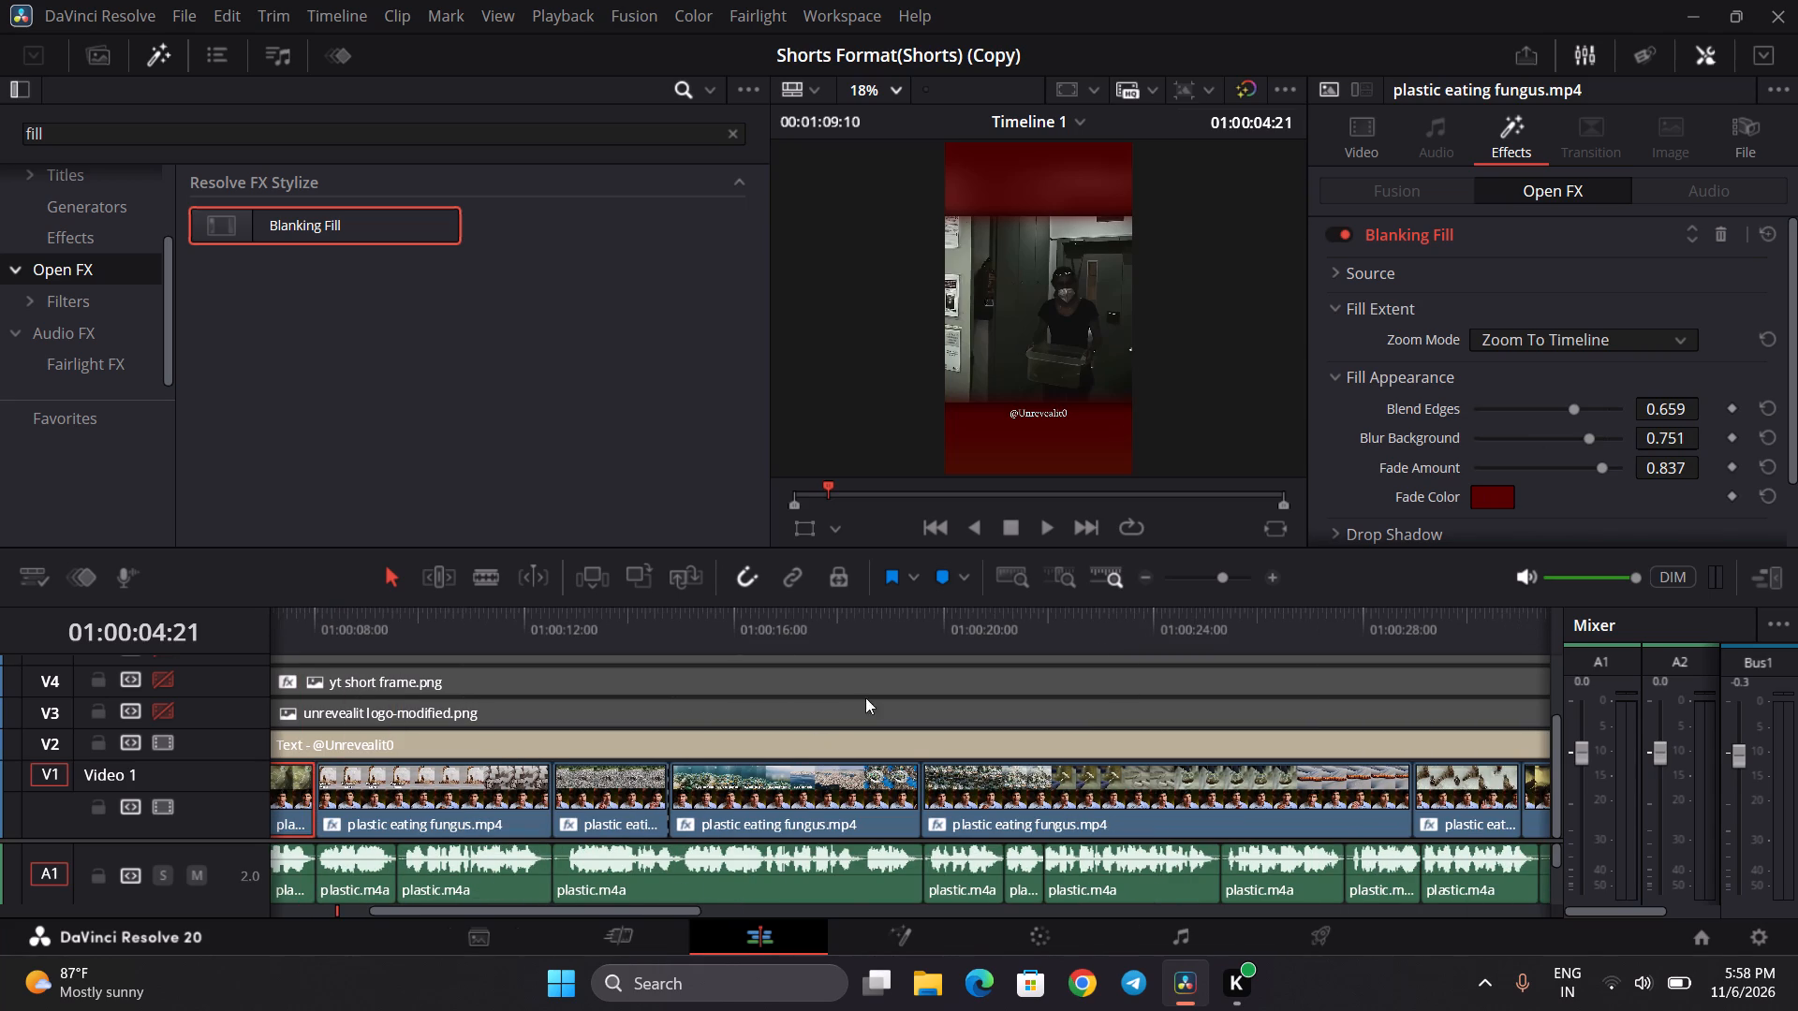
{"action": "left_click", "coordinate": [990, 630]}
{"action": "scroll", "coordinate": [990, 630], "scroll_direction": "left", "scroll_amount": 1}
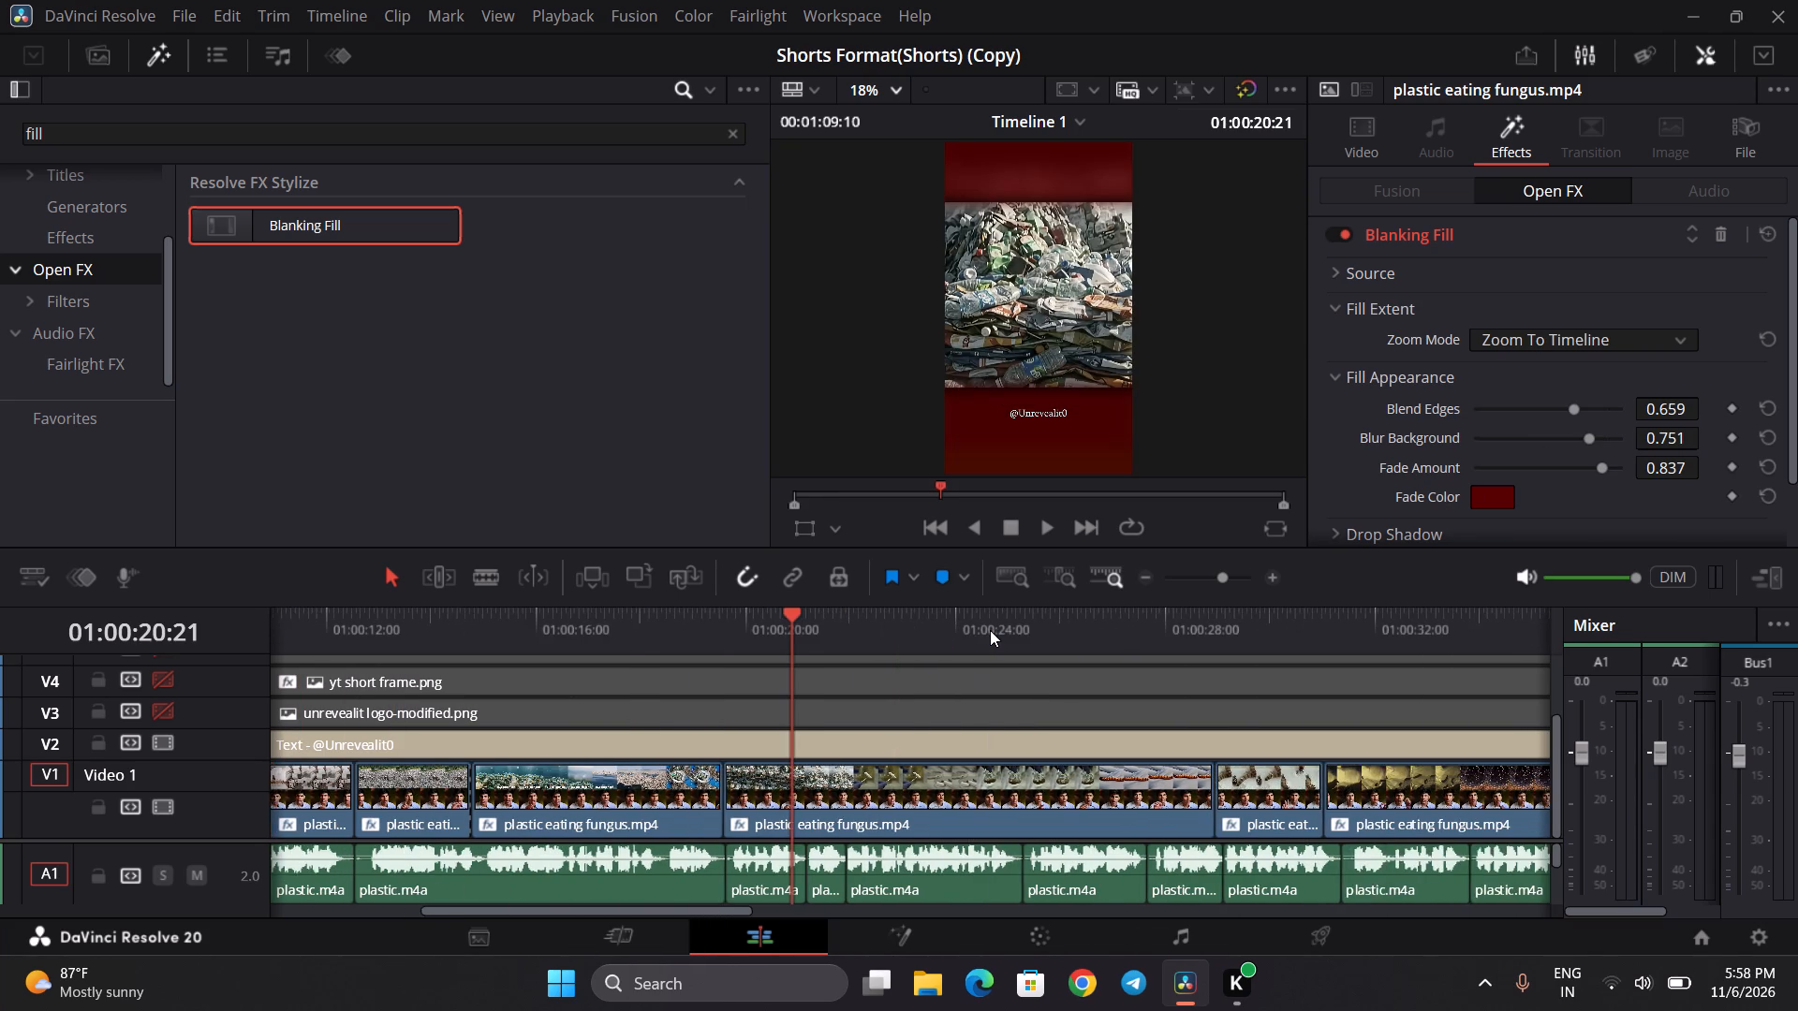
{"action": "scroll", "coordinate": [990, 630], "scroll_direction": "left", "scroll_amount": 1}
{"action": "left_click", "coordinate": [884, 791]}
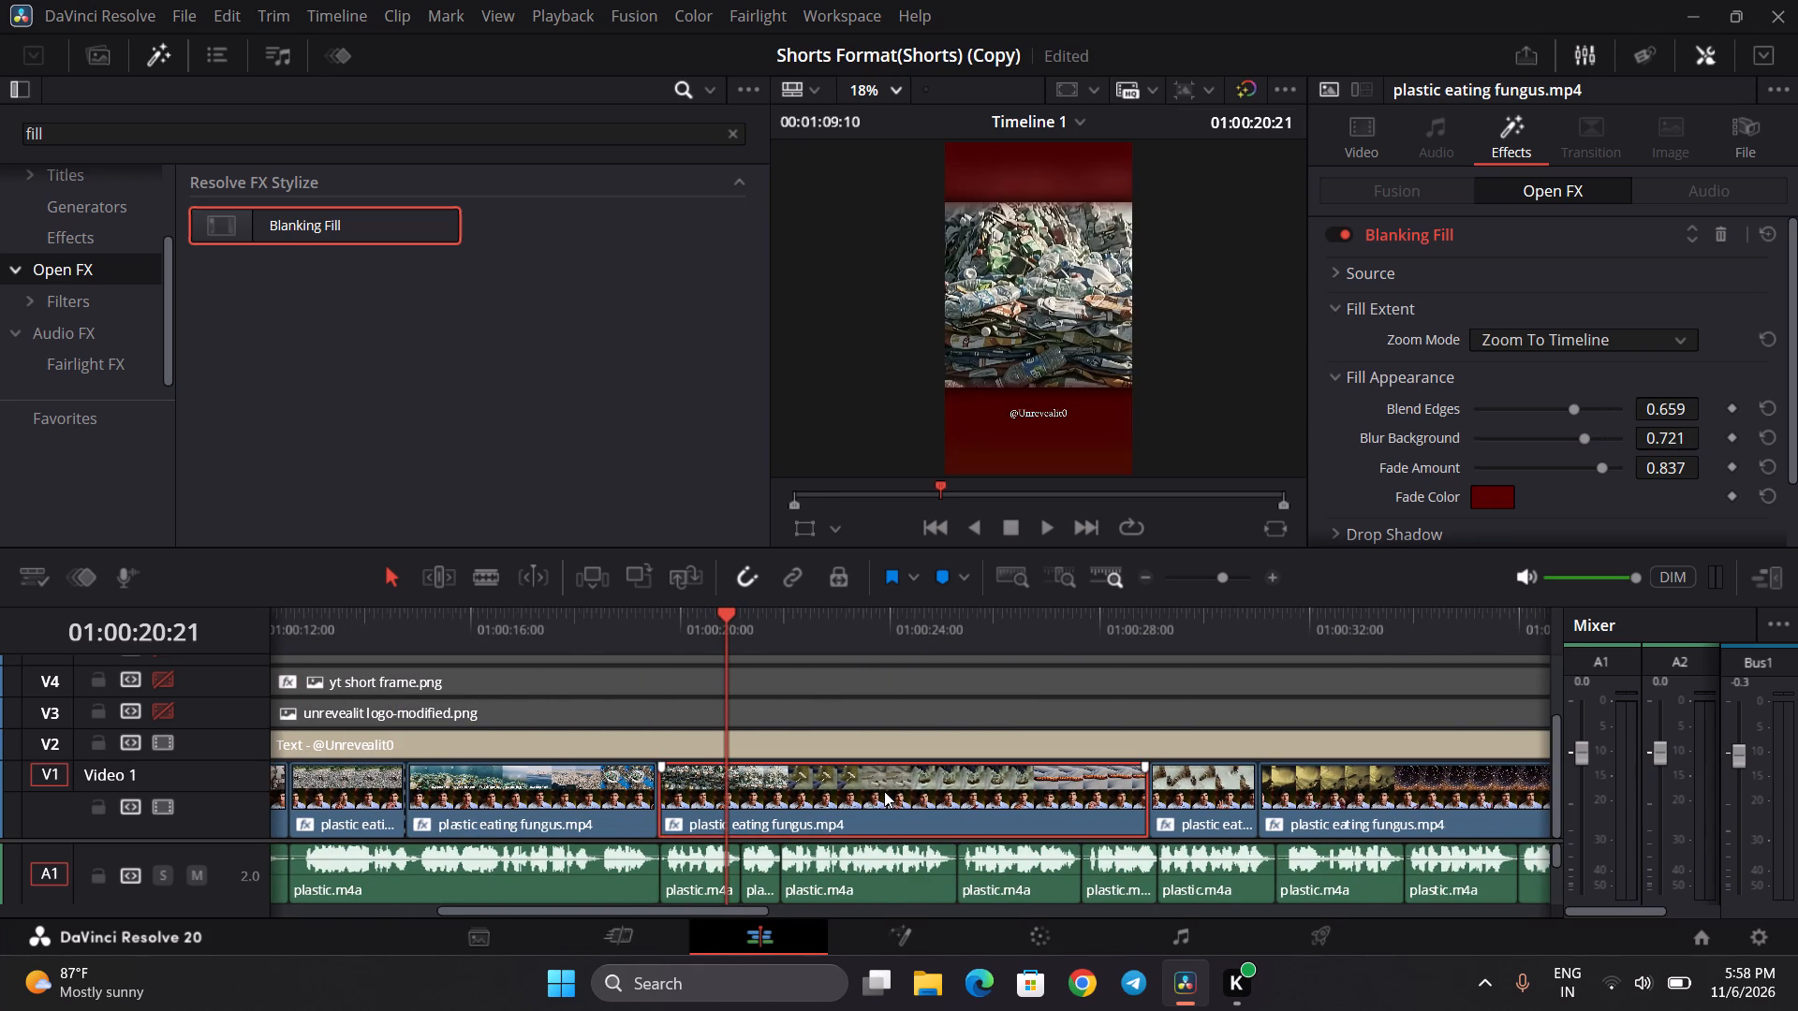
{"action": "scroll", "coordinate": [884, 791], "scroll_direction": "left", "scroll_amount": 1}
{"action": "left_click", "coordinate": [848, 636]}
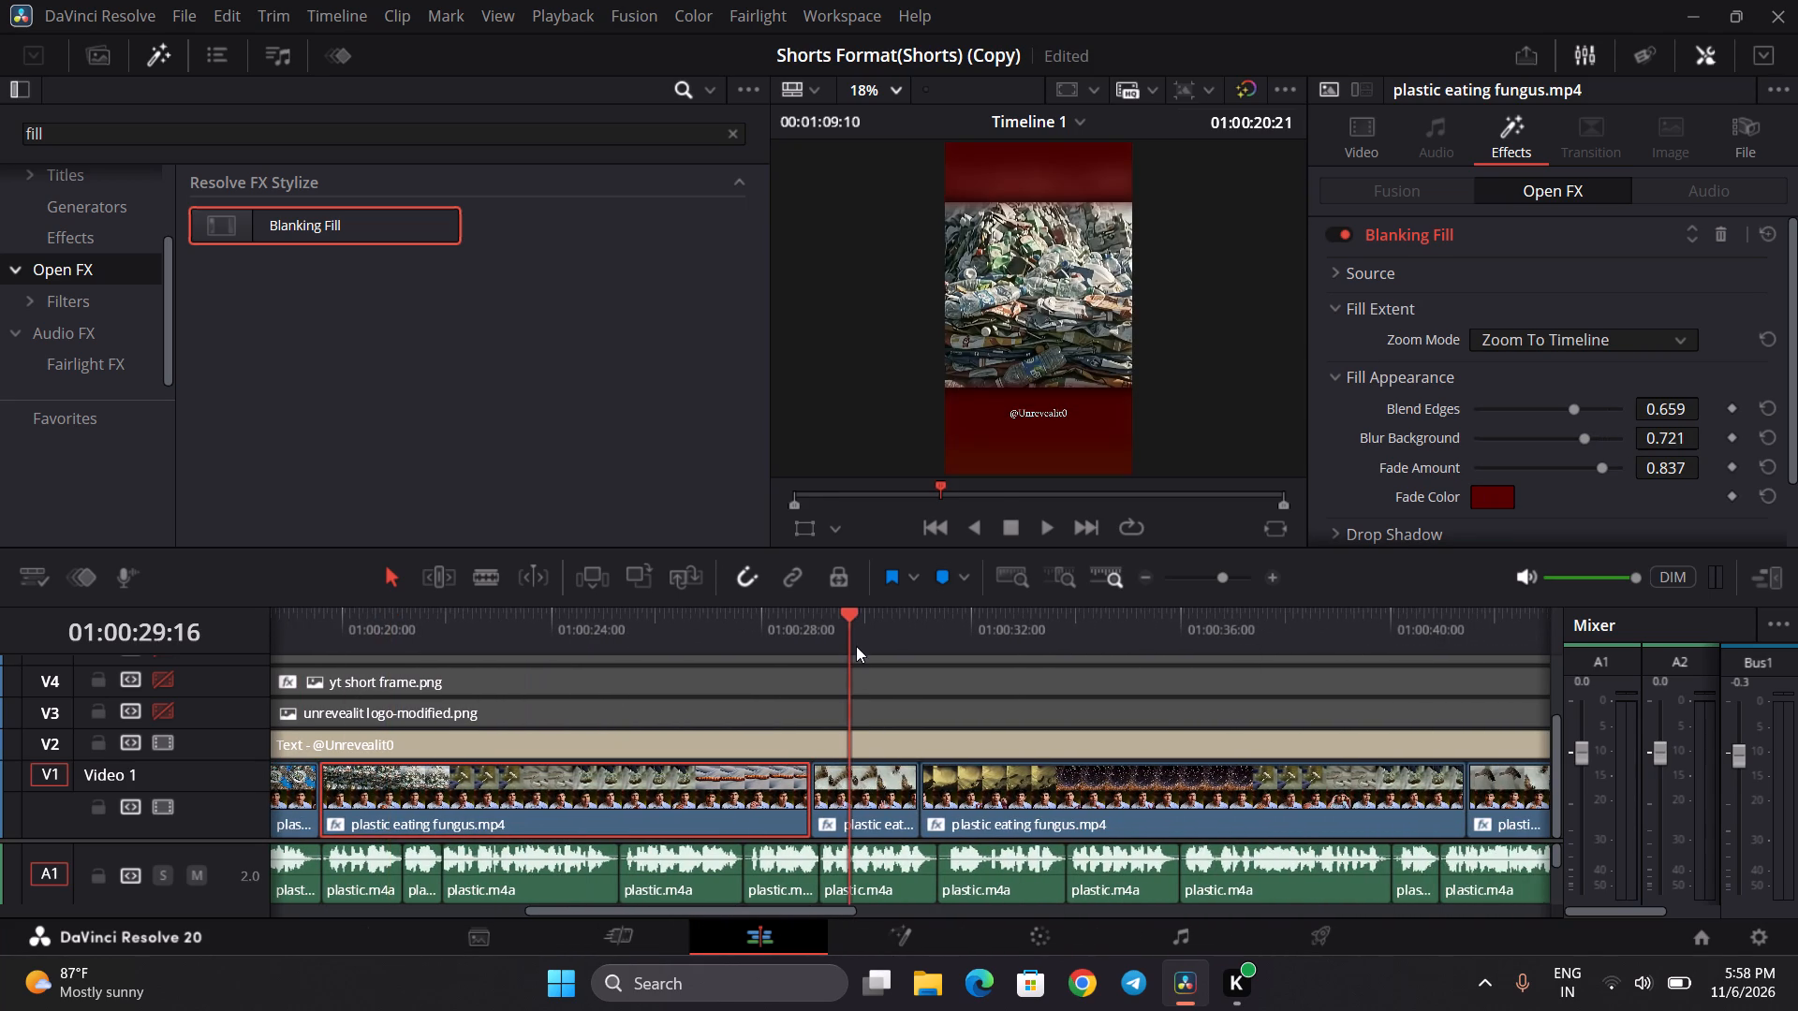
{"action": "left_click", "coordinate": [881, 792]}
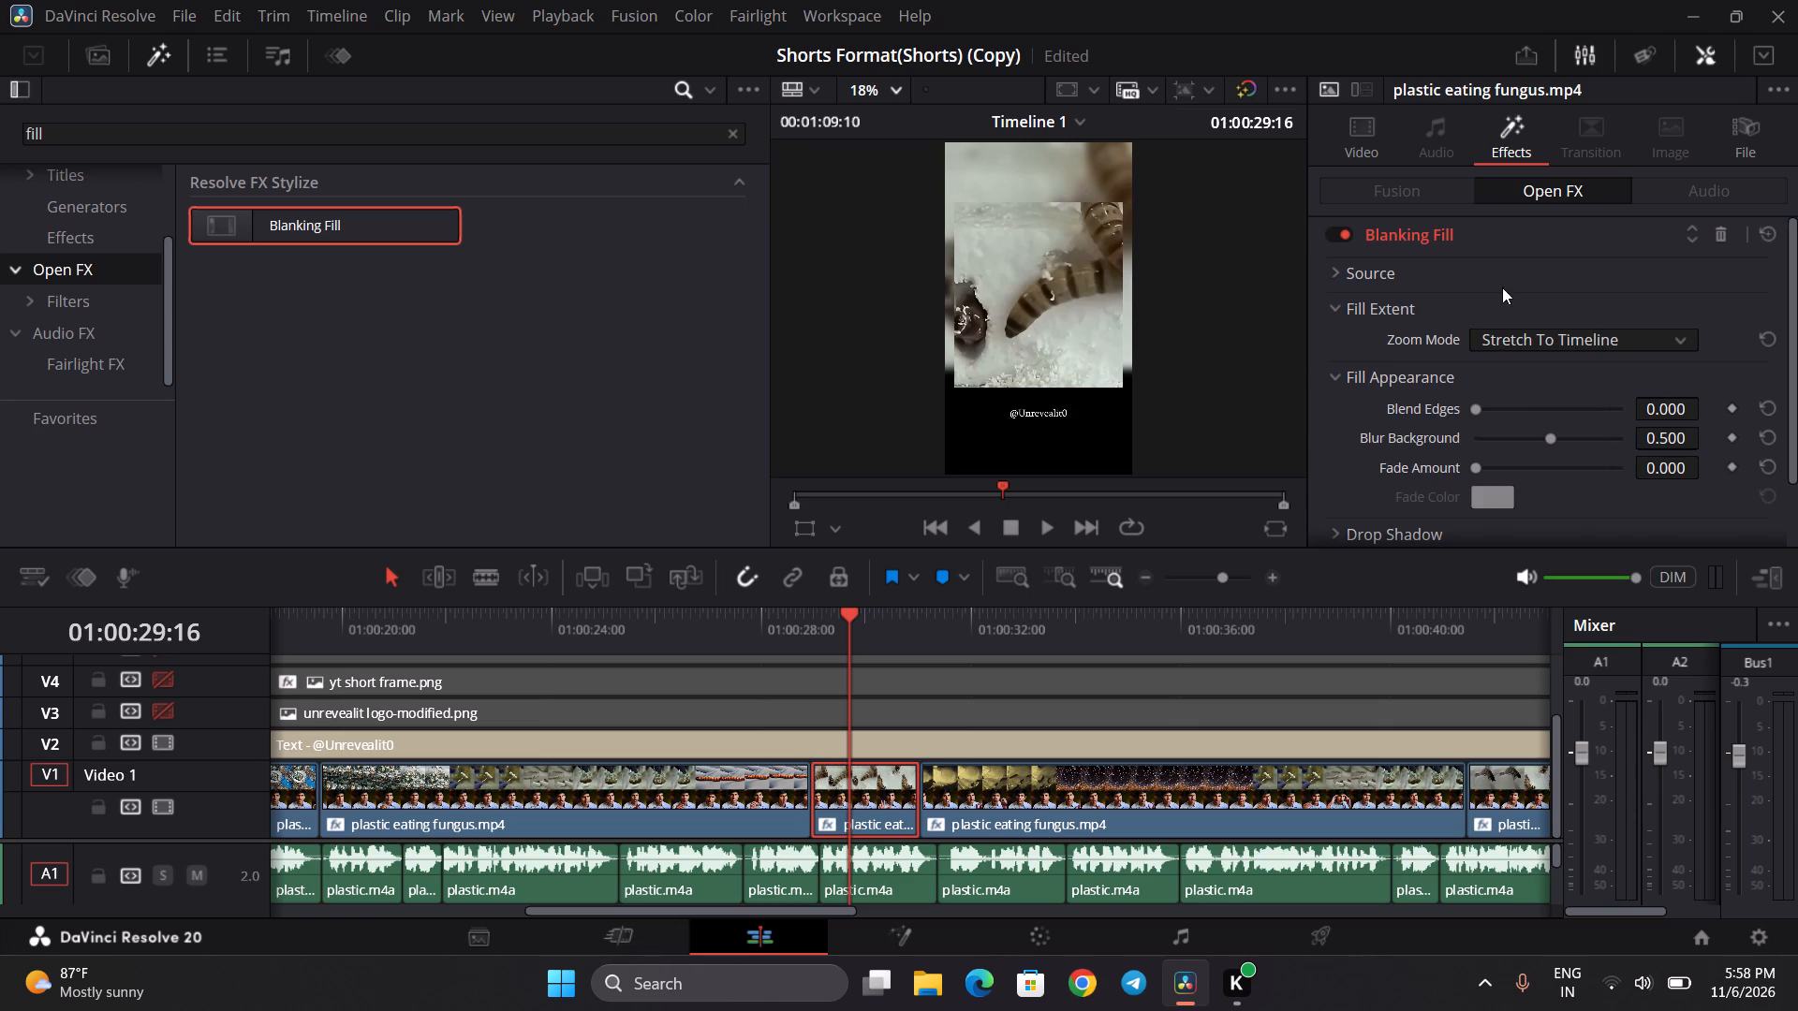
{"action": "left_click", "coordinate": [1373, 273]}
{"action": "left_click_drag", "start_coordinate": [1498, 334], "coordinate": [1498, 333]}
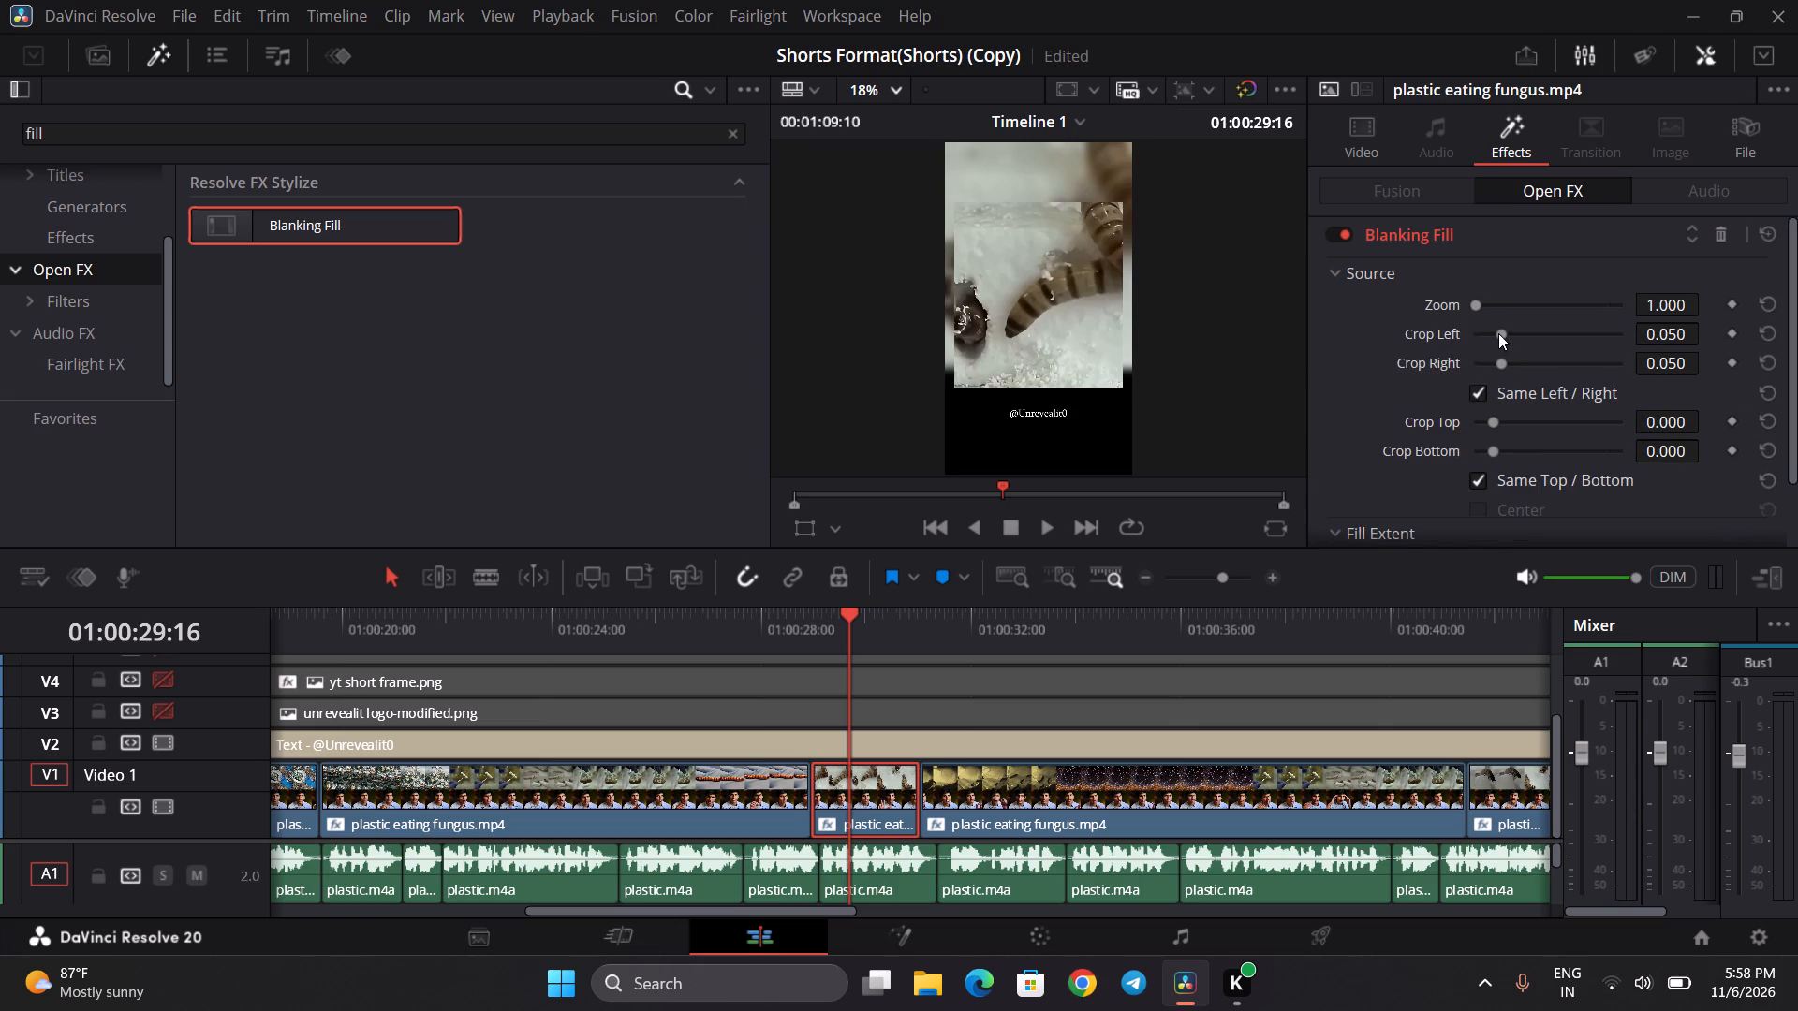
{"action": "left_click_drag", "start_coordinate": [1498, 333], "coordinate": [1450, 330]}
{"action": "left_click_drag", "start_coordinate": [1495, 418], "coordinate": [1457, 417]}
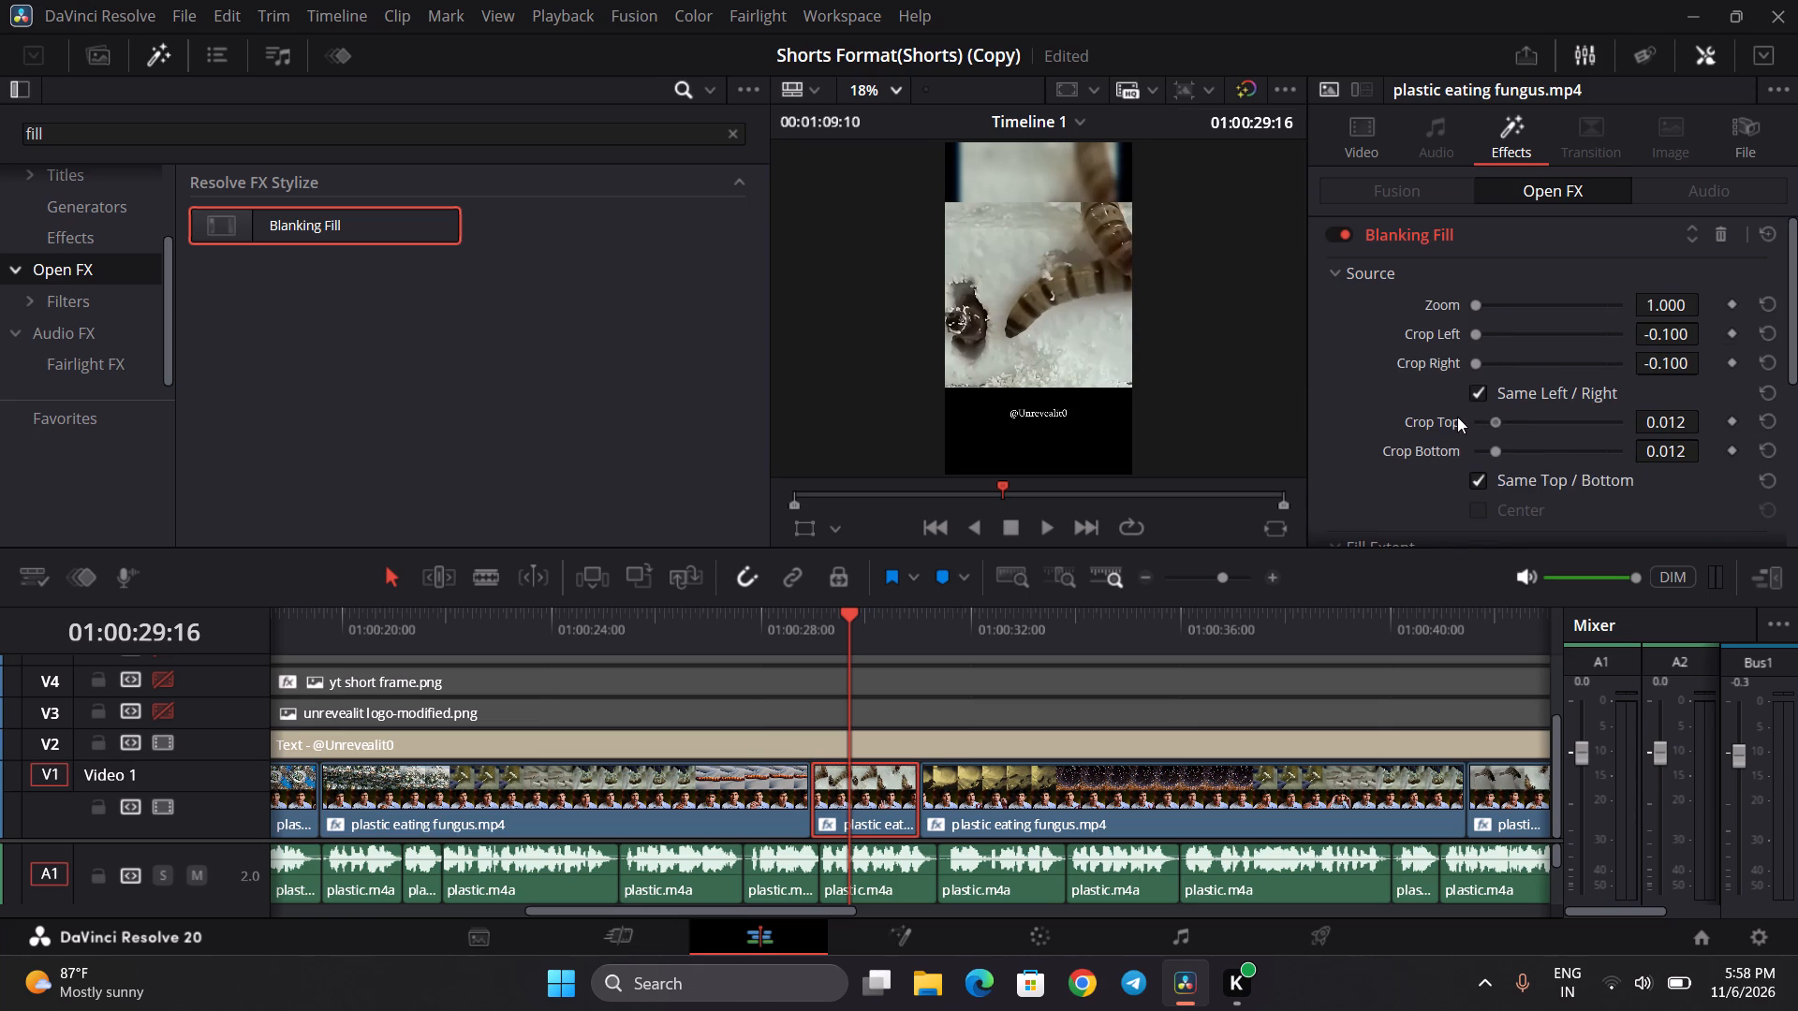
{"action": "left_click_drag", "start_coordinate": [1457, 417], "coordinate": [1444, 417]}
Set the Blanking Fill's Zoom Mode to Zoom To Timeline on the sixth V1 clip.
{"action": "scroll", "coordinate": [1394, 407], "scroll_direction": "down", "scroll_amount": 2}
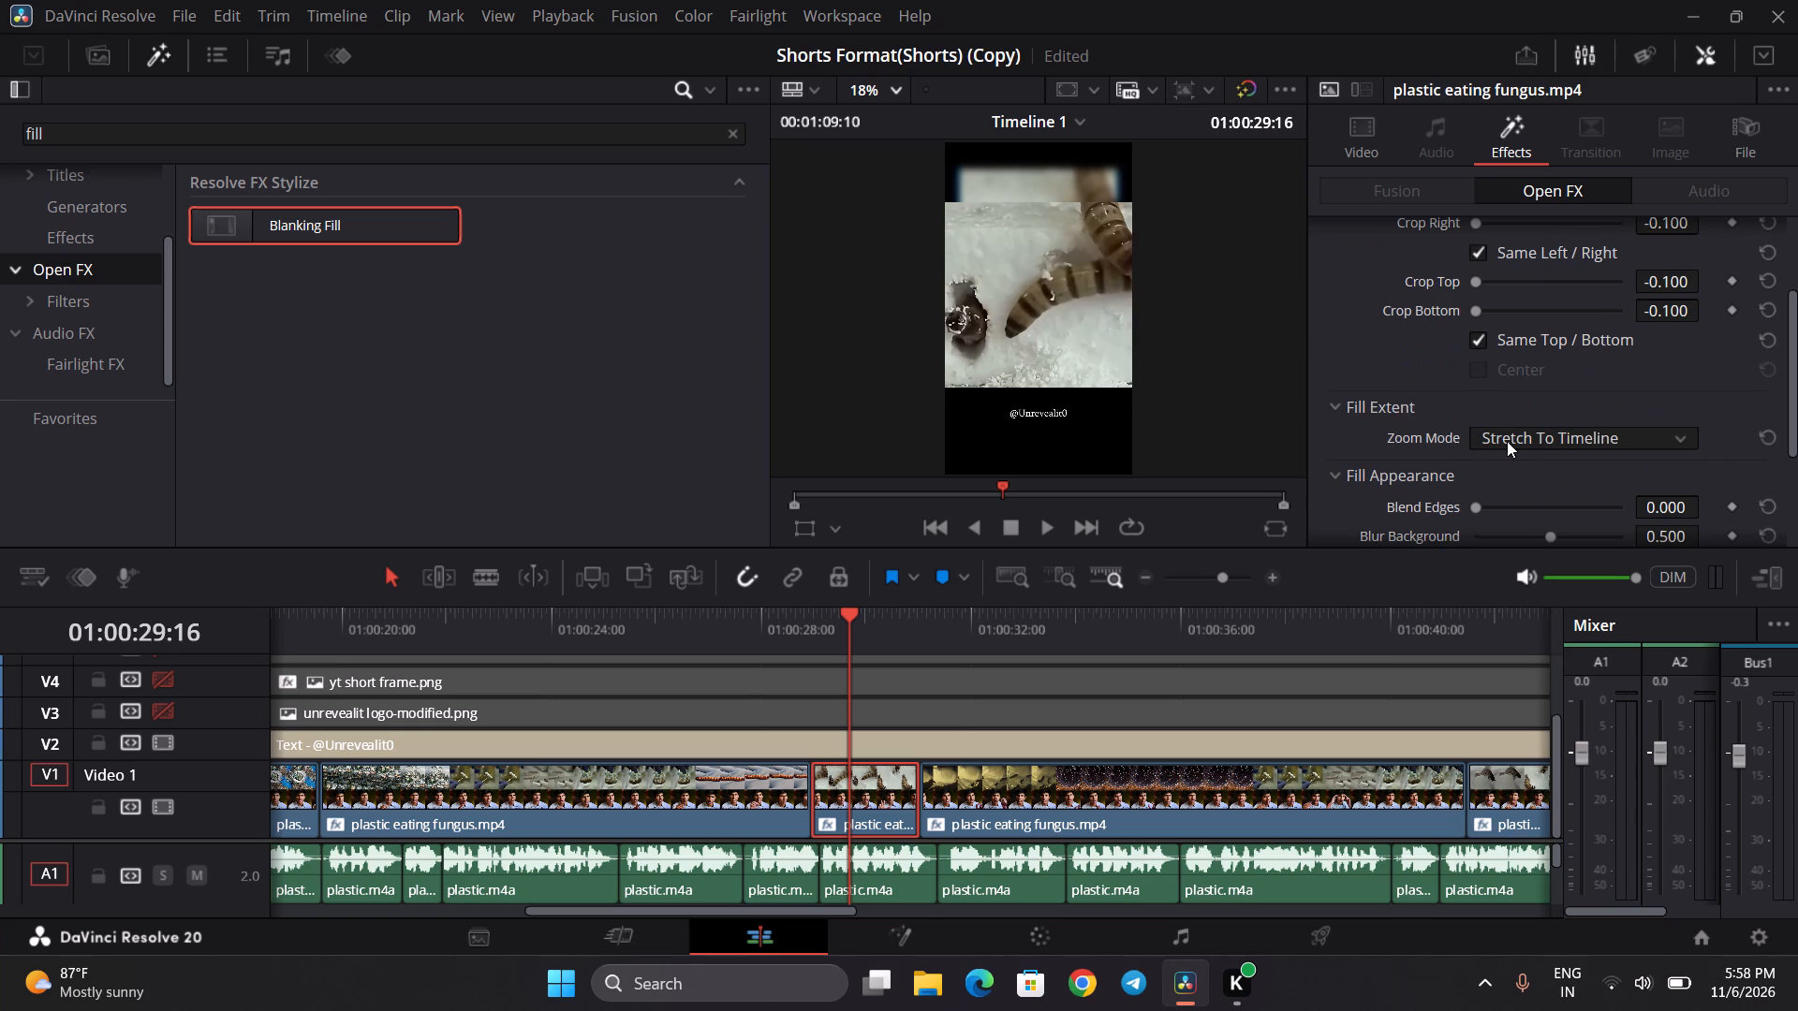
{"action": "left_click", "coordinate": [1506, 436]}
{"action": "left_click", "coordinate": [1520, 483]}
Set the Blanking Fill's Fade Amount to 0.837 and Blend Edges to 0.659 on the sixth V1 clip.
{"action": "scroll", "coordinate": [1463, 406], "scroll_direction": "down", "scroll_amount": 1}
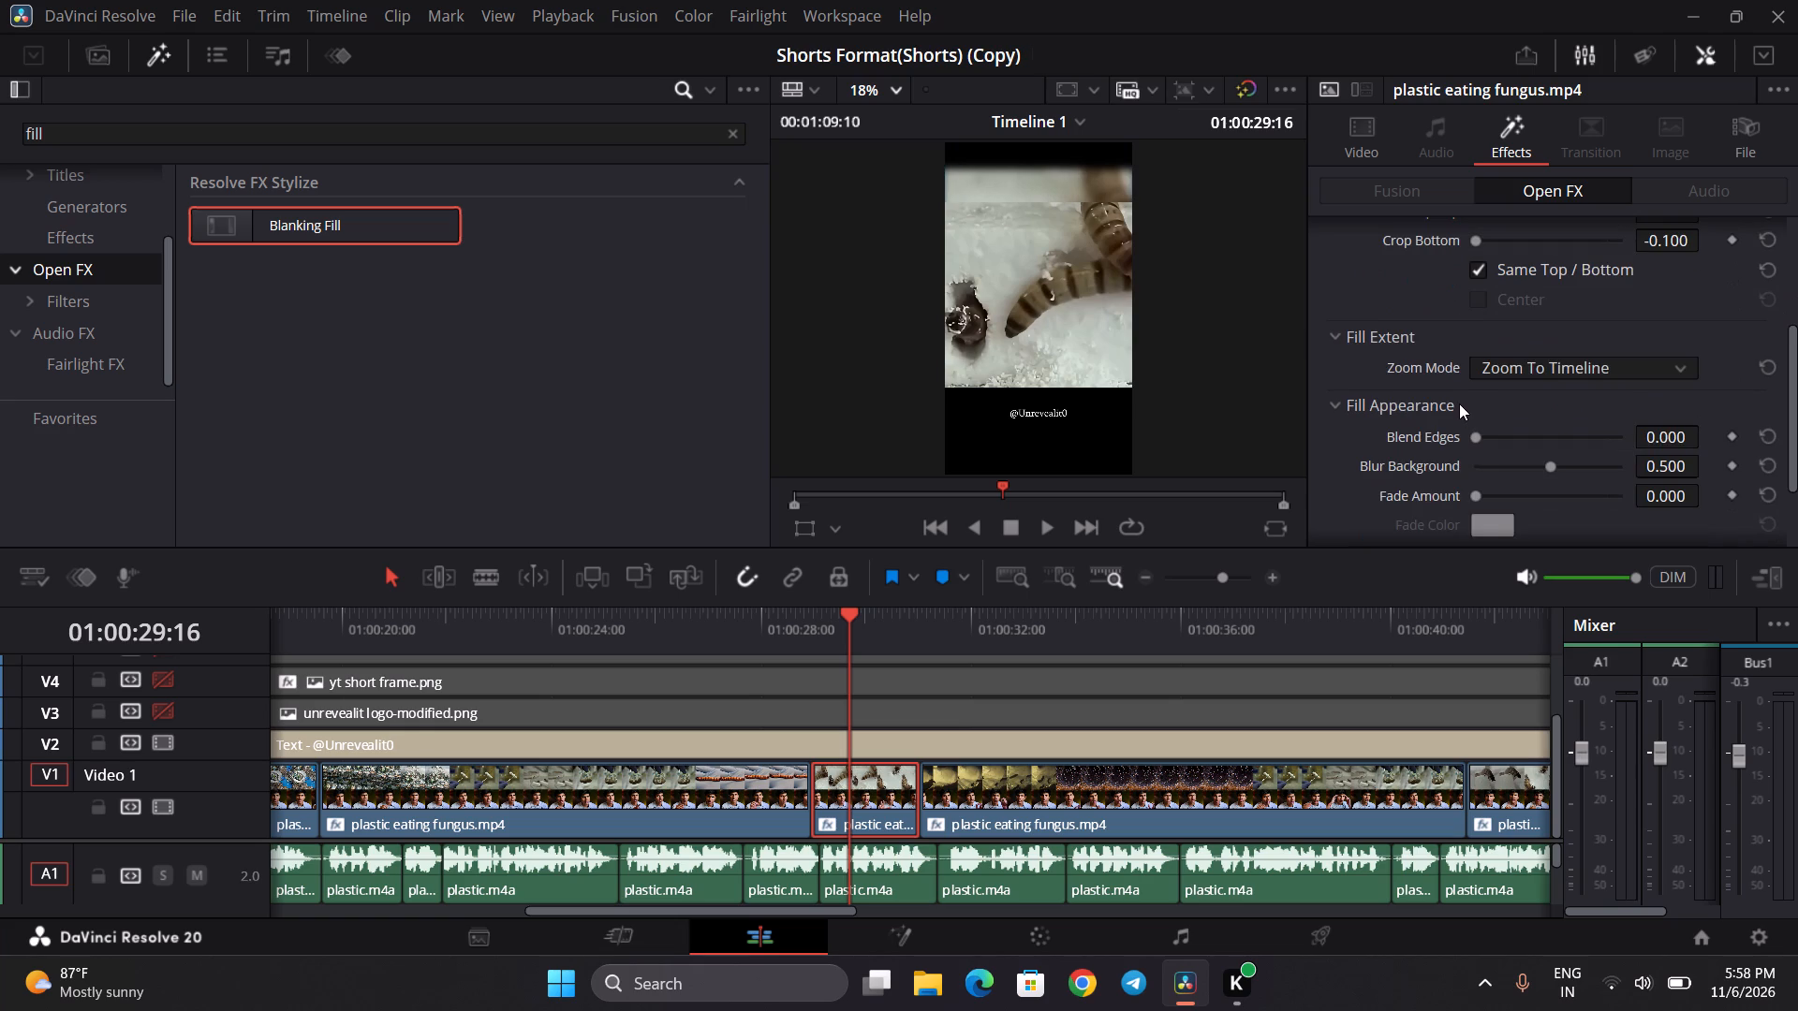
{"action": "scroll", "coordinate": [1461, 472], "scroll_direction": "down", "scroll_amount": 2}
{"action": "left_click_drag", "start_coordinate": [1476, 388], "coordinate": [1531, 394]}
{"action": "double_click", "coordinate": [1669, 397]}
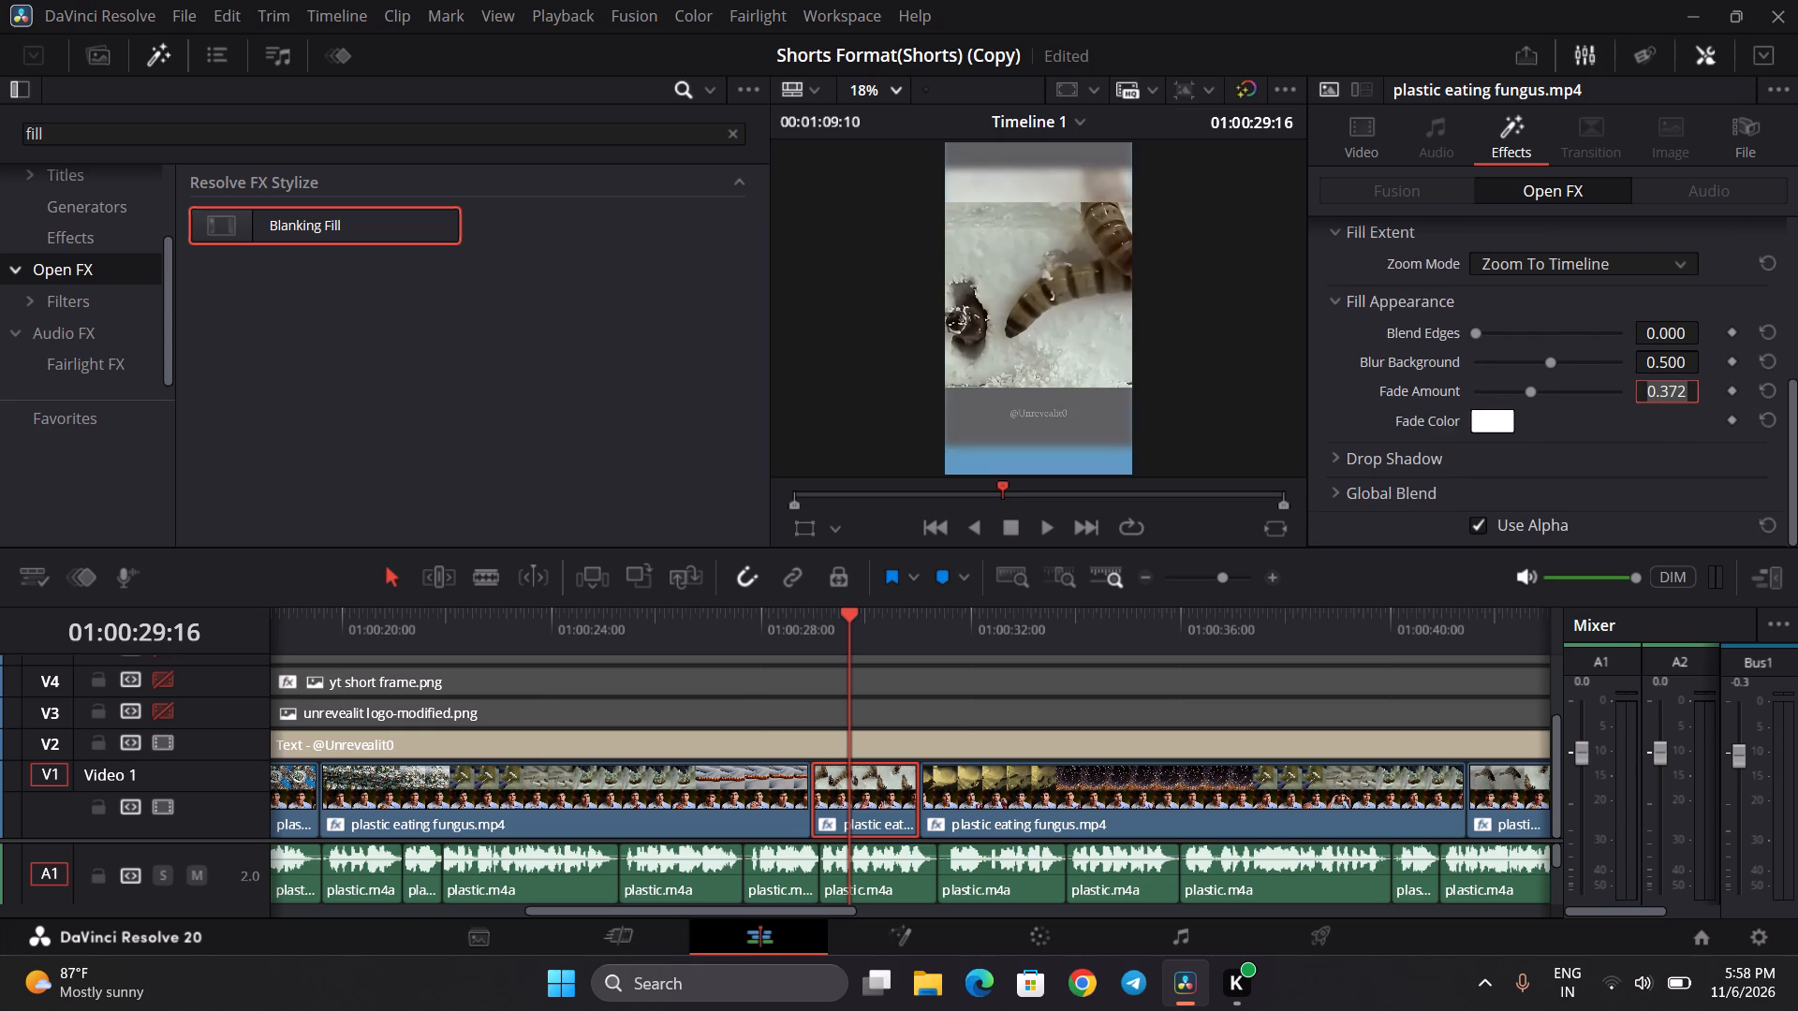
{"action": "type", "text": "0.837"}
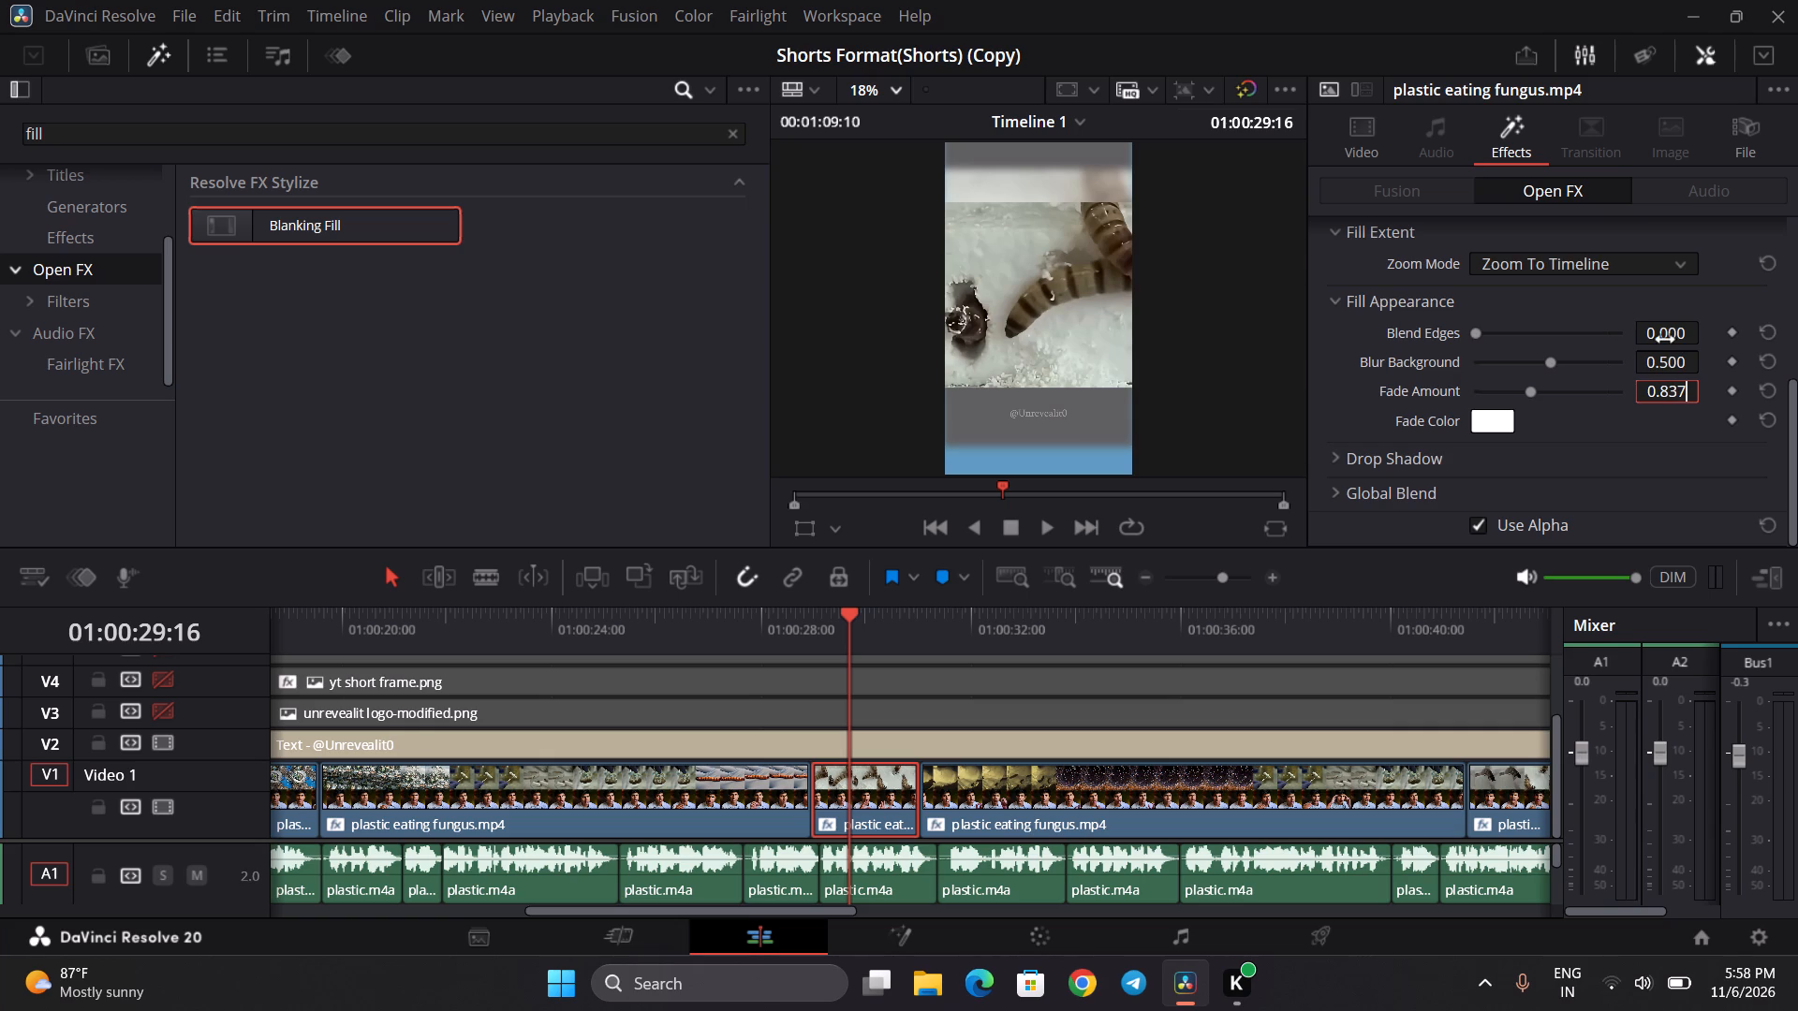
{"action": "double_click", "coordinate": [1665, 340]}
{"action": "key", "text": "ctrl+v"}
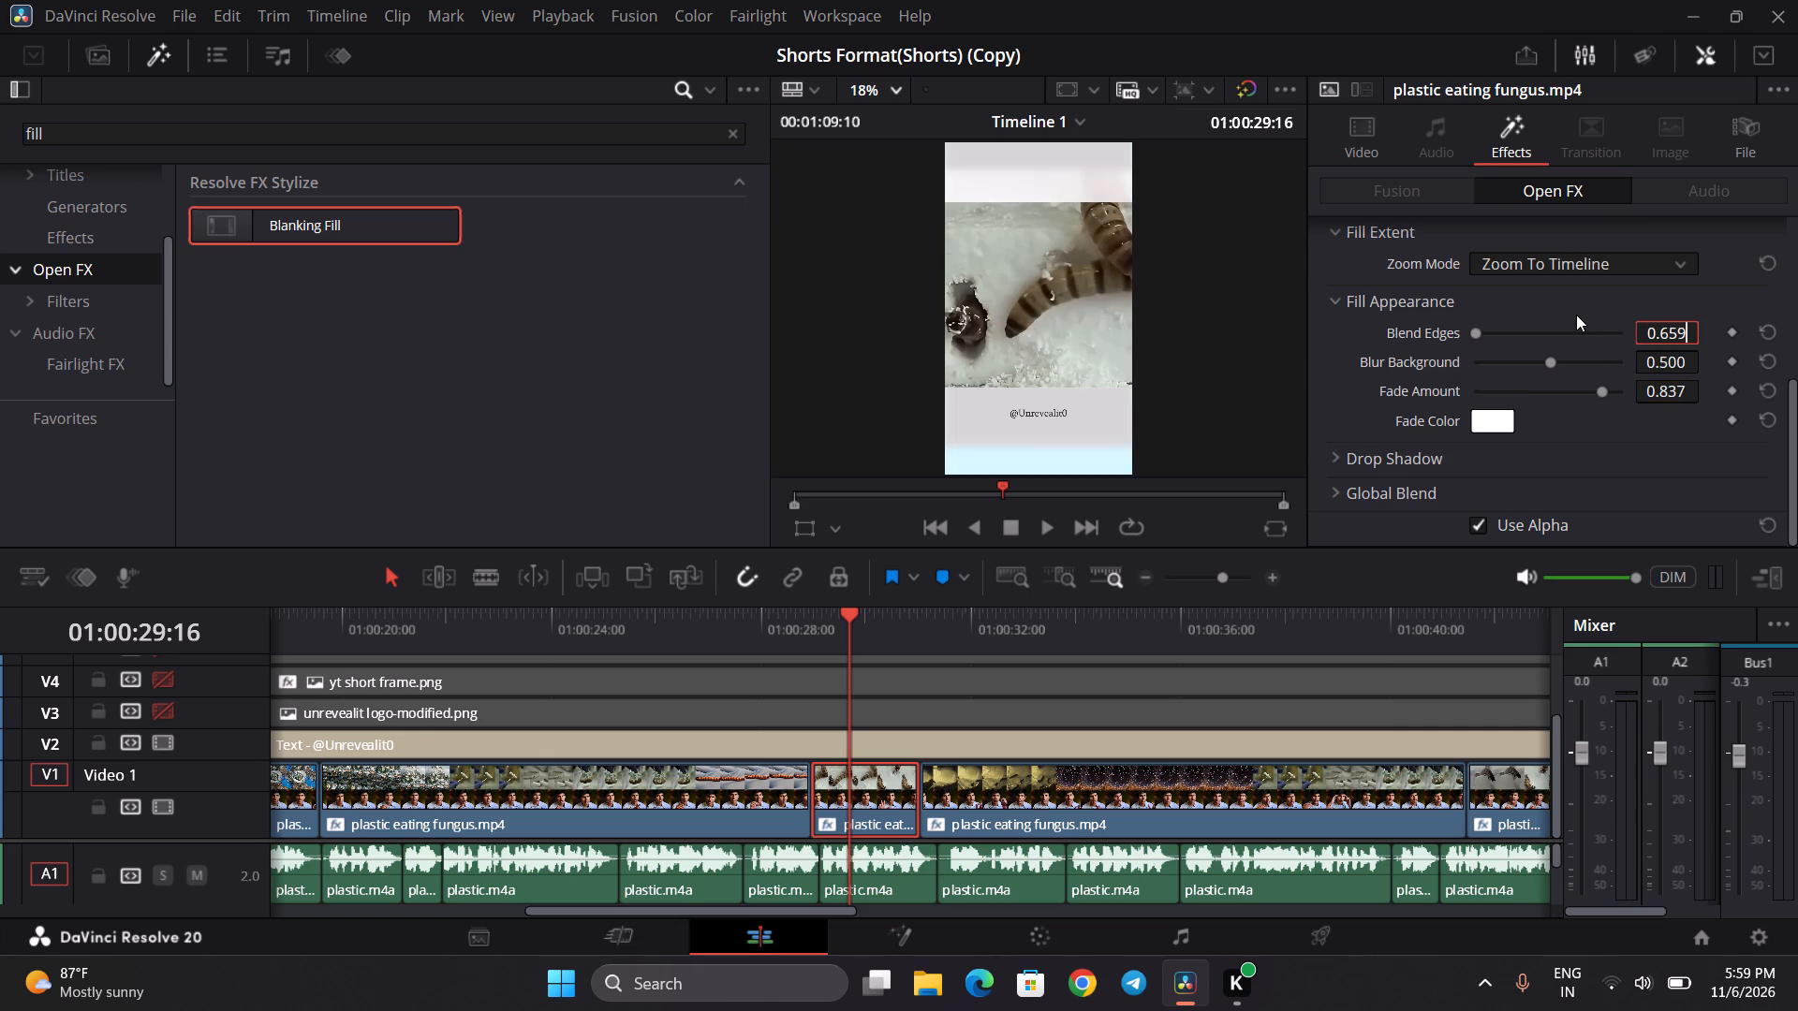
{"action": "left_click", "coordinate": [1576, 315]}
Raise the Blanking Fill's Blur Background to about 0.708 on the sixth V1 clip.
{"action": "scroll", "coordinate": [1609, 304], "scroll_direction": "up", "scroll_amount": 2}
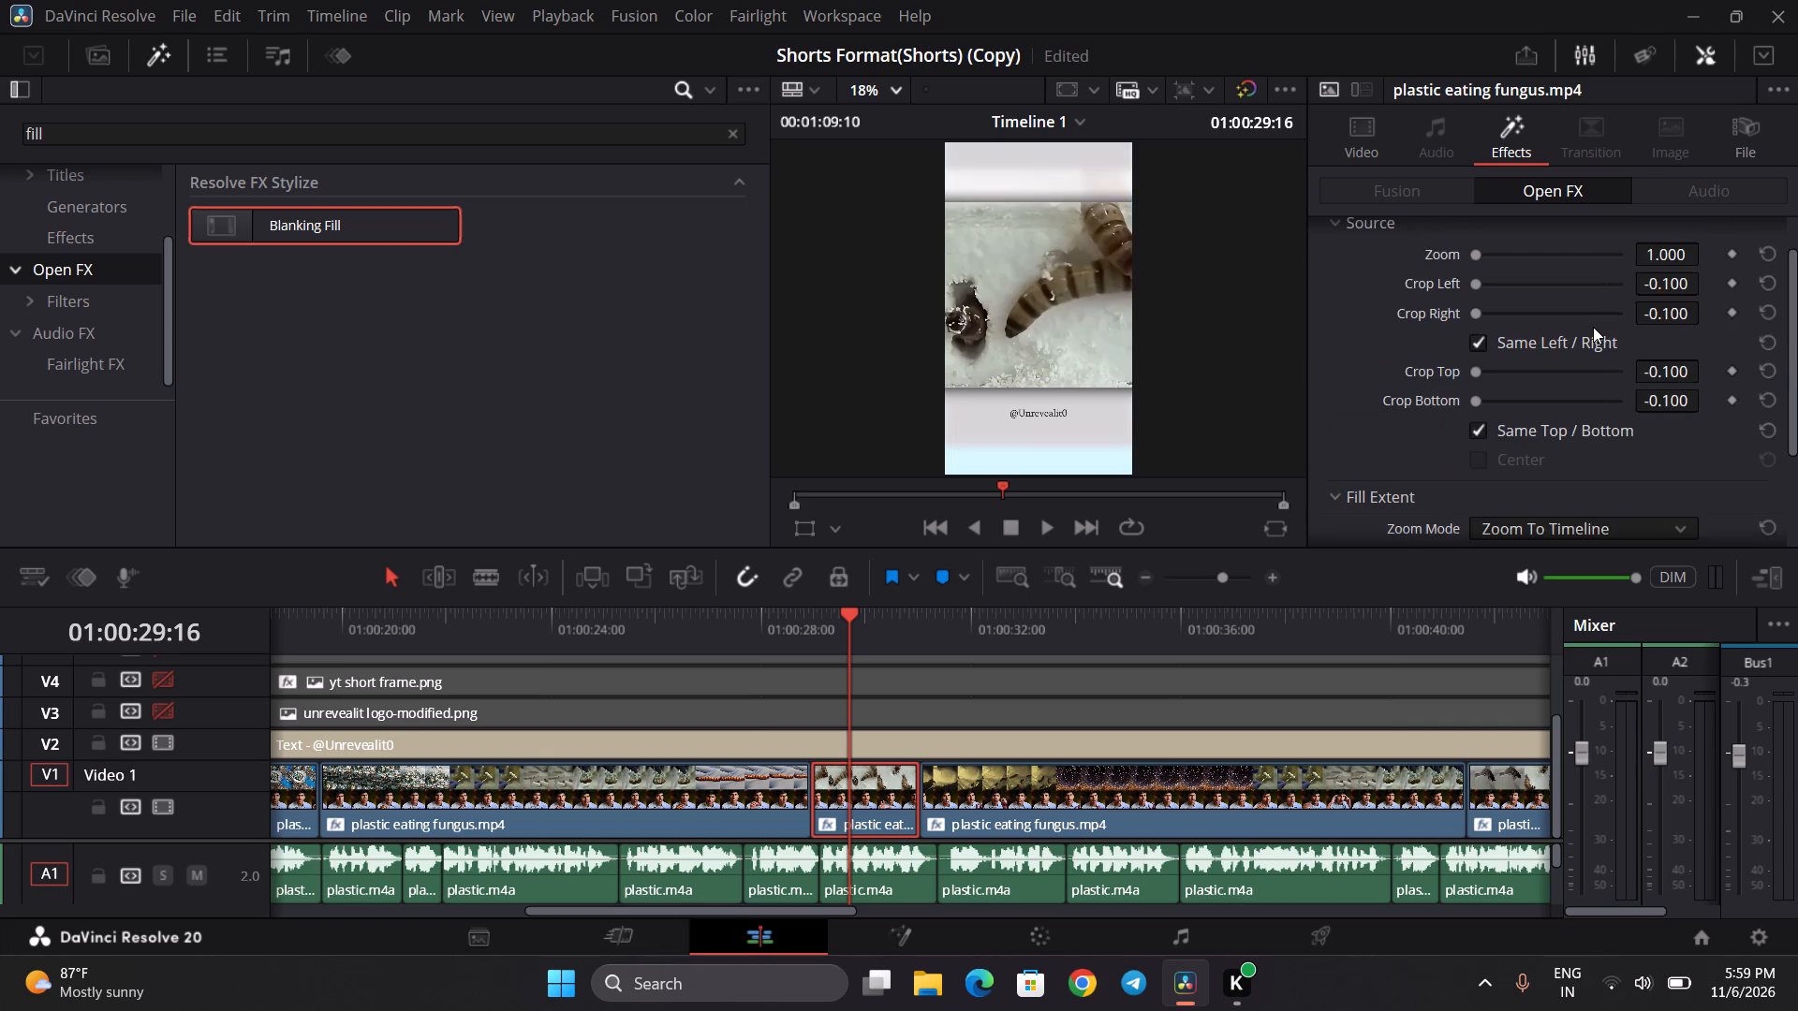
{"action": "scroll", "coordinate": [1593, 327], "scroll_direction": "up", "scroll_amount": 2}
{"action": "scroll", "coordinate": [1593, 330], "scroll_direction": "down", "scroll_amount": 1}
{"action": "scroll", "coordinate": [1593, 330], "scroll_direction": "up", "scroll_amount": 3}
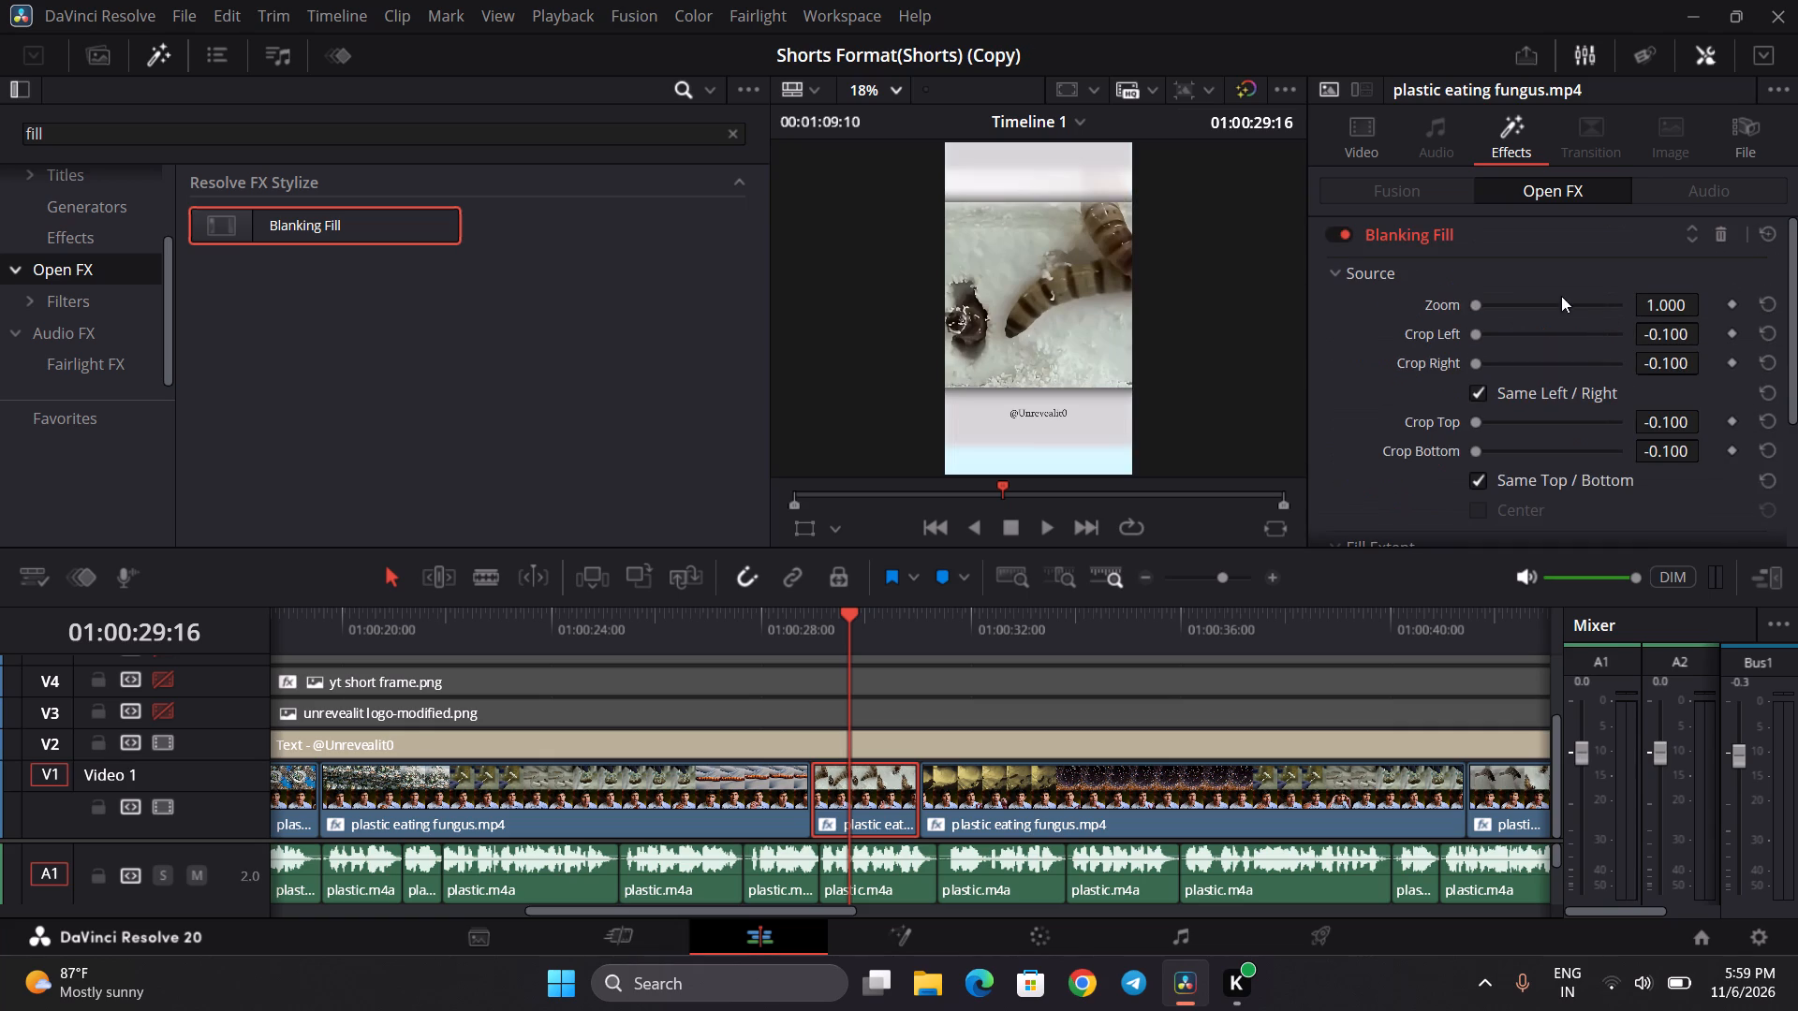
{"action": "scroll", "coordinate": [1472, 293], "scroll_direction": "down", "scroll_amount": 3}
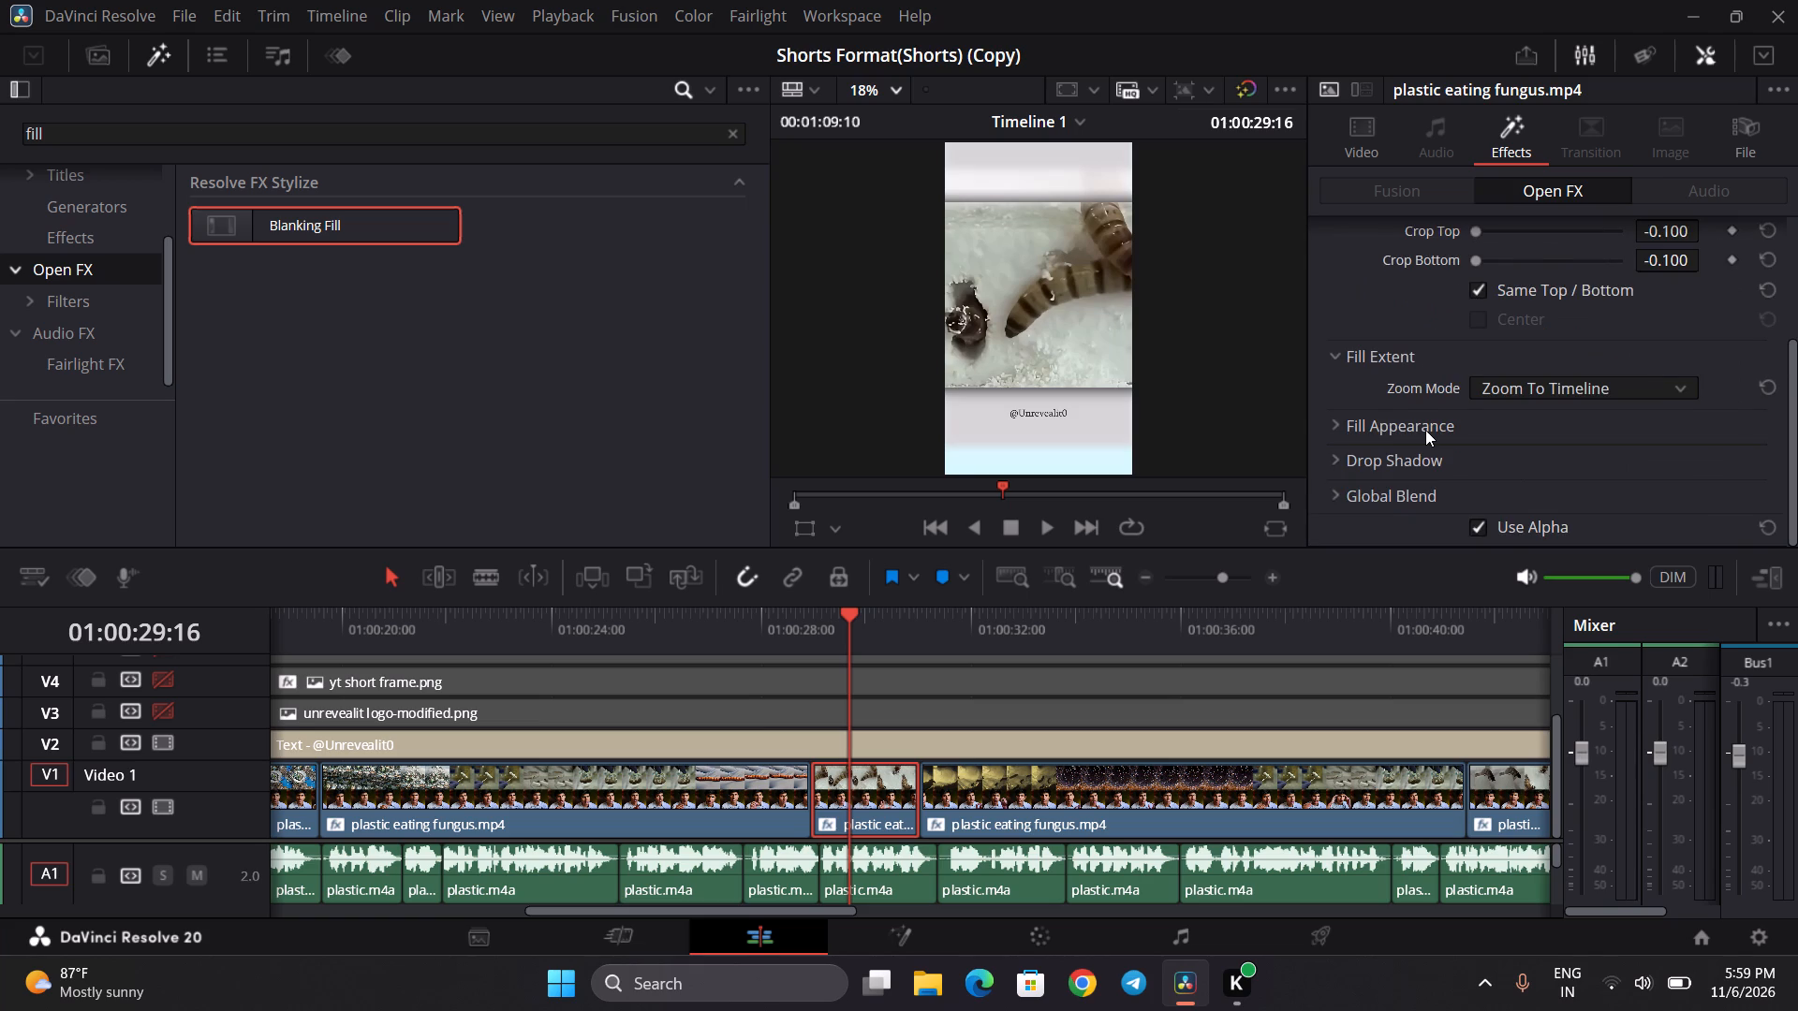
{"action": "left_click", "coordinate": [1425, 430]}
{"action": "scroll", "coordinate": [1431, 416], "scroll_direction": "down", "scroll_amount": 2}
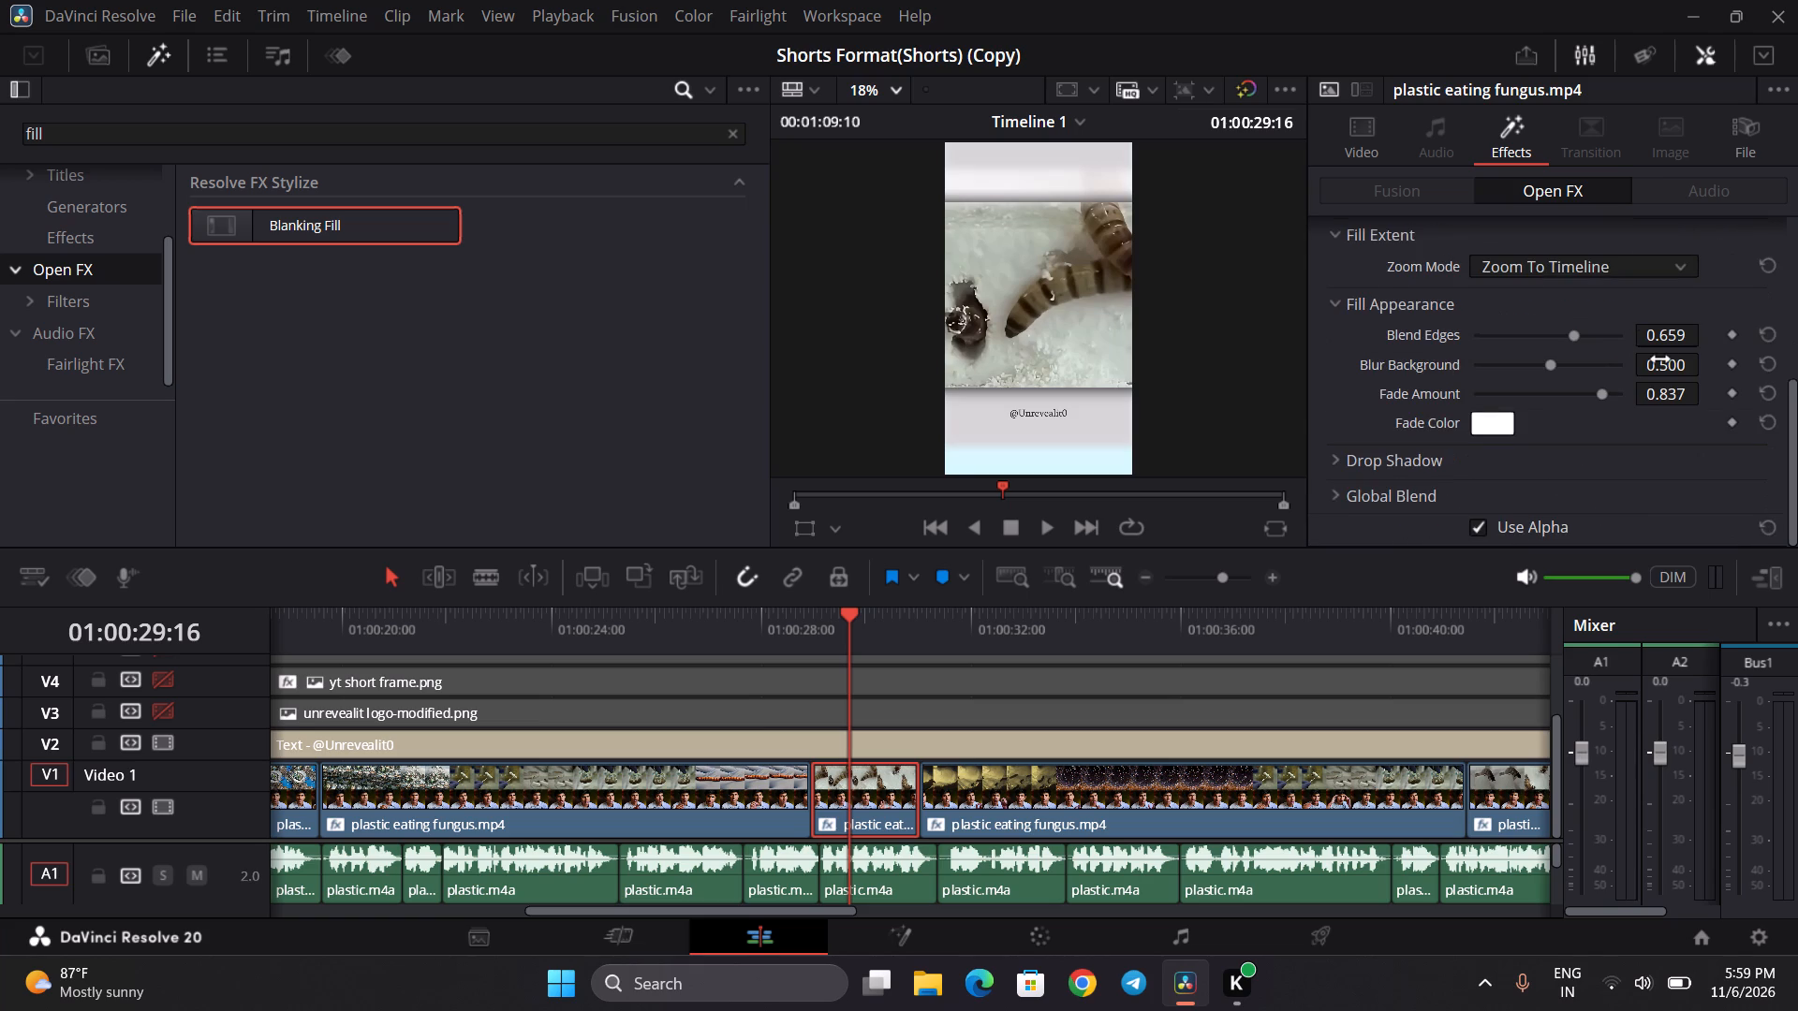
{"action": "left_click_drag", "start_coordinate": [1660, 364], "coordinate": [1021, 510]}
Set the Blanking Fill's Fade Color to dark red #550000 on the sixth V1 clip.
{"action": "left_click", "coordinate": [1485, 423]}
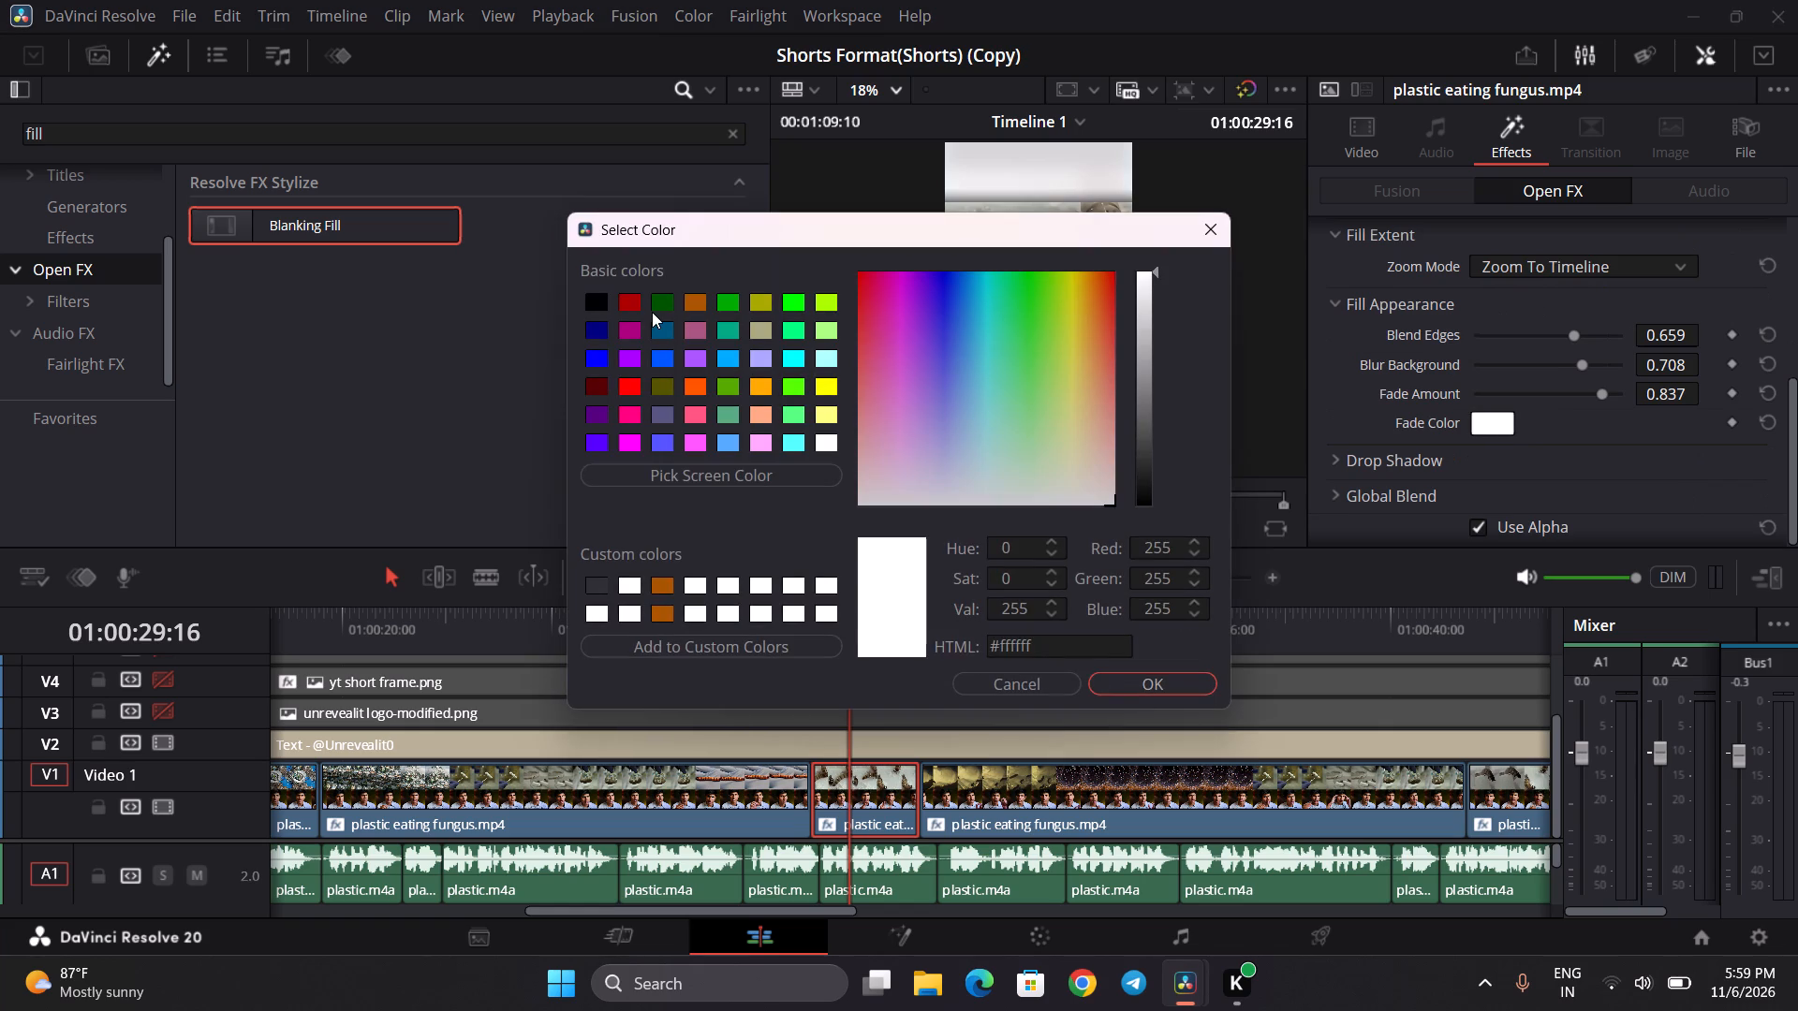
{"action": "left_click", "coordinate": [594, 384]}
{"action": "left_click", "coordinate": [627, 306]}
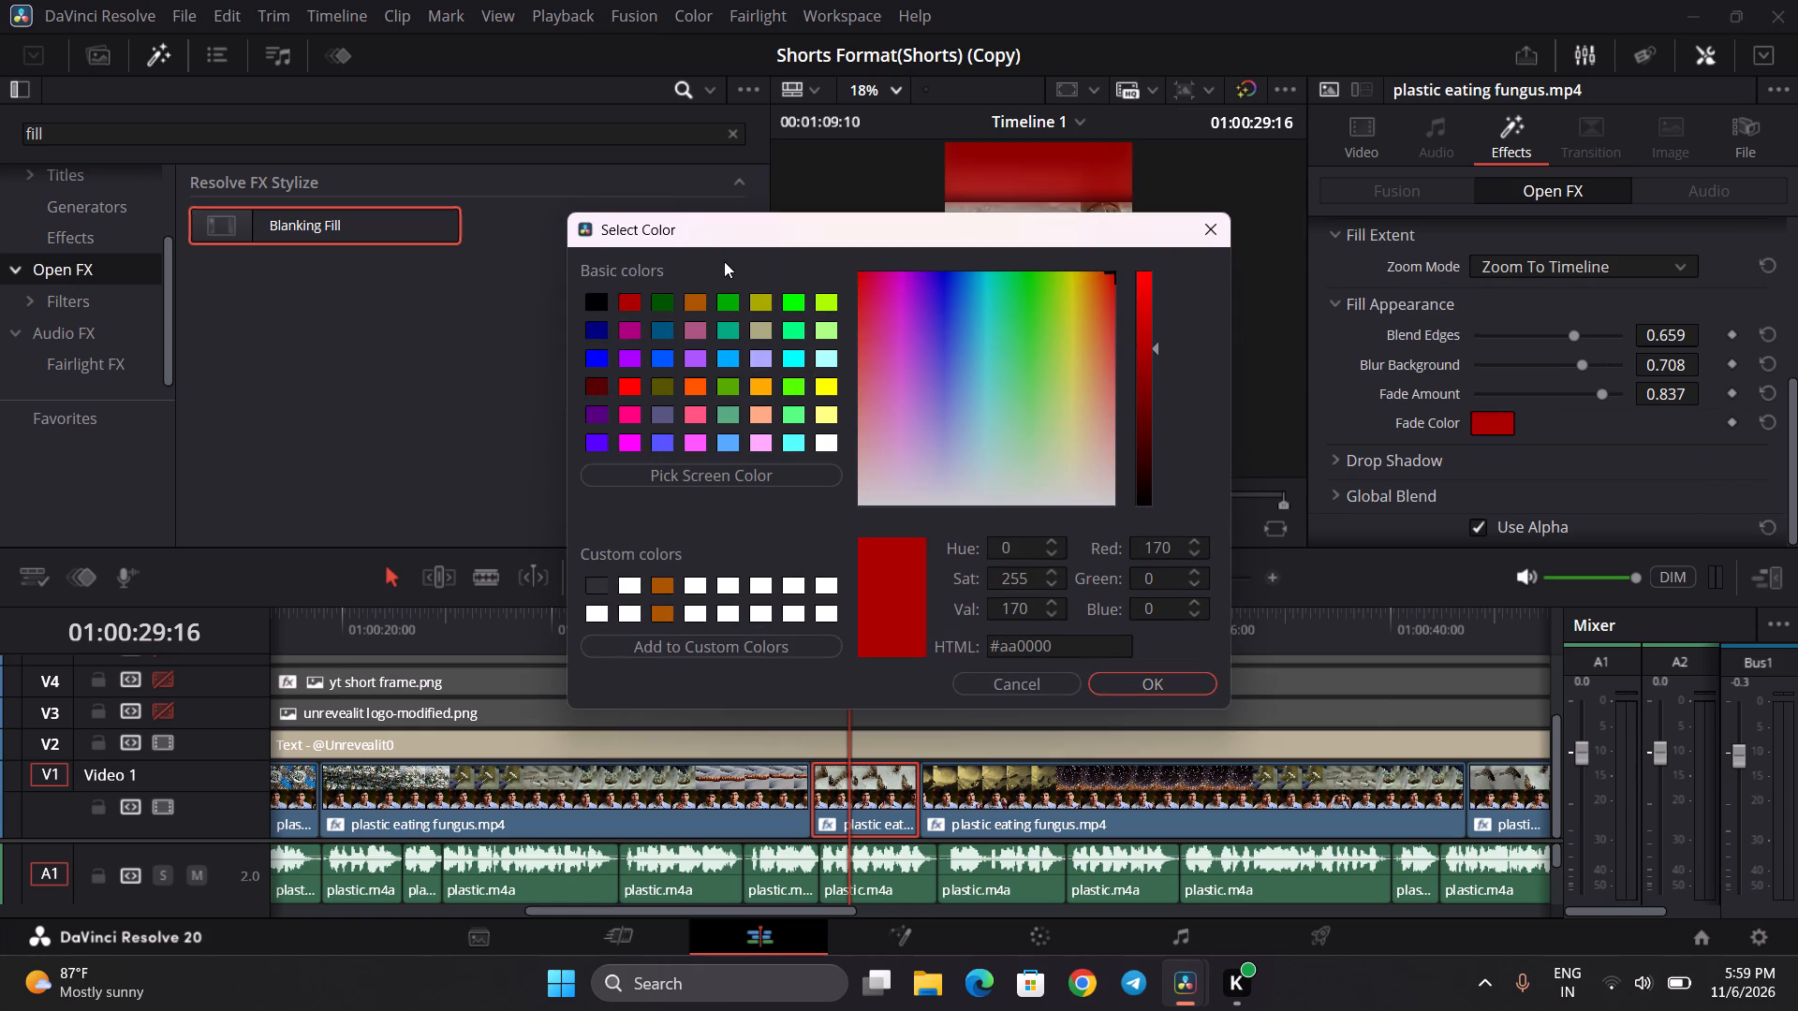
{"action": "left_click_drag", "start_coordinate": [761, 228], "coordinate": [461, 300]}
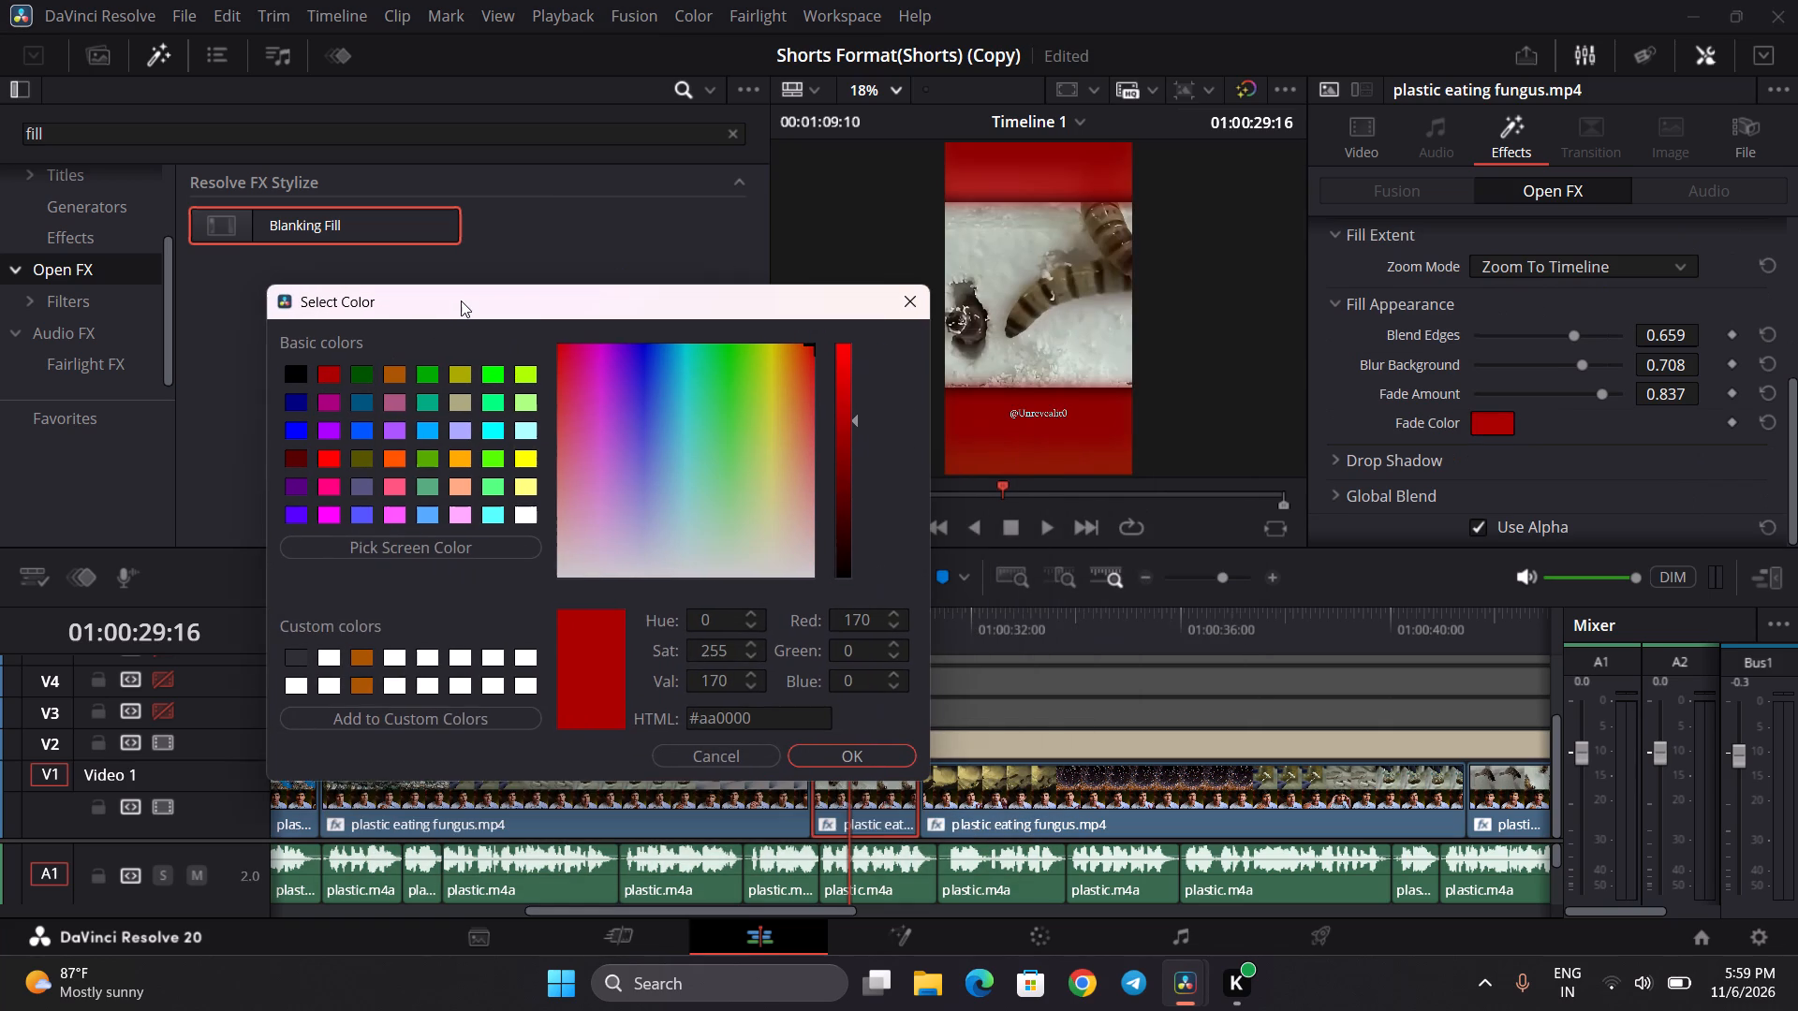
{"action": "left_click", "coordinate": [293, 457]}
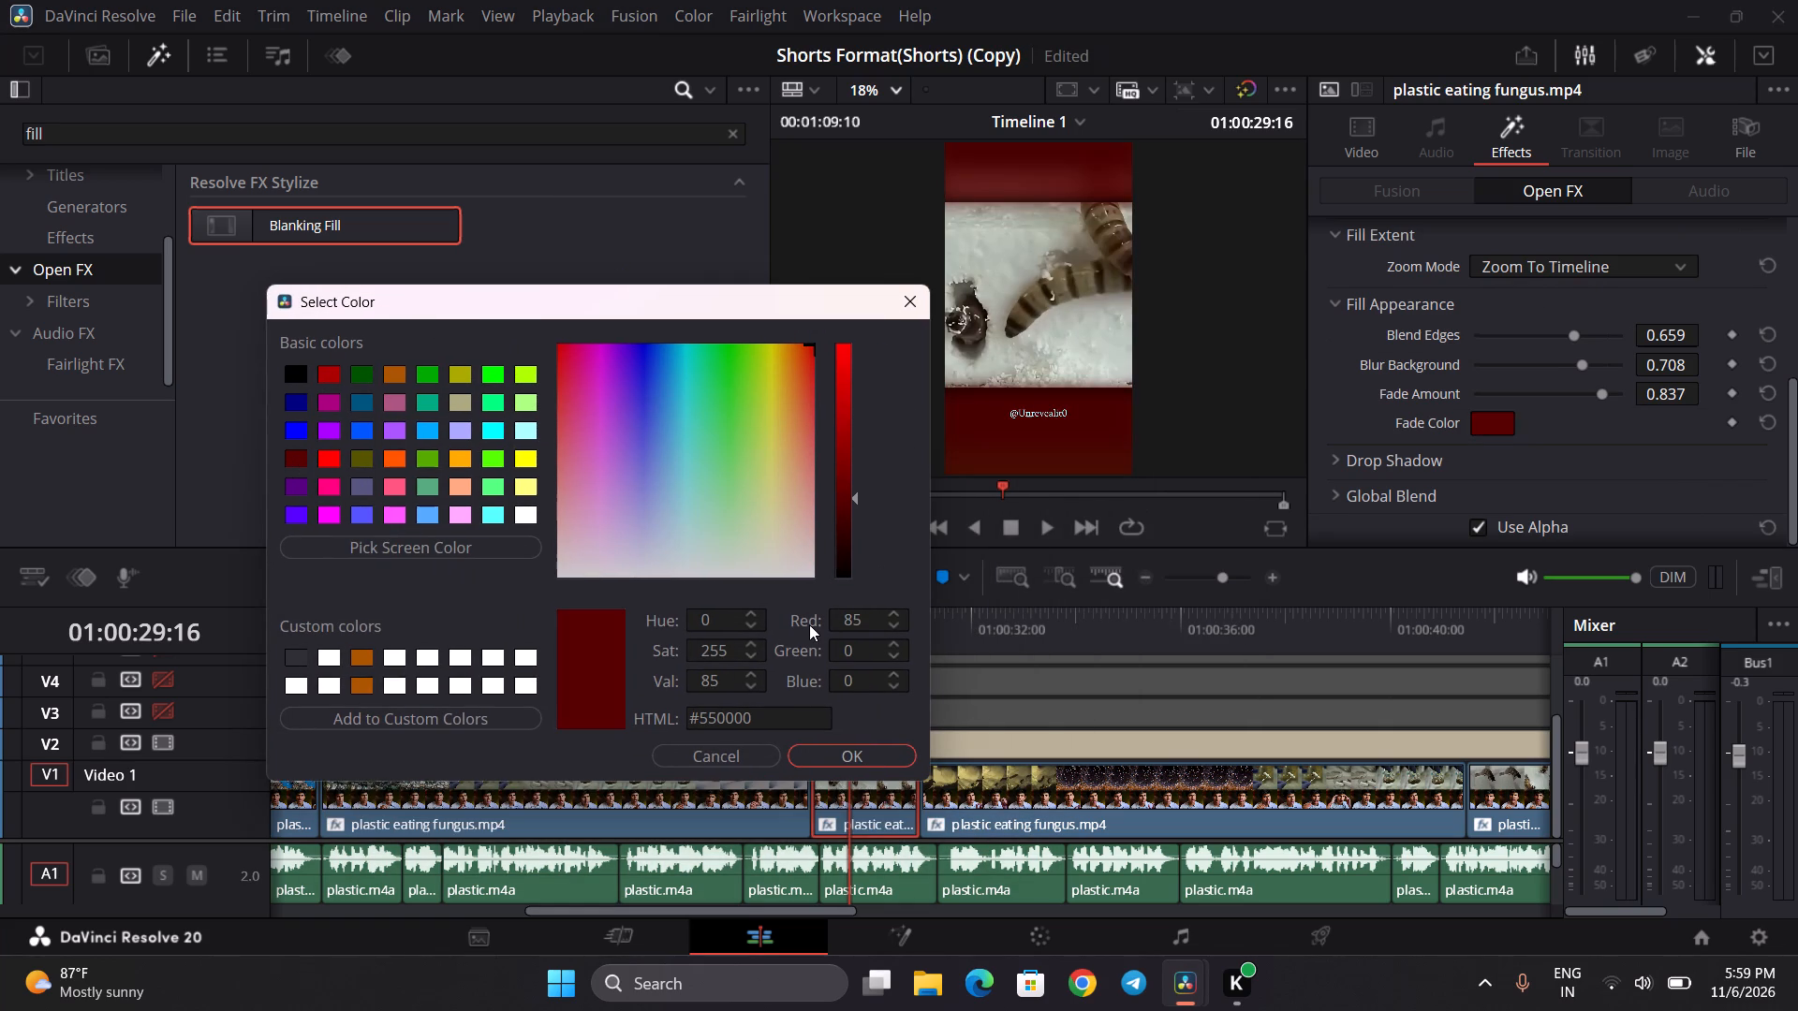
{"action": "left_click", "coordinate": [852, 756]}
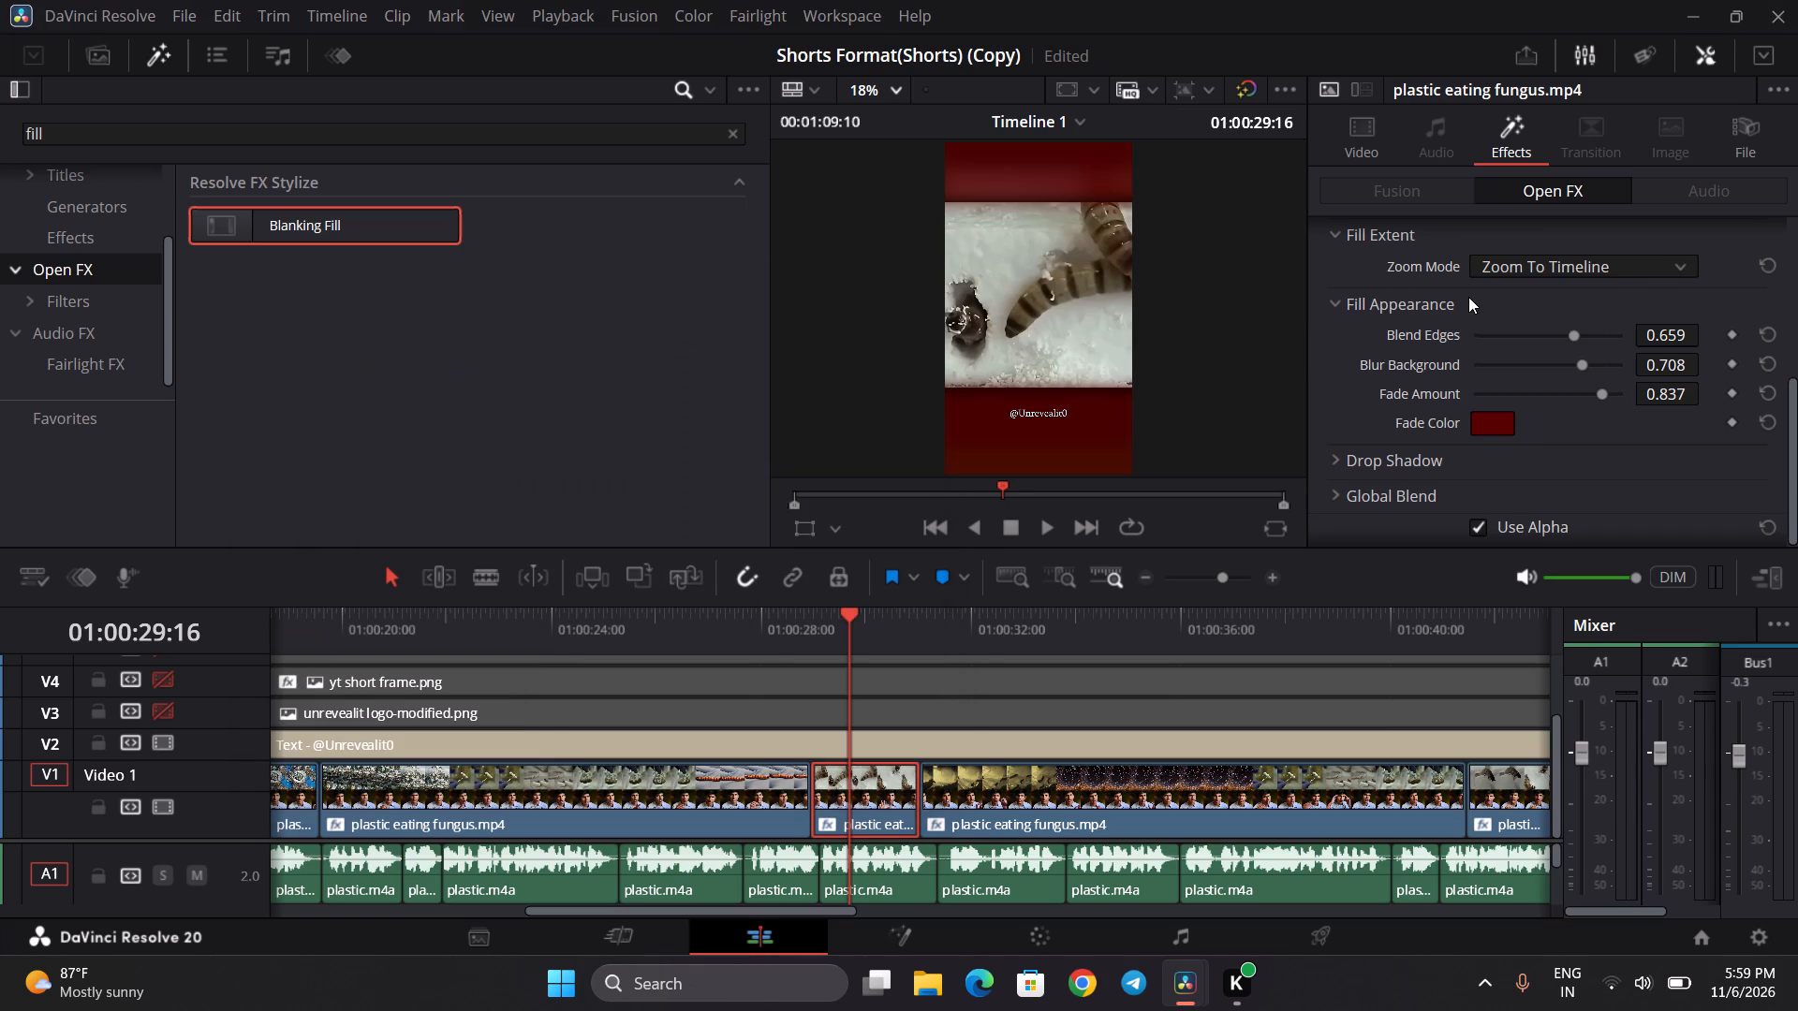
Set the Blanking Fill's Zoom Mode to Zoom To Timeline on the seventh V1 clip.
{"action": "left_click", "coordinate": [961, 623]}
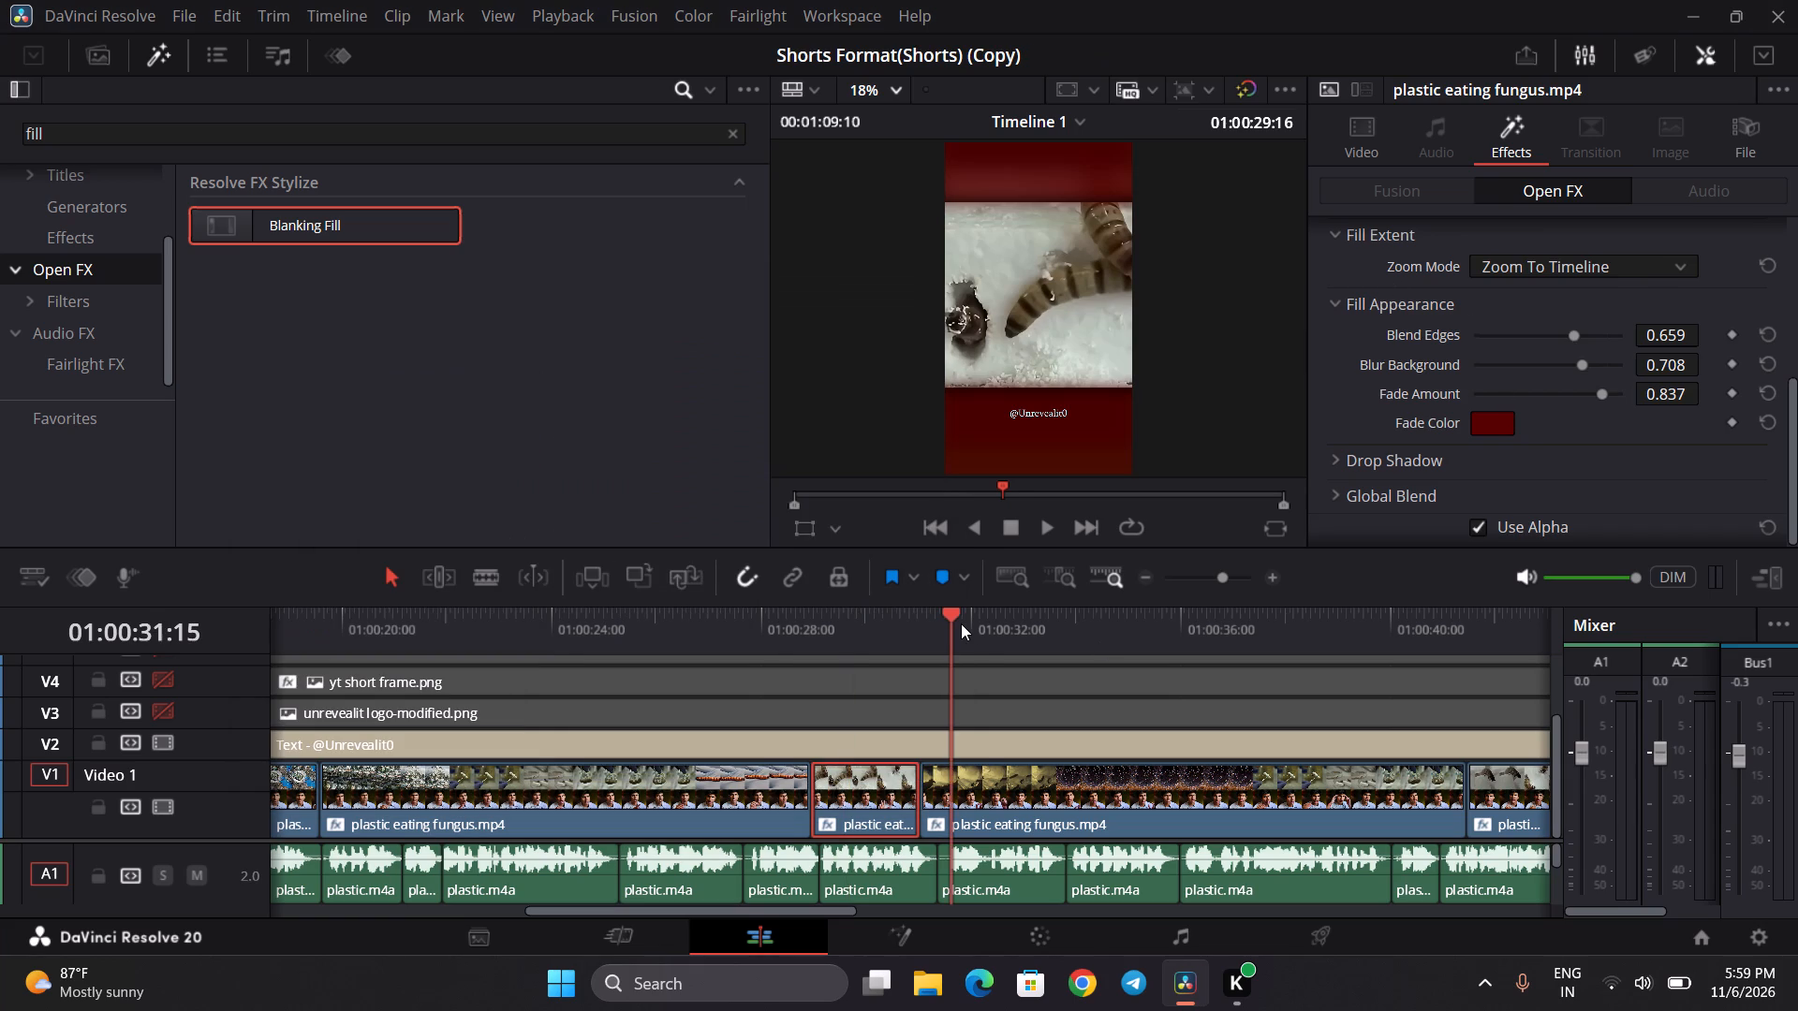
{"action": "left_click", "coordinate": [1019, 788]}
{"action": "scroll", "coordinate": [986, 792], "scroll_direction": "left", "scroll_amount": 1}
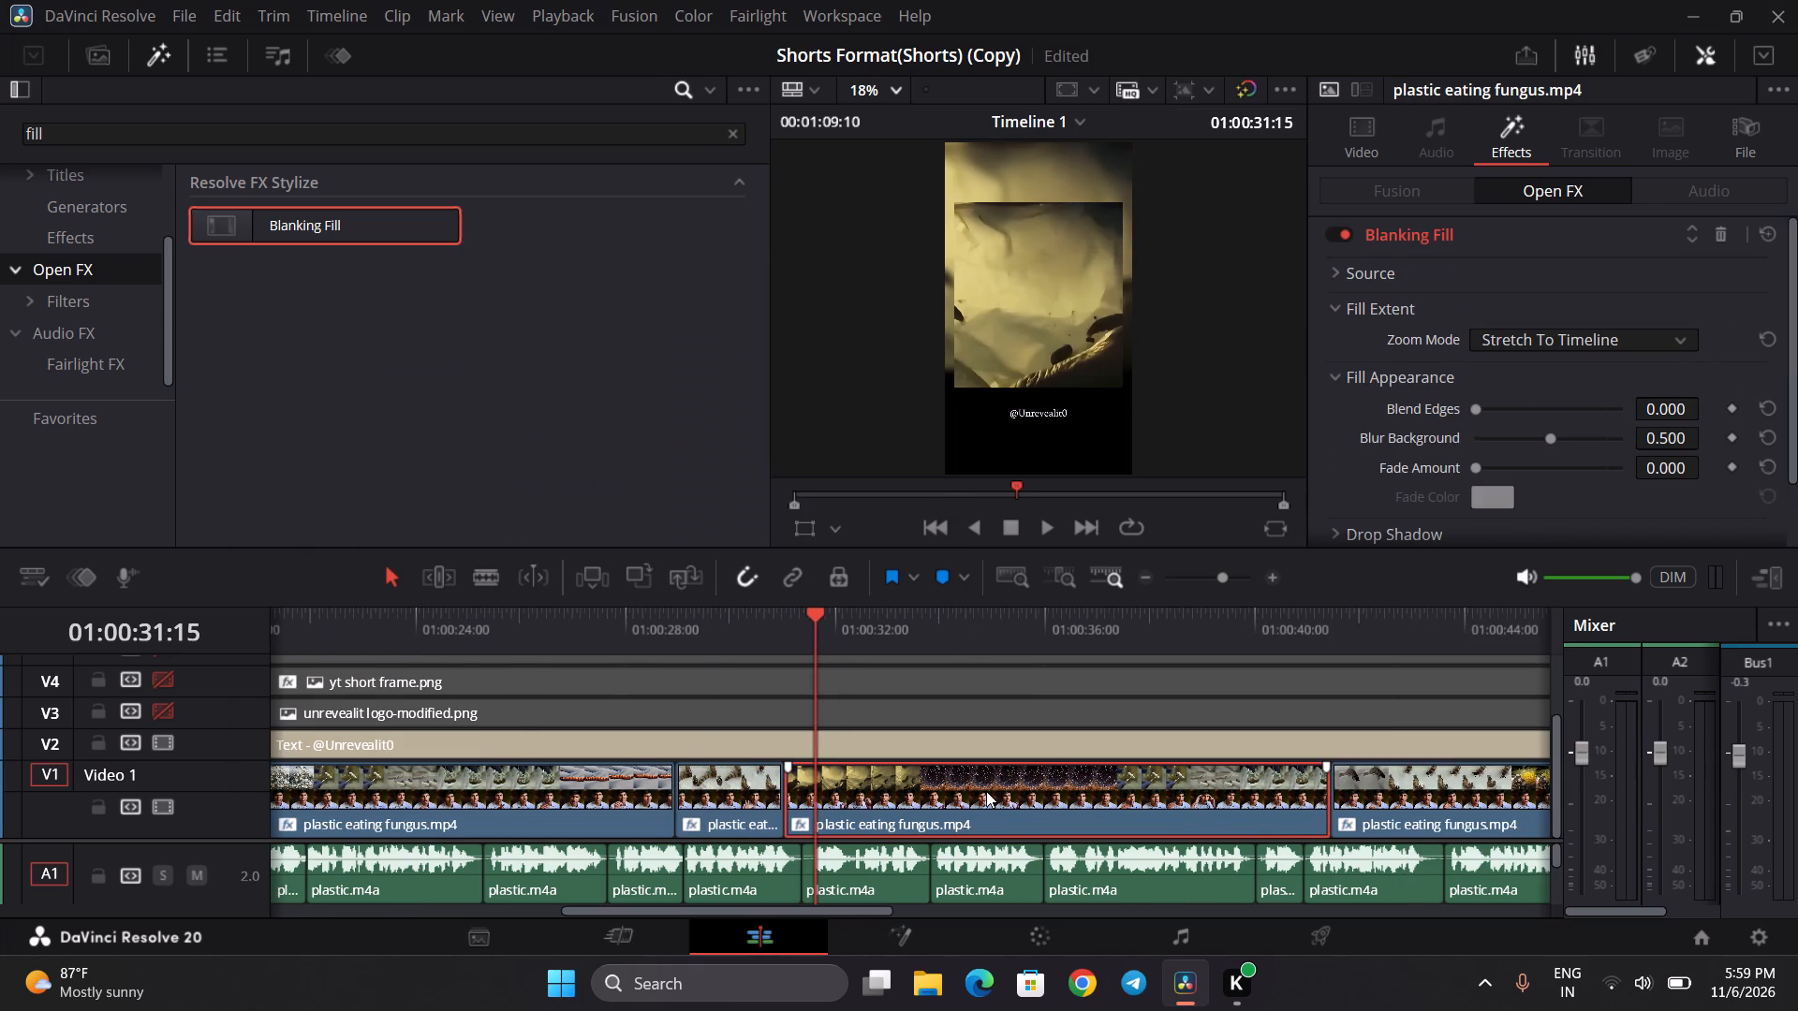
{"action": "scroll", "coordinate": [986, 791], "scroll_direction": "left", "scroll_amount": 1}
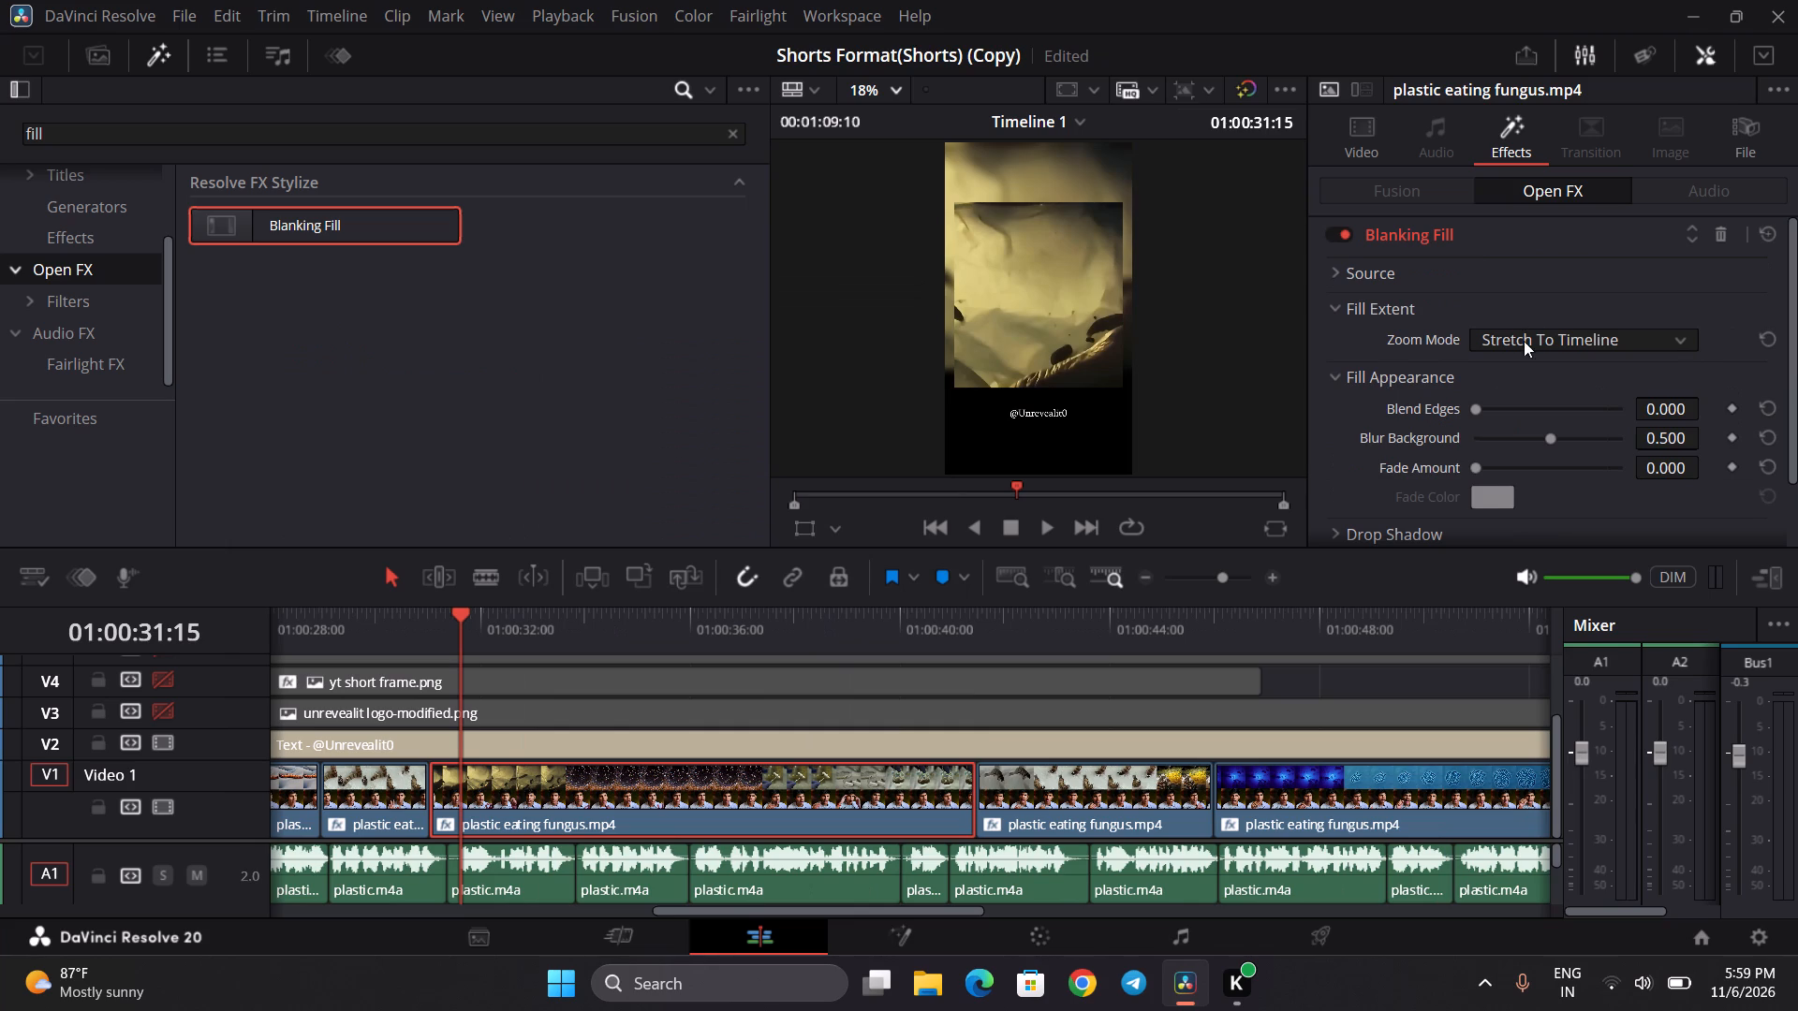
{"action": "left_click", "coordinate": [1524, 341]}
{"action": "left_click", "coordinate": [1524, 400]}
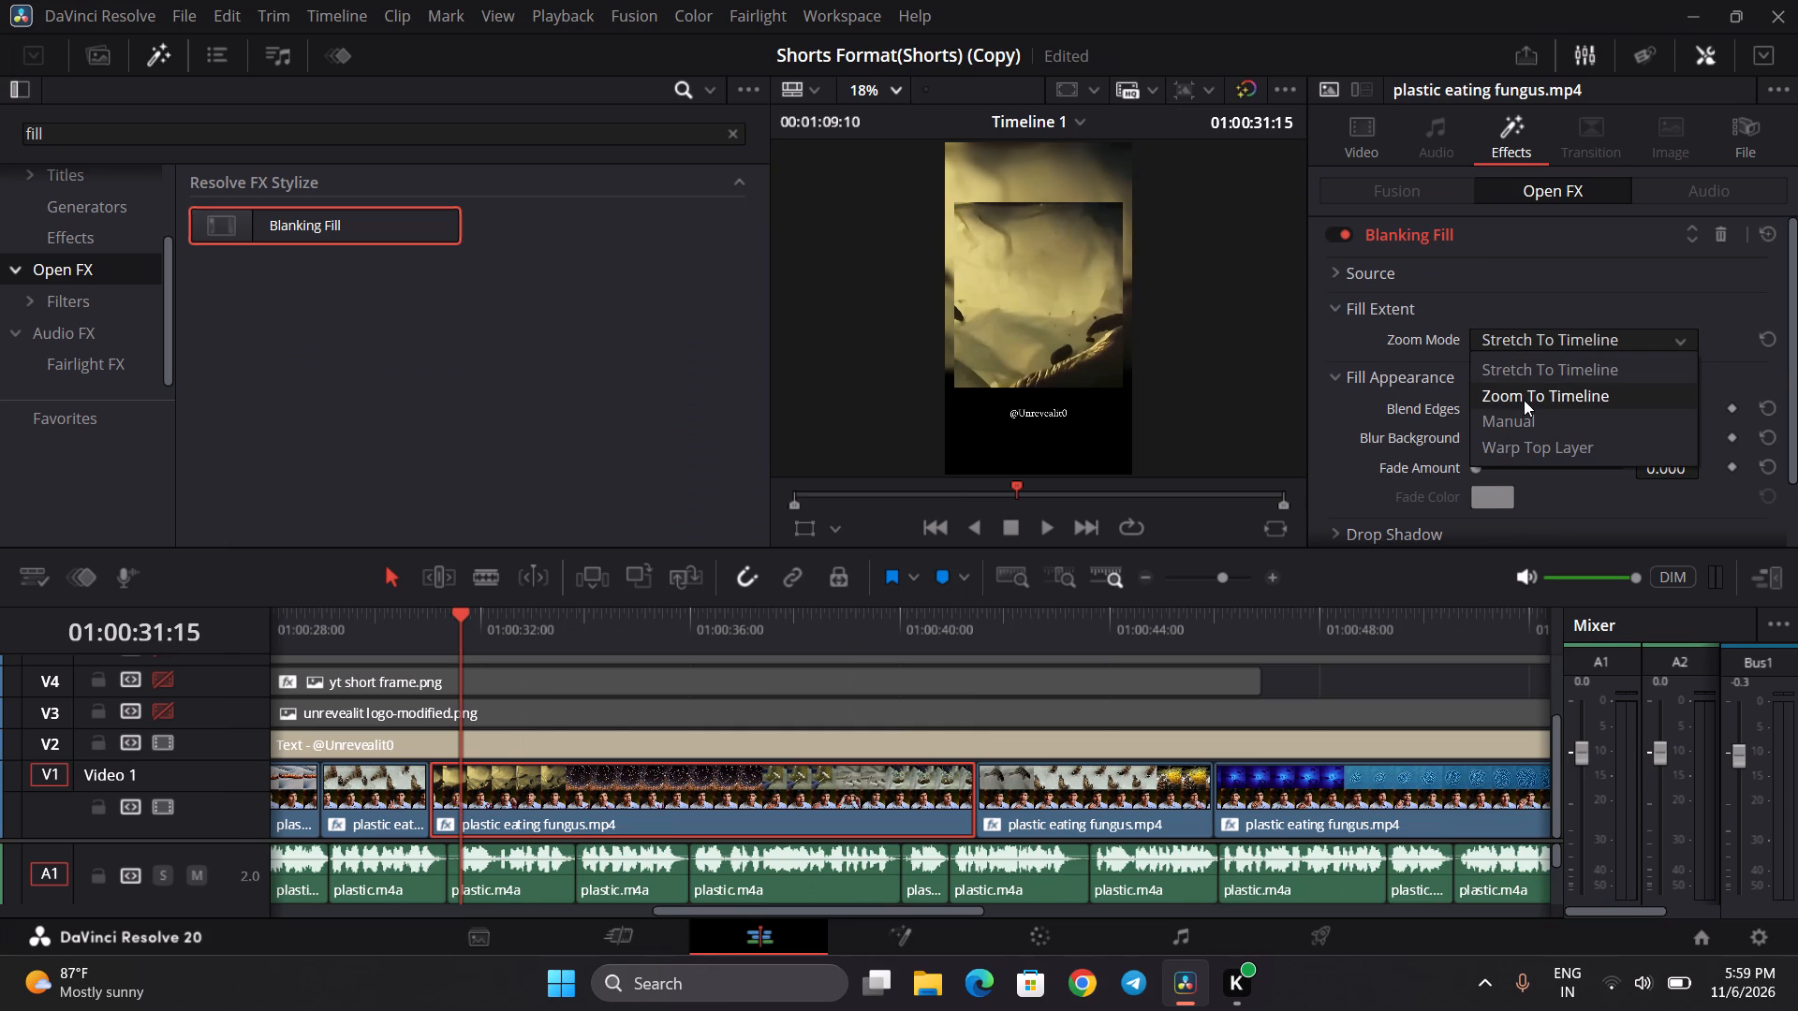
Set the Blanking Fill's left/right and top/bottom source crops to -0.100 on the seventh V1 clip.
{"action": "left_click", "coordinate": [1401, 279]}
{"action": "left_click_drag", "start_coordinate": [1497, 336], "coordinate": [1495, 336]}
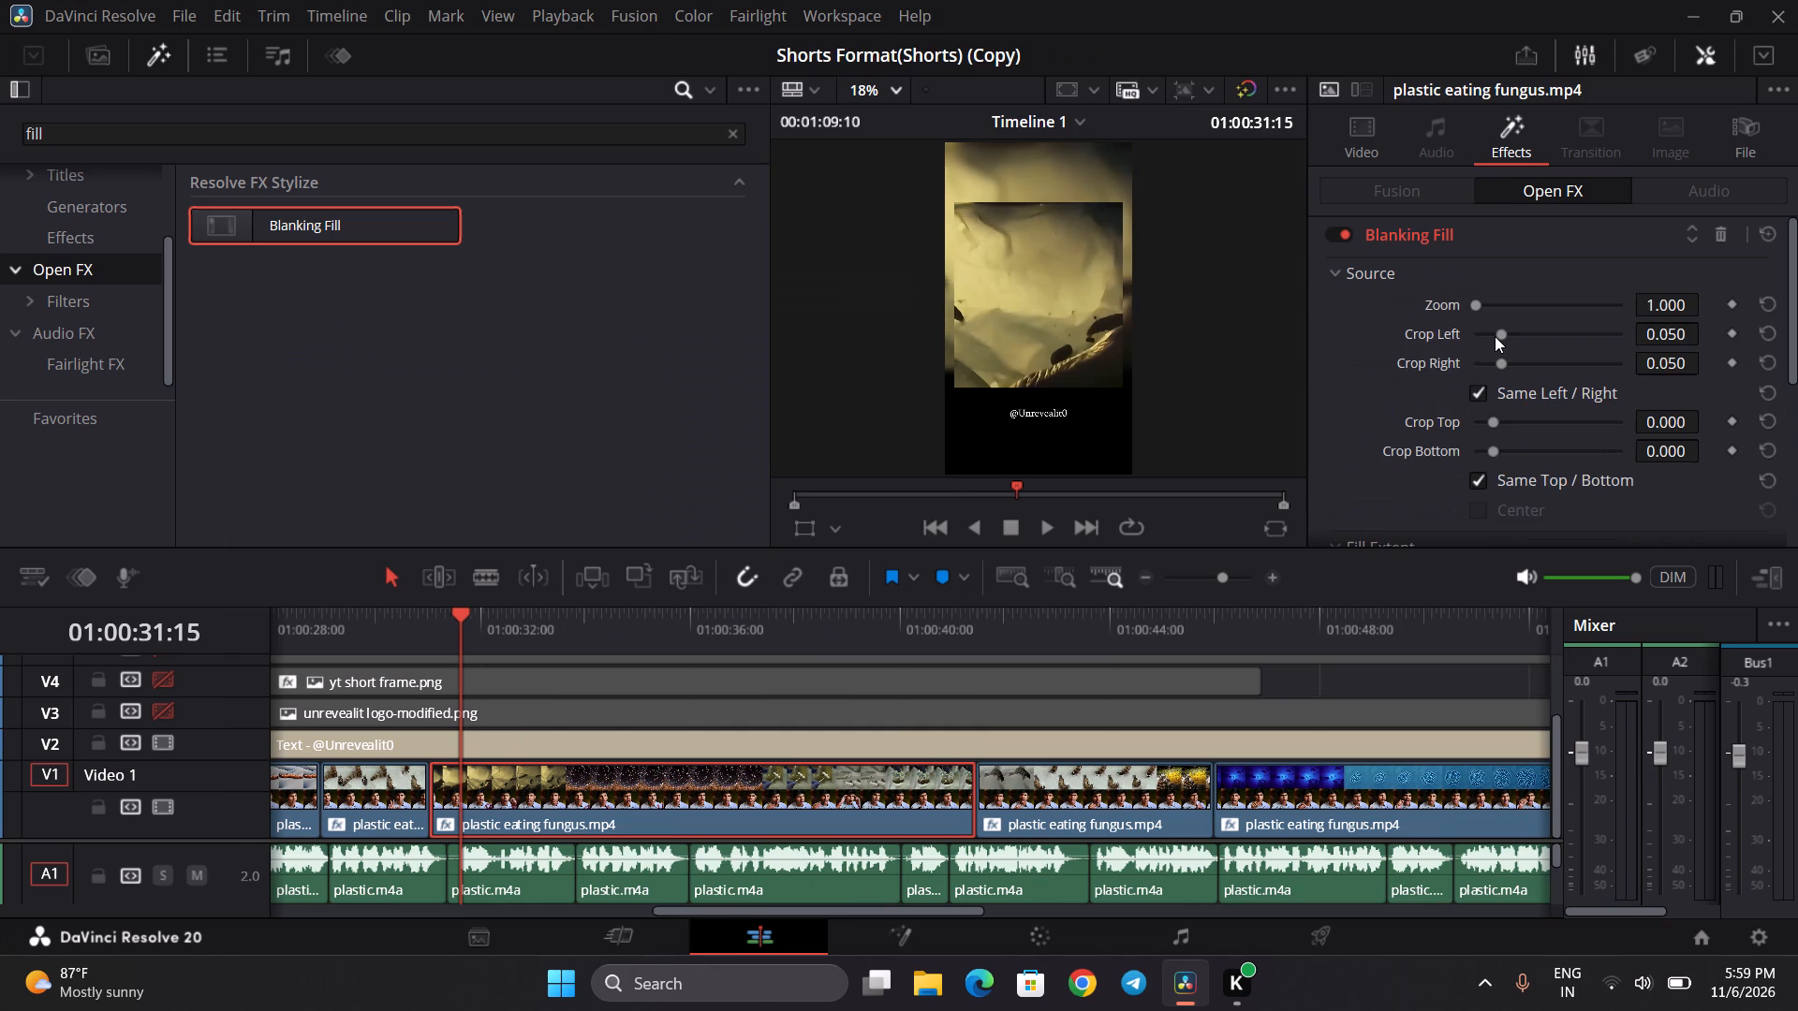
{"action": "left_click_drag", "start_coordinate": [1495, 336], "coordinate": [1431, 338]}
{"action": "left_click_drag", "start_coordinate": [1495, 419], "coordinate": [1493, 420]}
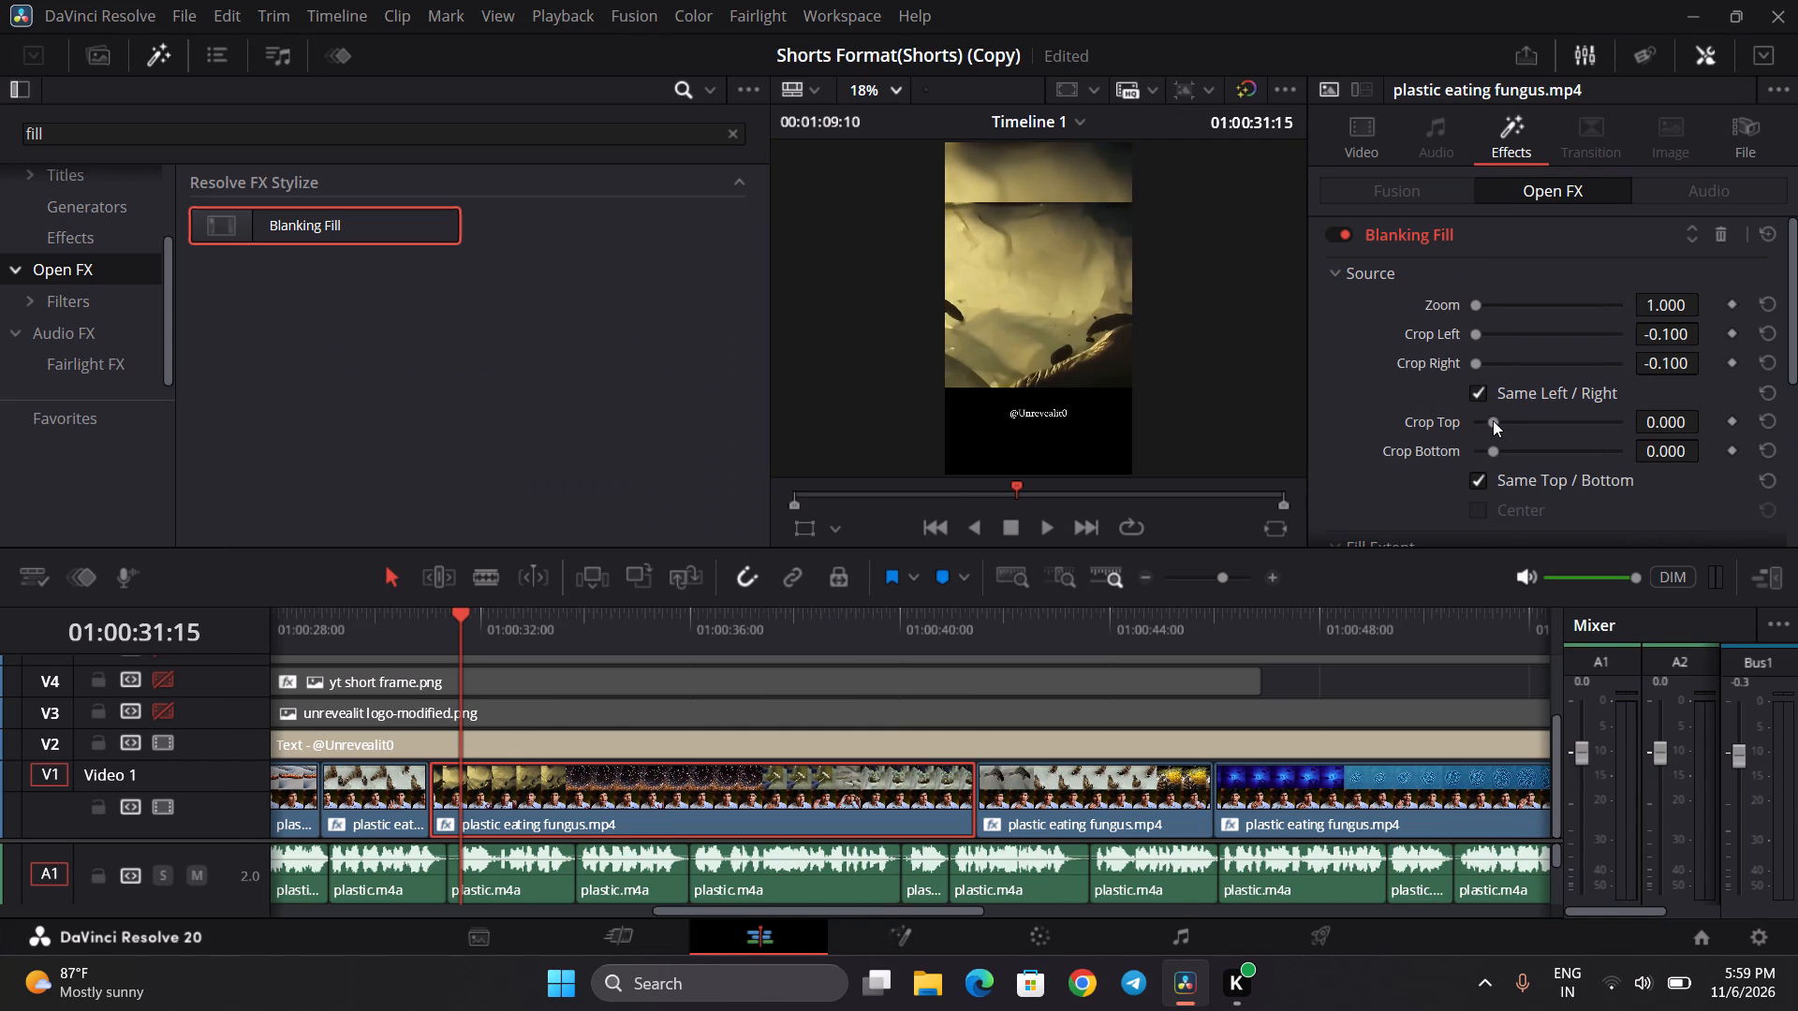
{"action": "left_click_drag", "start_coordinate": [1493, 420], "coordinate": [1415, 424]}
Set the Blanking Fill's Fade Amount to 0.837 and Blend Edges to 0.659 on the seventh V1 clip.
{"action": "scroll", "coordinate": [1415, 424], "scroll_direction": "down", "scroll_amount": 3}
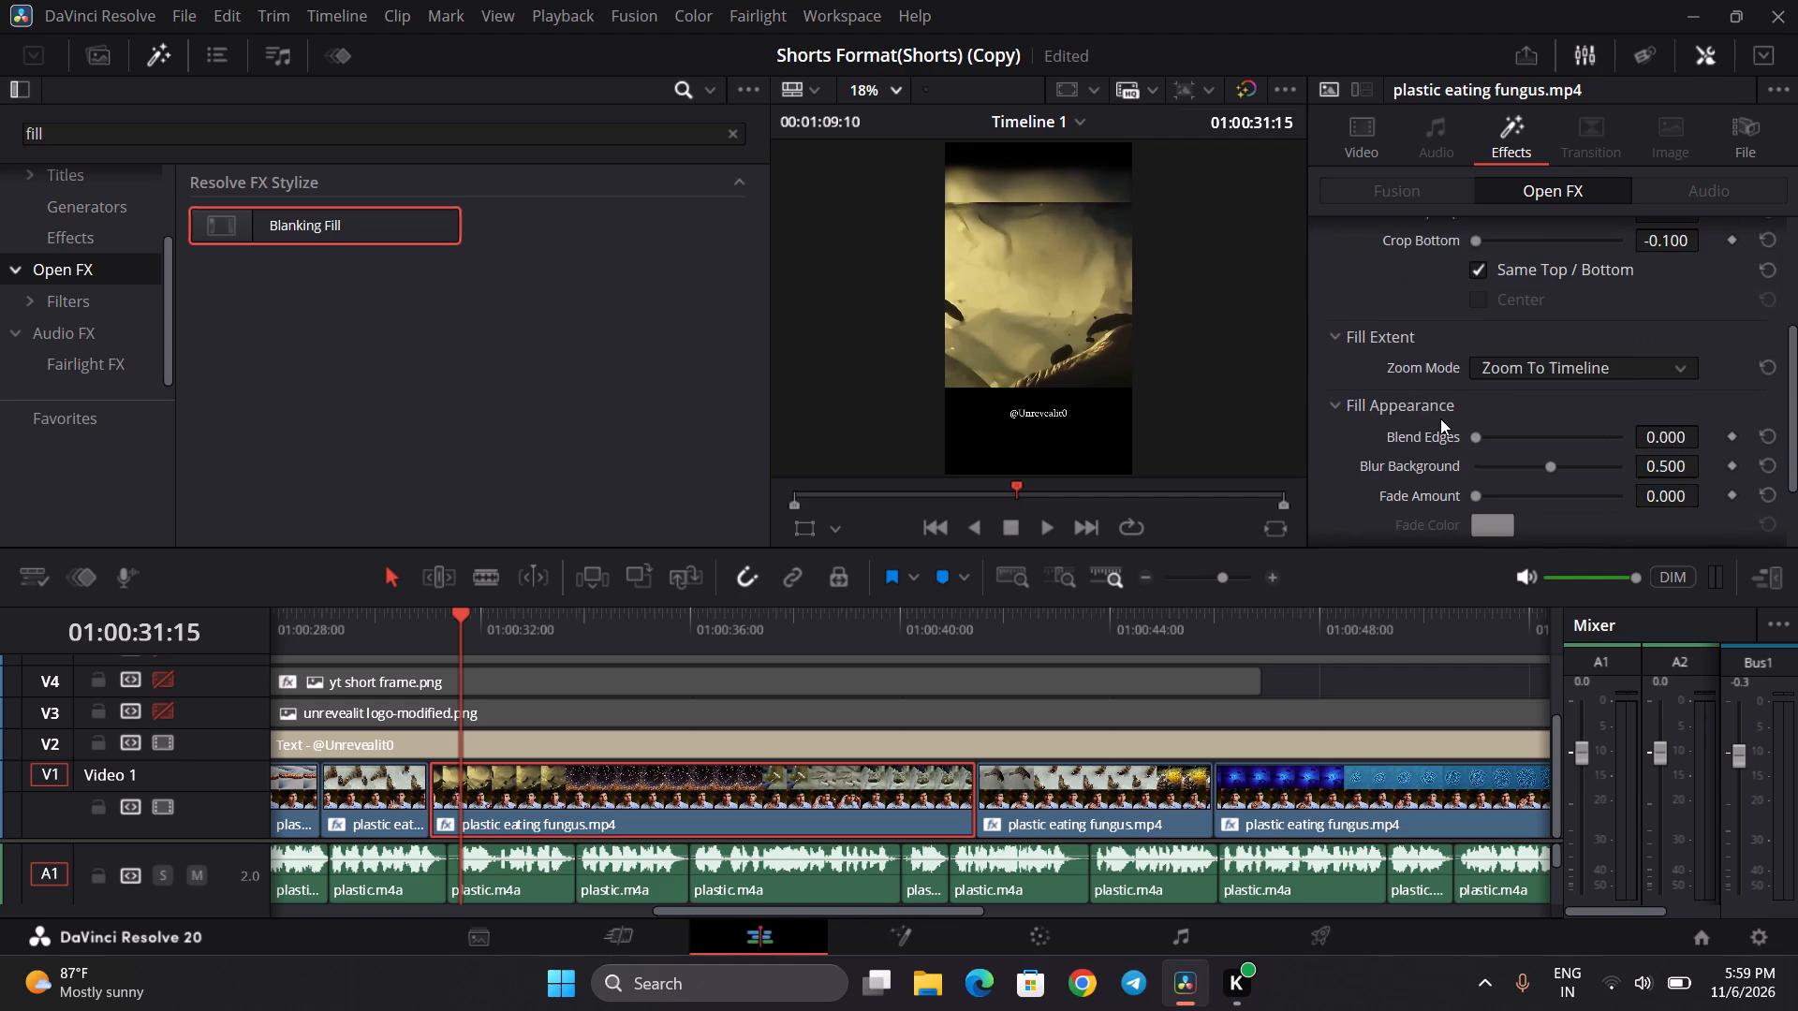
{"action": "scroll", "coordinate": [1440, 418], "scroll_direction": "down", "scroll_amount": 2}
{"action": "left_click_drag", "start_coordinate": [1475, 385], "coordinate": [1508, 384]}
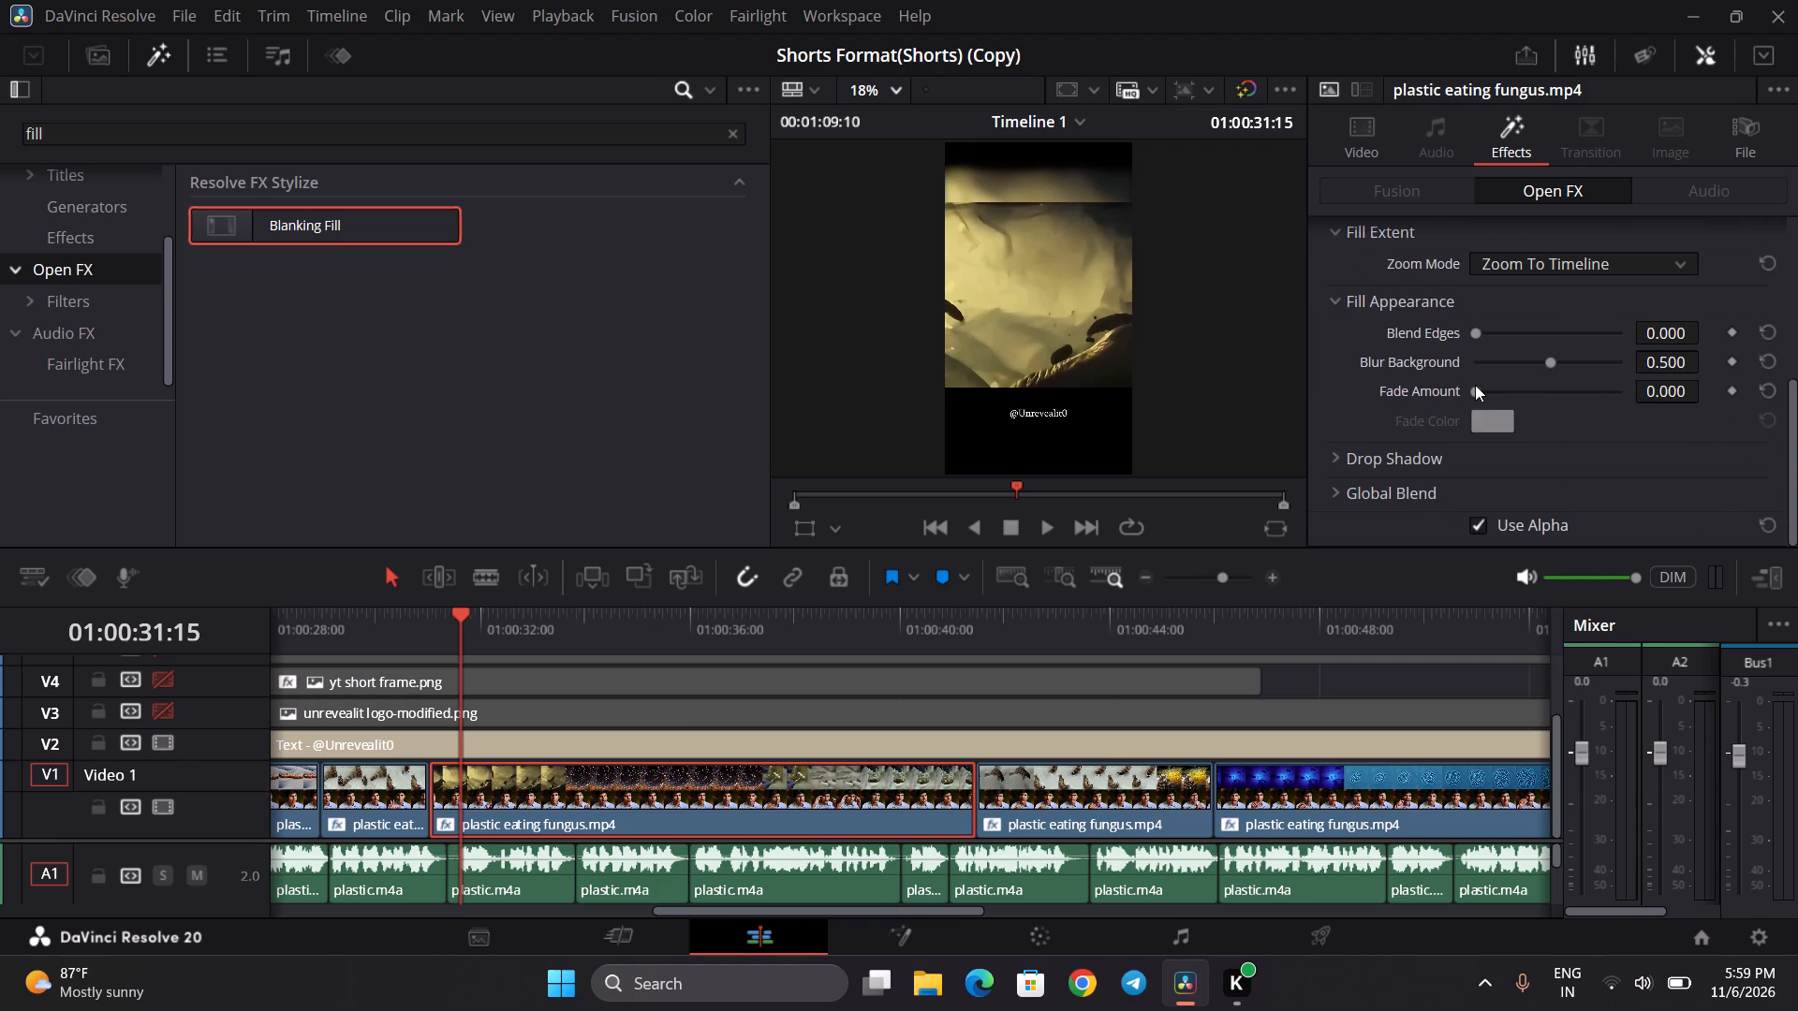
{"action": "double_click", "coordinate": [1673, 391]}
{"action": "type", "text": "0.837"}
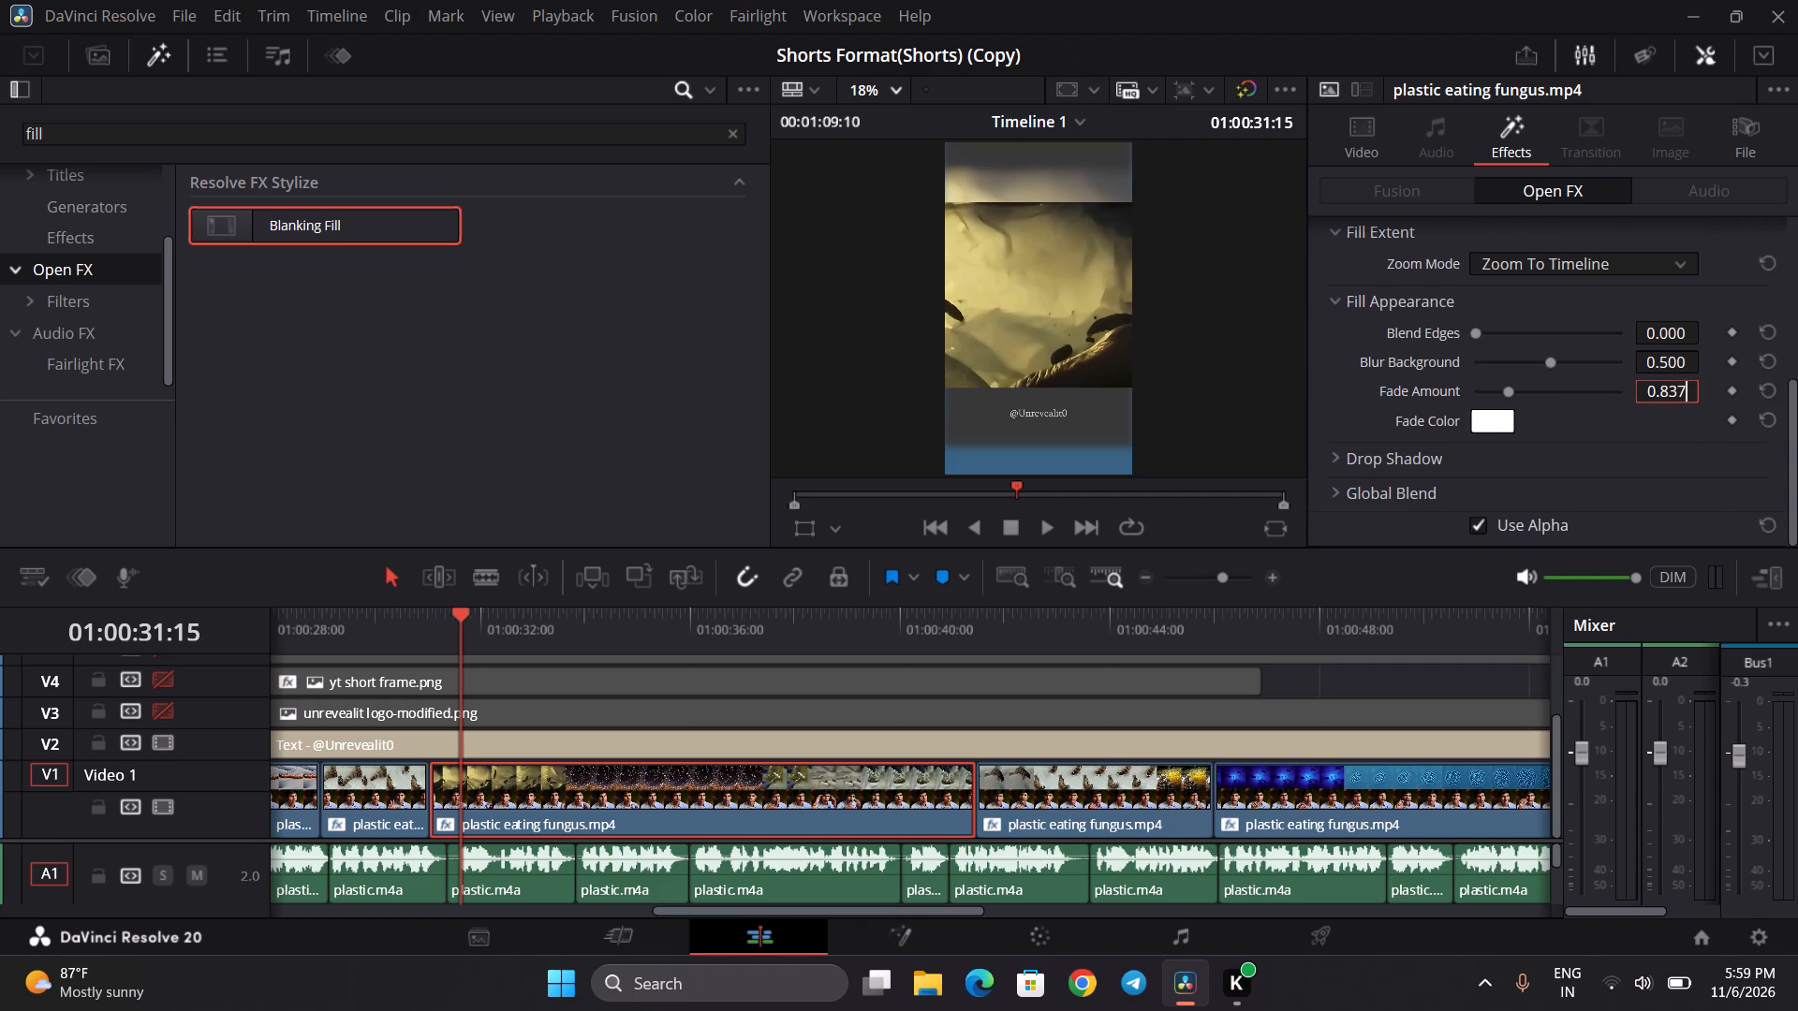
{"action": "left_click", "coordinate": [1621, 417]}
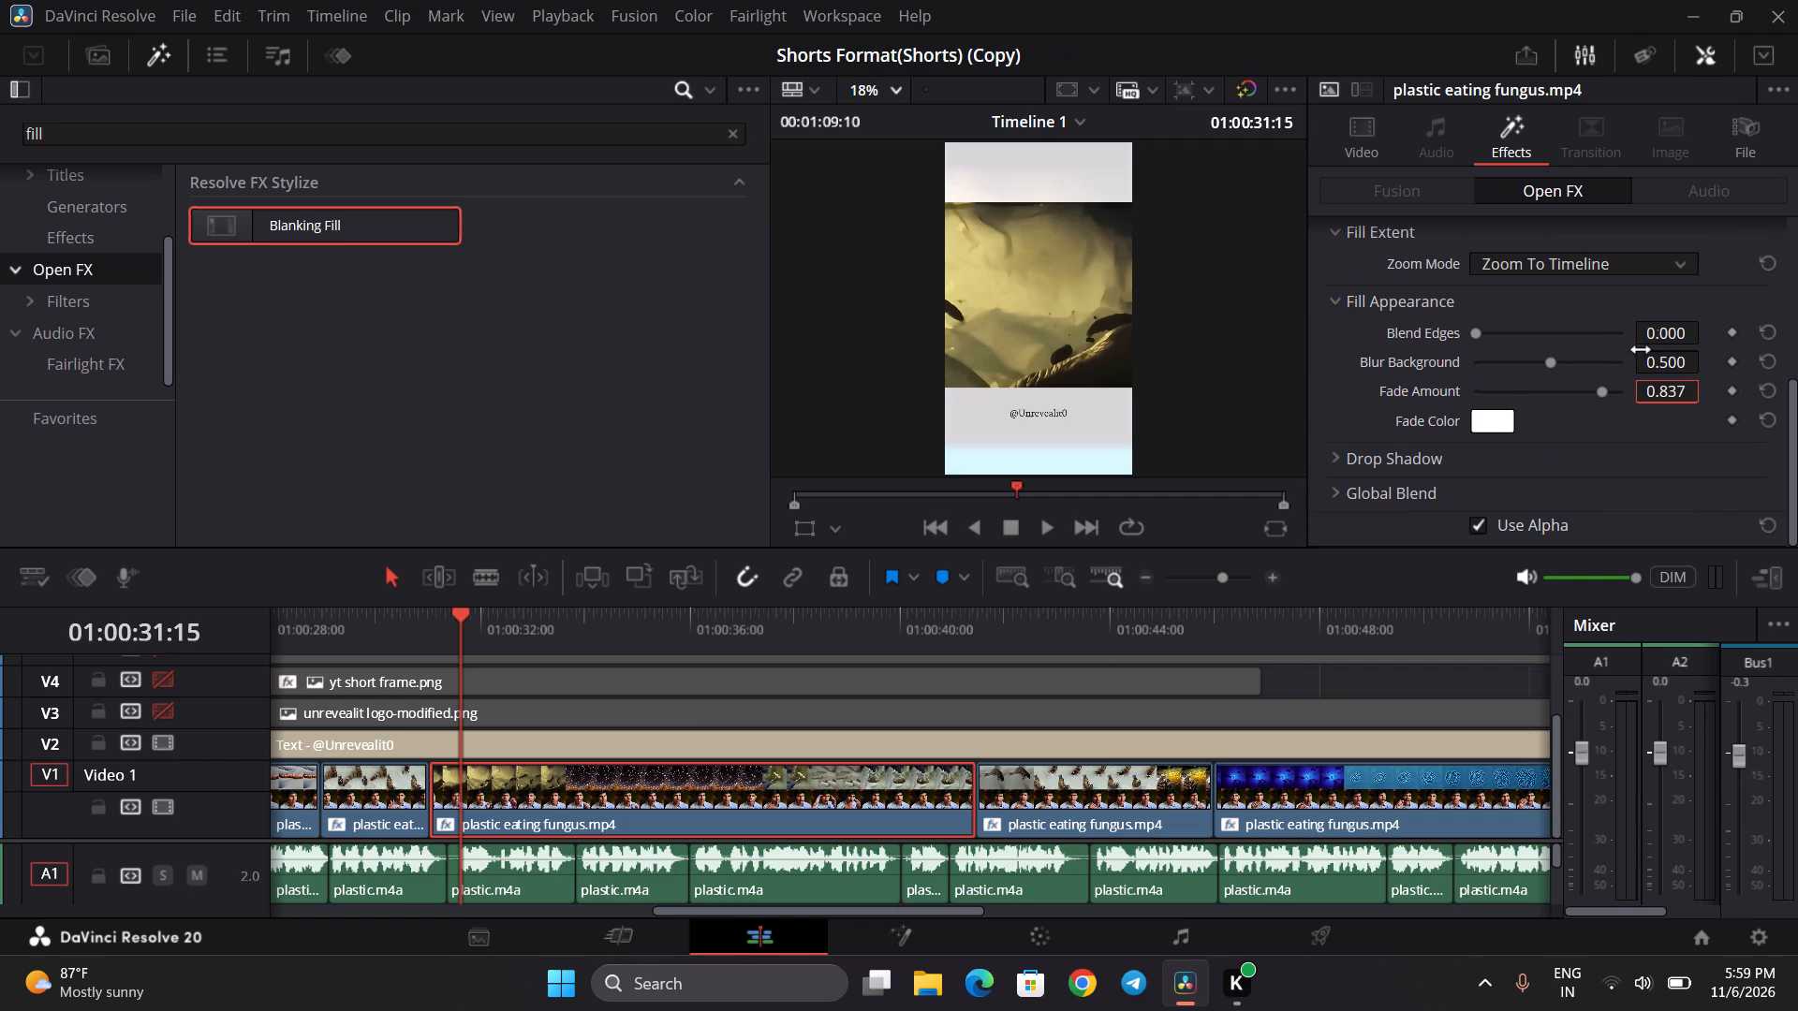
{"action": "double_click", "coordinate": [1664, 328]}
{"action": "key", "text": "ctrl+v"}
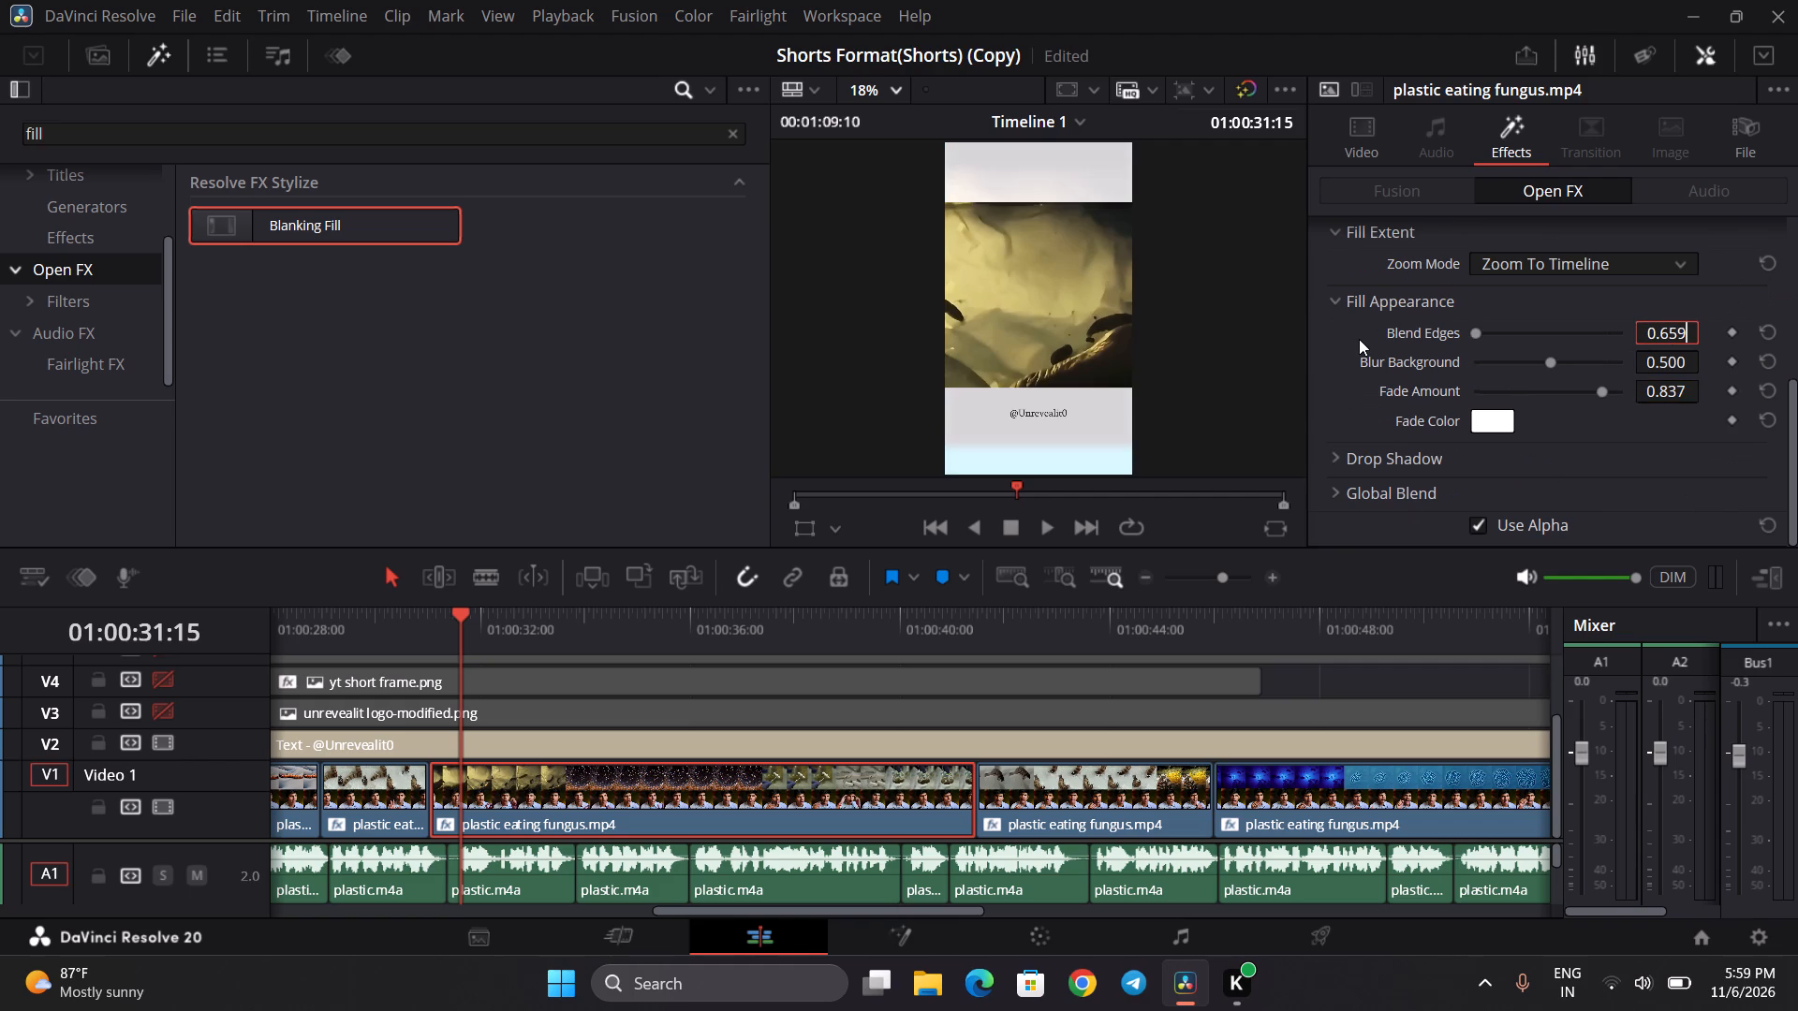
{"action": "left_click", "coordinate": [1359, 339]}
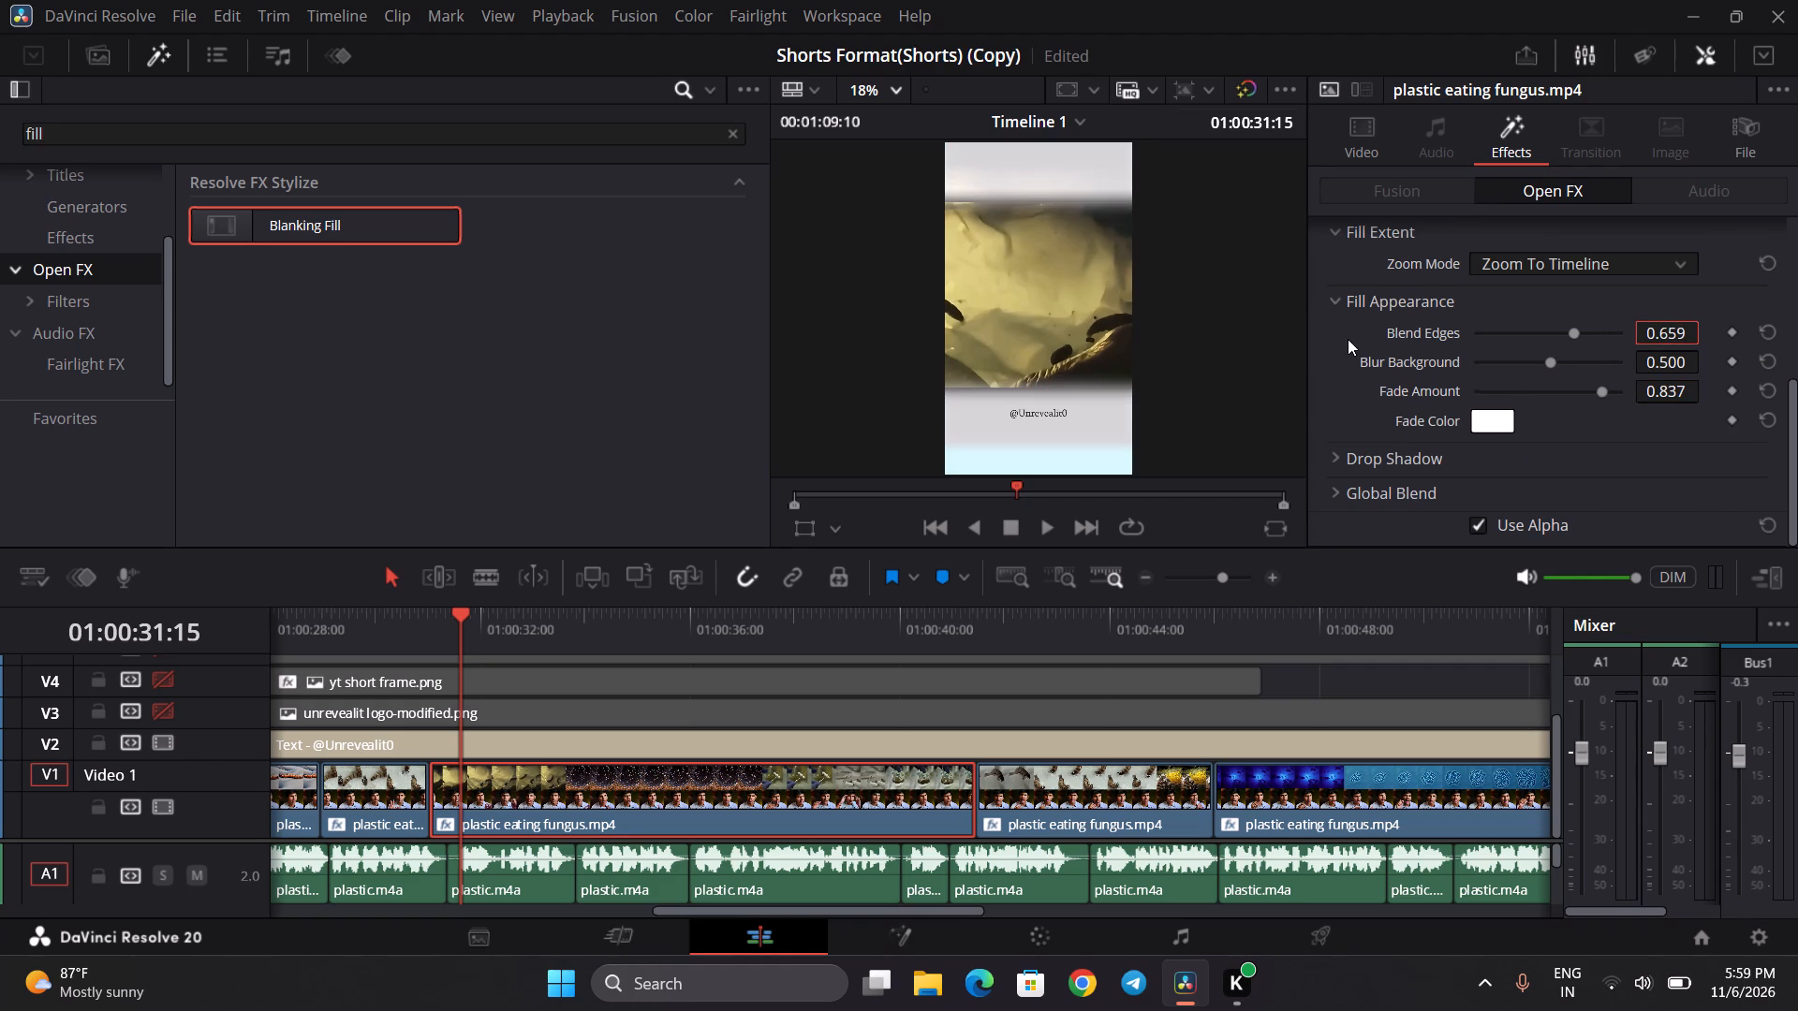
{"action": "left_click", "coordinate": [1348, 339]}
Set the Blanking Fill's Blur Background to 0.710 on the seventh V1 clip.
{"action": "double_click", "coordinate": [1658, 362]}
{"action": "type", "text": "0."}
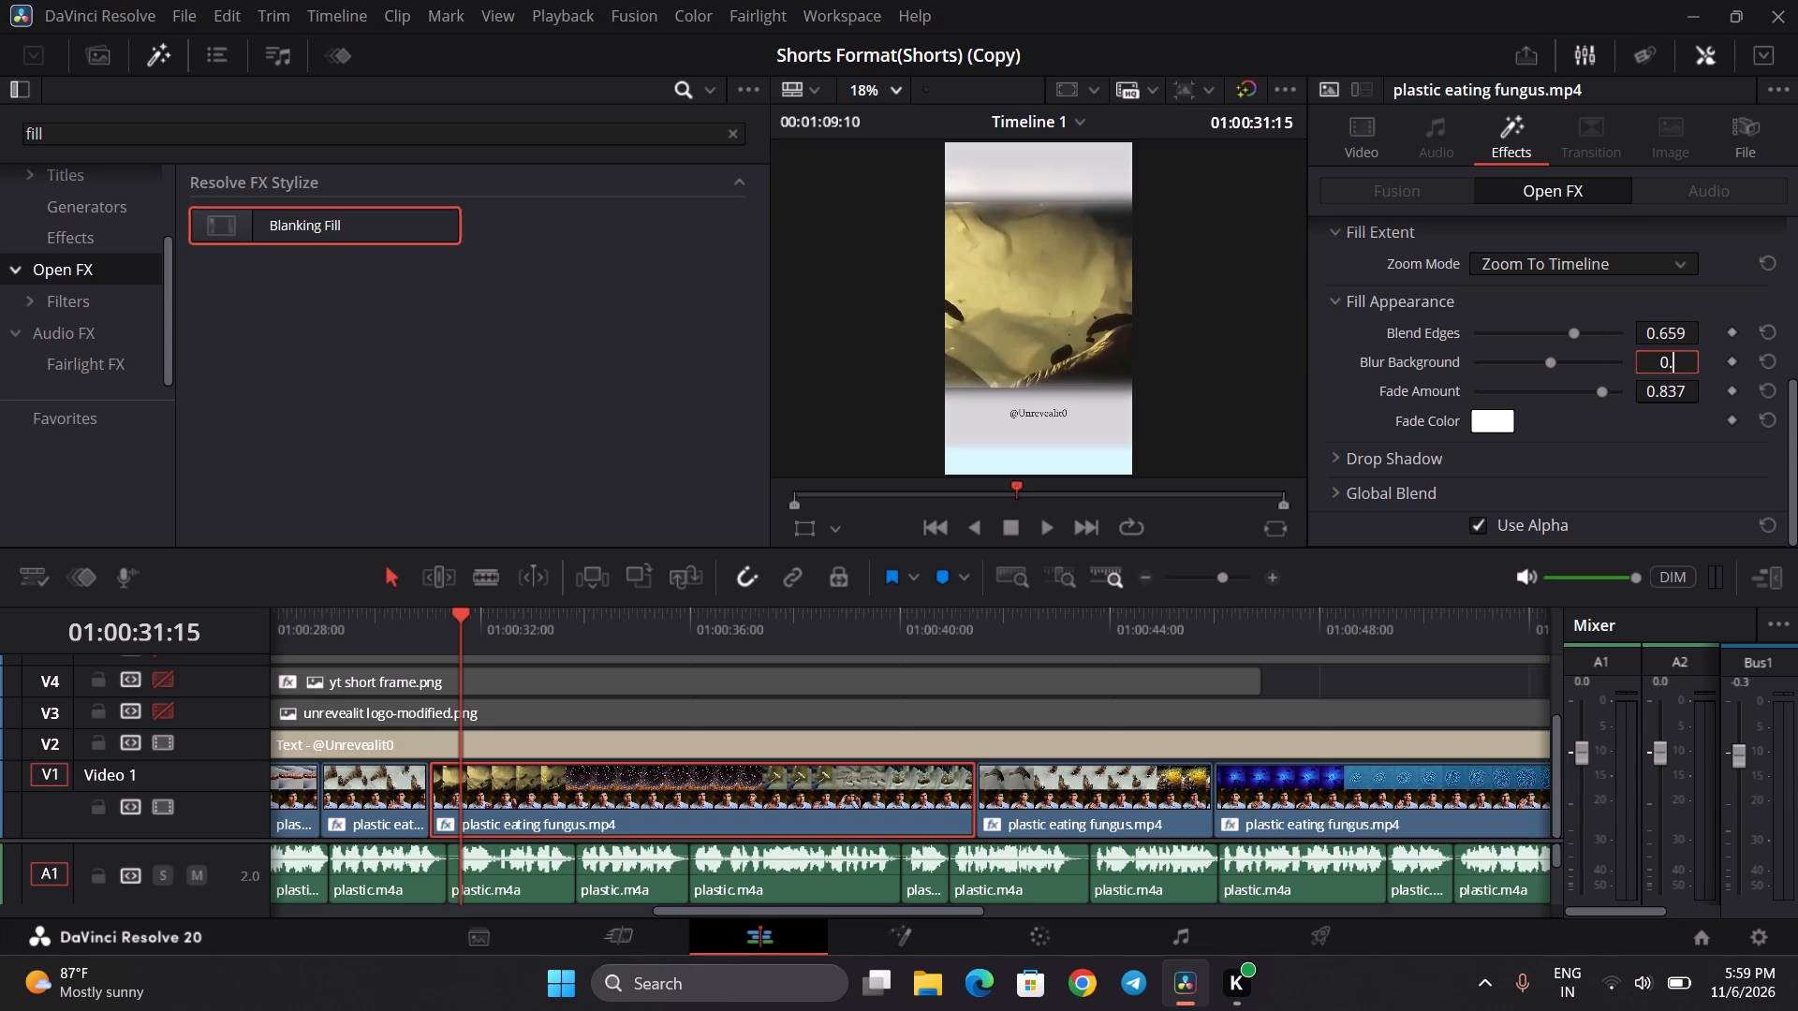
{"action": "key", "text": "7"}
{"action": "type", "text": "10"}
{"action": "left_click", "coordinate": [1648, 430]}
{"action": "left_click", "coordinate": [774, 785]}
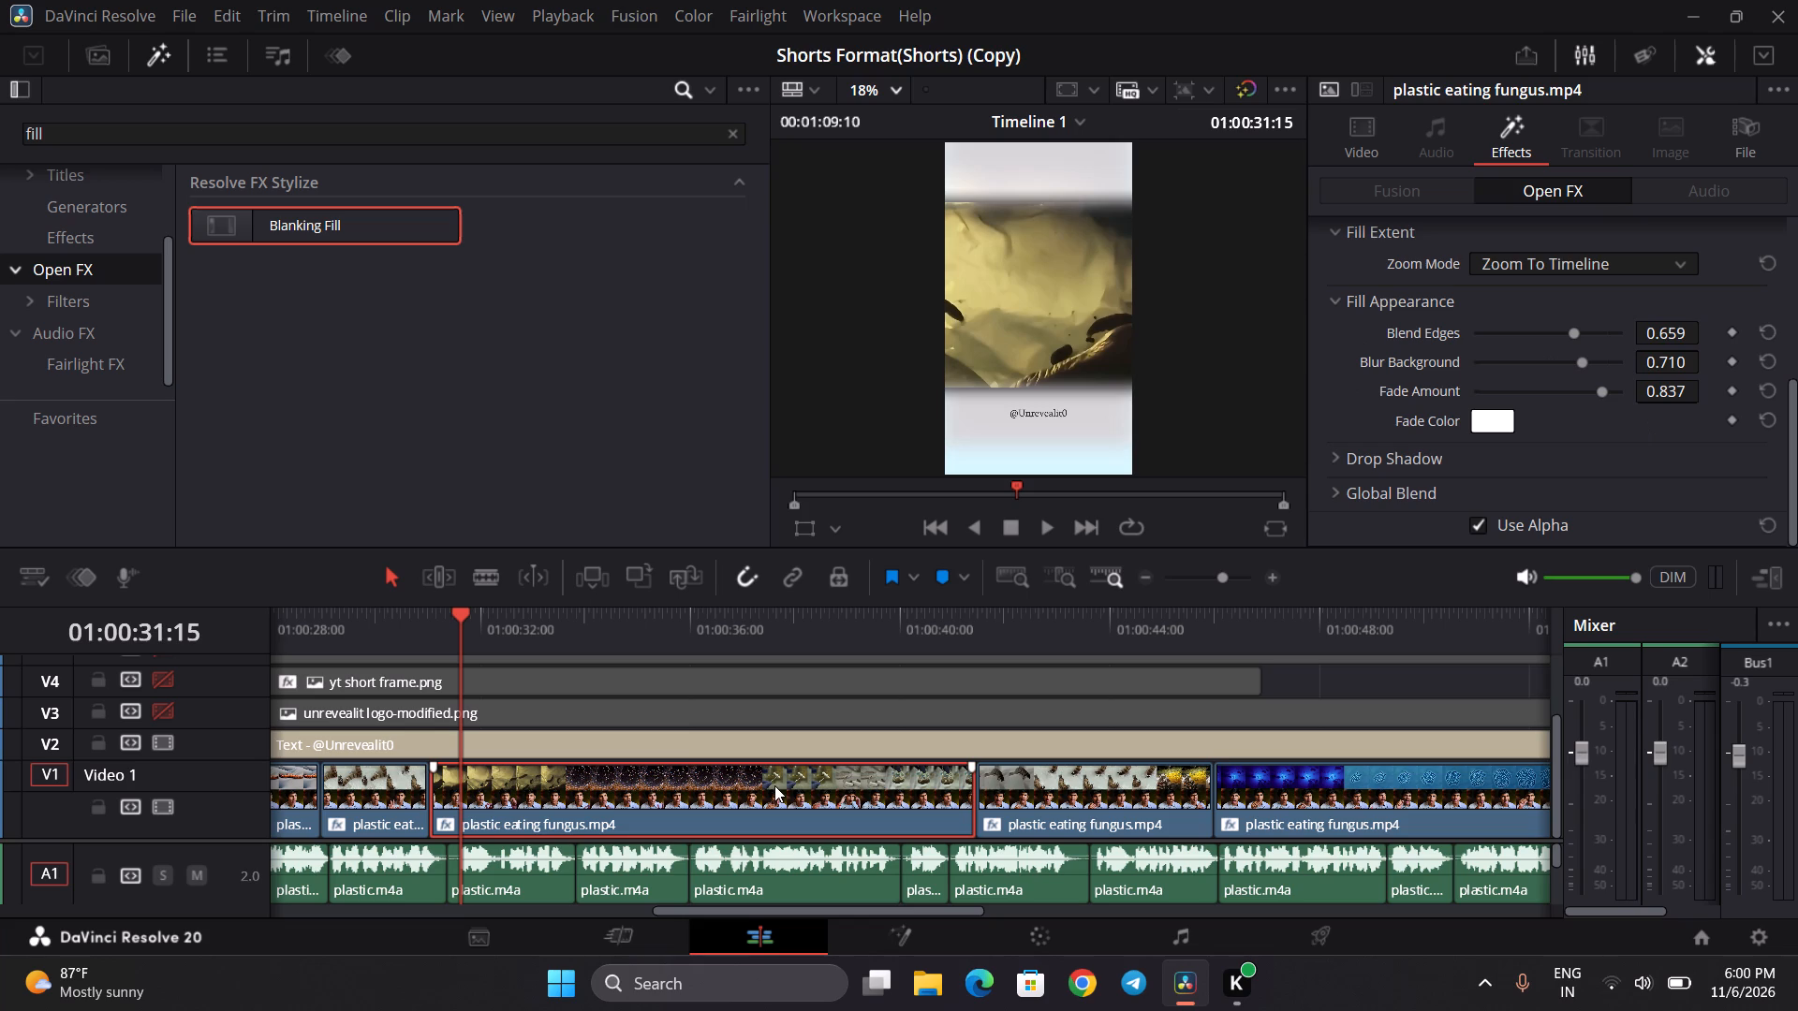
Set the Blanking Fill's Fade Color to dark red #550000 on the seventh V1 clip.
{"action": "left_click", "coordinate": [1483, 422]}
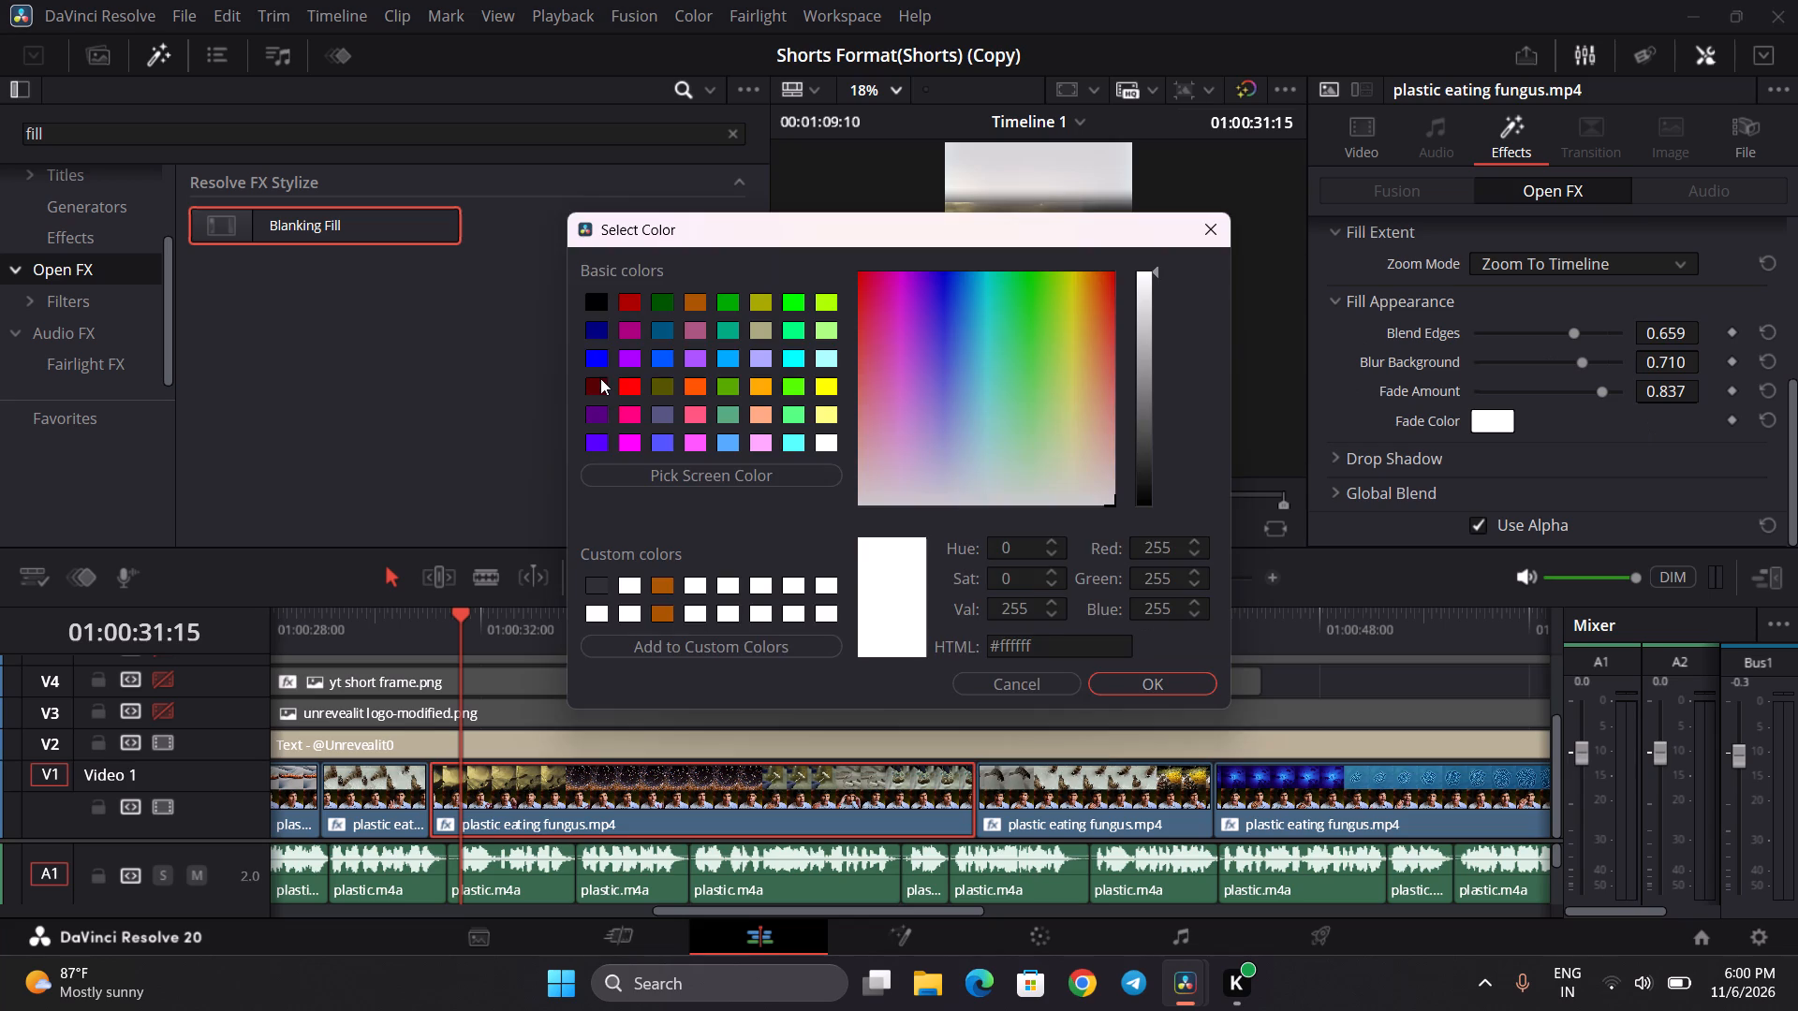
{"action": "left_click", "coordinate": [600, 378]}
{"action": "left_click_drag", "start_coordinate": [749, 227], "coordinate": [532, 324]}
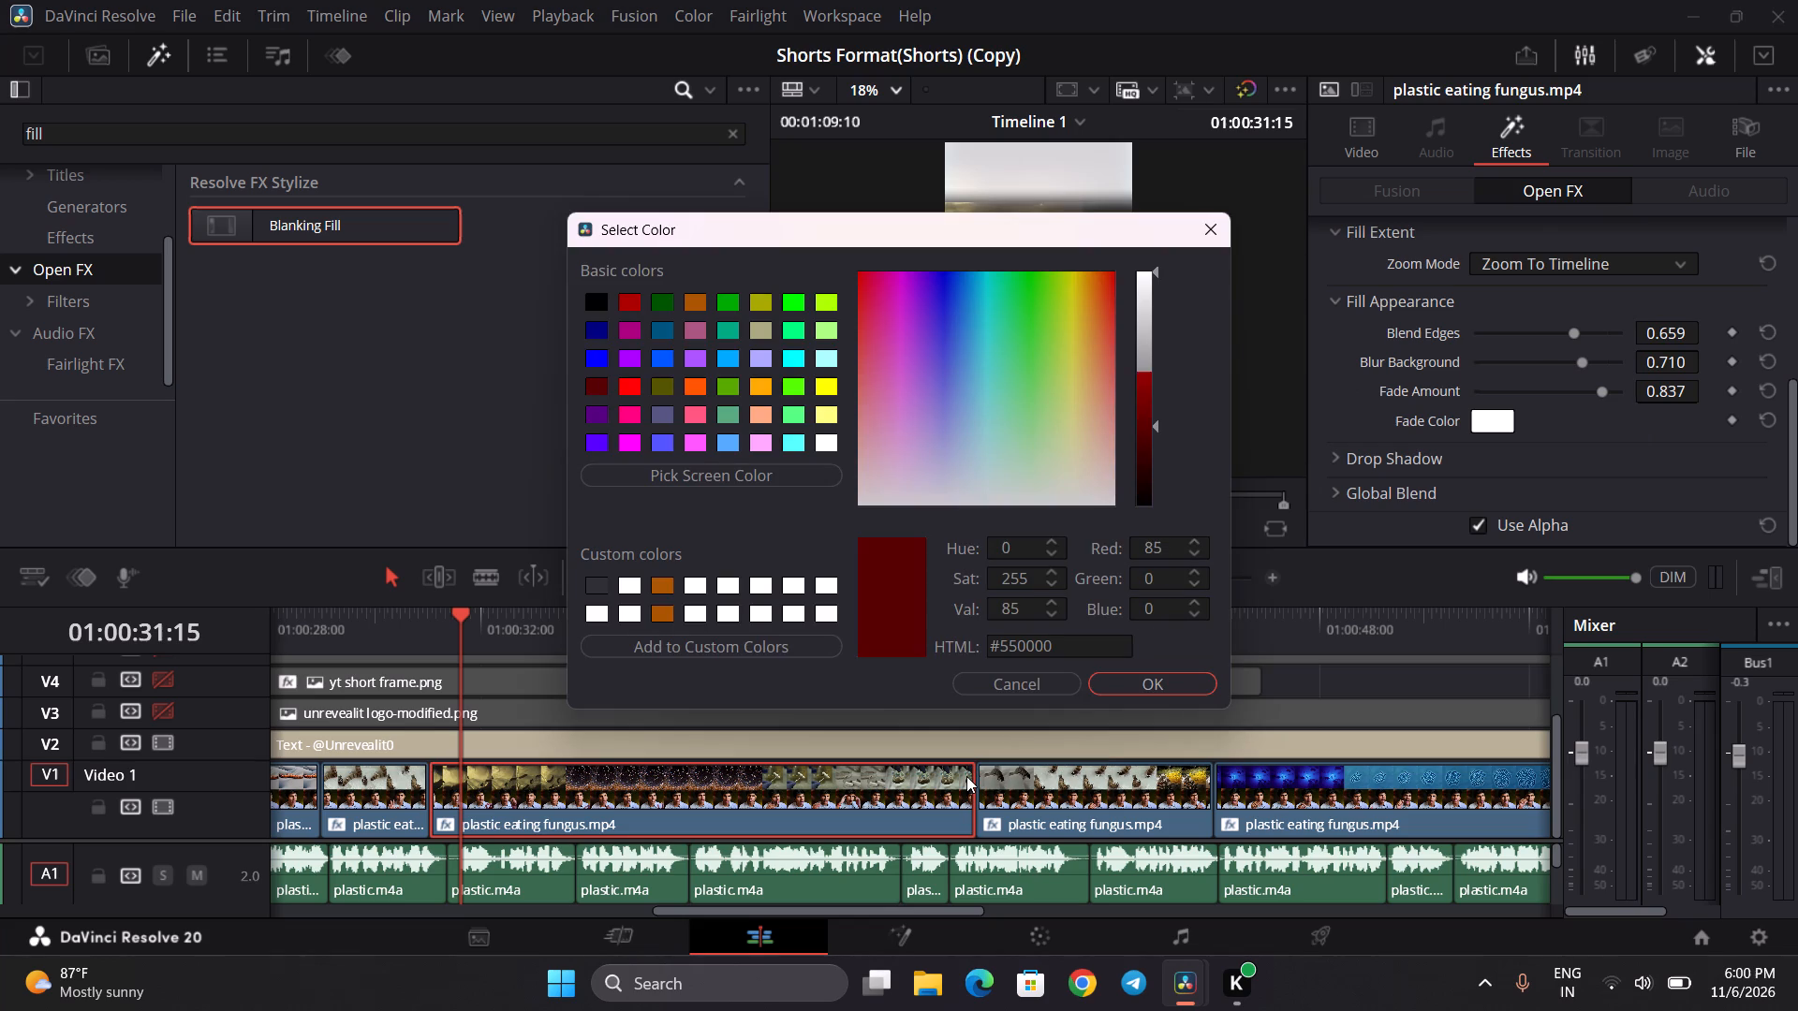
{"action": "left_click", "coordinate": [966, 776]}
{"action": "scroll", "coordinate": [1010, 366], "scroll_direction": "up", "scroll_amount": 20}
{"action": "scroll", "coordinate": [1010, 366], "scroll_direction": "up", "scroll_amount": 1}
{"action": "left_click_drag", "start_coordinate": [986, 179], "coordinate": [966, 776]}
{"action": "left_click_drag", "start_coordinate": [966, 776], "coordinate": [985, 211]}
{"action": "left_click", "coordinate": [885, 87]}
{"action": "left_click", "coordinate": [902, 117]}
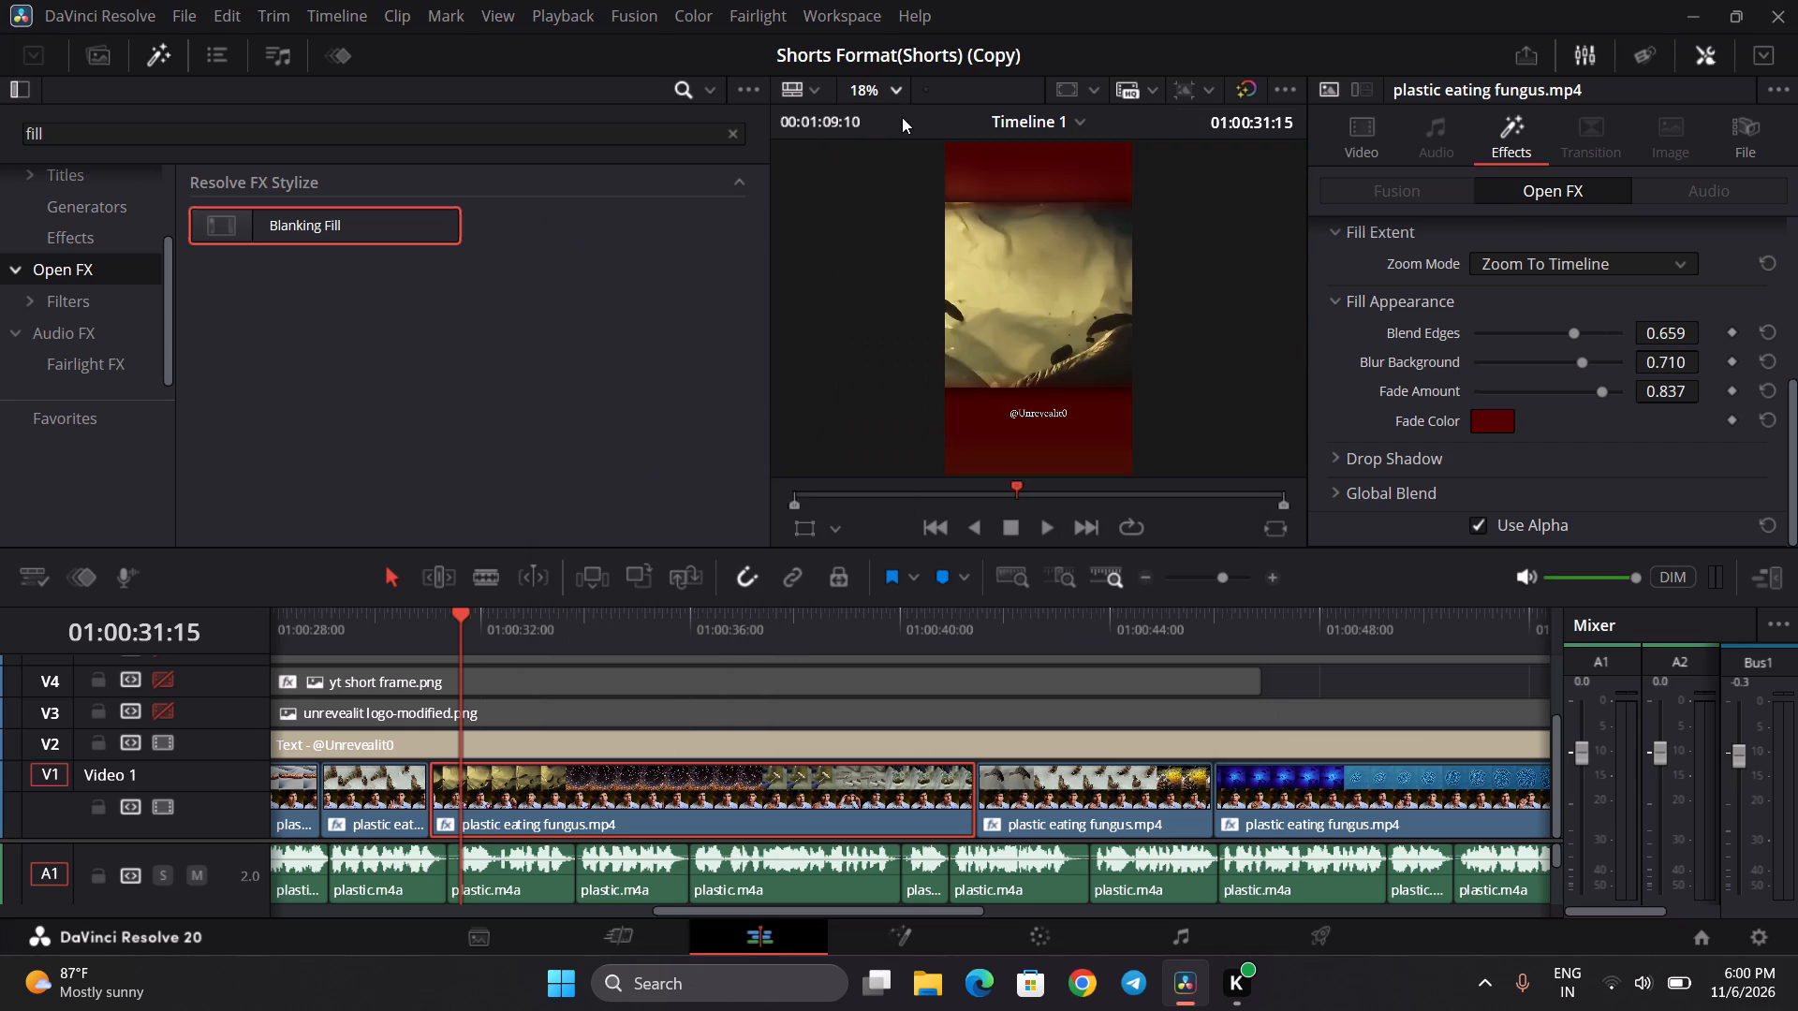